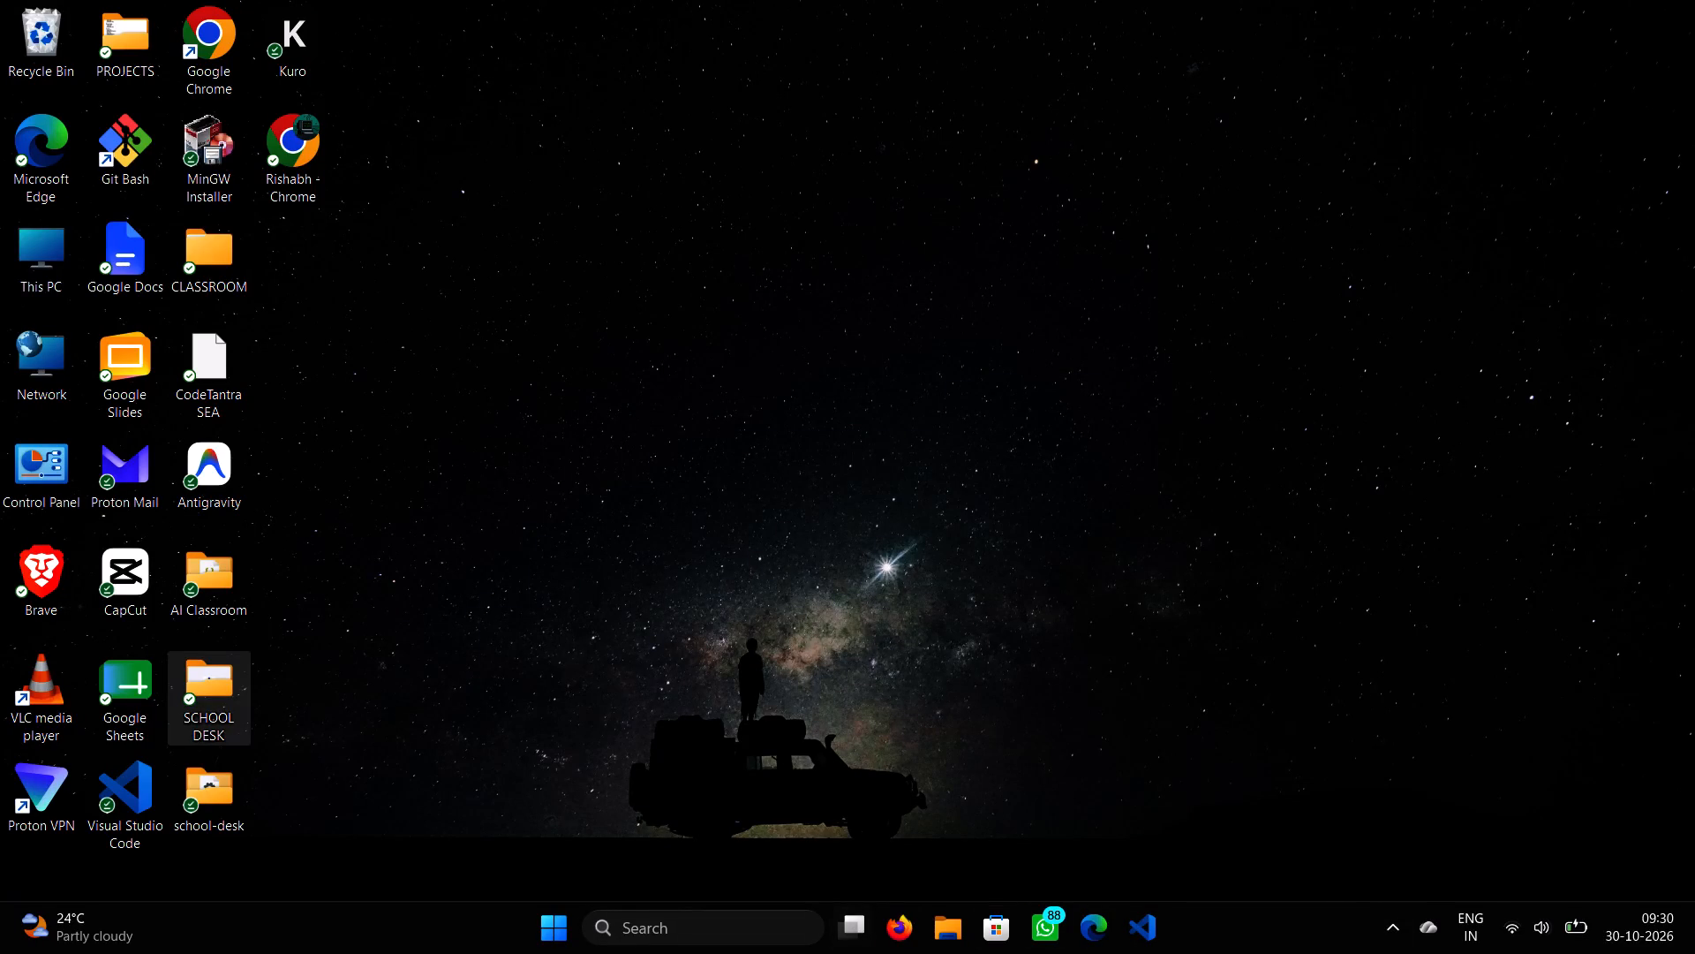
Open Google Sheets in the Brave browser from its desktop shortcut.
triple_click(122, 671)
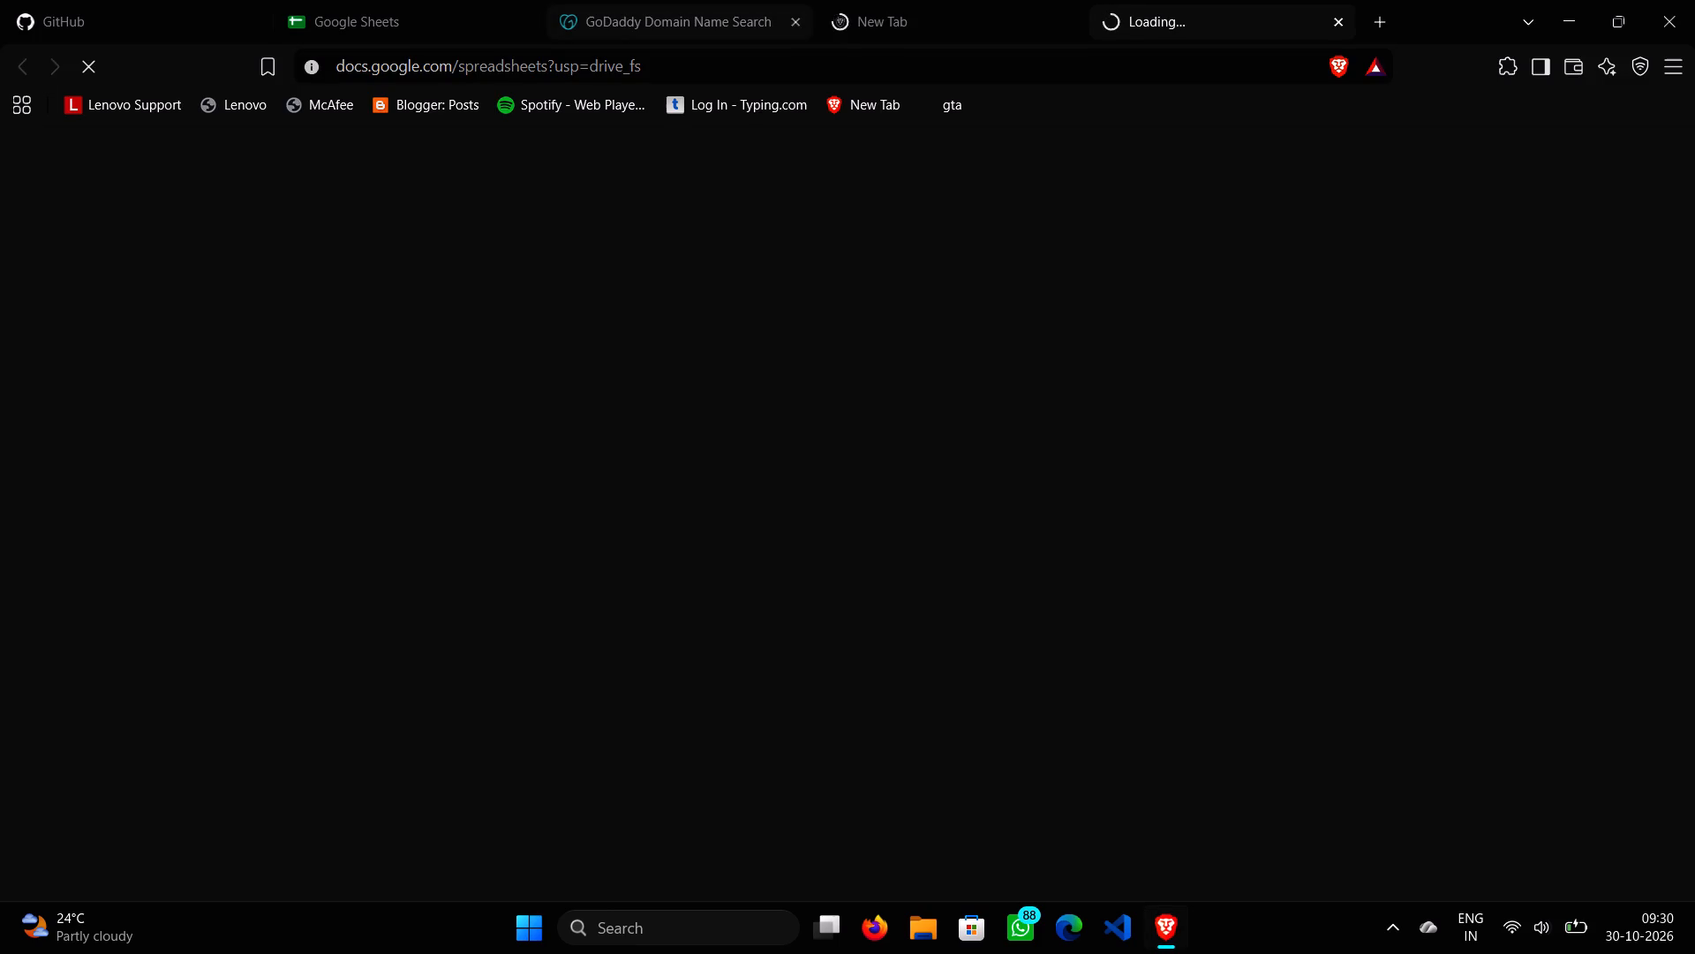
click(1066, 19)
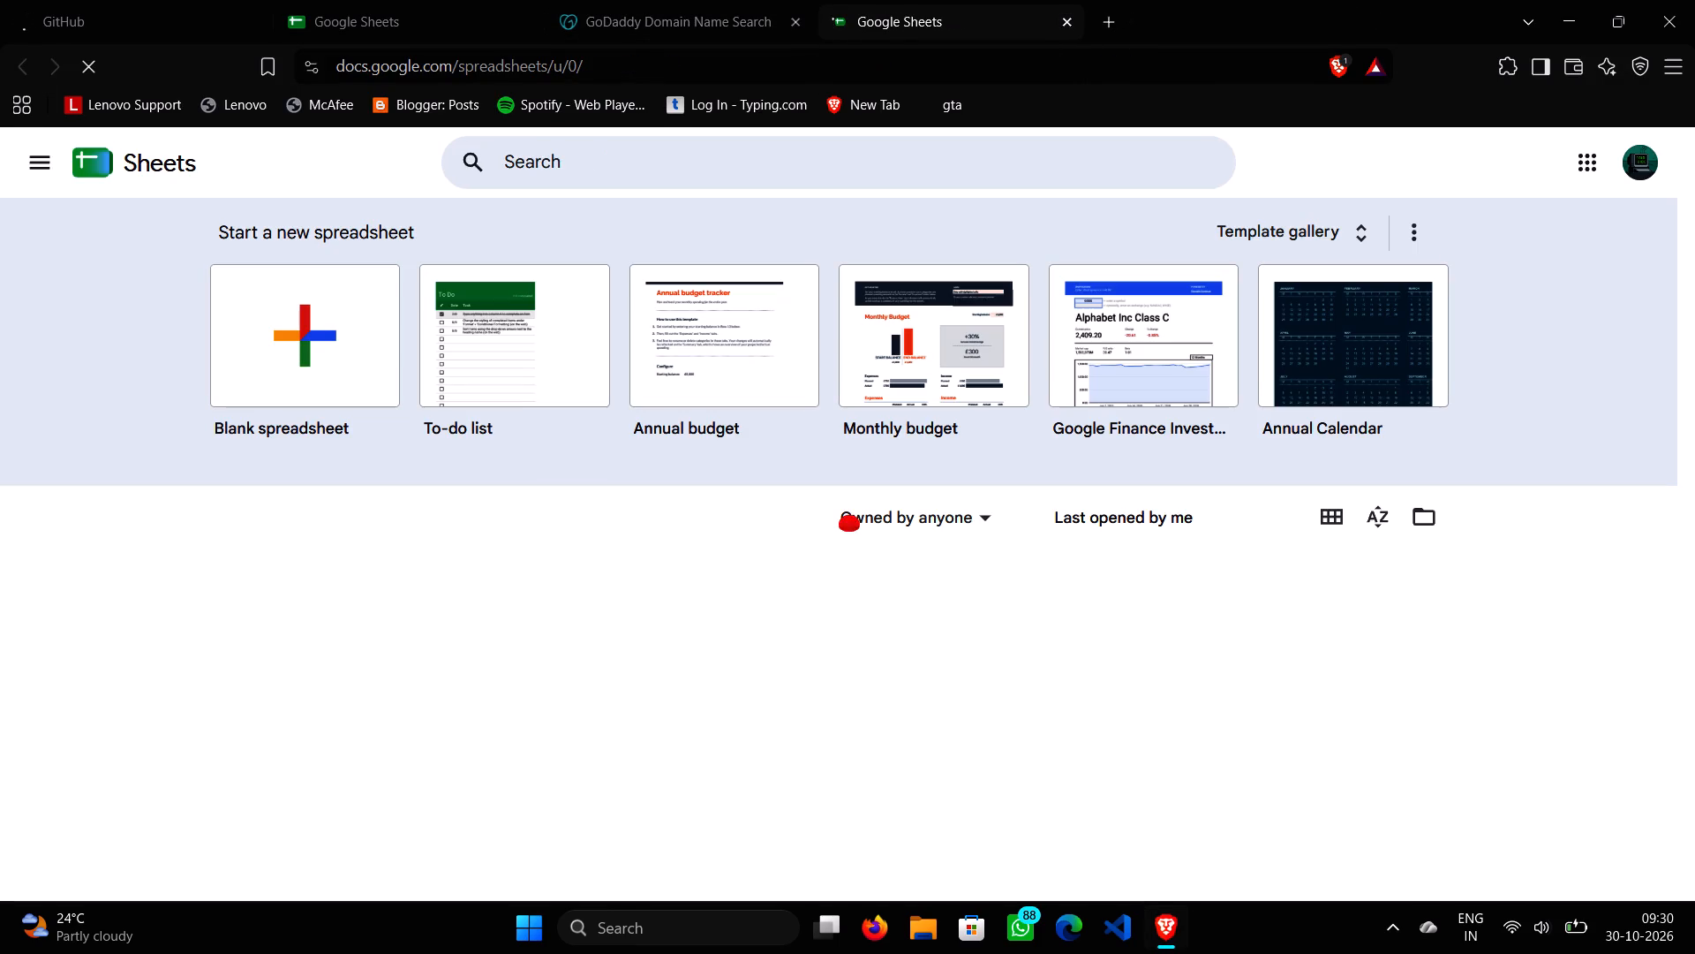
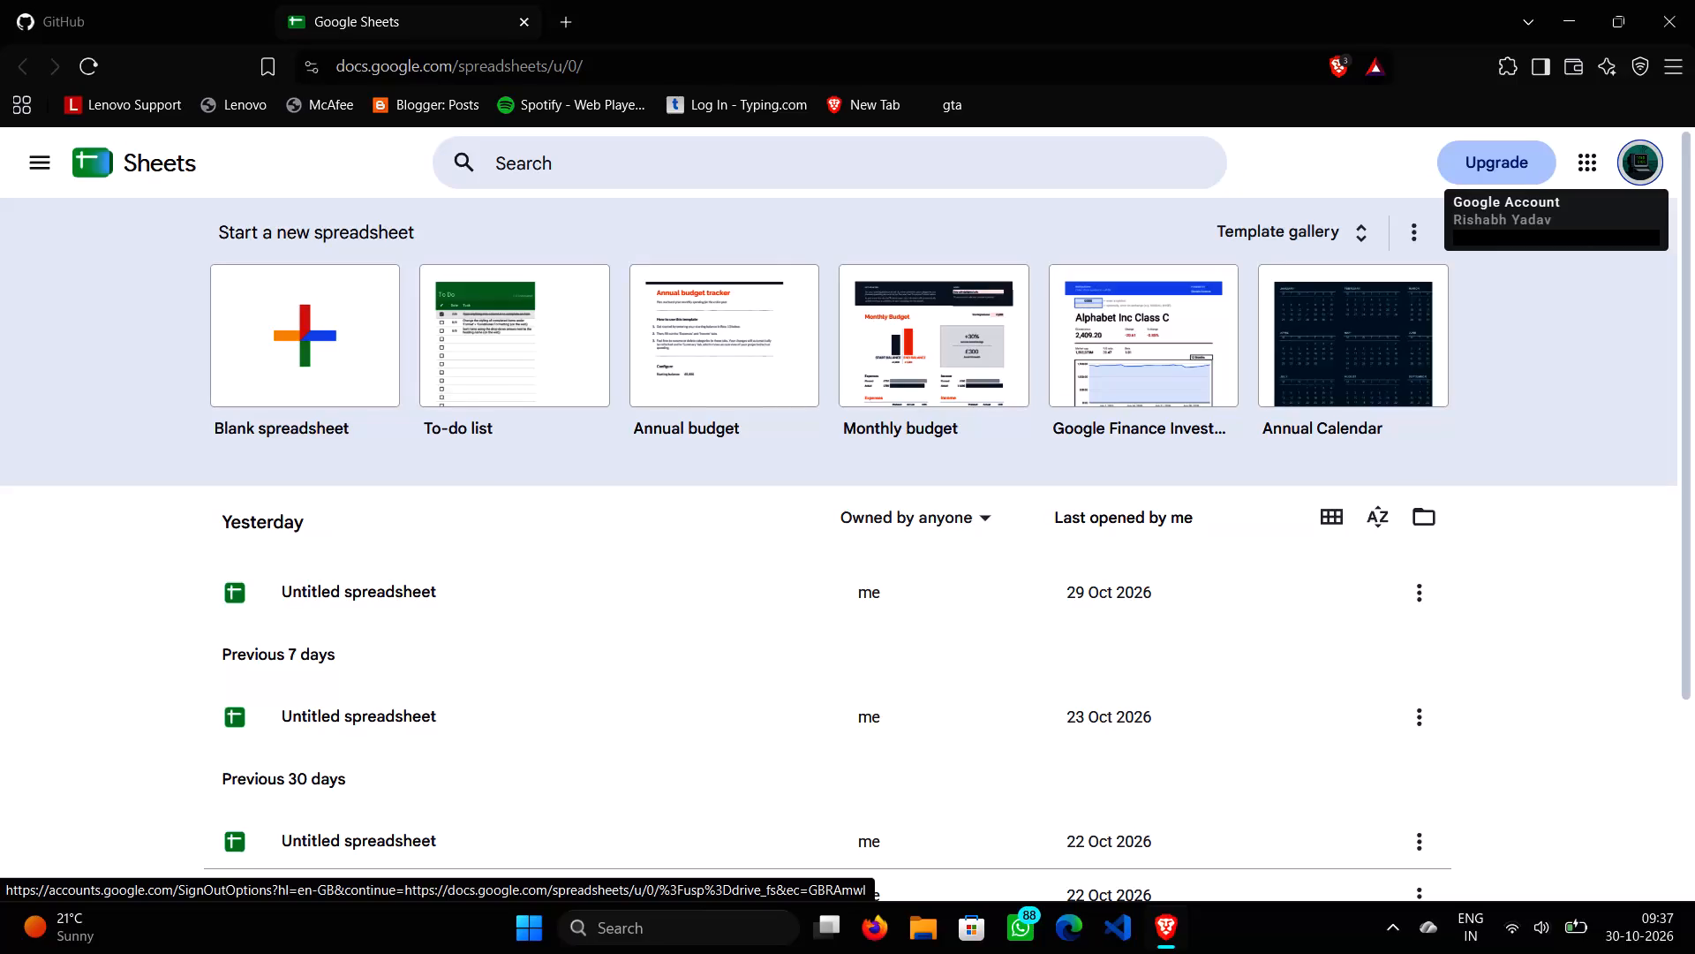
Create a new blank spreadsheet.
click(355, 320)
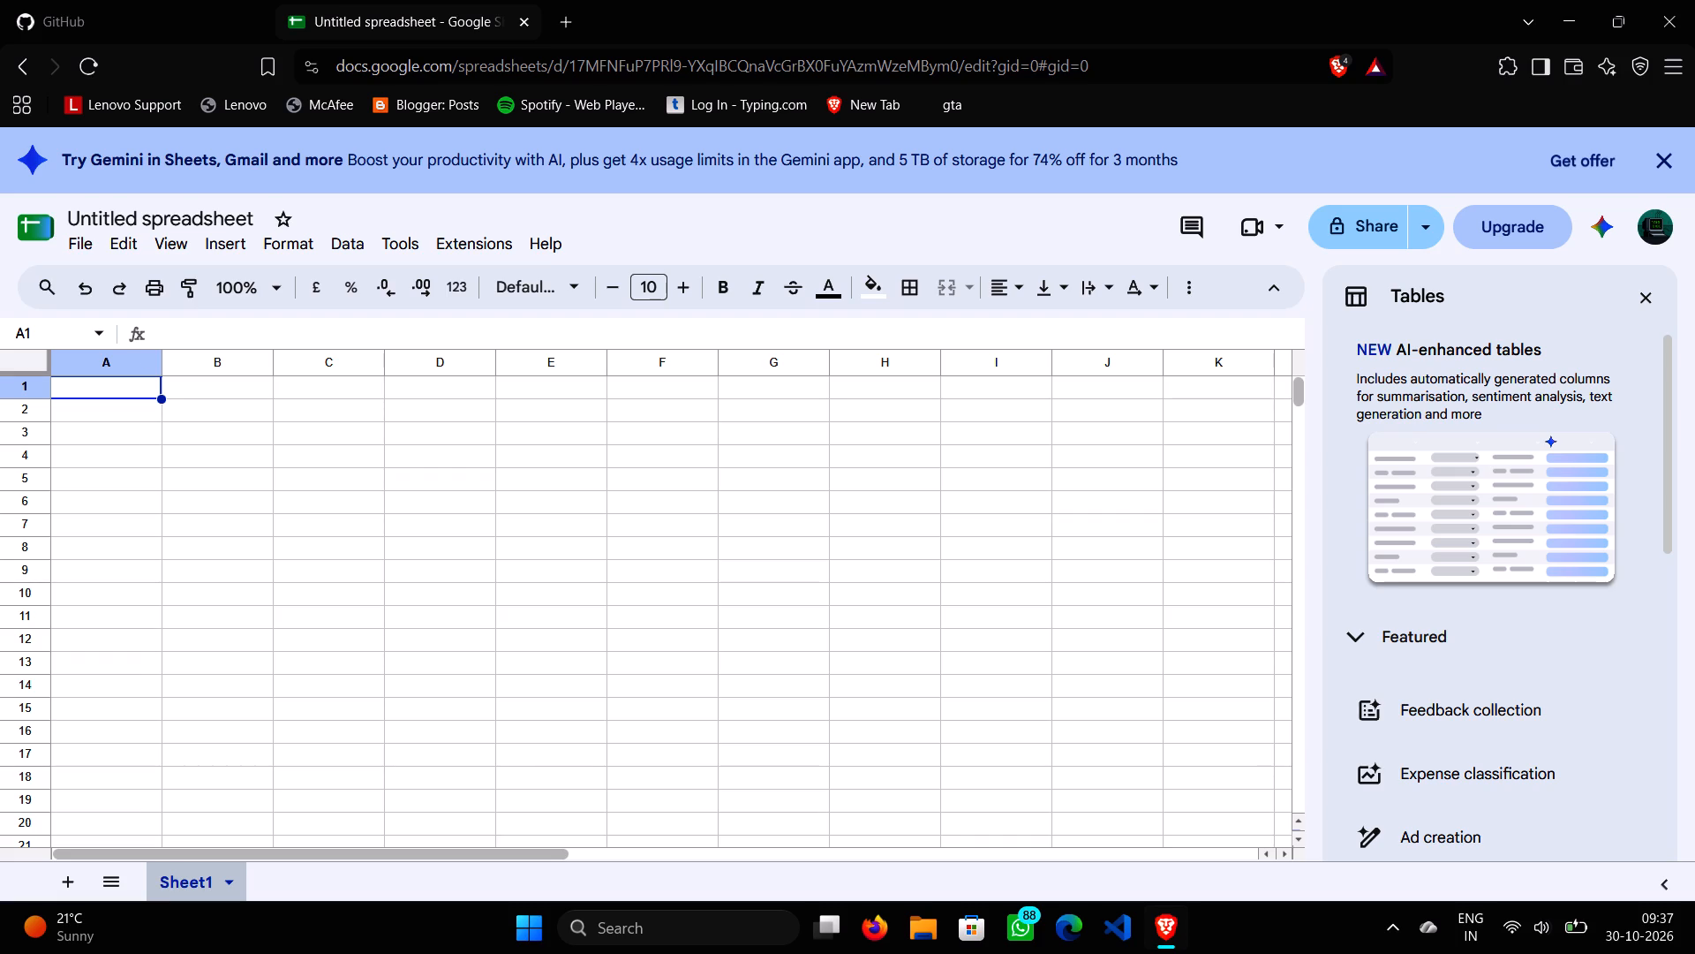
Enter "So no." as the first column header in cell A1.
text(SO. NO)
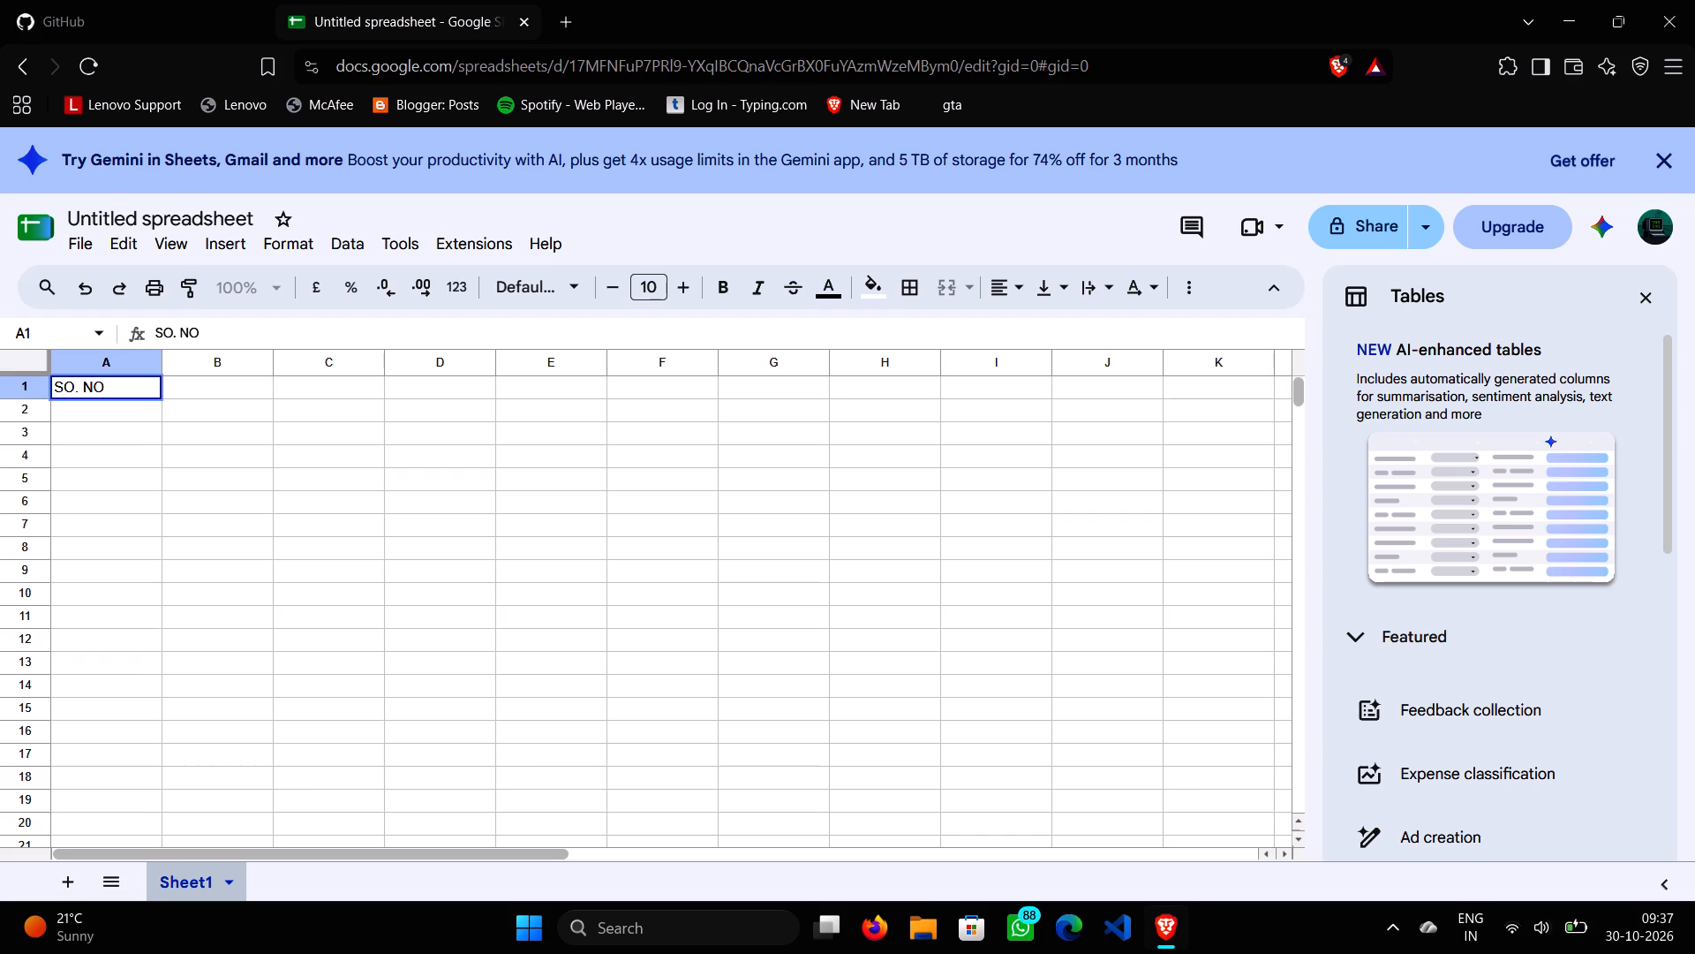
key(BackSpace)
key(BackSpace)
key(BackSpace)
key(BackSpace)
key(BackSpace)
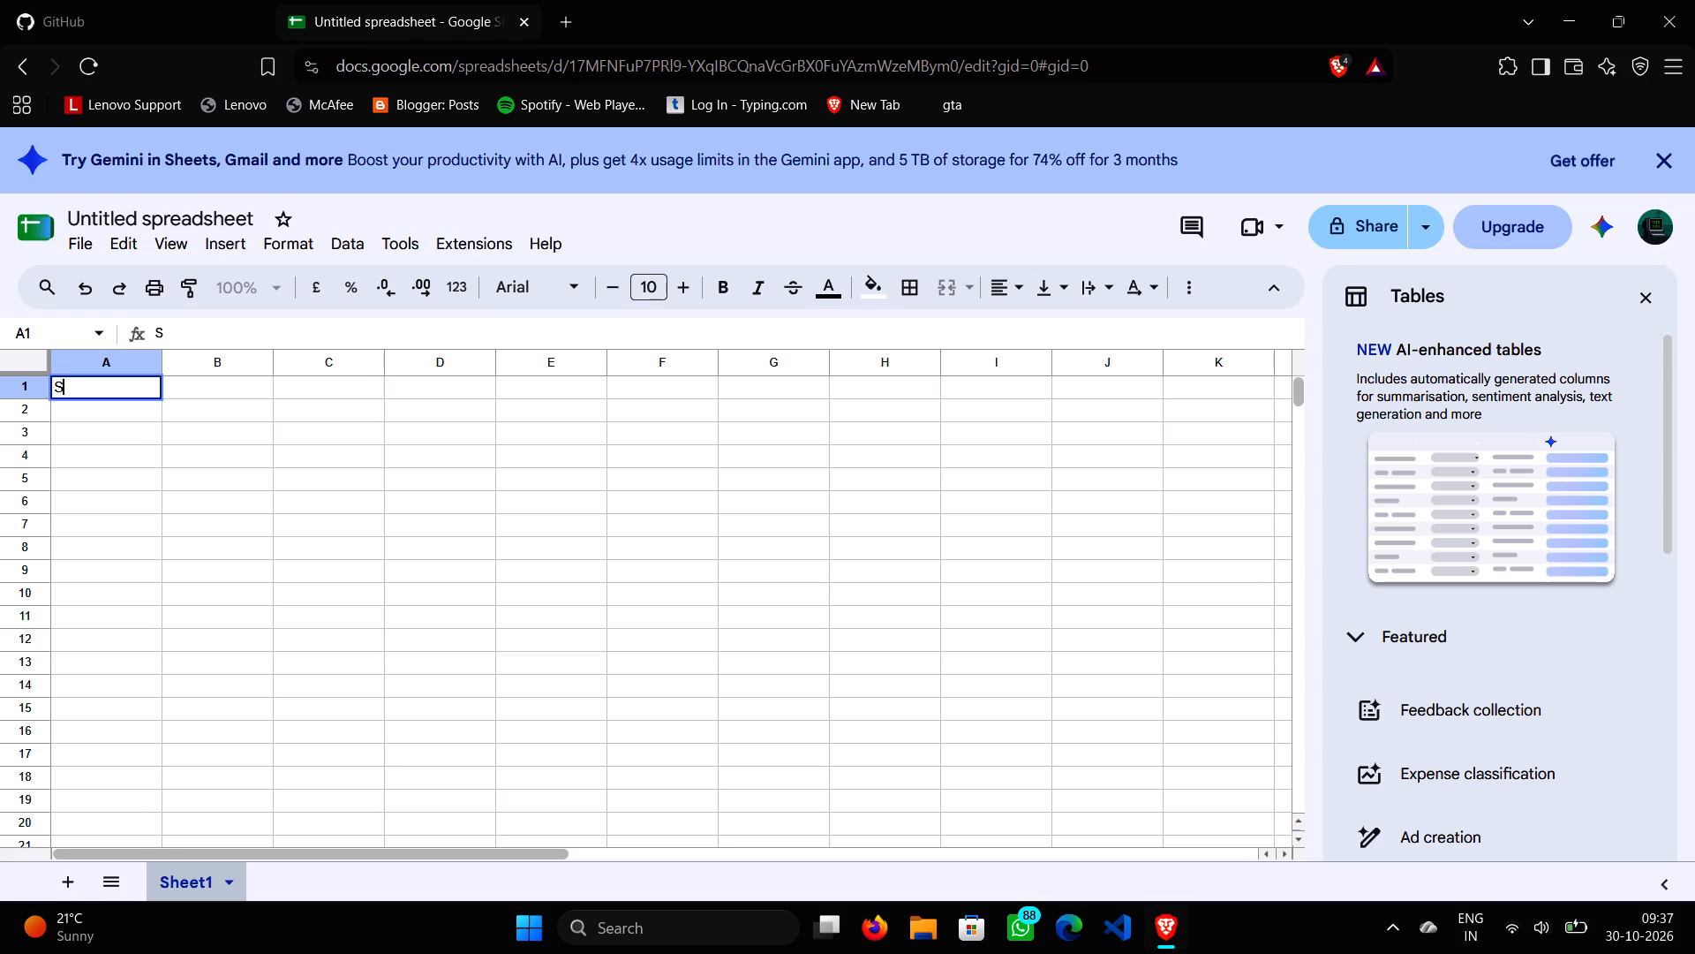
key(o)
key(BackSpace)
key(o)
key(space)
text(no.)
key(Right)
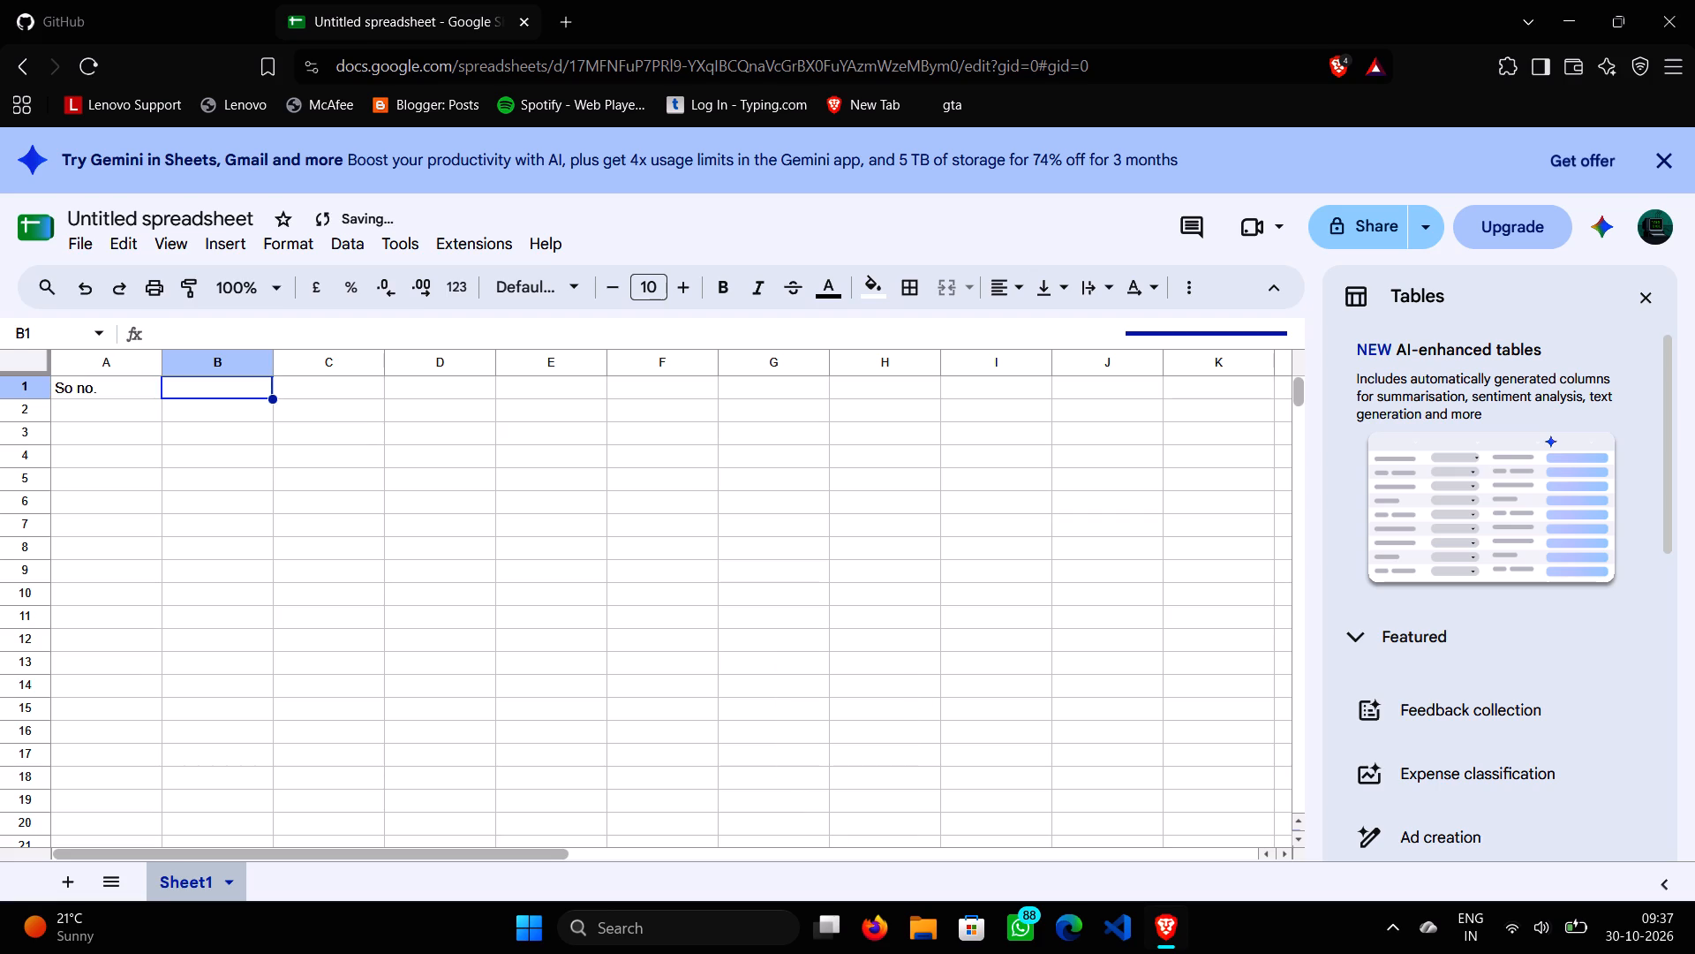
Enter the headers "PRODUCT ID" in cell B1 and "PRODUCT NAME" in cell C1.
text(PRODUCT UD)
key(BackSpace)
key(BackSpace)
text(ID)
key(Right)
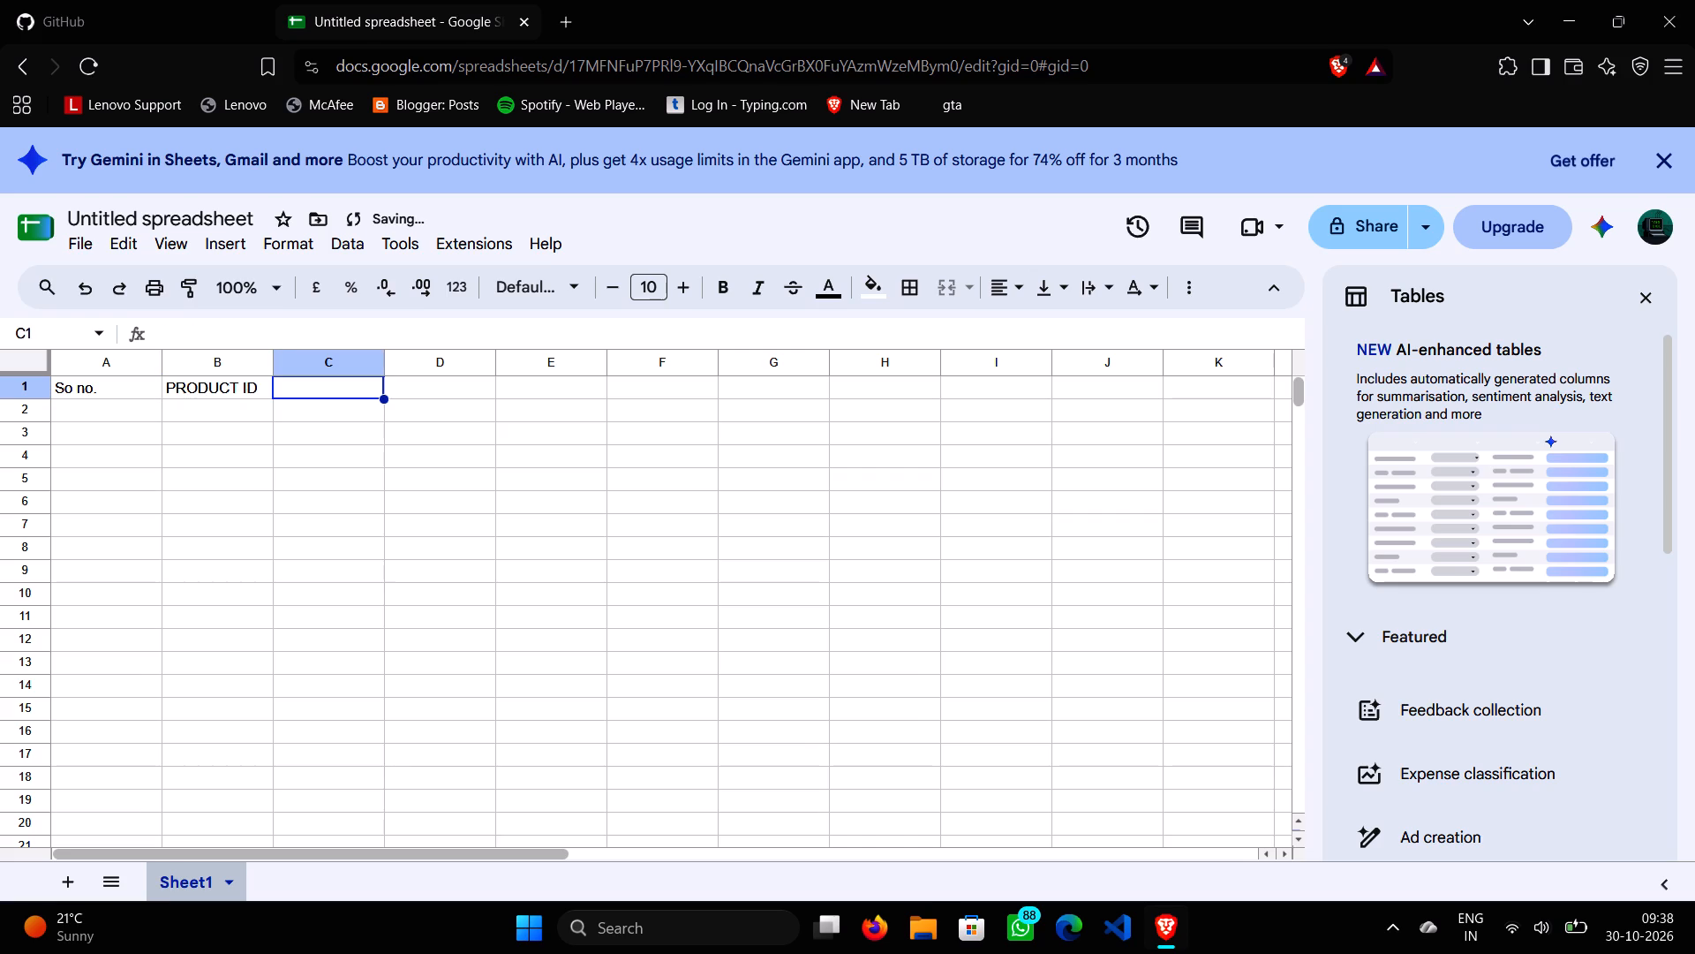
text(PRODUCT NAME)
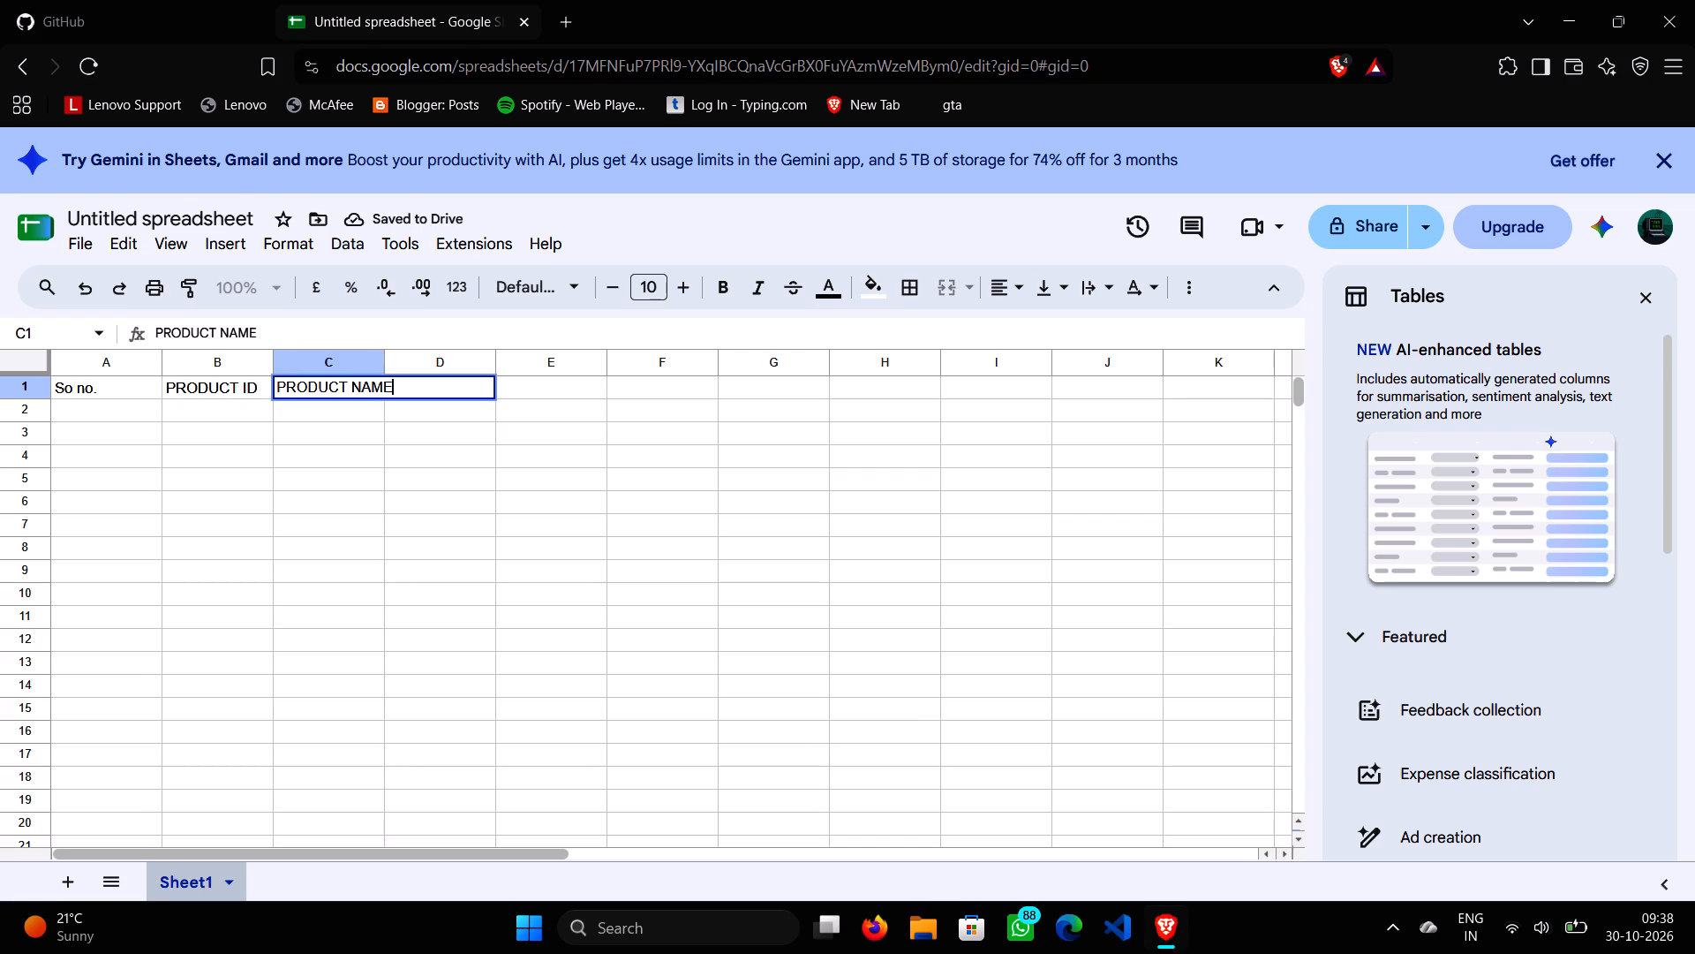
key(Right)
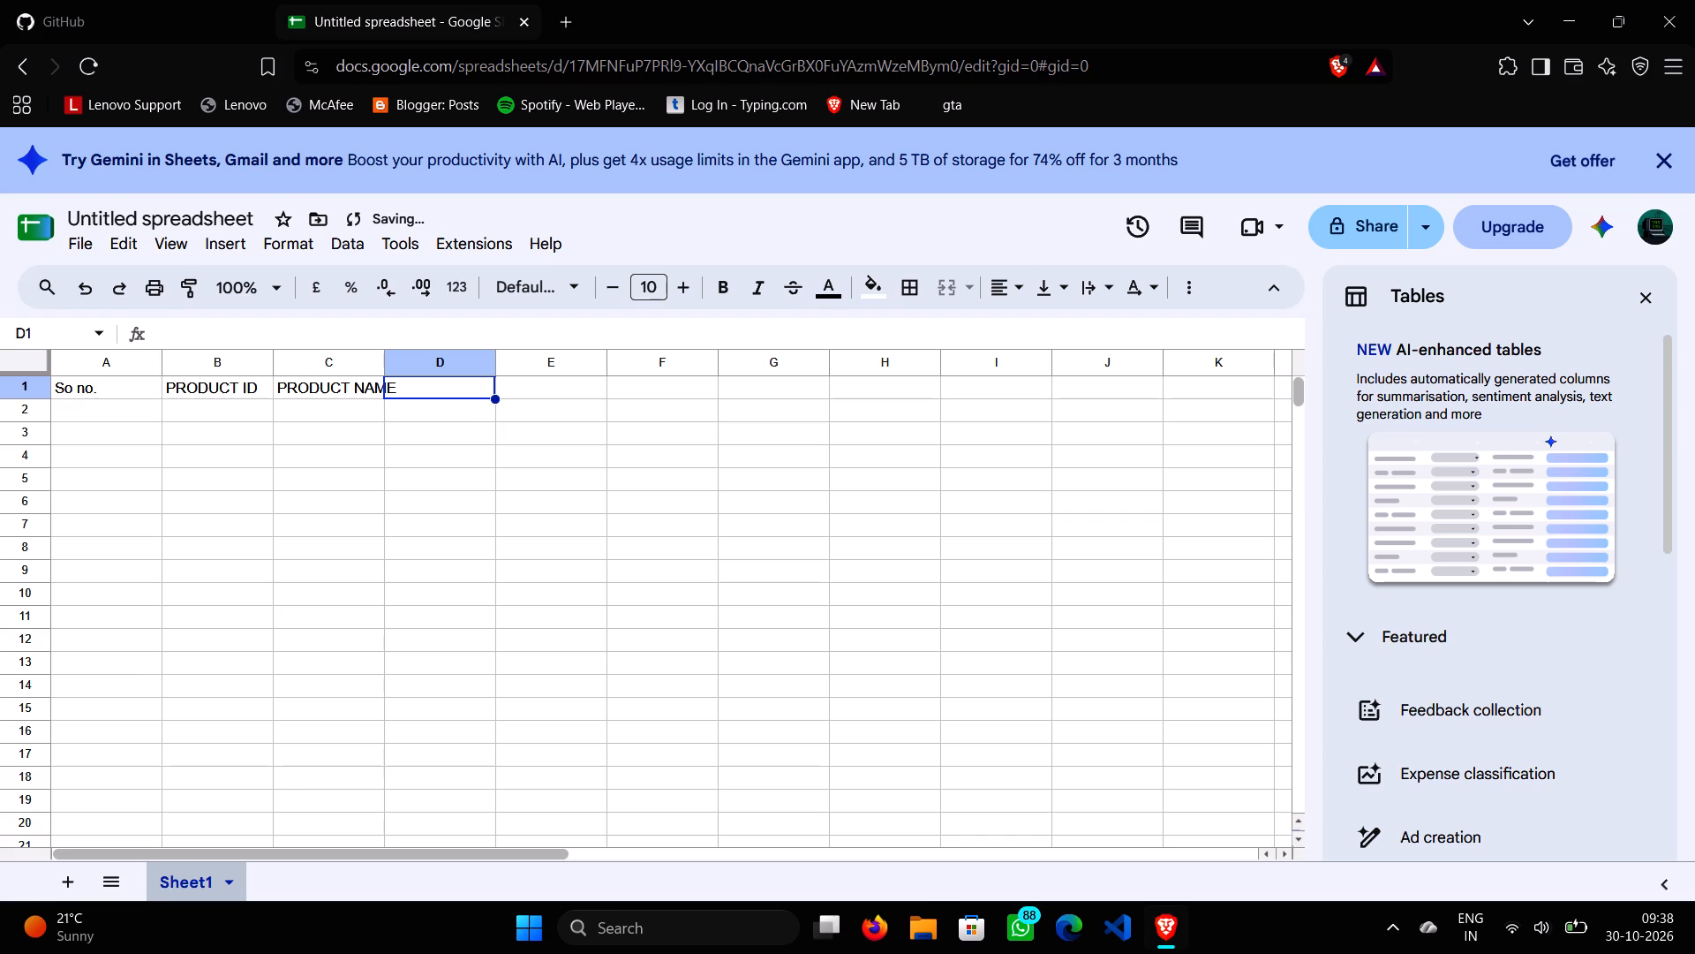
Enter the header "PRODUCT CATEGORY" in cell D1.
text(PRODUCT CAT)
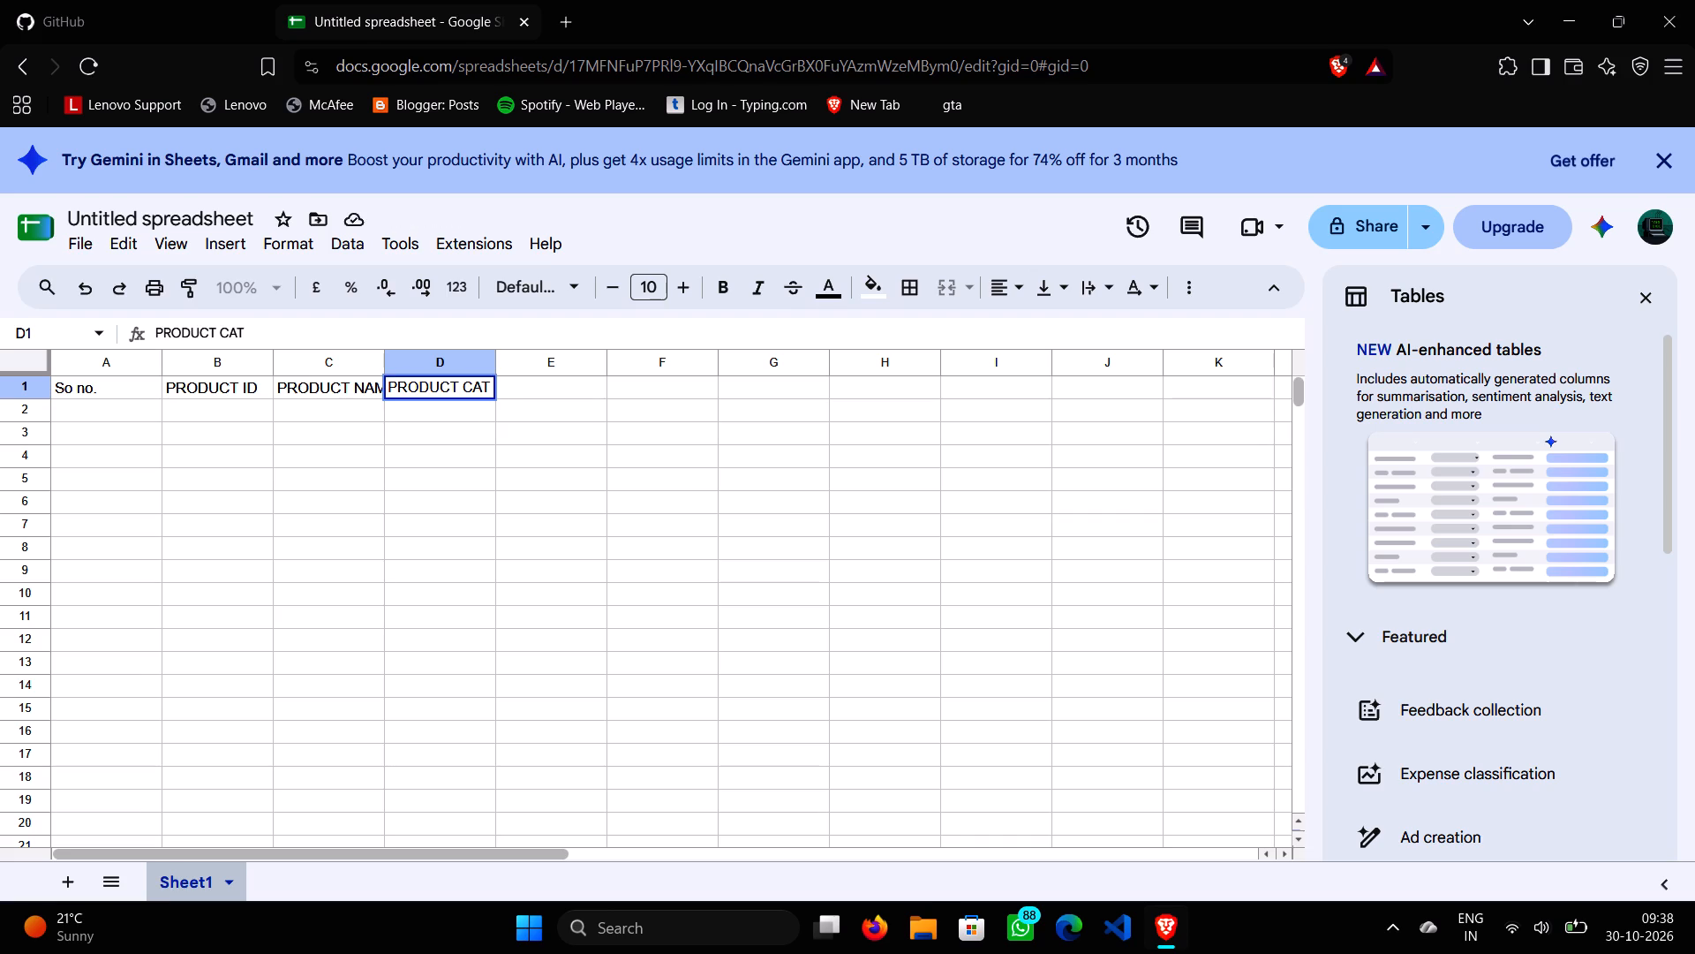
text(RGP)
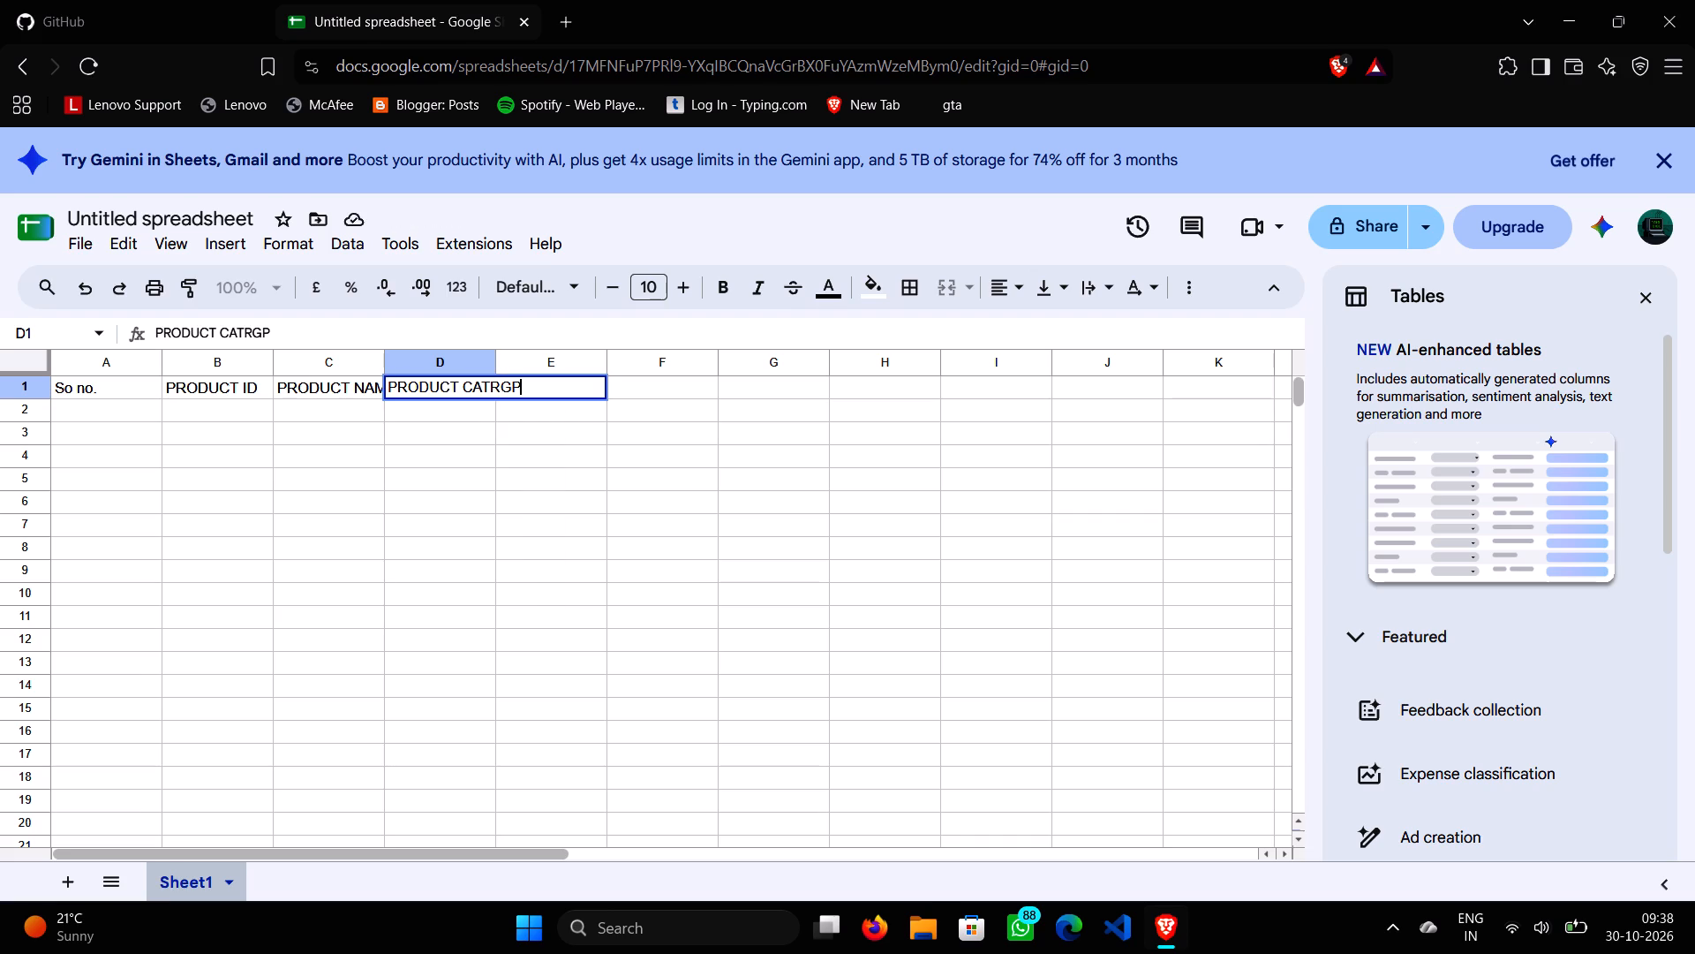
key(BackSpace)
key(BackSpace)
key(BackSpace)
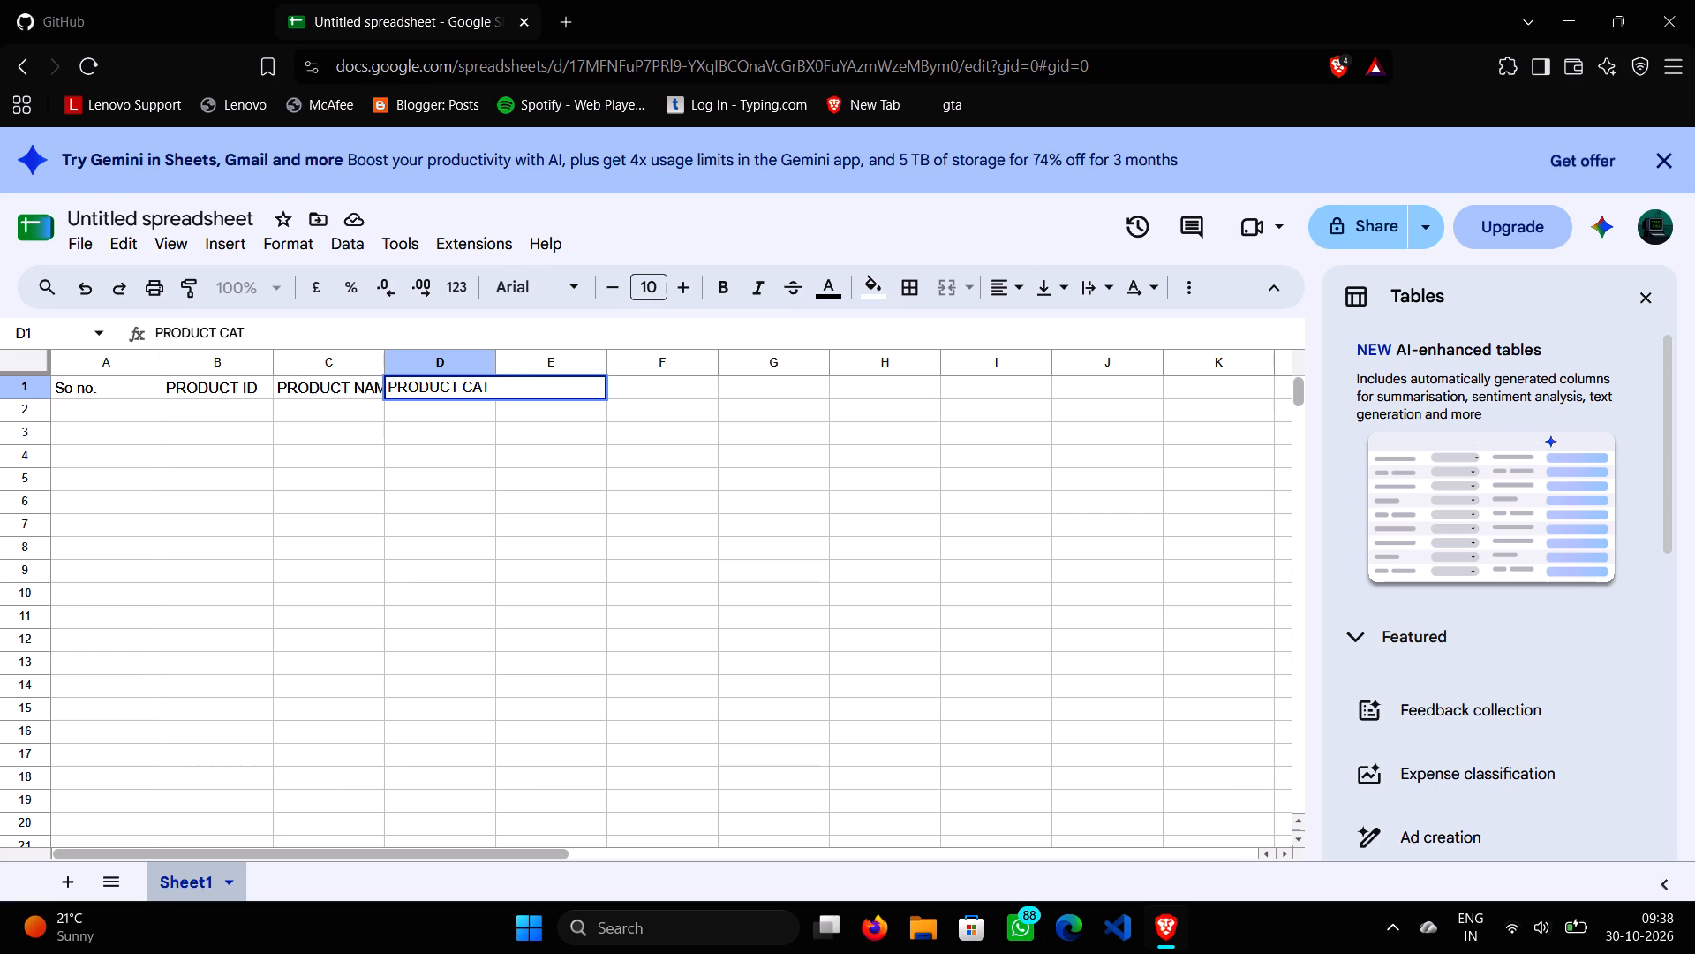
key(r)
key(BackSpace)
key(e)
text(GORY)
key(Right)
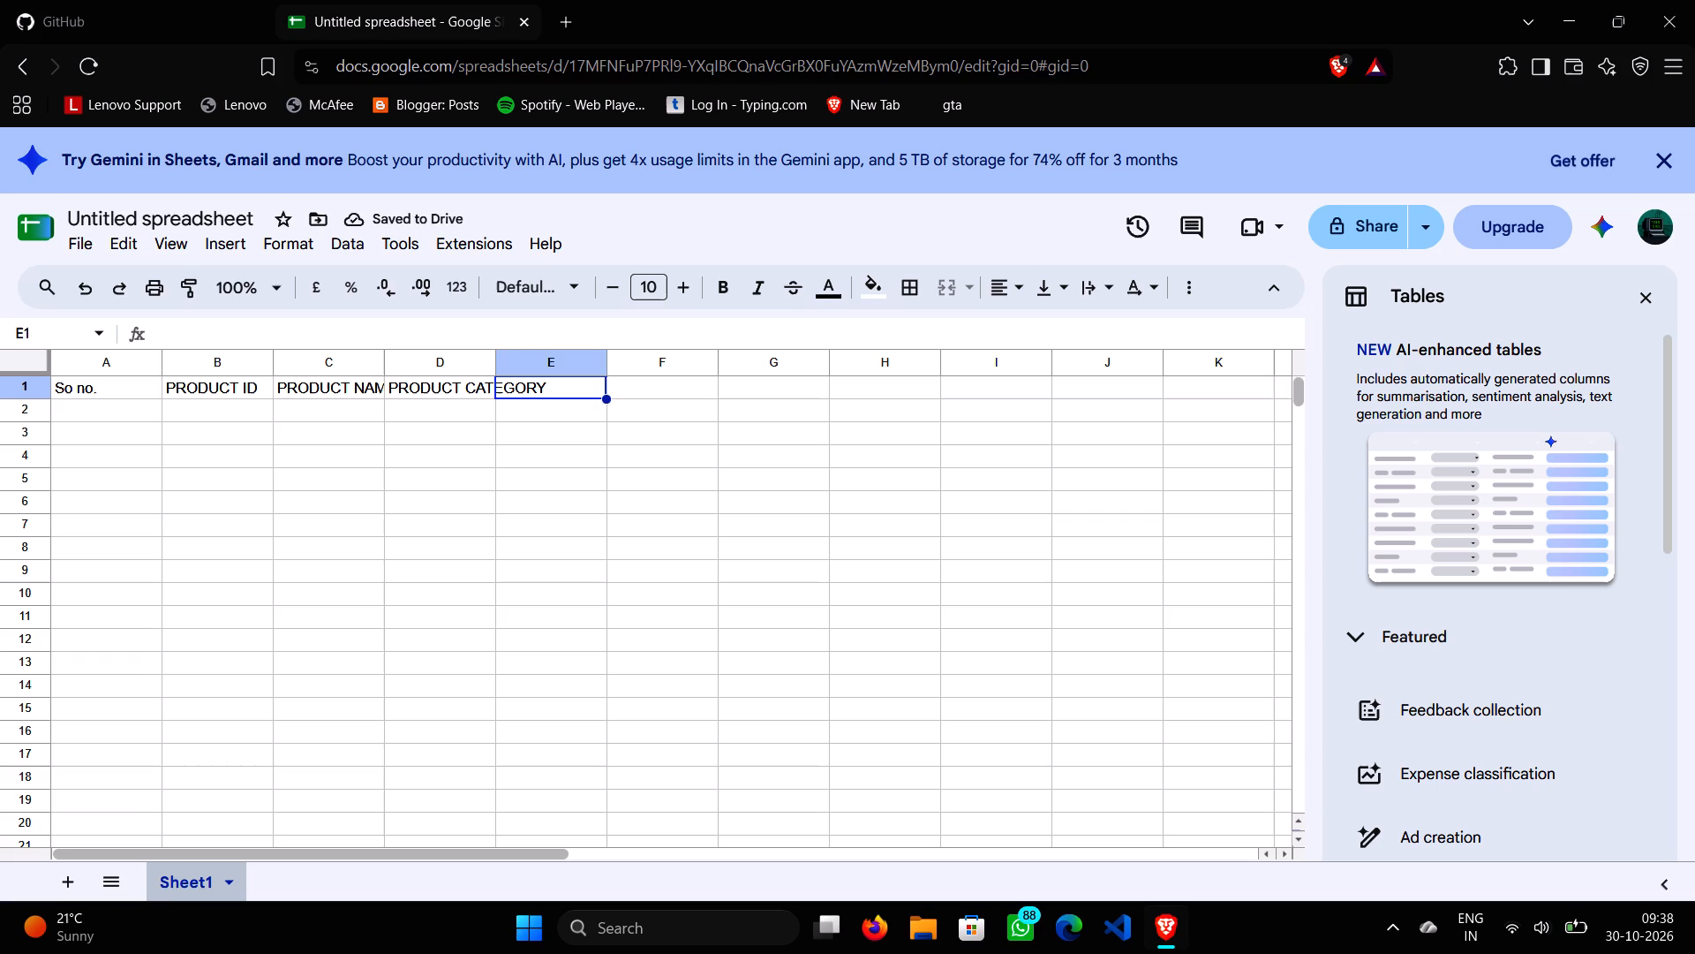
Enter the headers "SUPPLIER NAME" in cell E1 and "OPENING STOCK" in cell F1.
text(SUPPLIER)
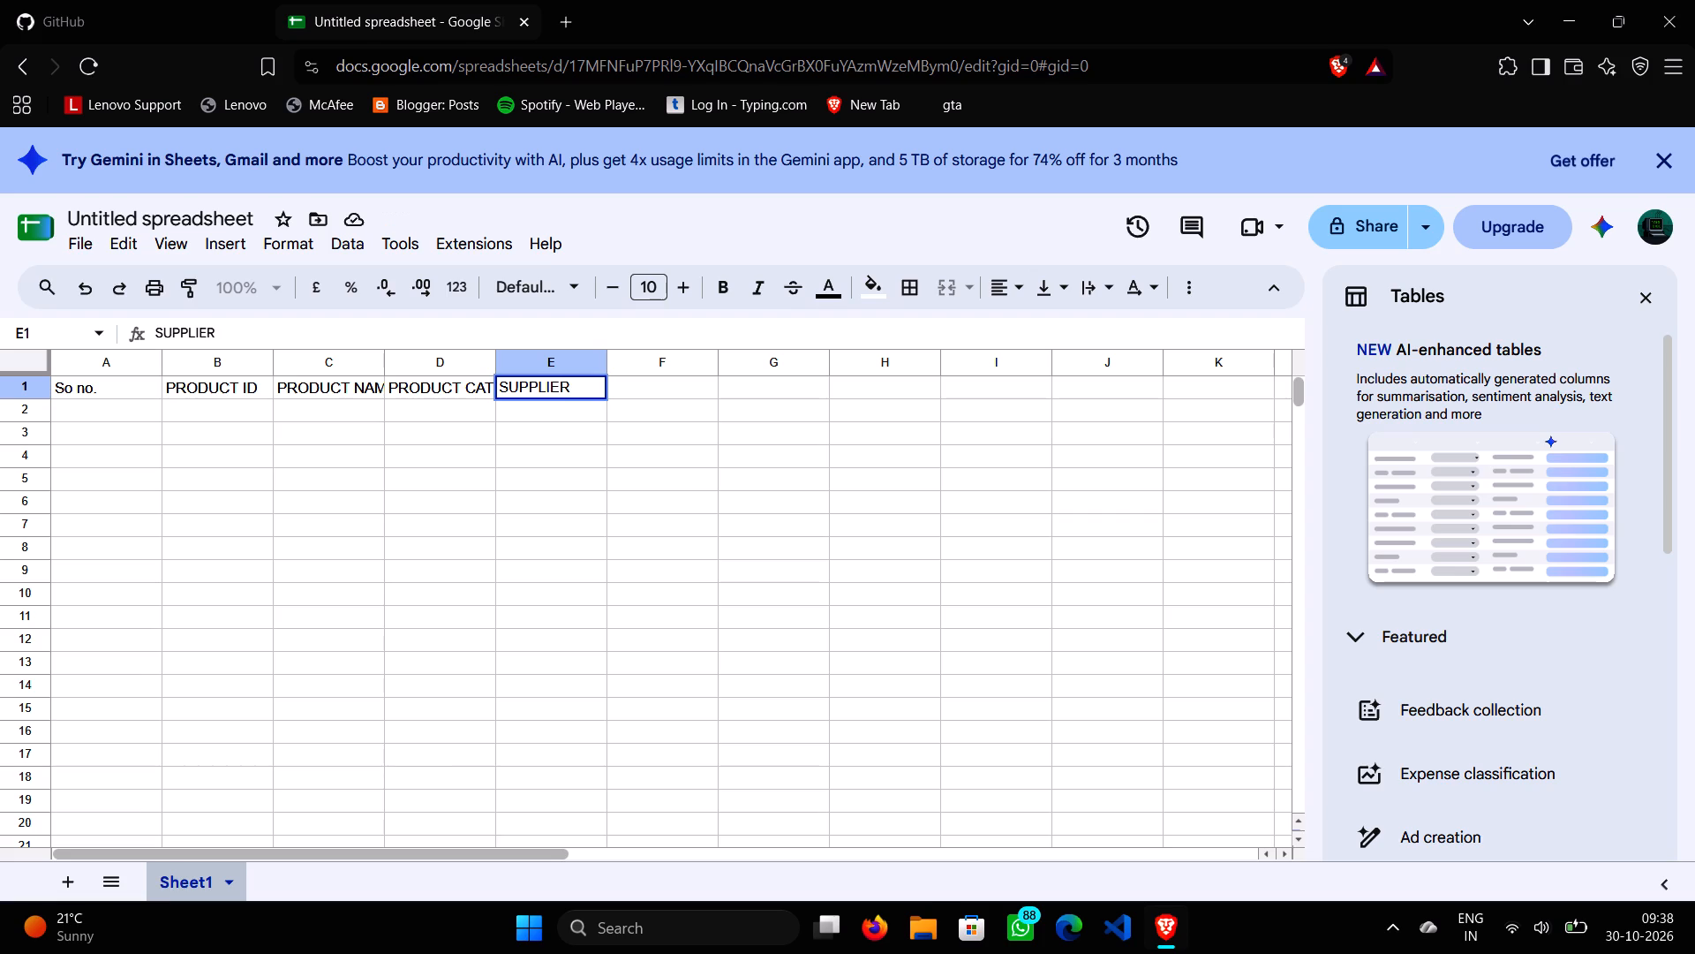
key(space)
text(NAME)
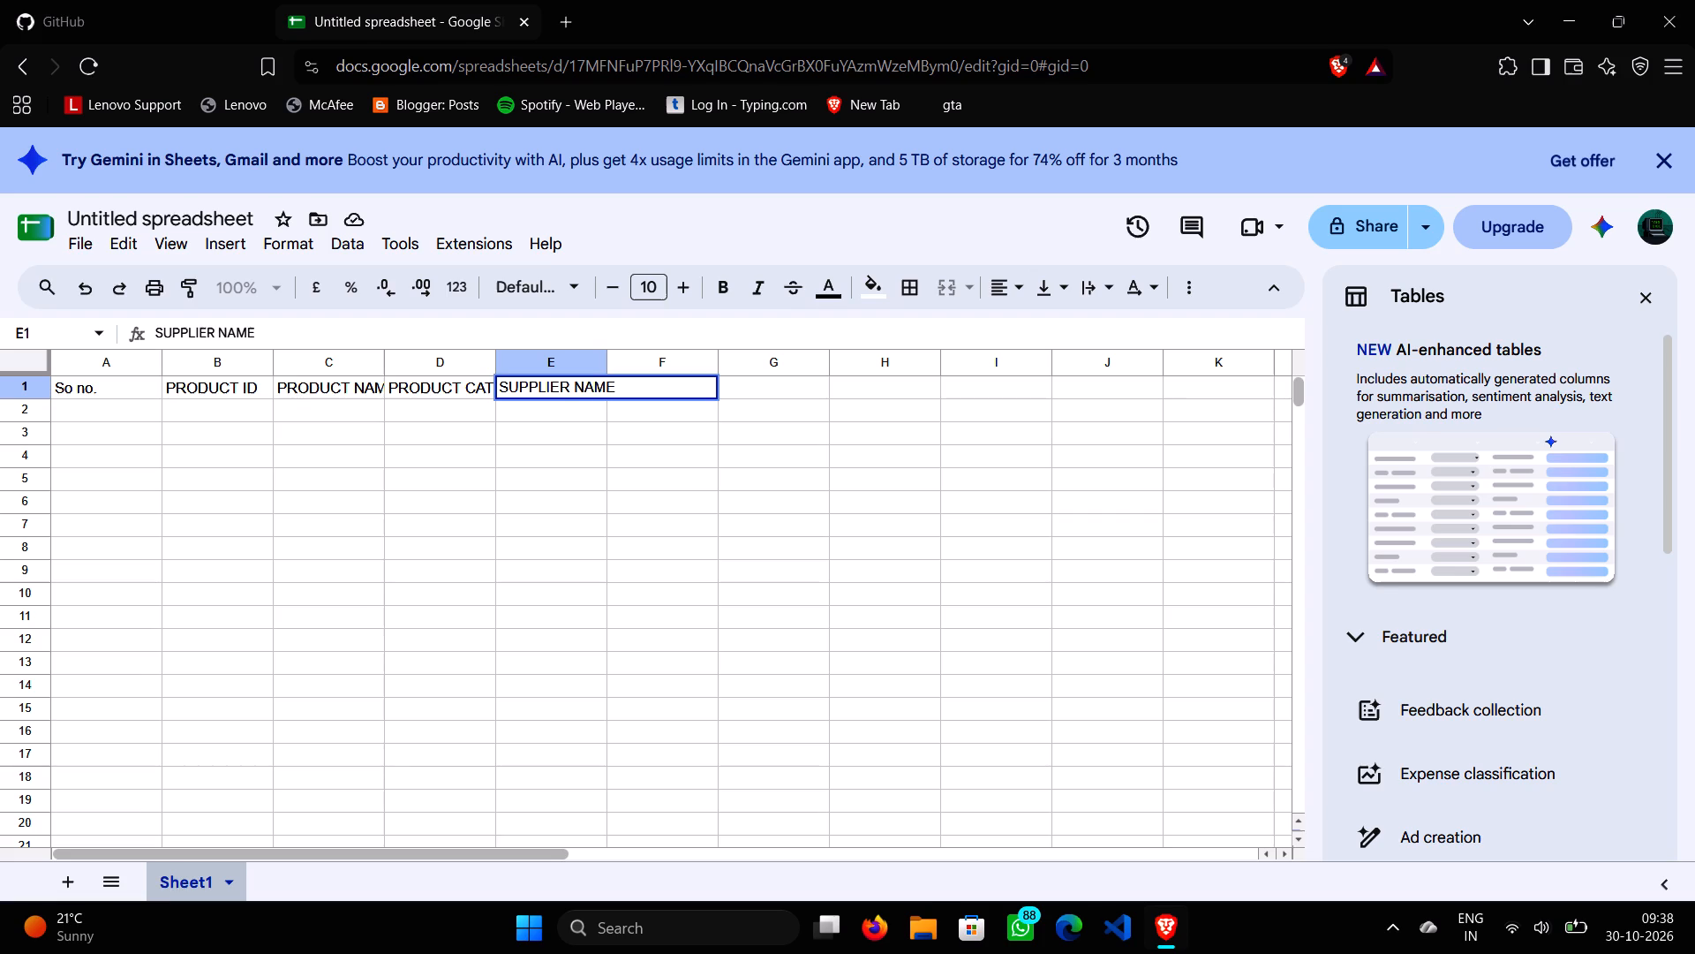
key(Right)
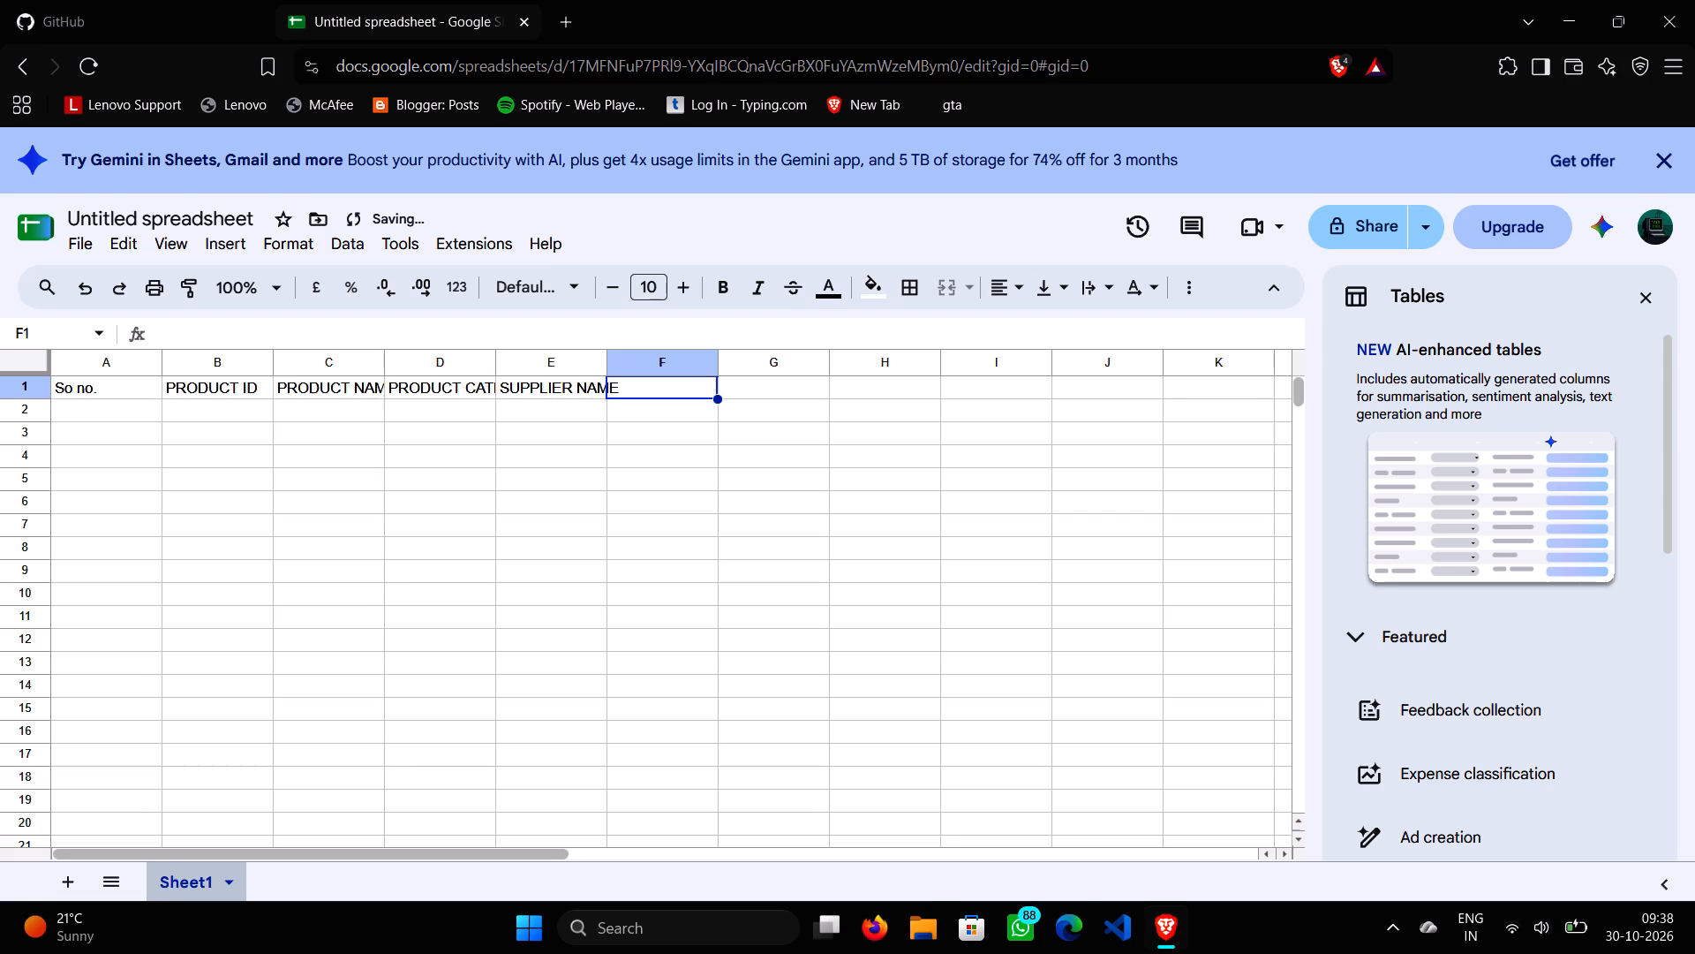
text(OPENING STOCK)
key(Right)
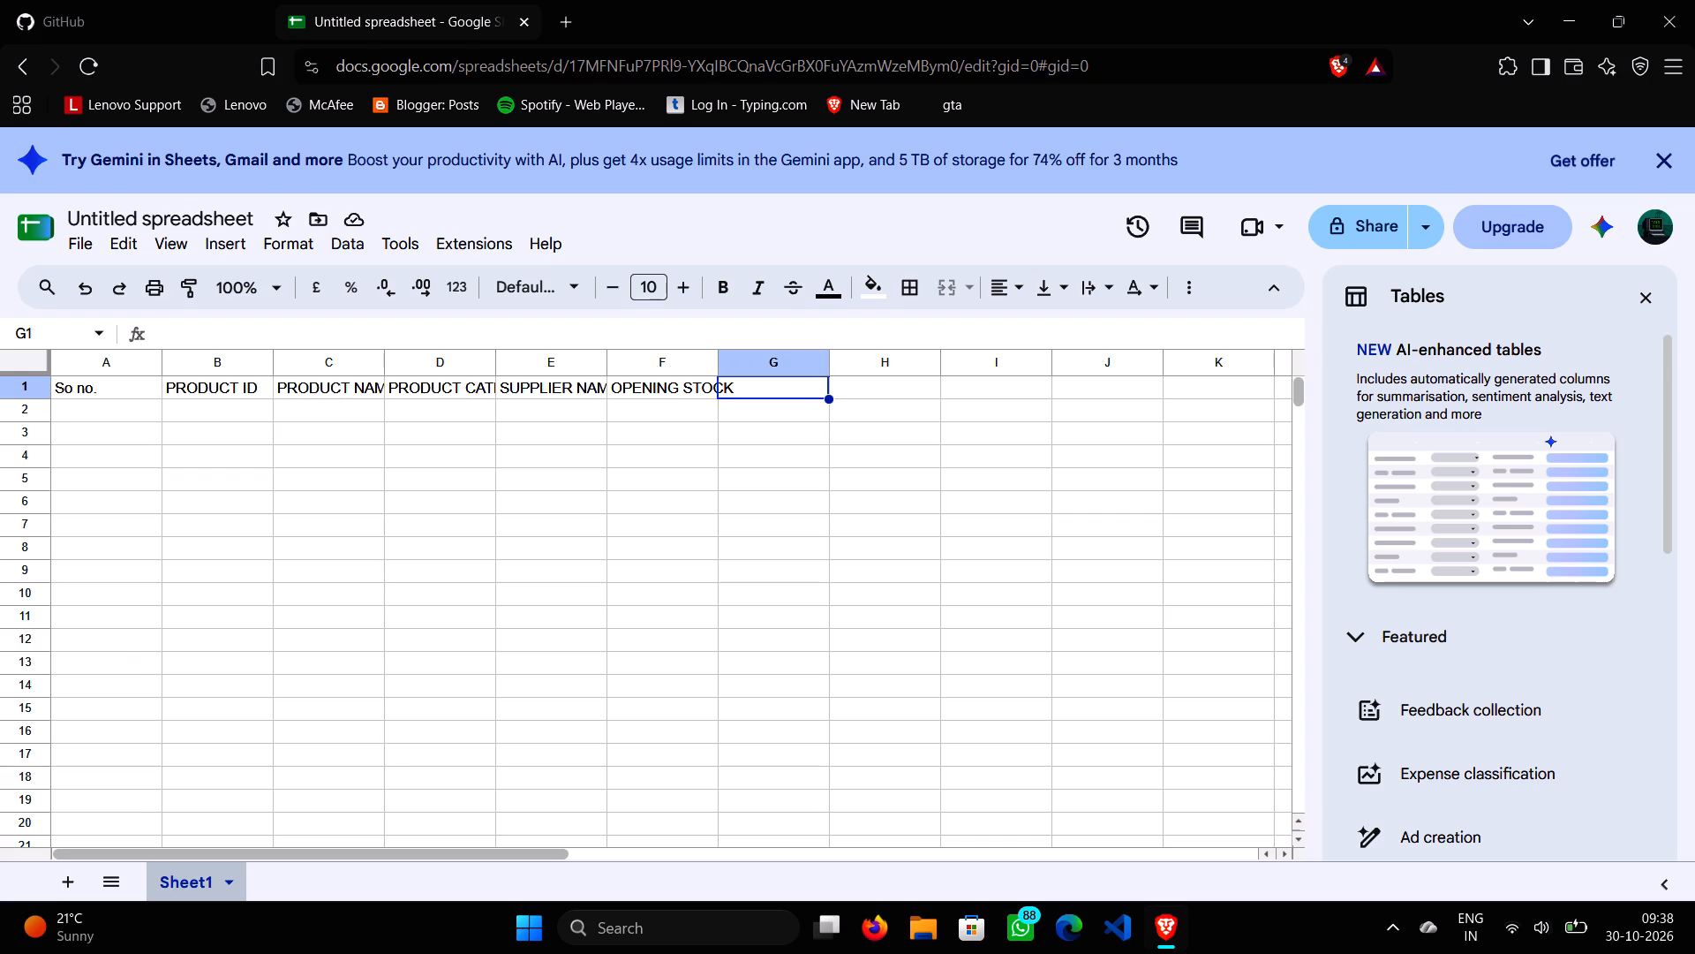
key(Up)
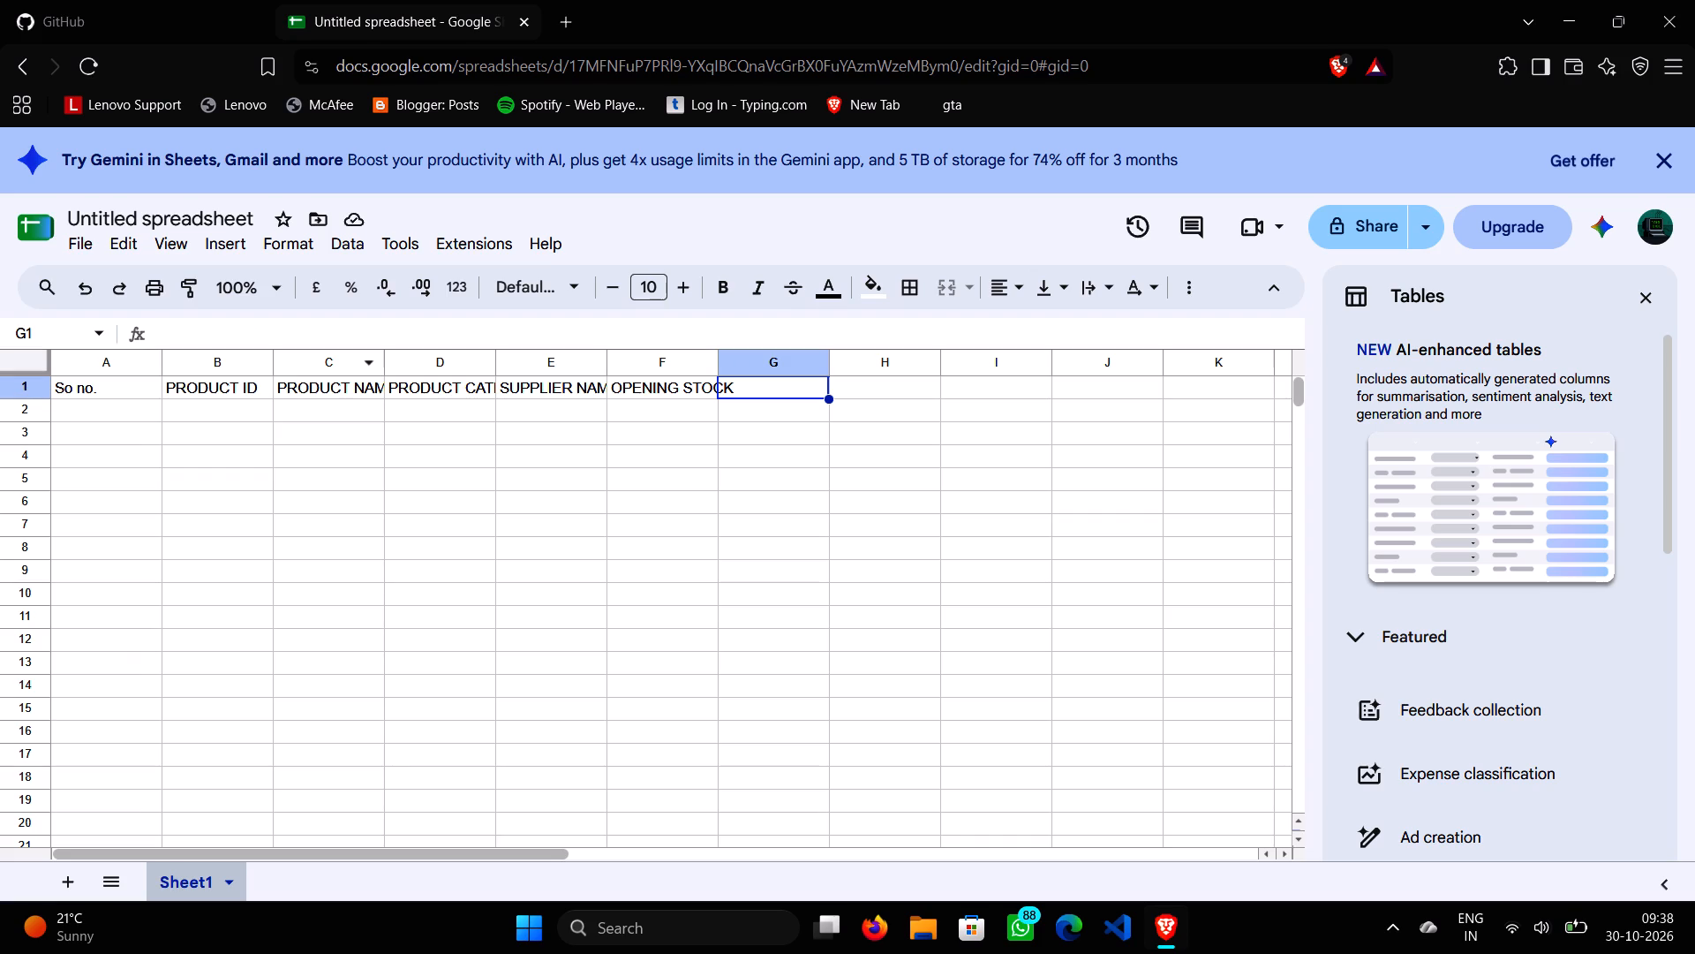
Replace the header in cell B1 with "Product name" in sentence case.
click(255, 385)
key(BackSpace)
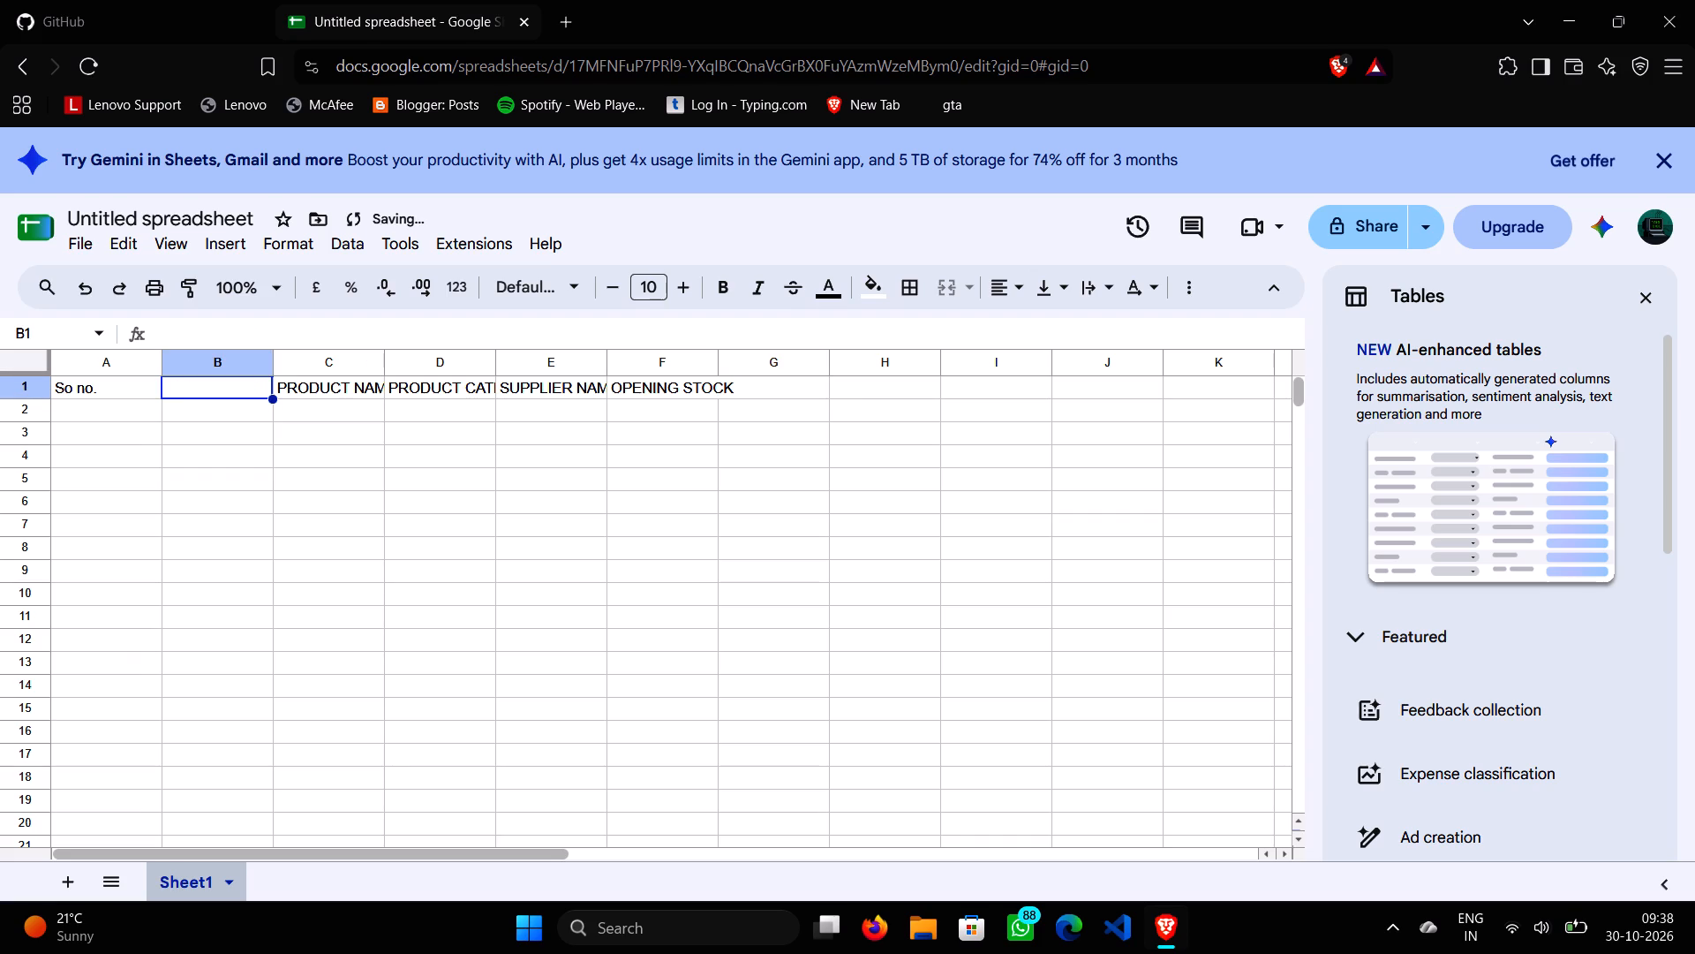
key(p)
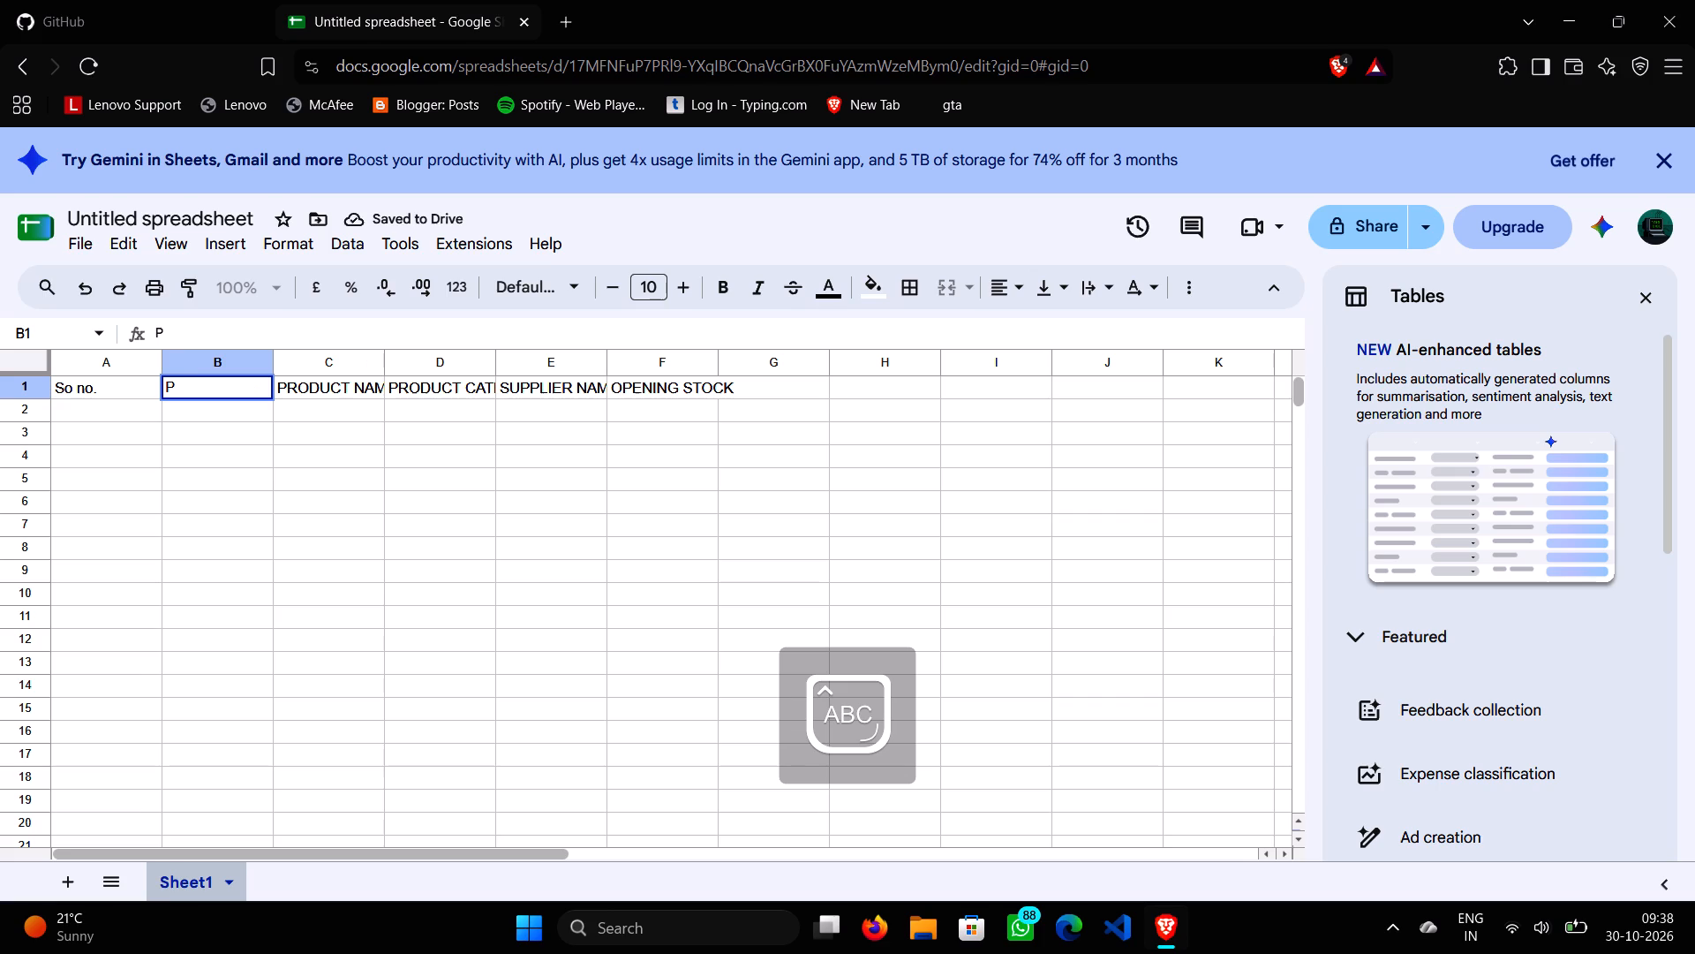
text(RO)
key(BackSpace)
text(rode)
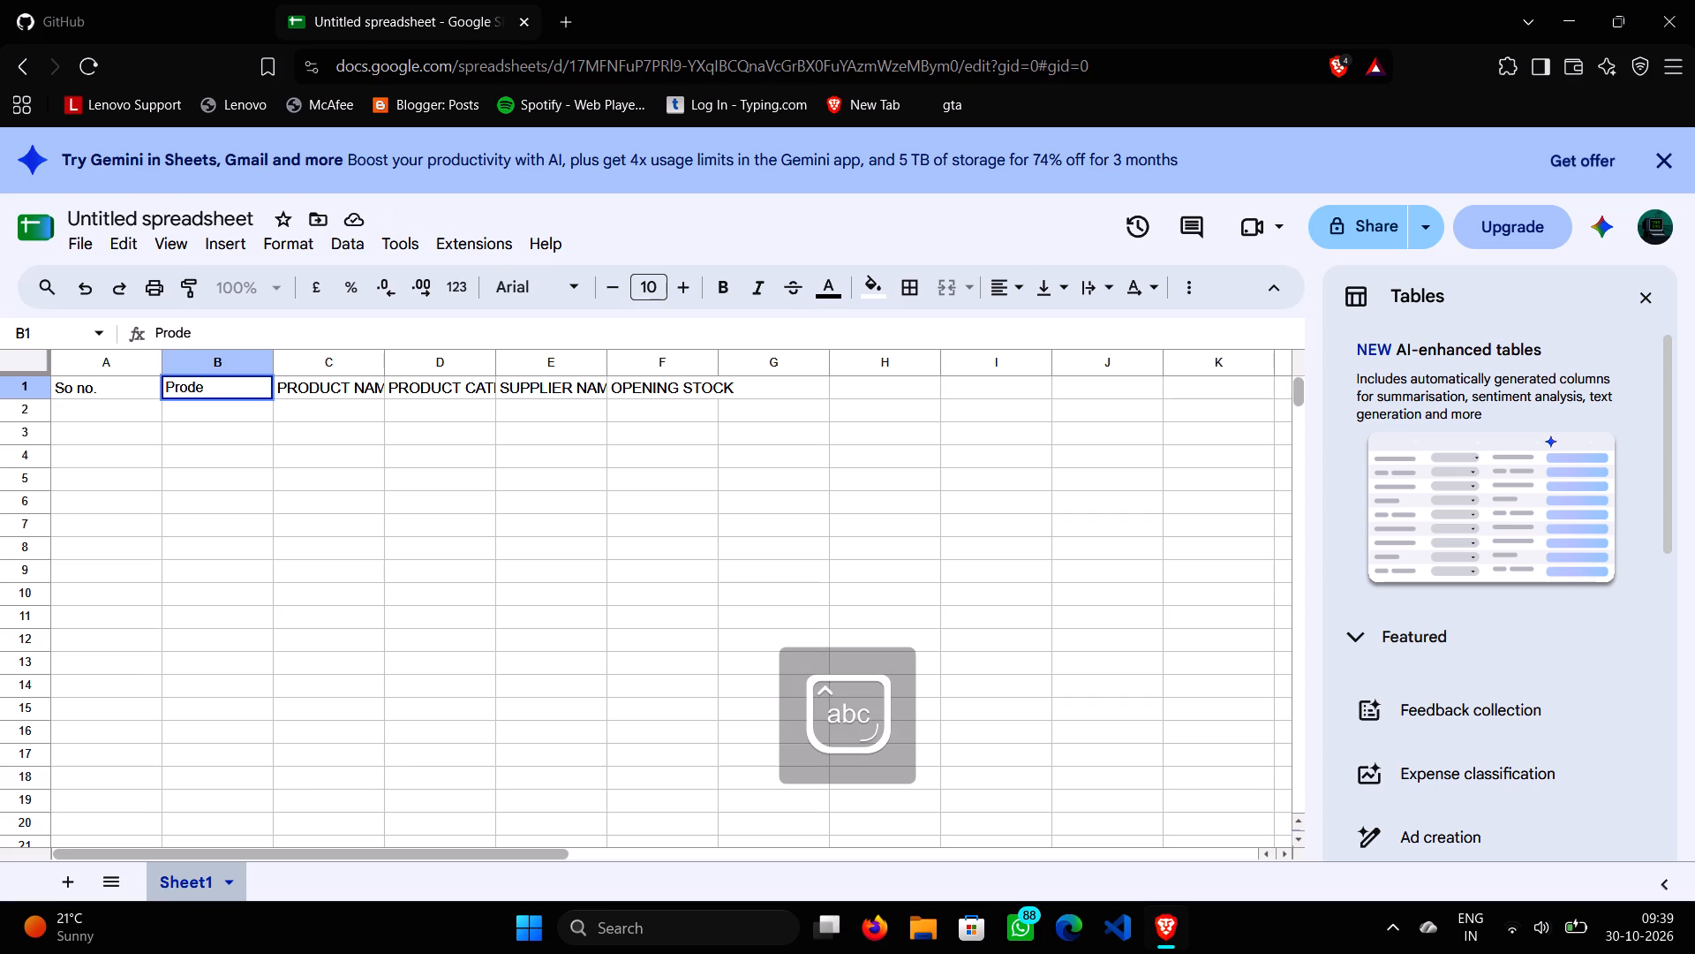
key(BackSpace)
text(uct)
key(space)
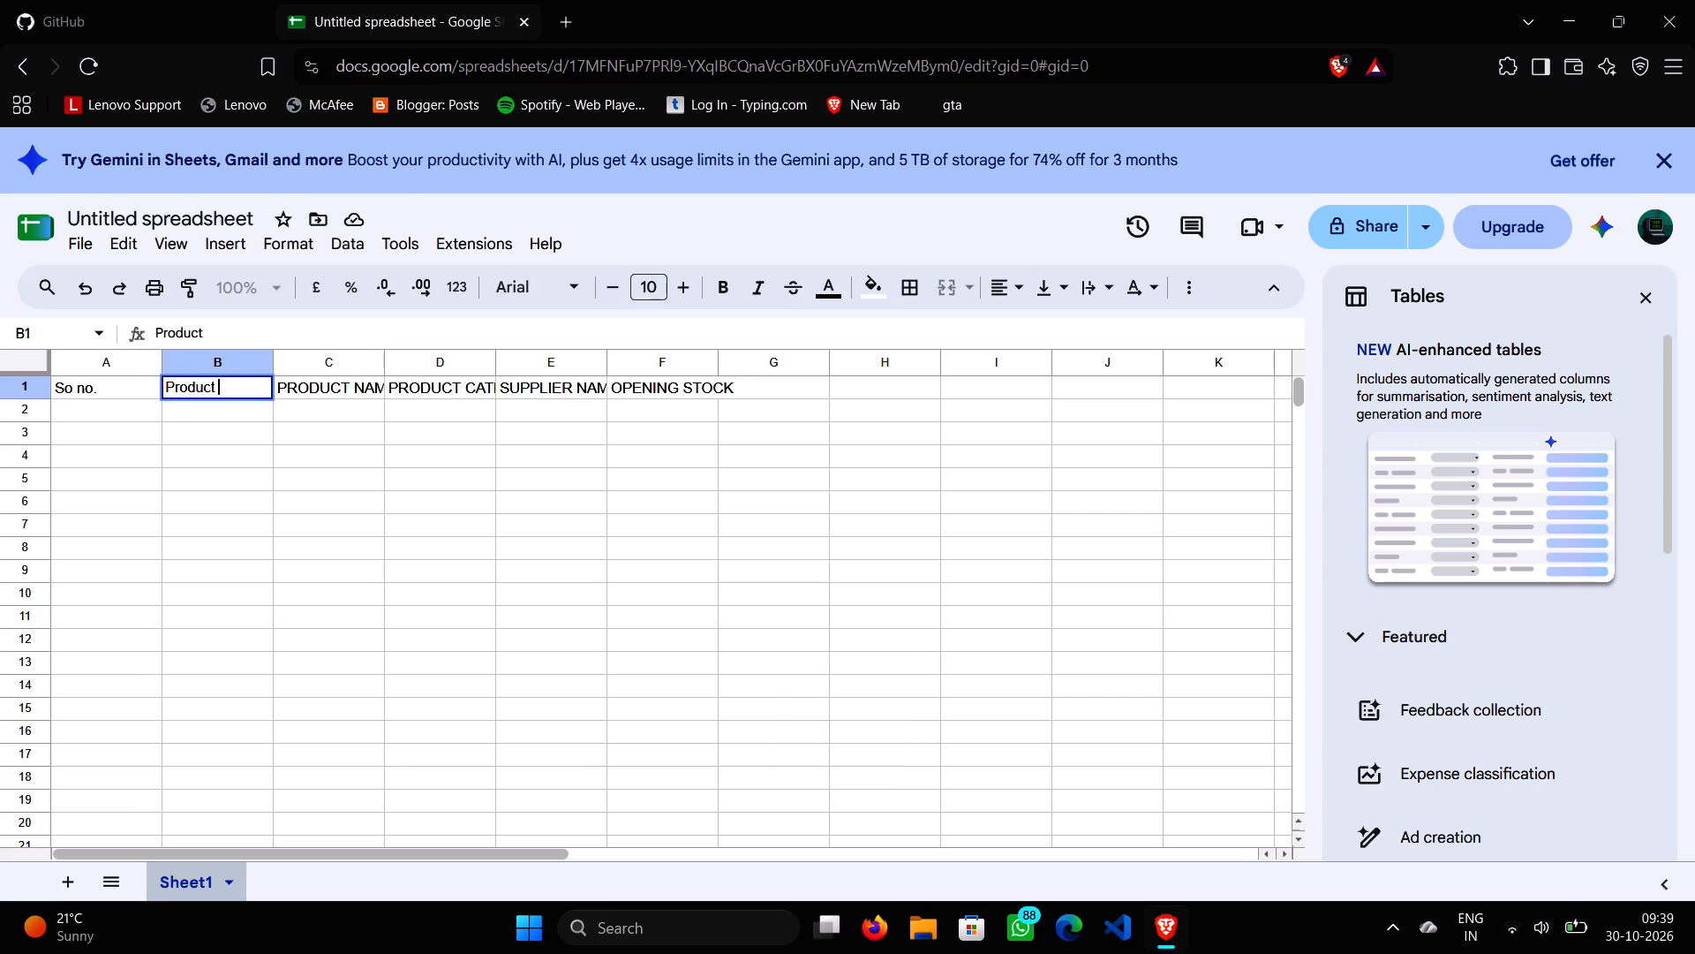
text(name)
key(Right)
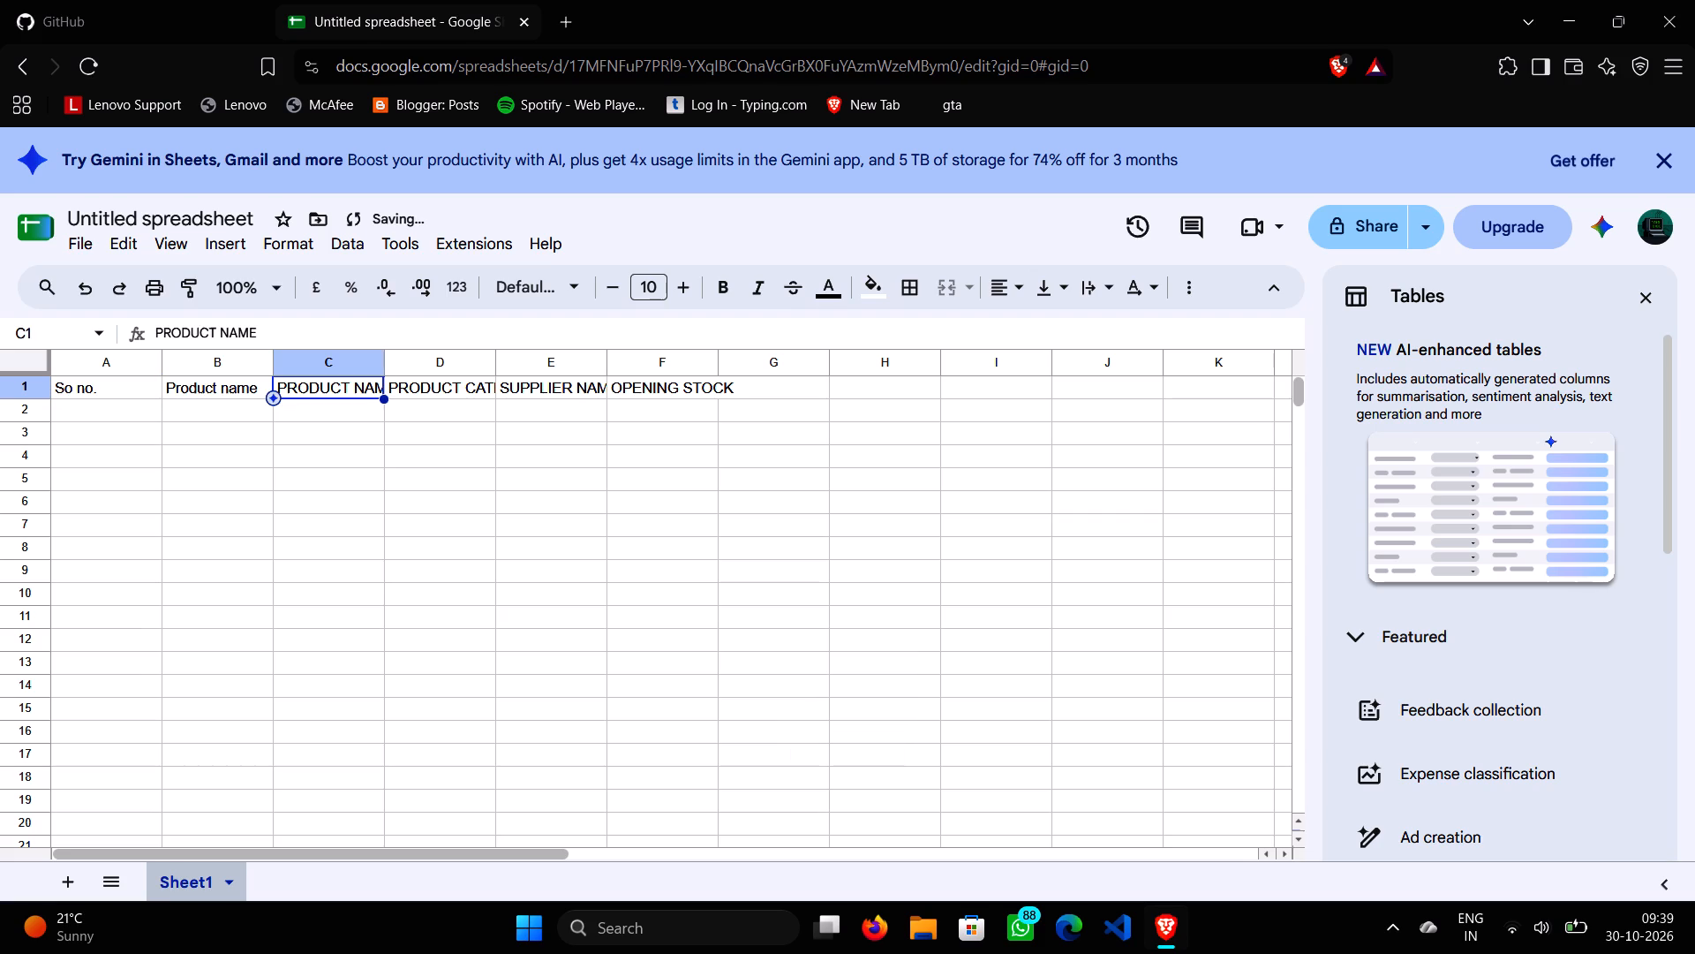
Replace the header in cell C1 with "Product category" and clear the header in cell D1.
key(BackSpace)
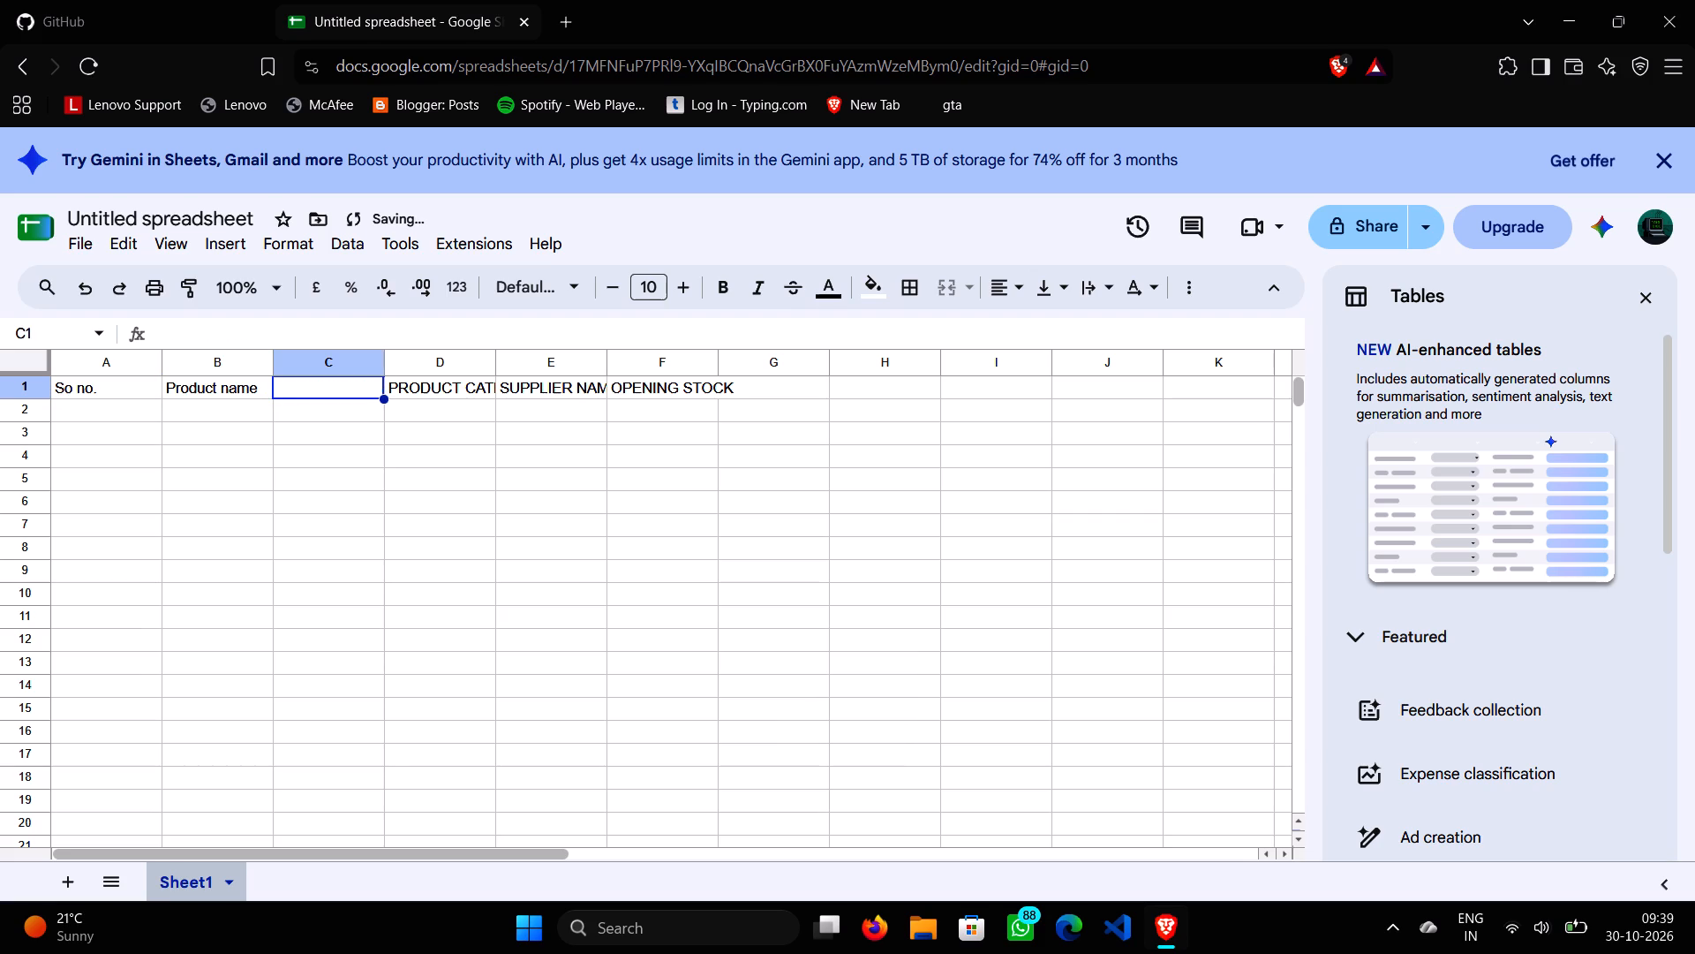
key(shift+p)
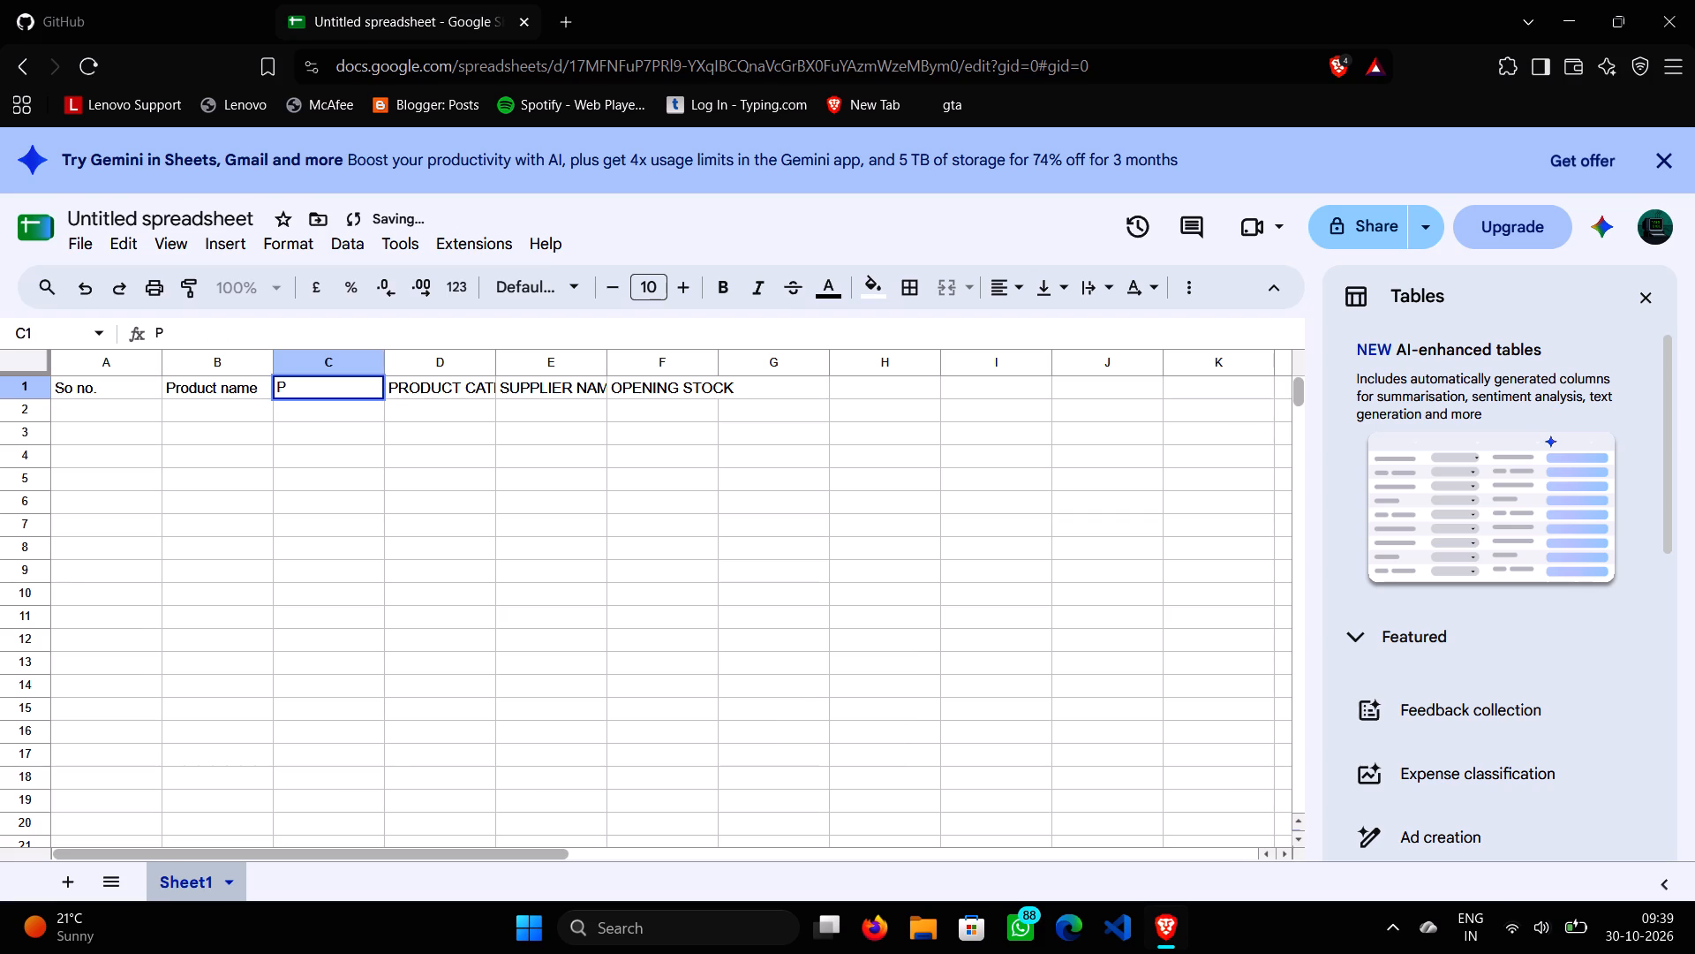
text(rodect)
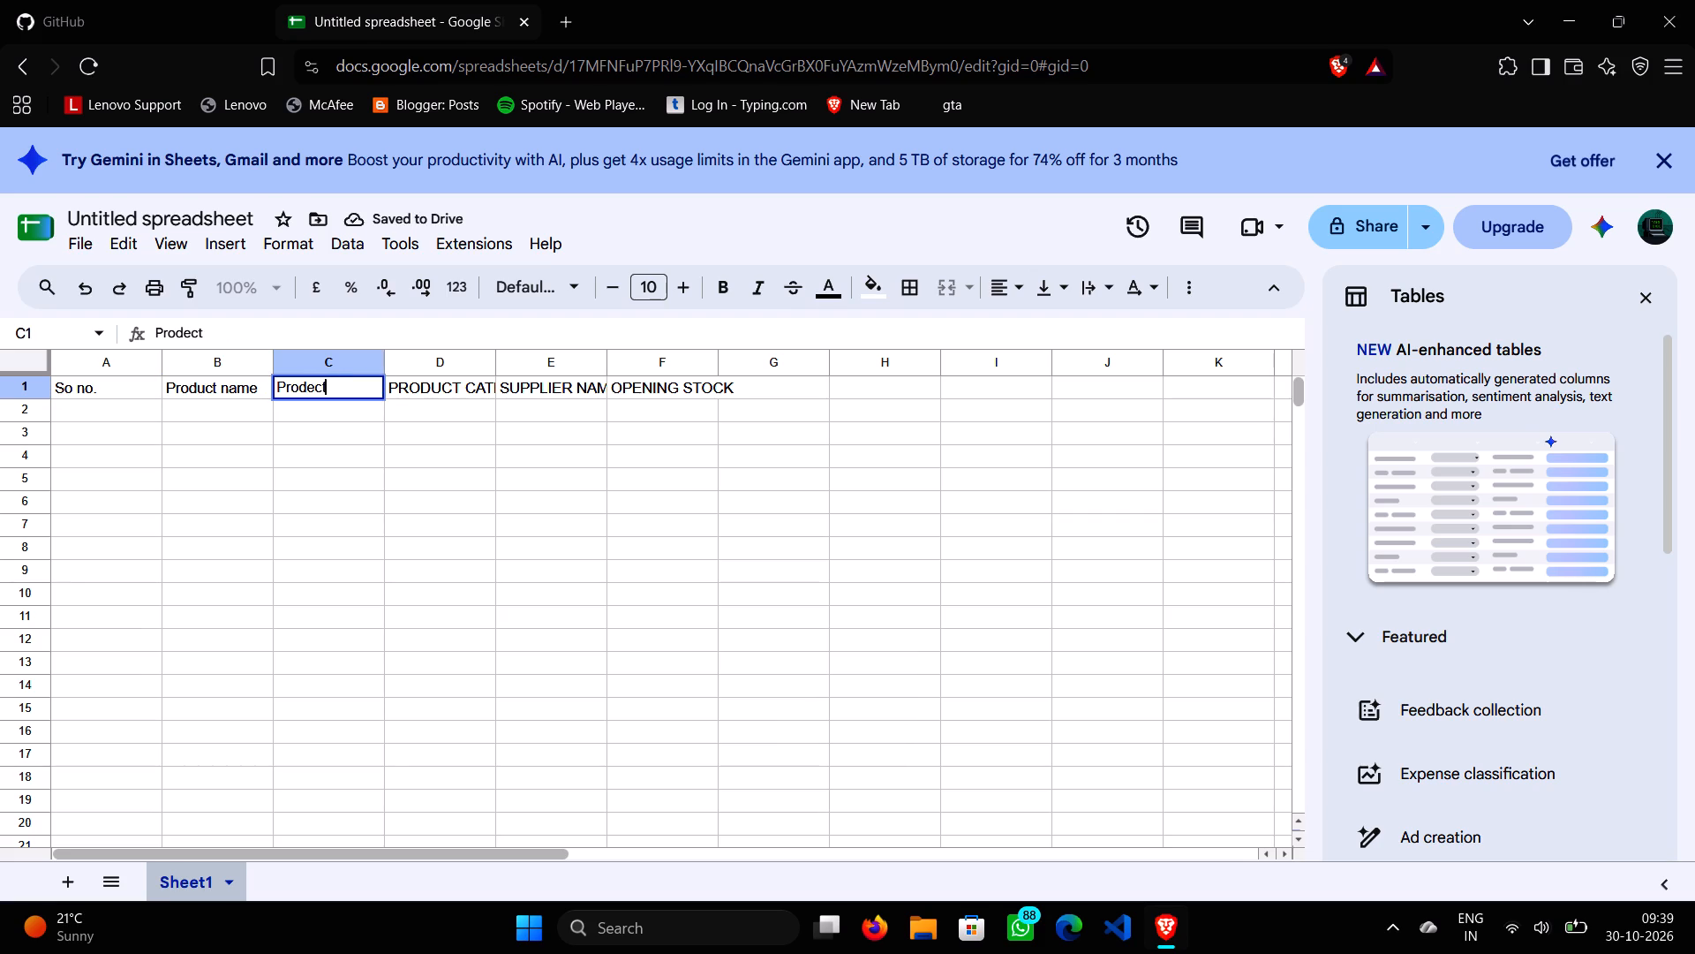
key(space)
key(BackSpace)
key(BackSpace)
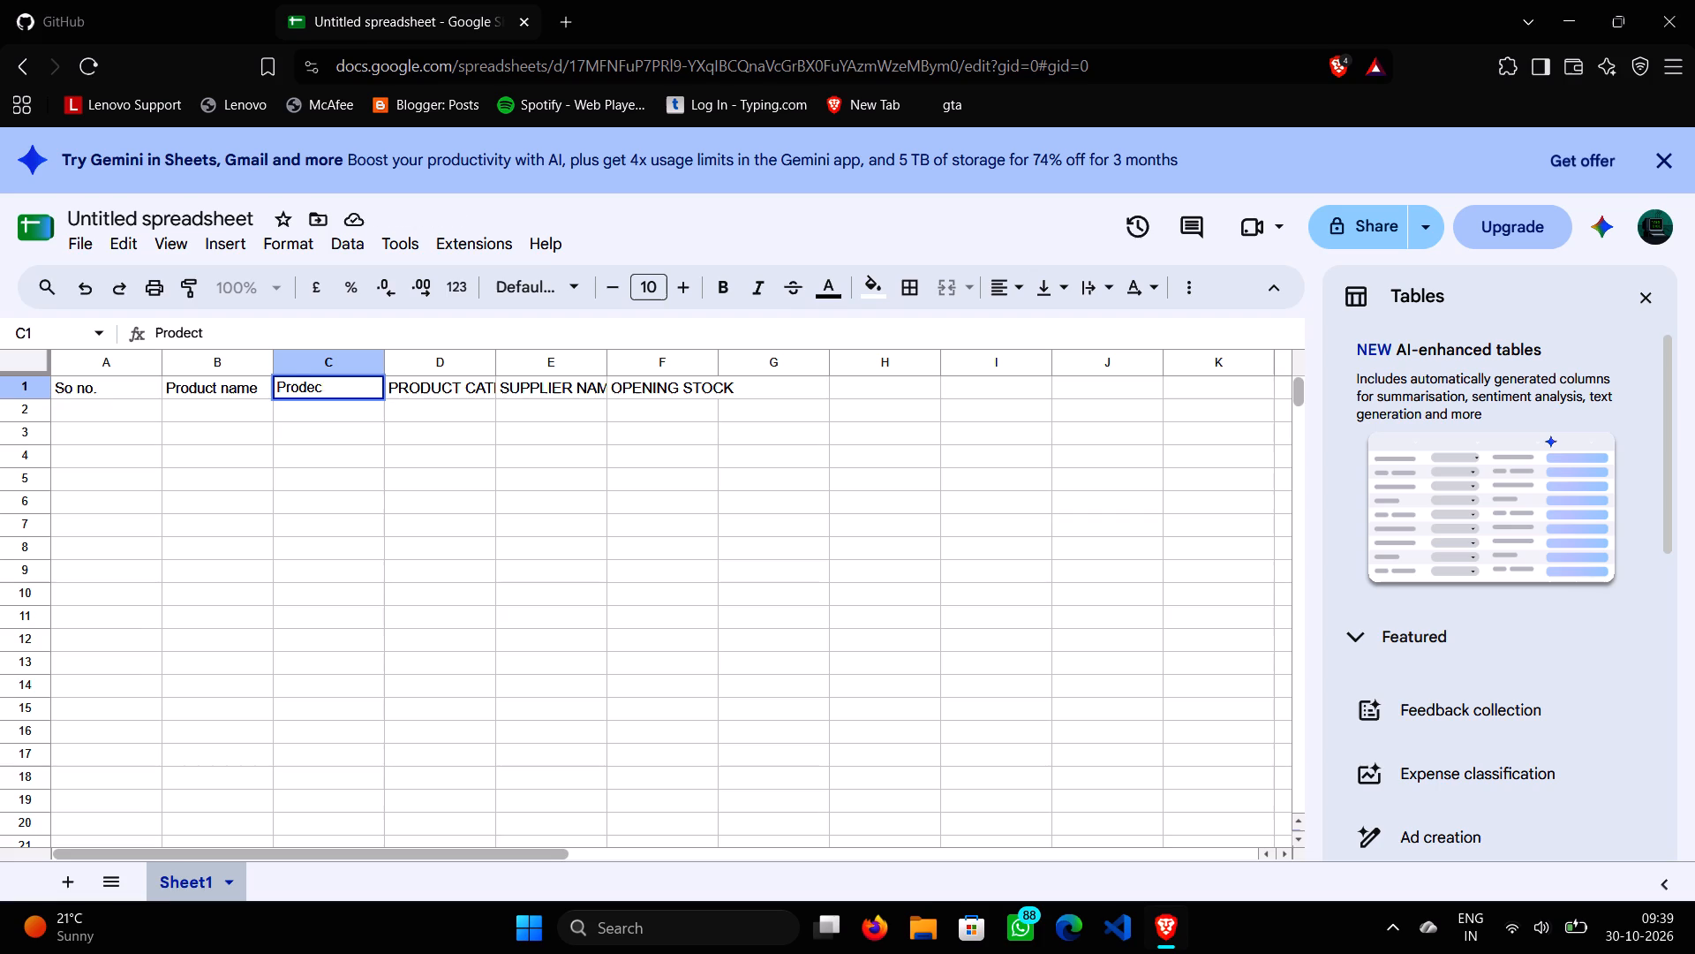
key(BackSpace)
key(BackSpace)
text(uct ca)
text(tegory)
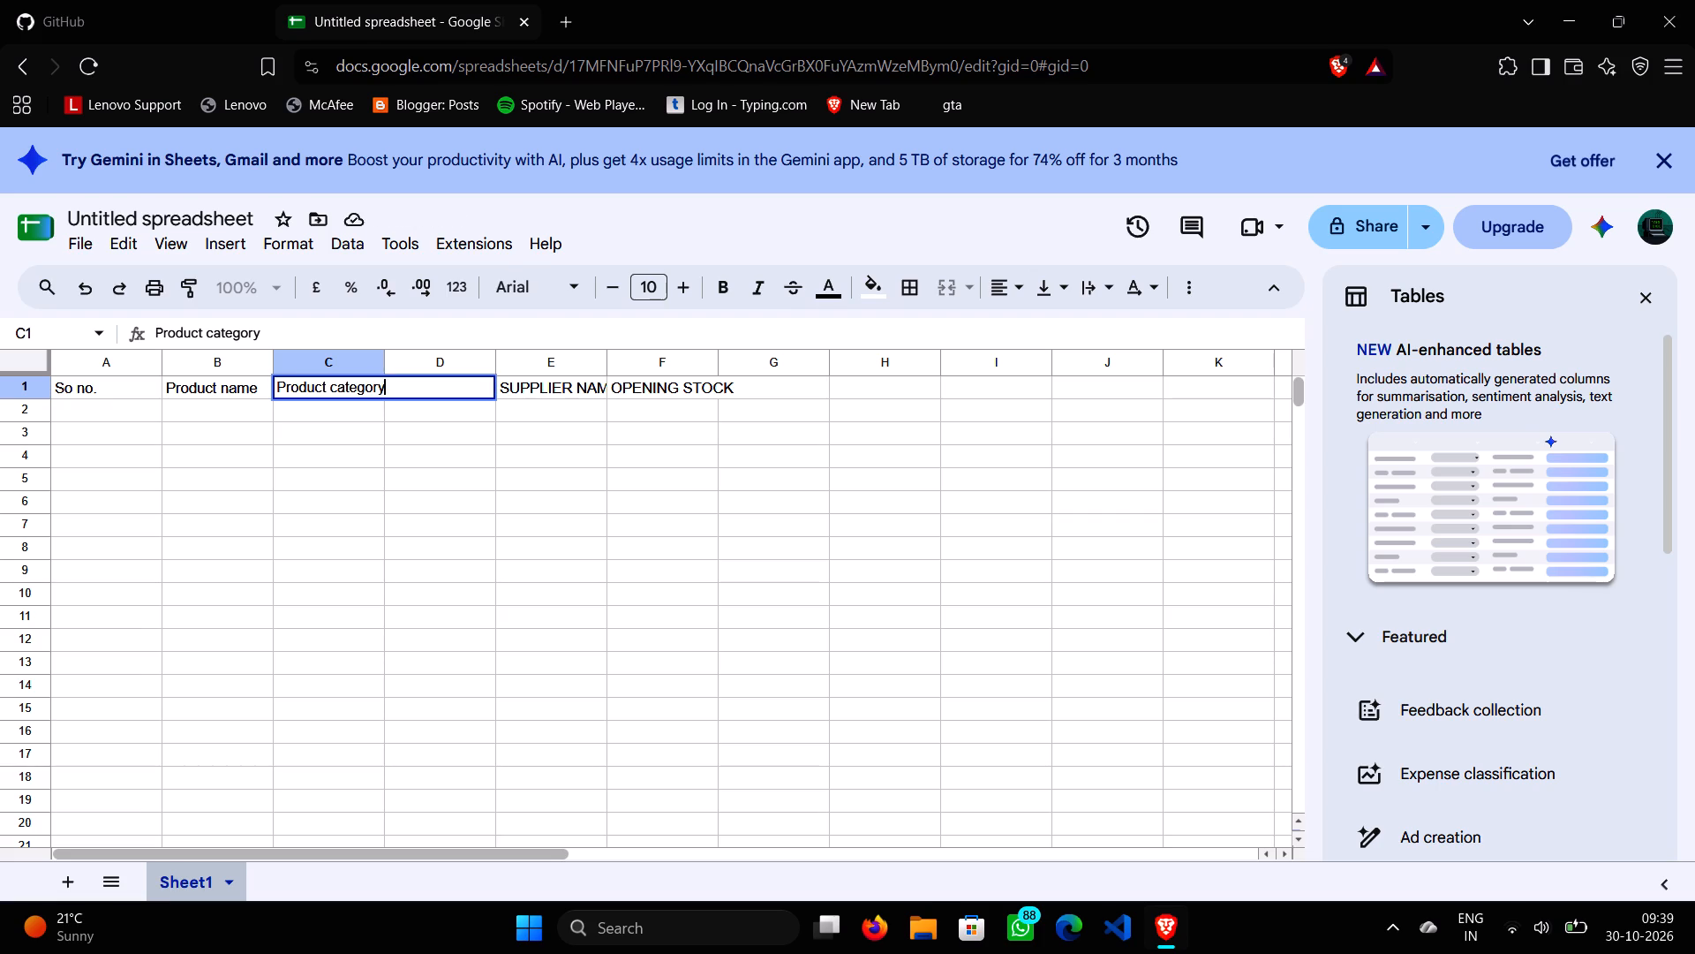
key(Right)
key(BackSpace)
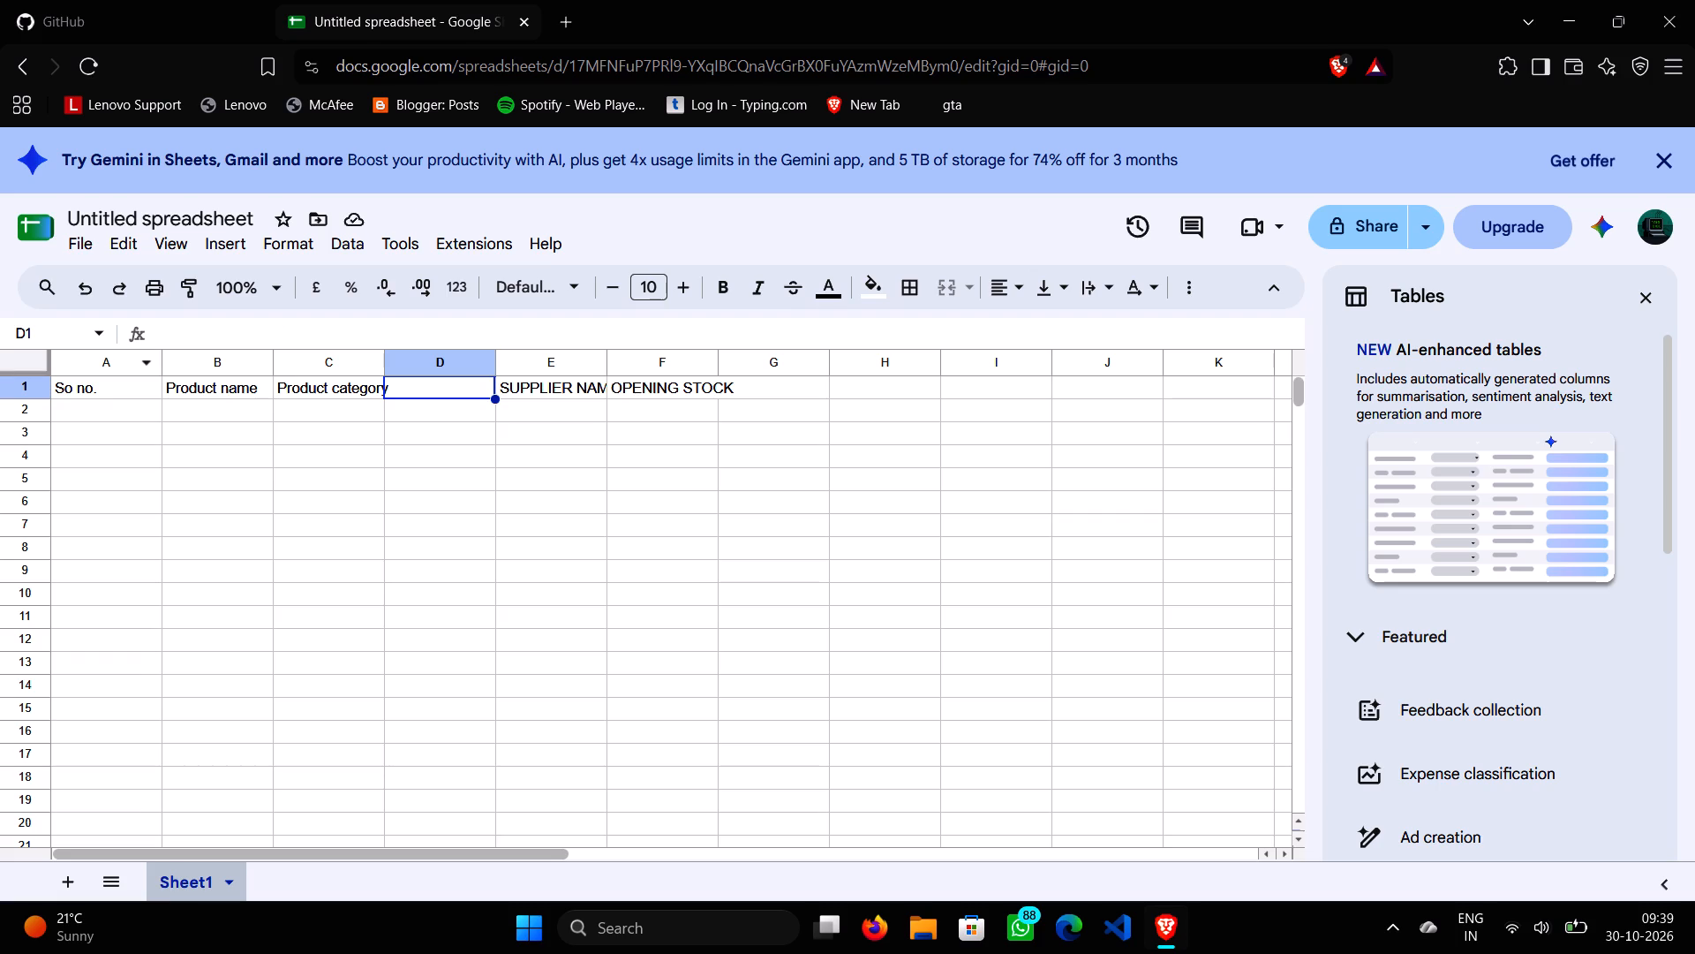
Change the header in cell B1 to "Product id".
double_click(257, 387)
key(BackSpace)
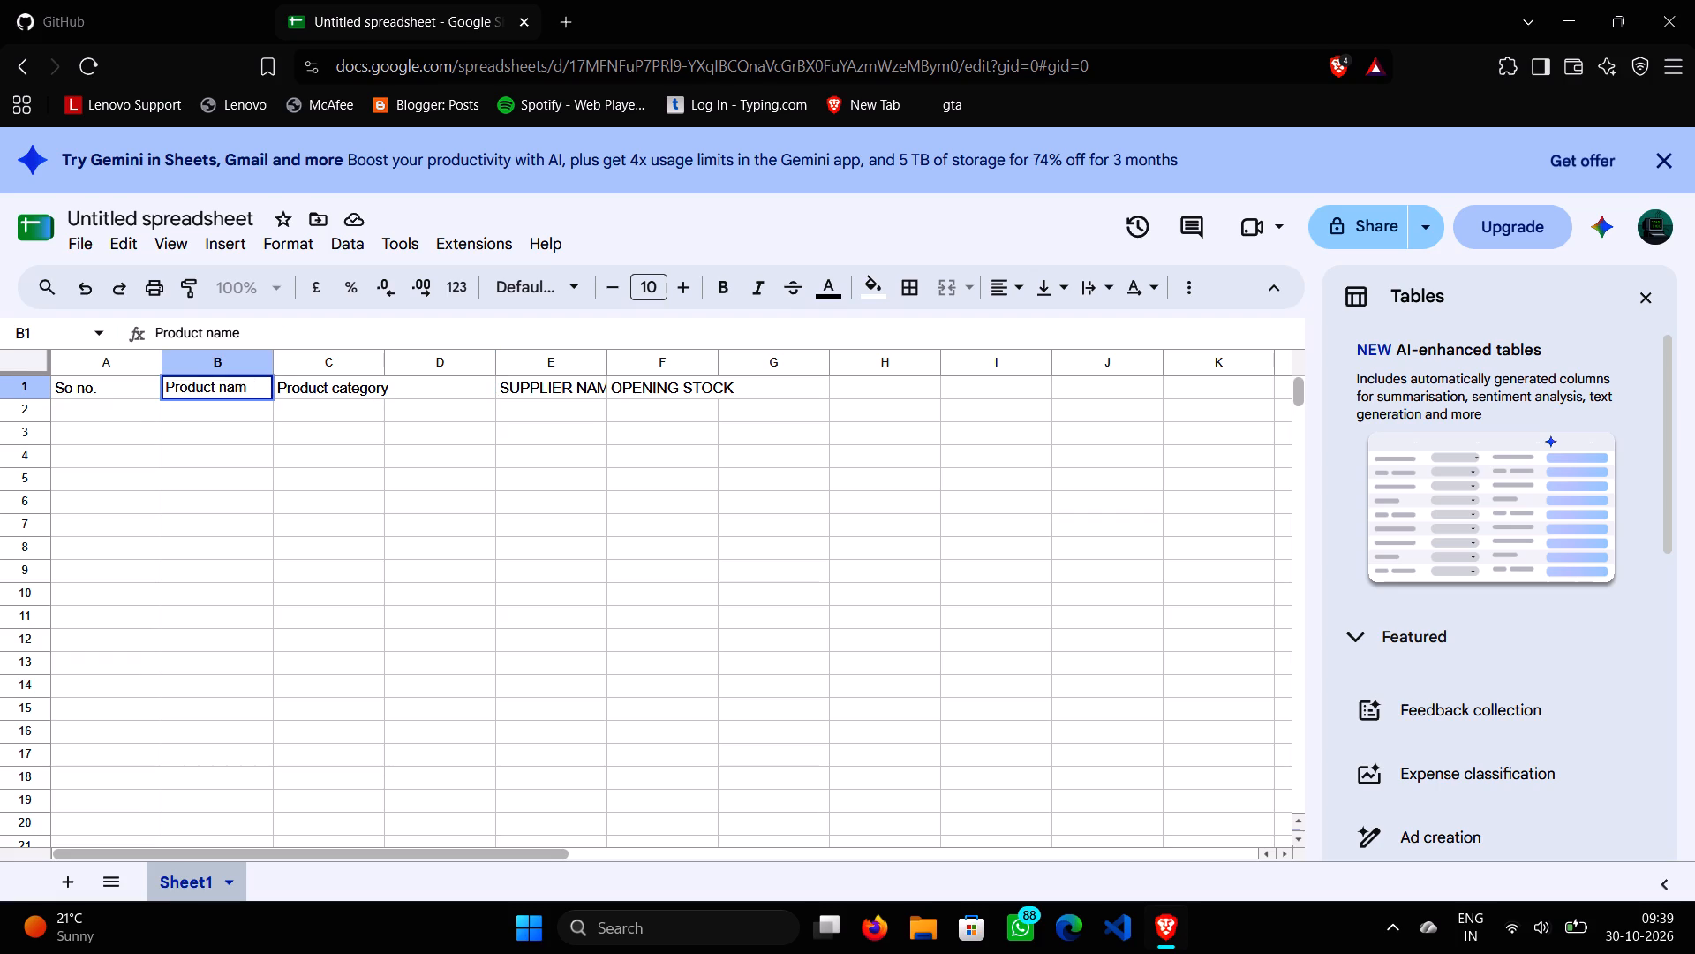
key(BackSpace)
key(BackSpace)
key(BackSpace)
text(id)
key(Right)
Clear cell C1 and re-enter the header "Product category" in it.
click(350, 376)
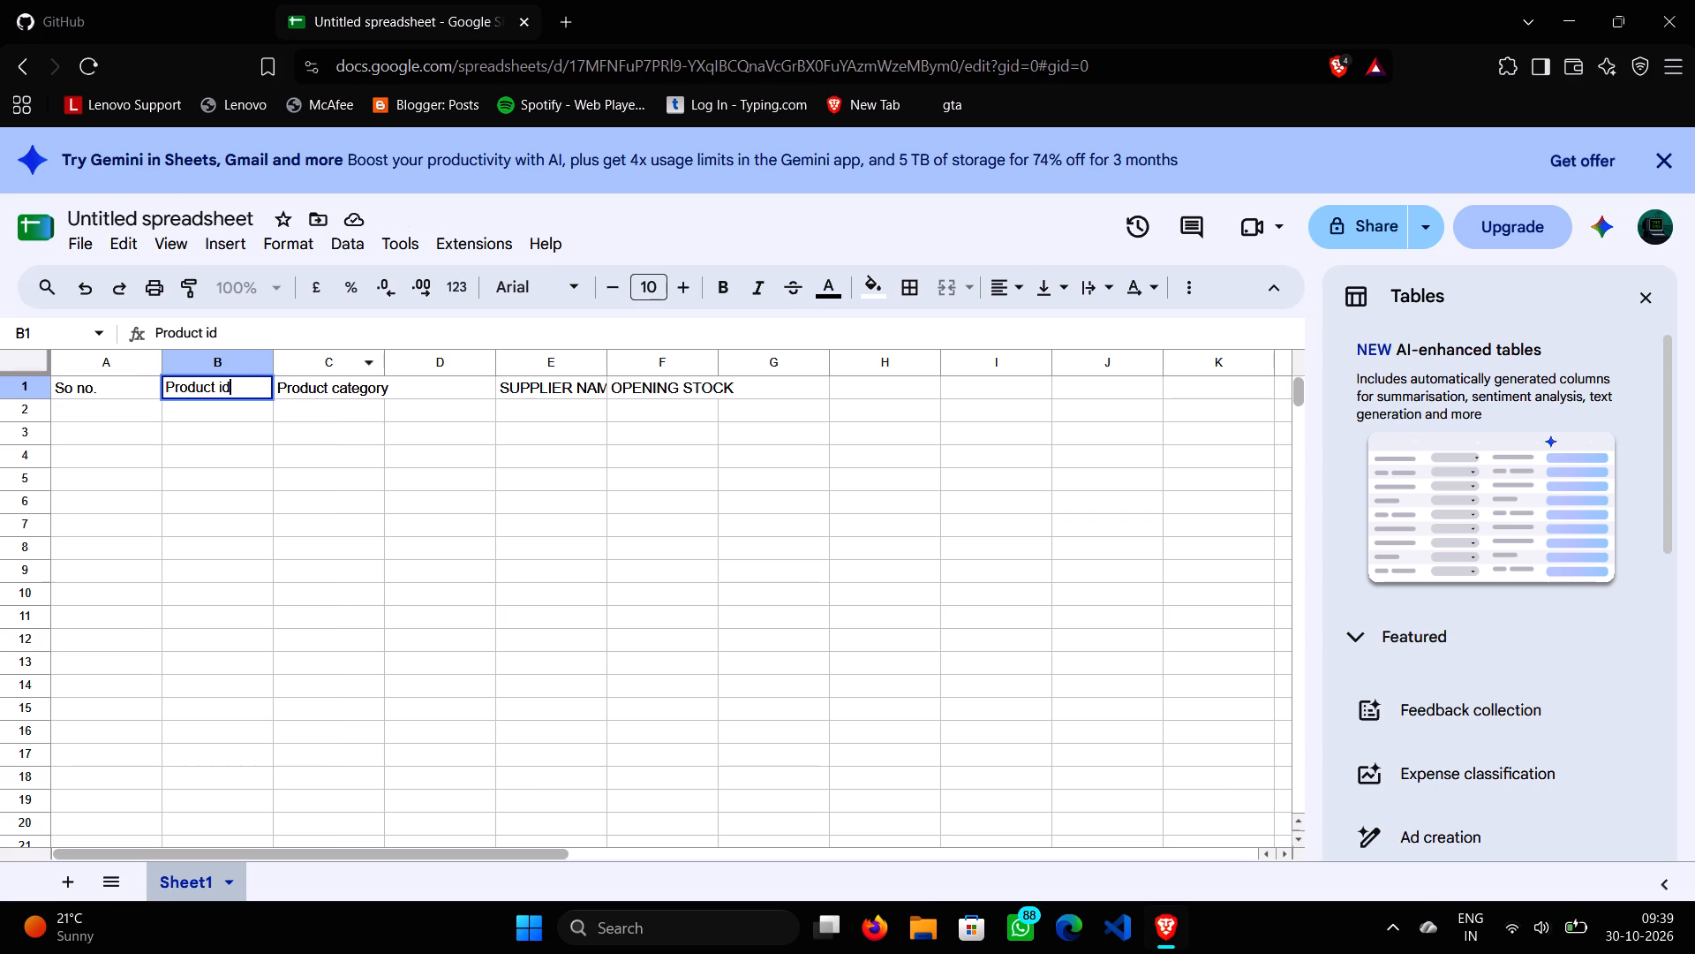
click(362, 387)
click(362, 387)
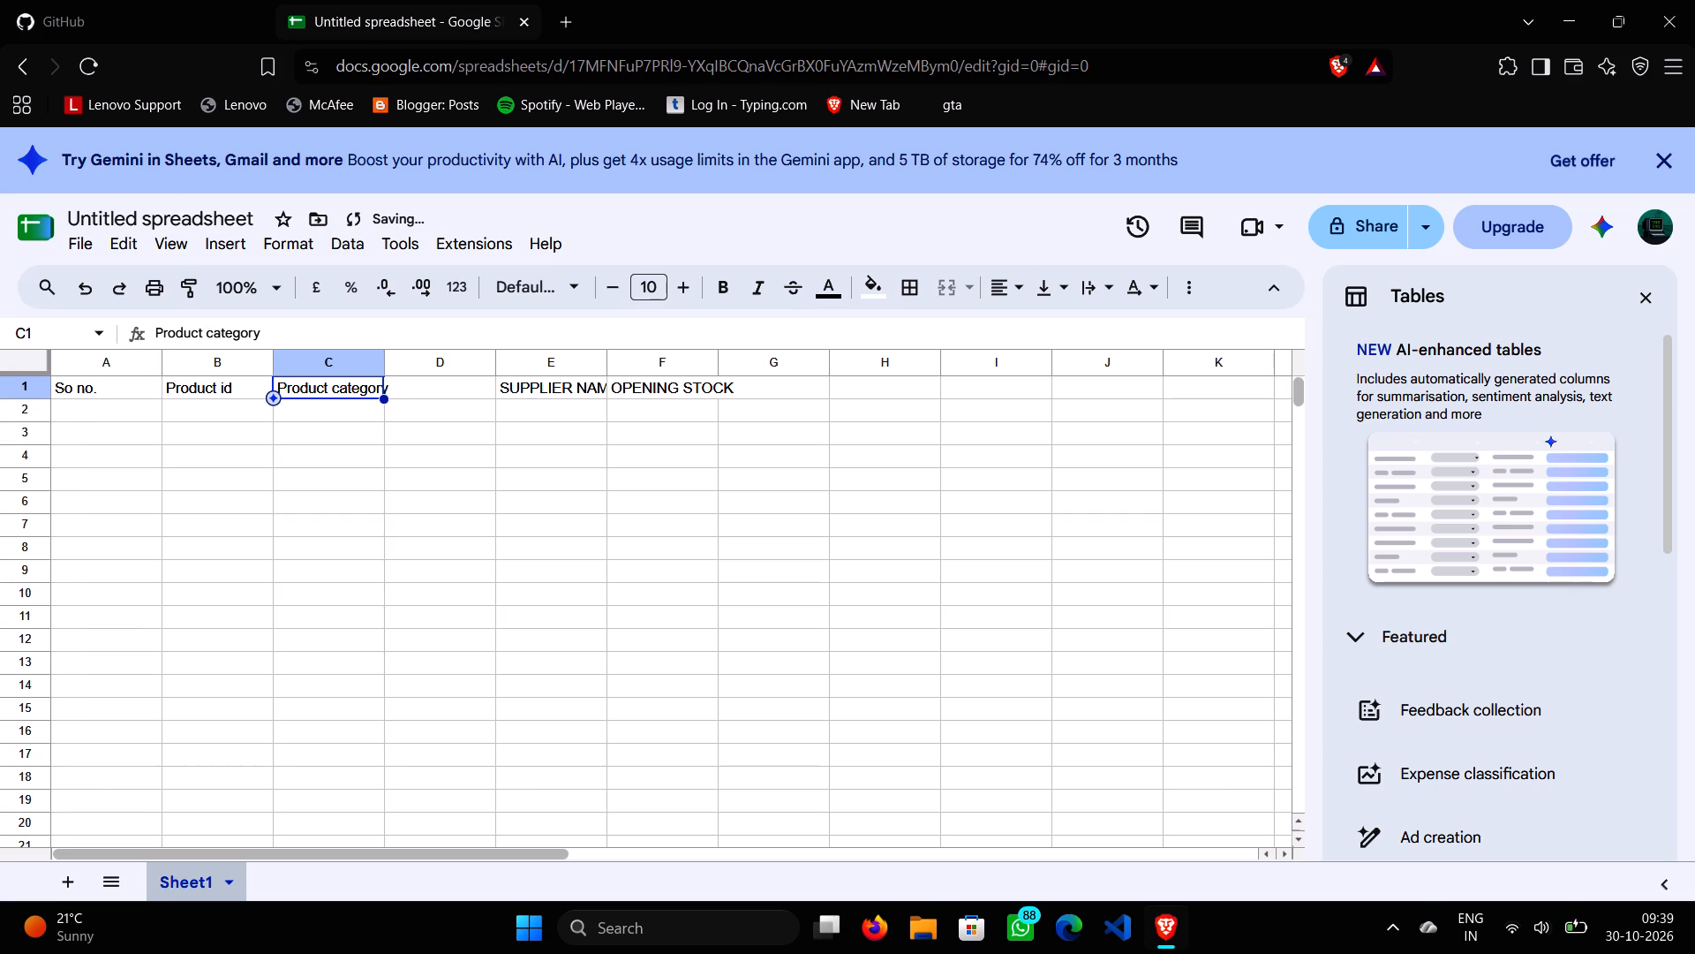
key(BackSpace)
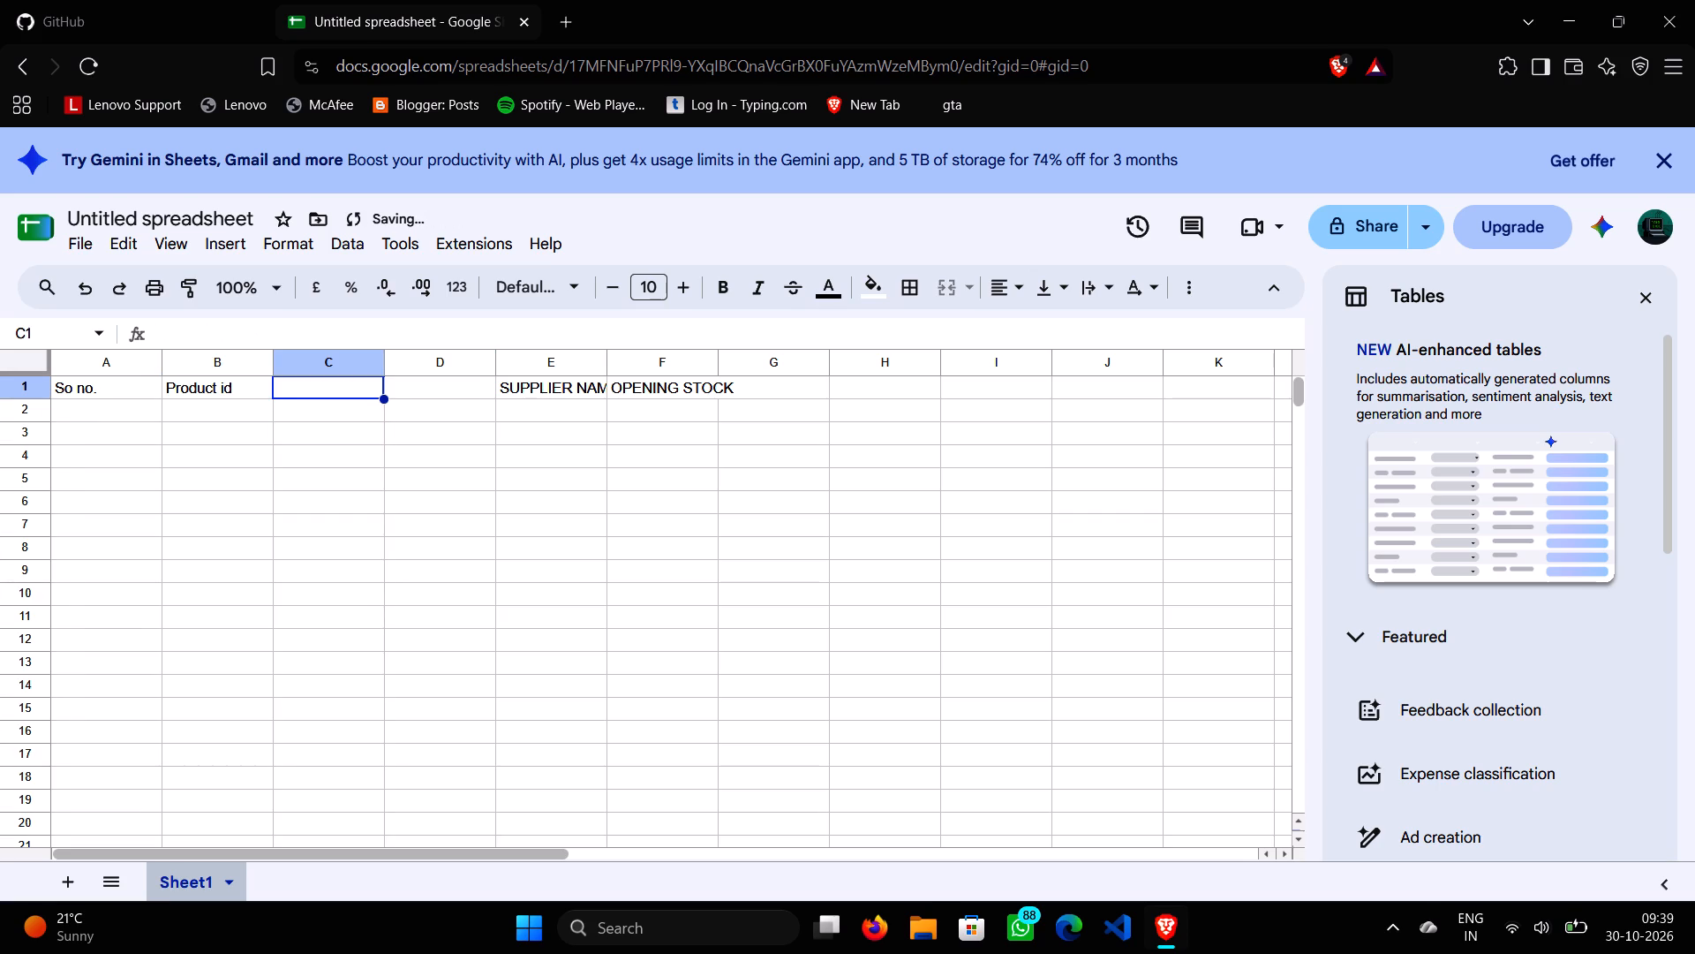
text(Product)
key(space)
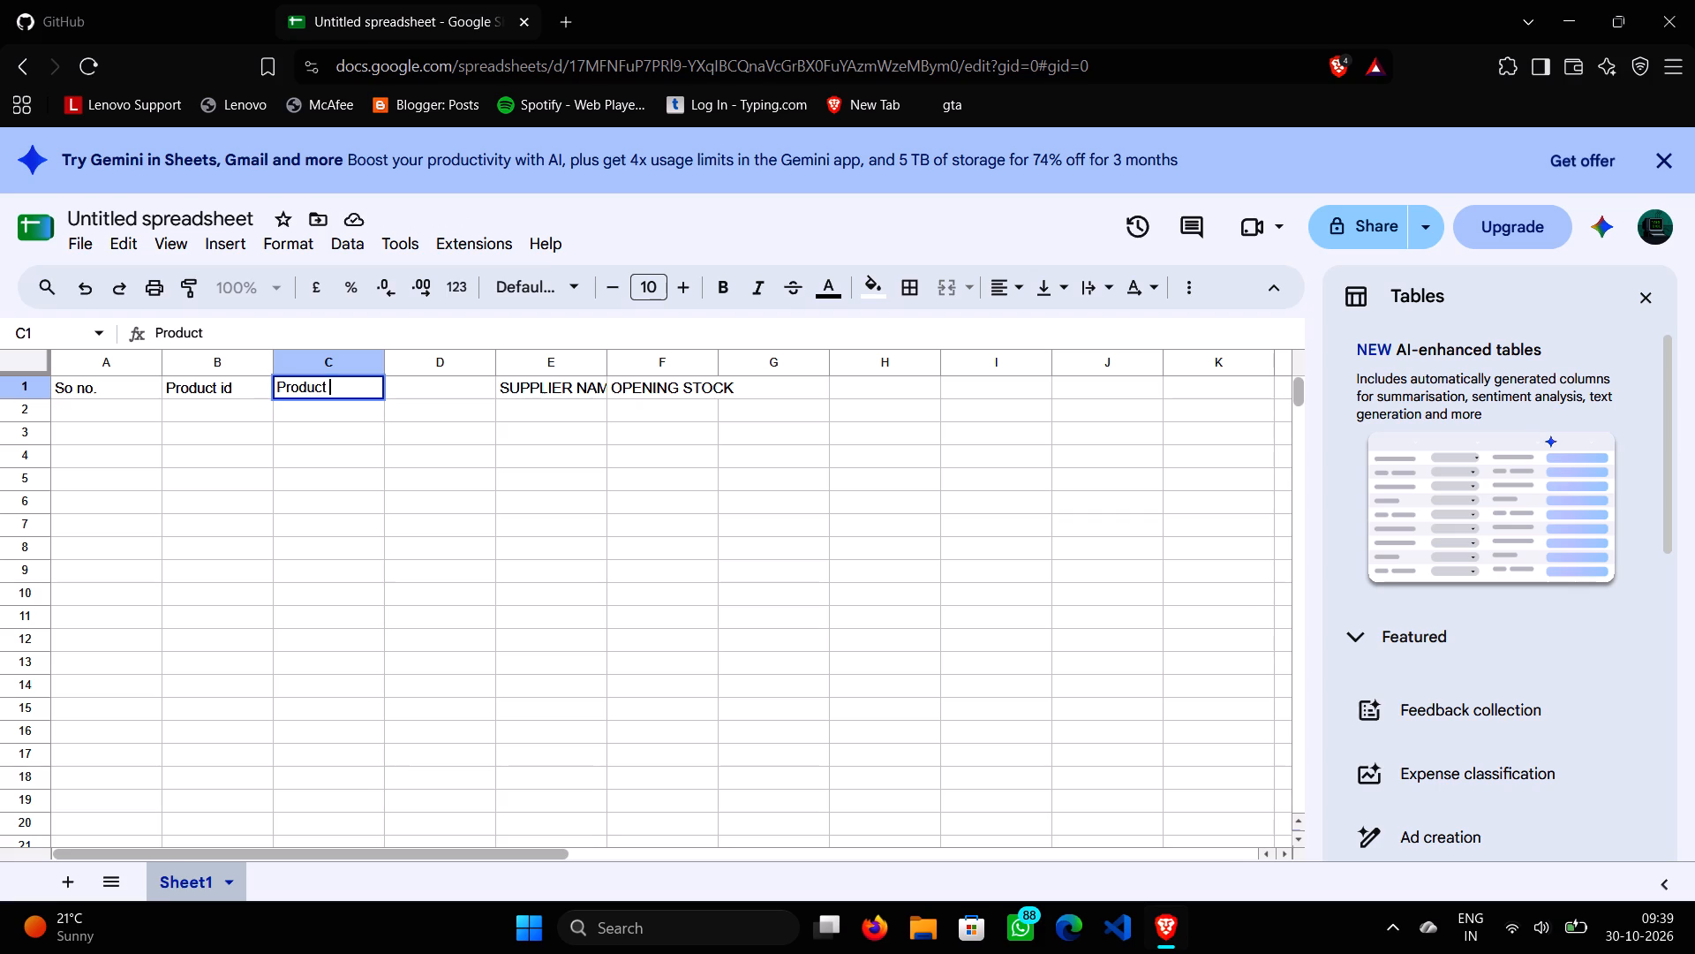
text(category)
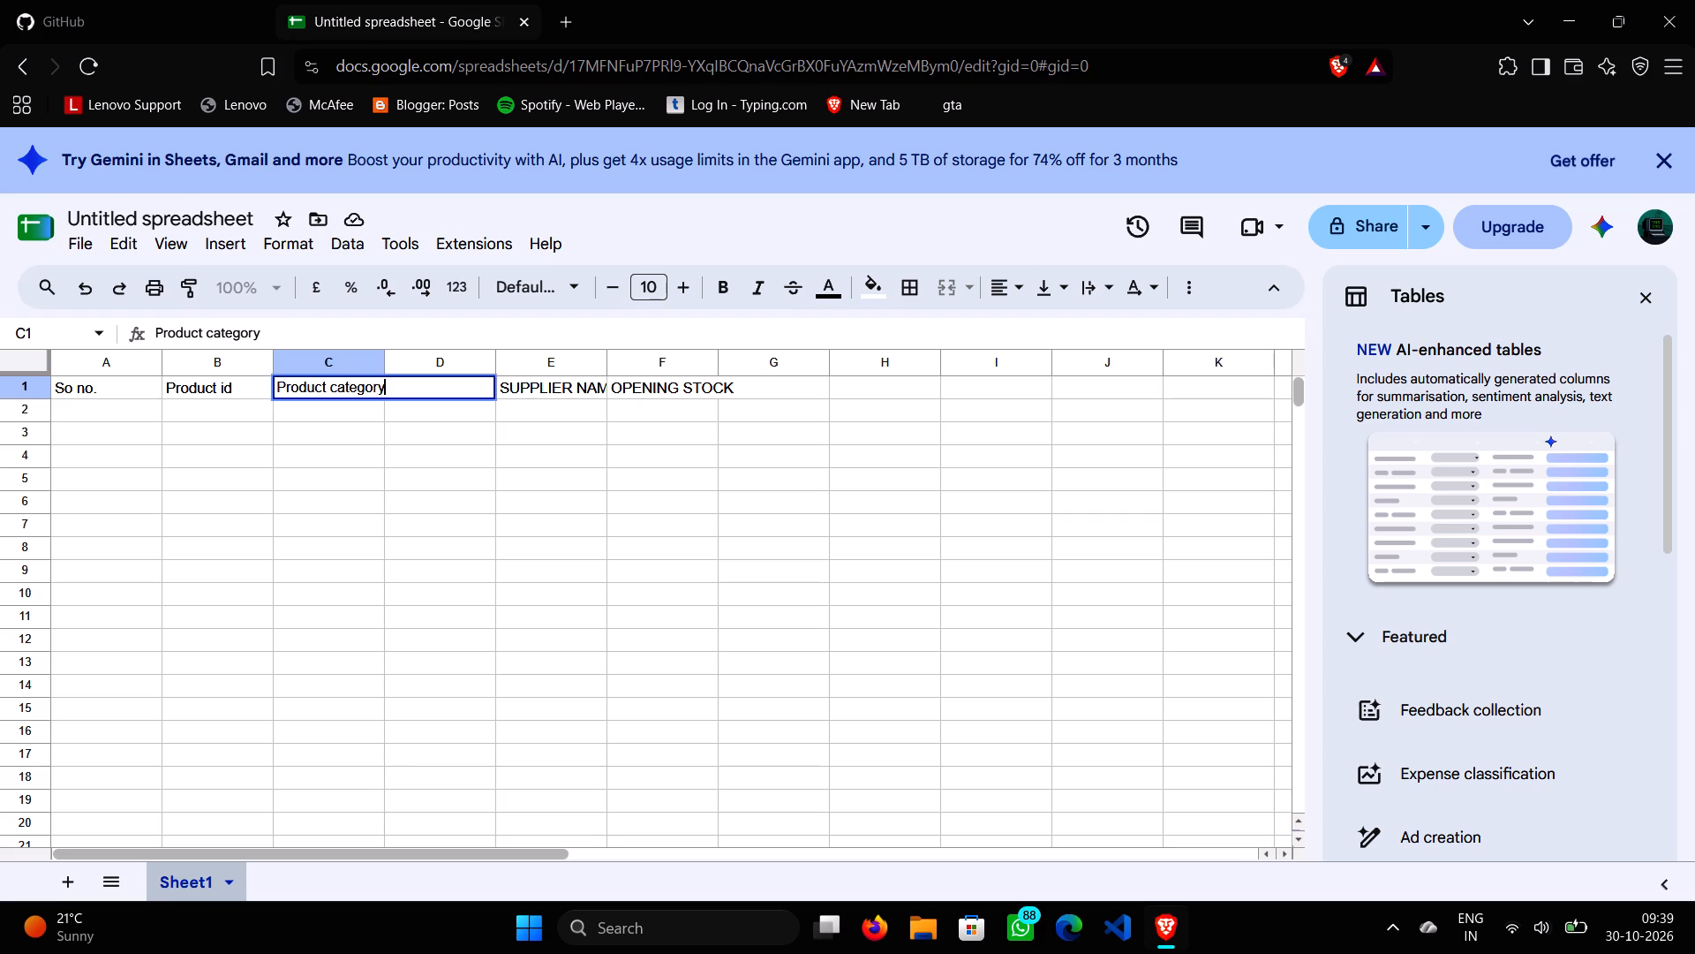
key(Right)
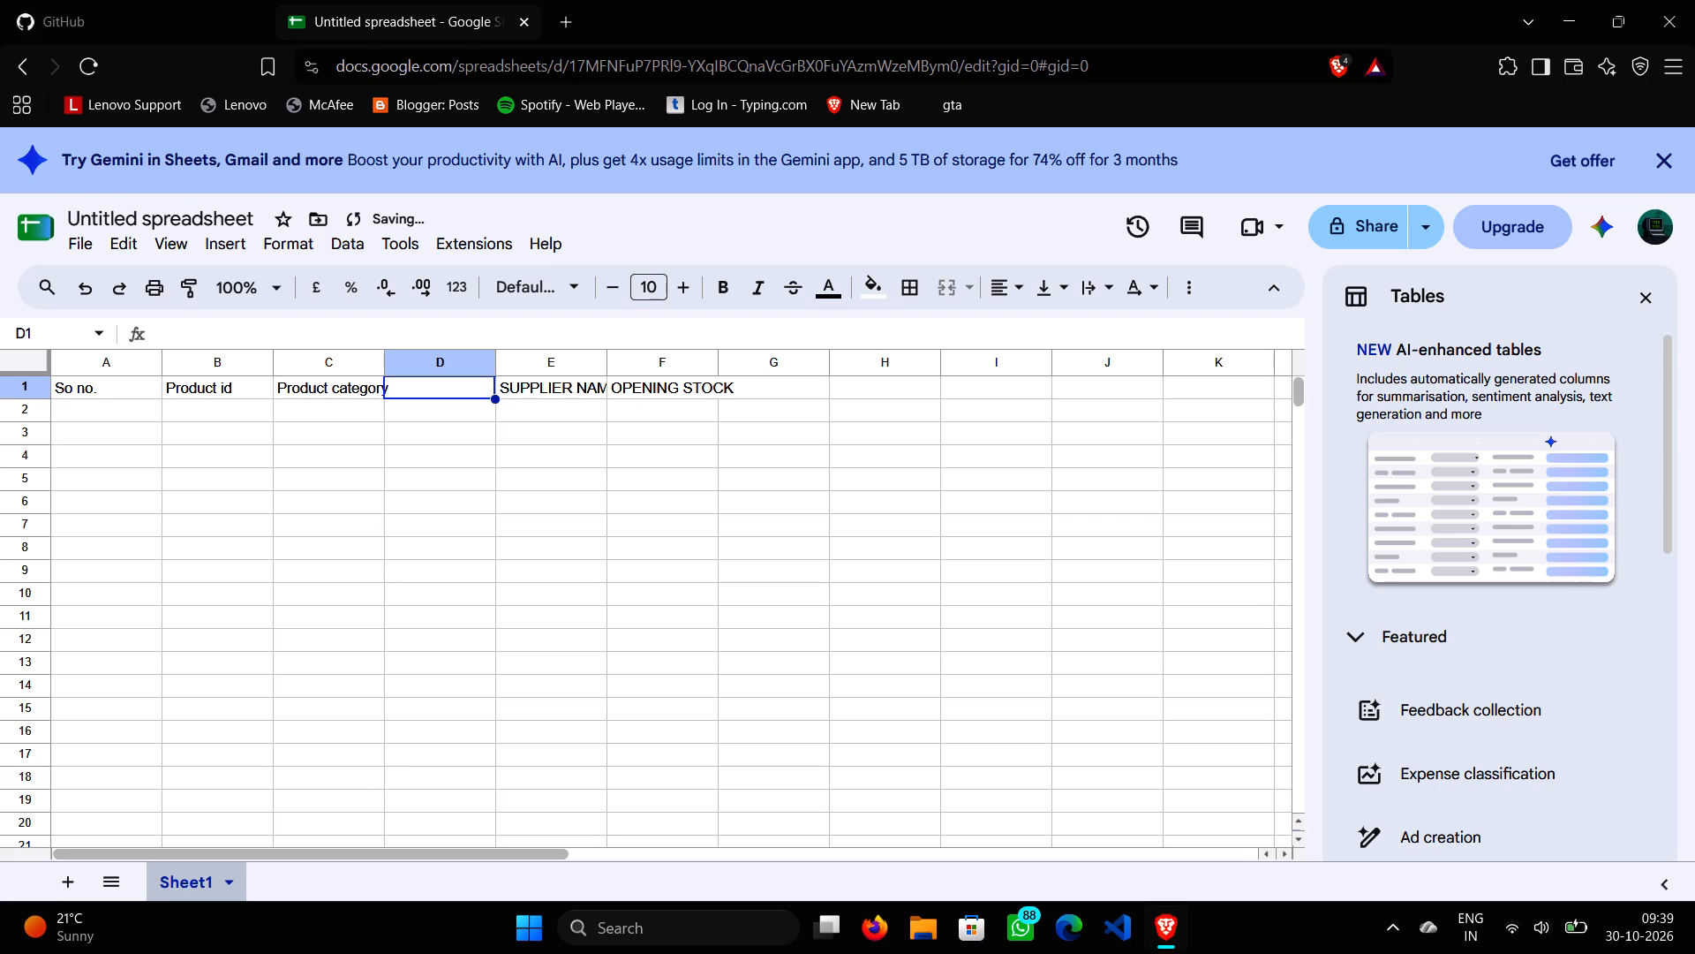
Enter the header "supplier name" in cell D1 and replace the header in cell E1 with "opening stock".
key(s)
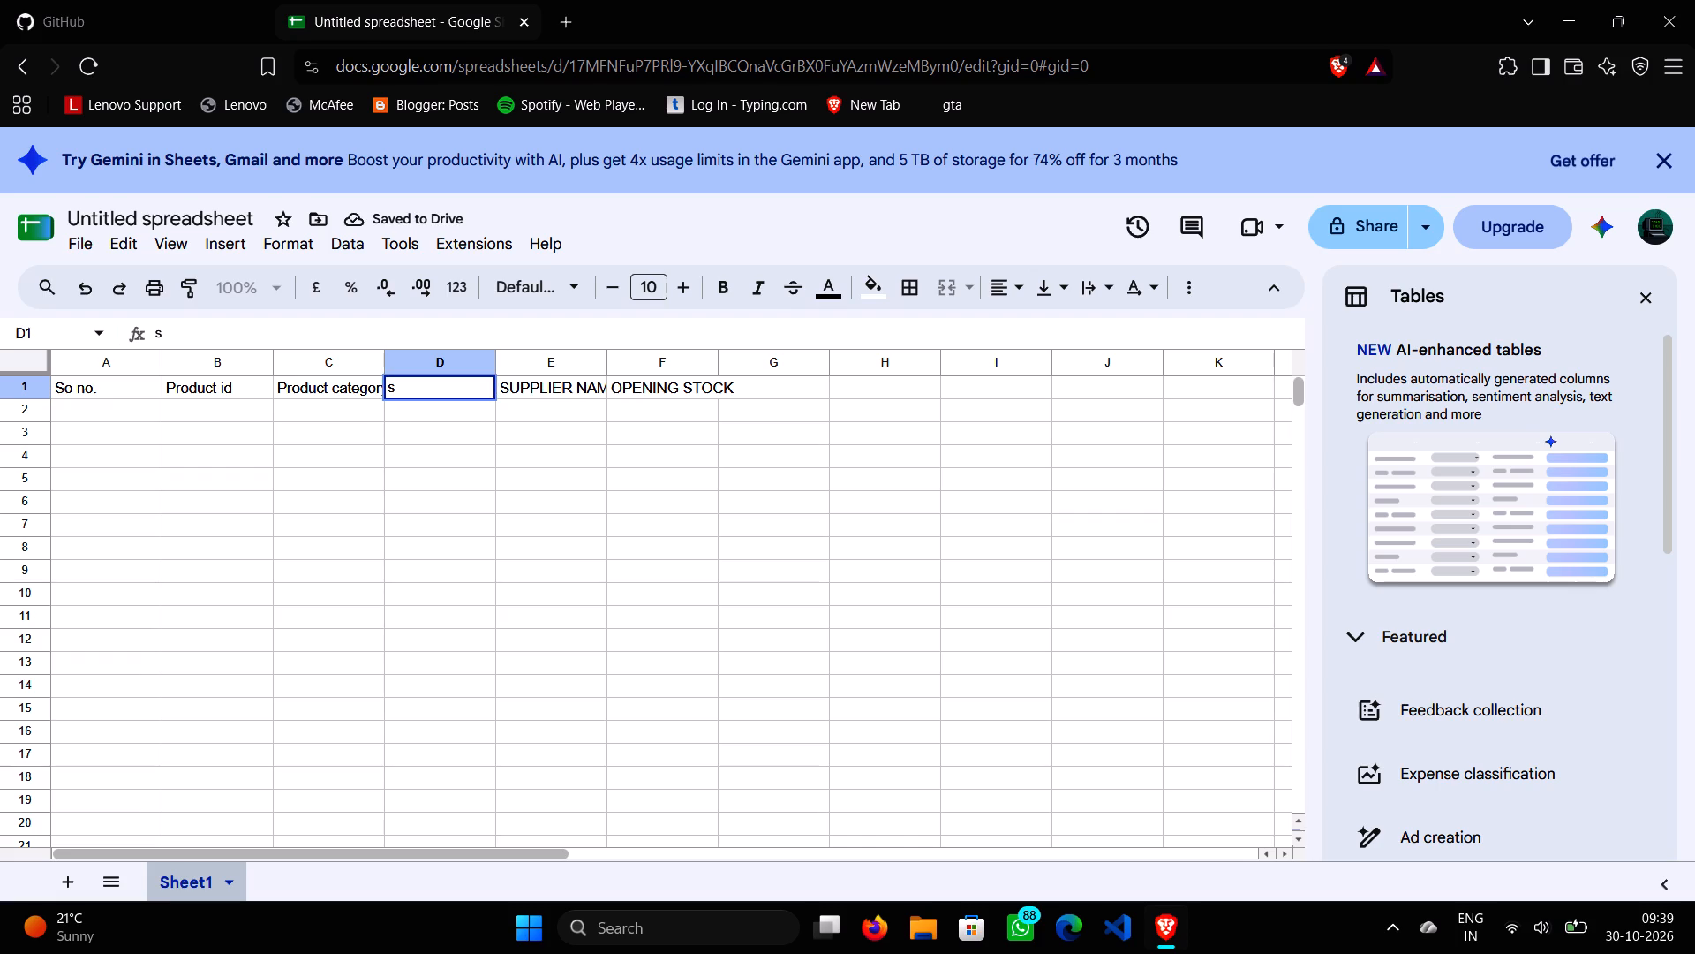
key(u)
text(pplier name)
key(Right)
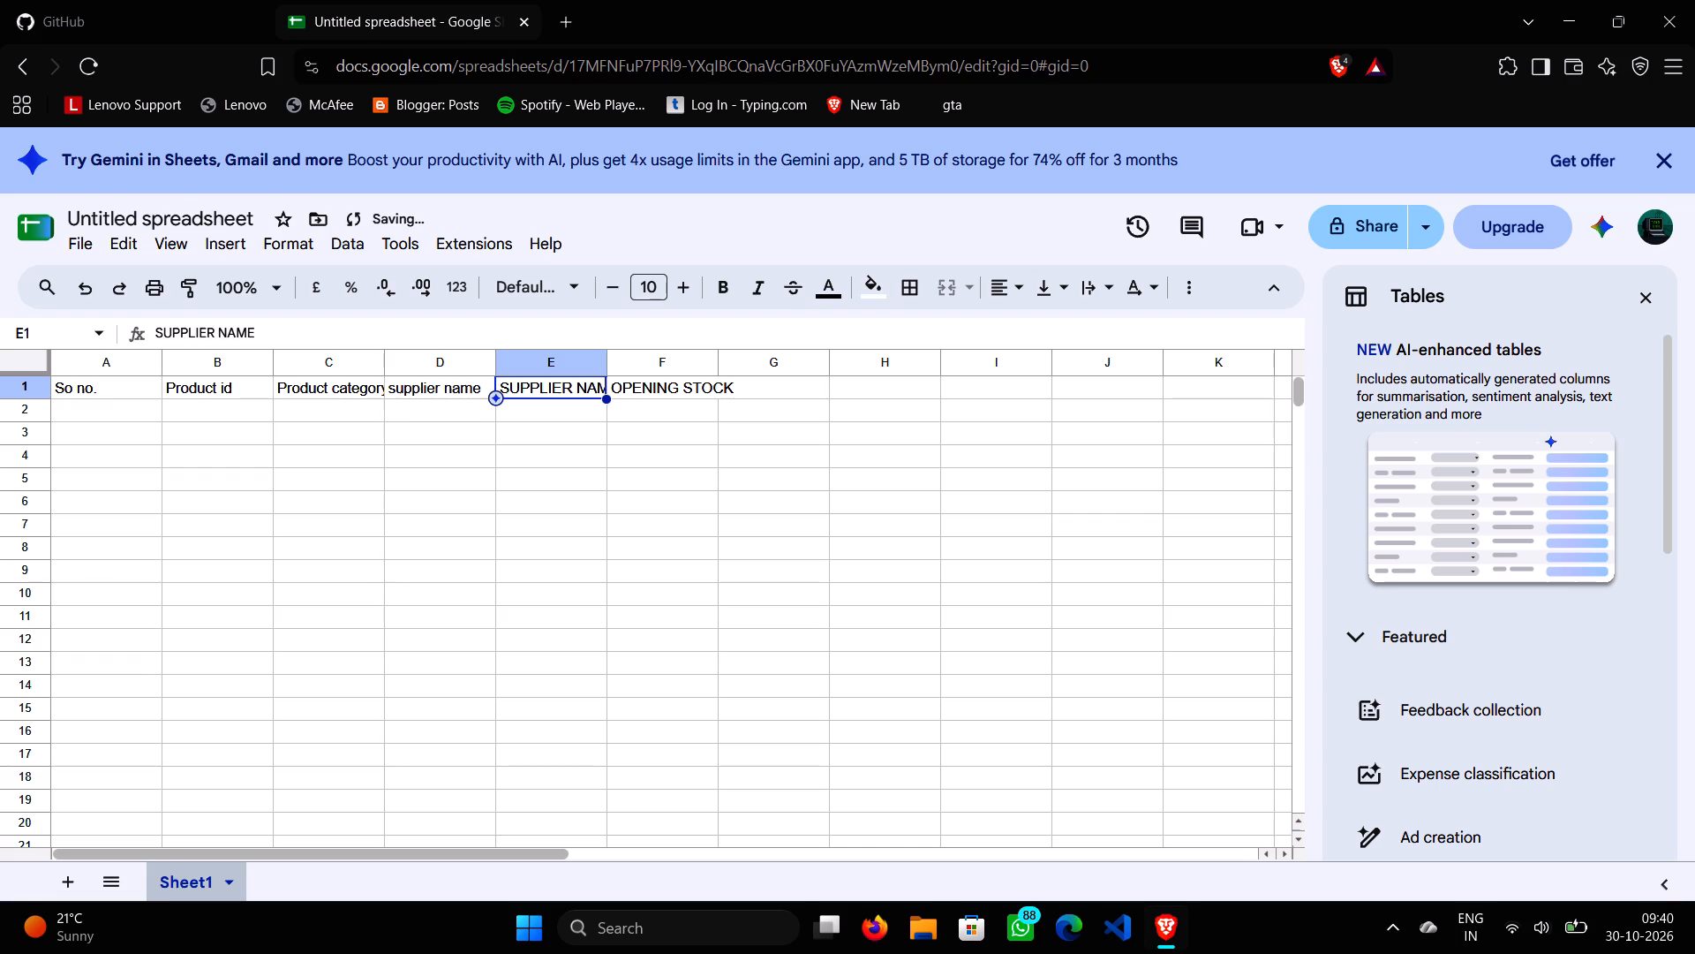
key(BackSpace)
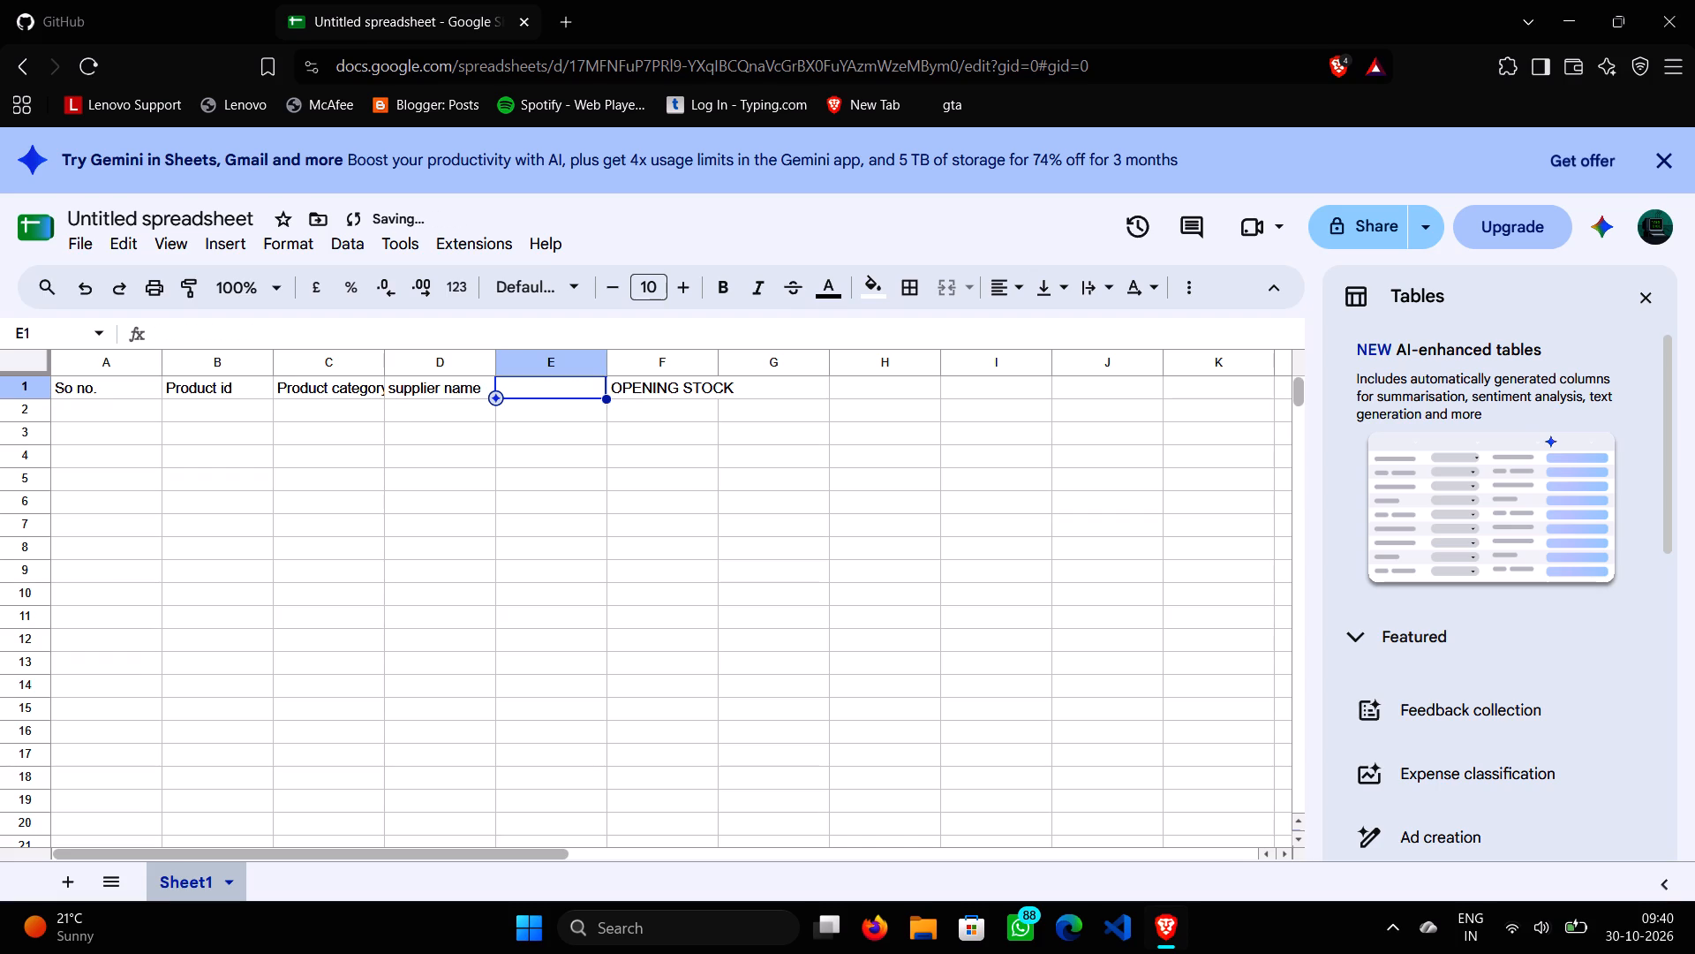
text(openin)
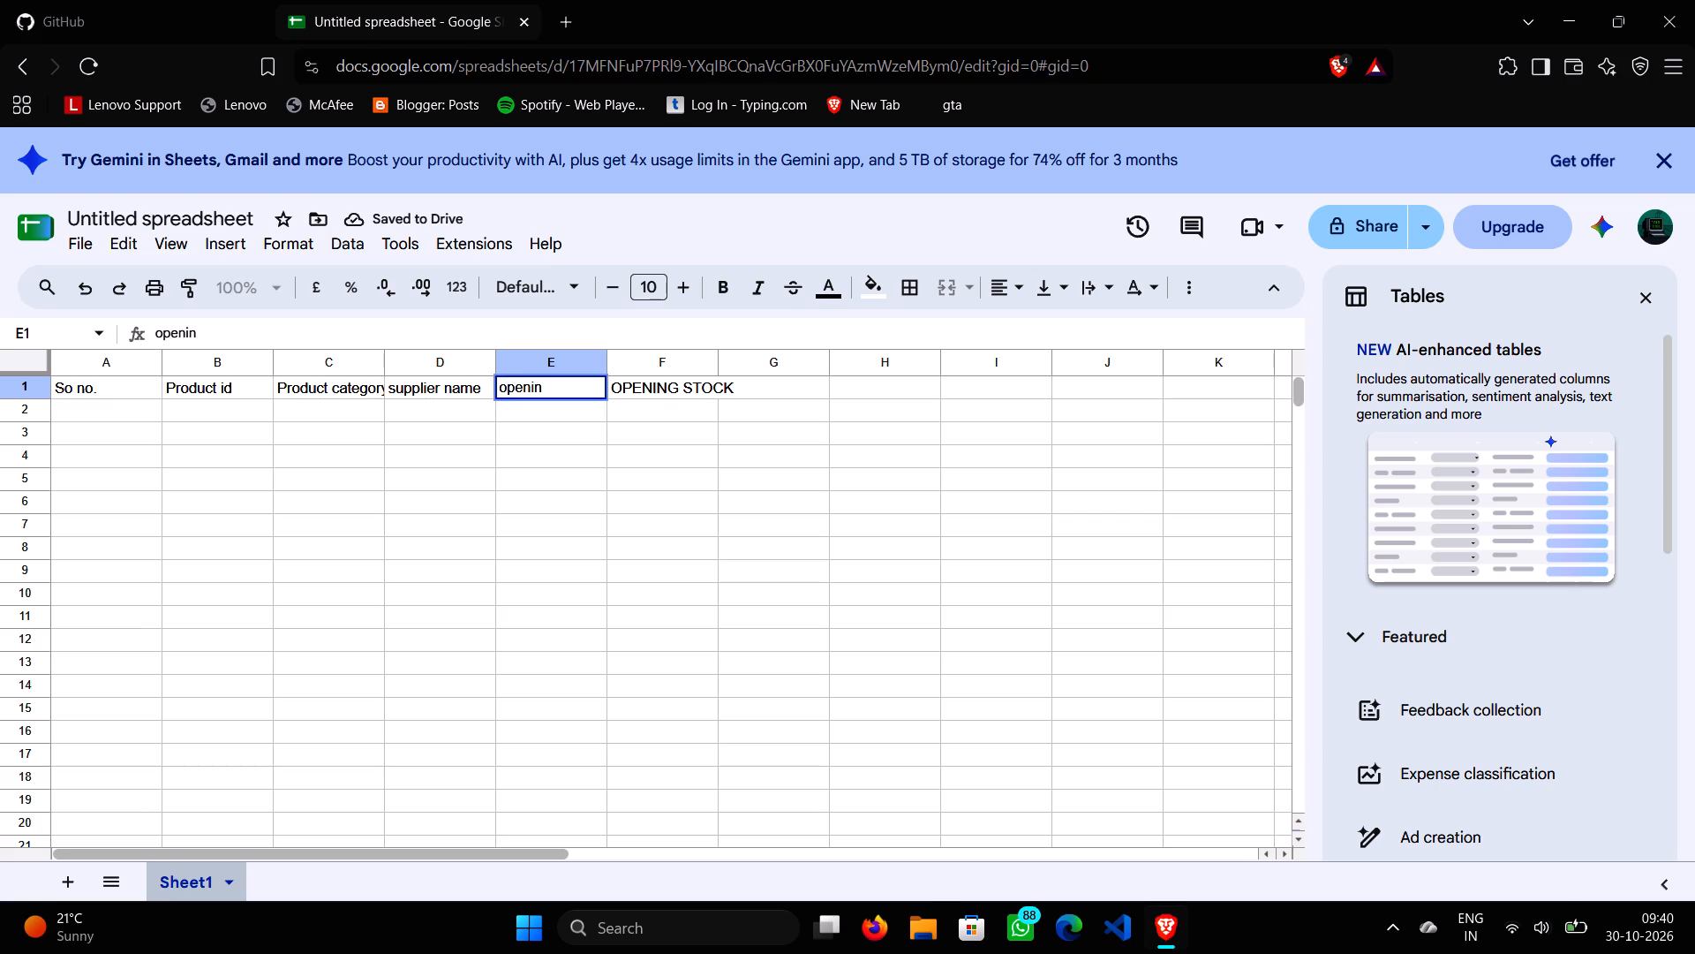
text(g stock)
key(Right)
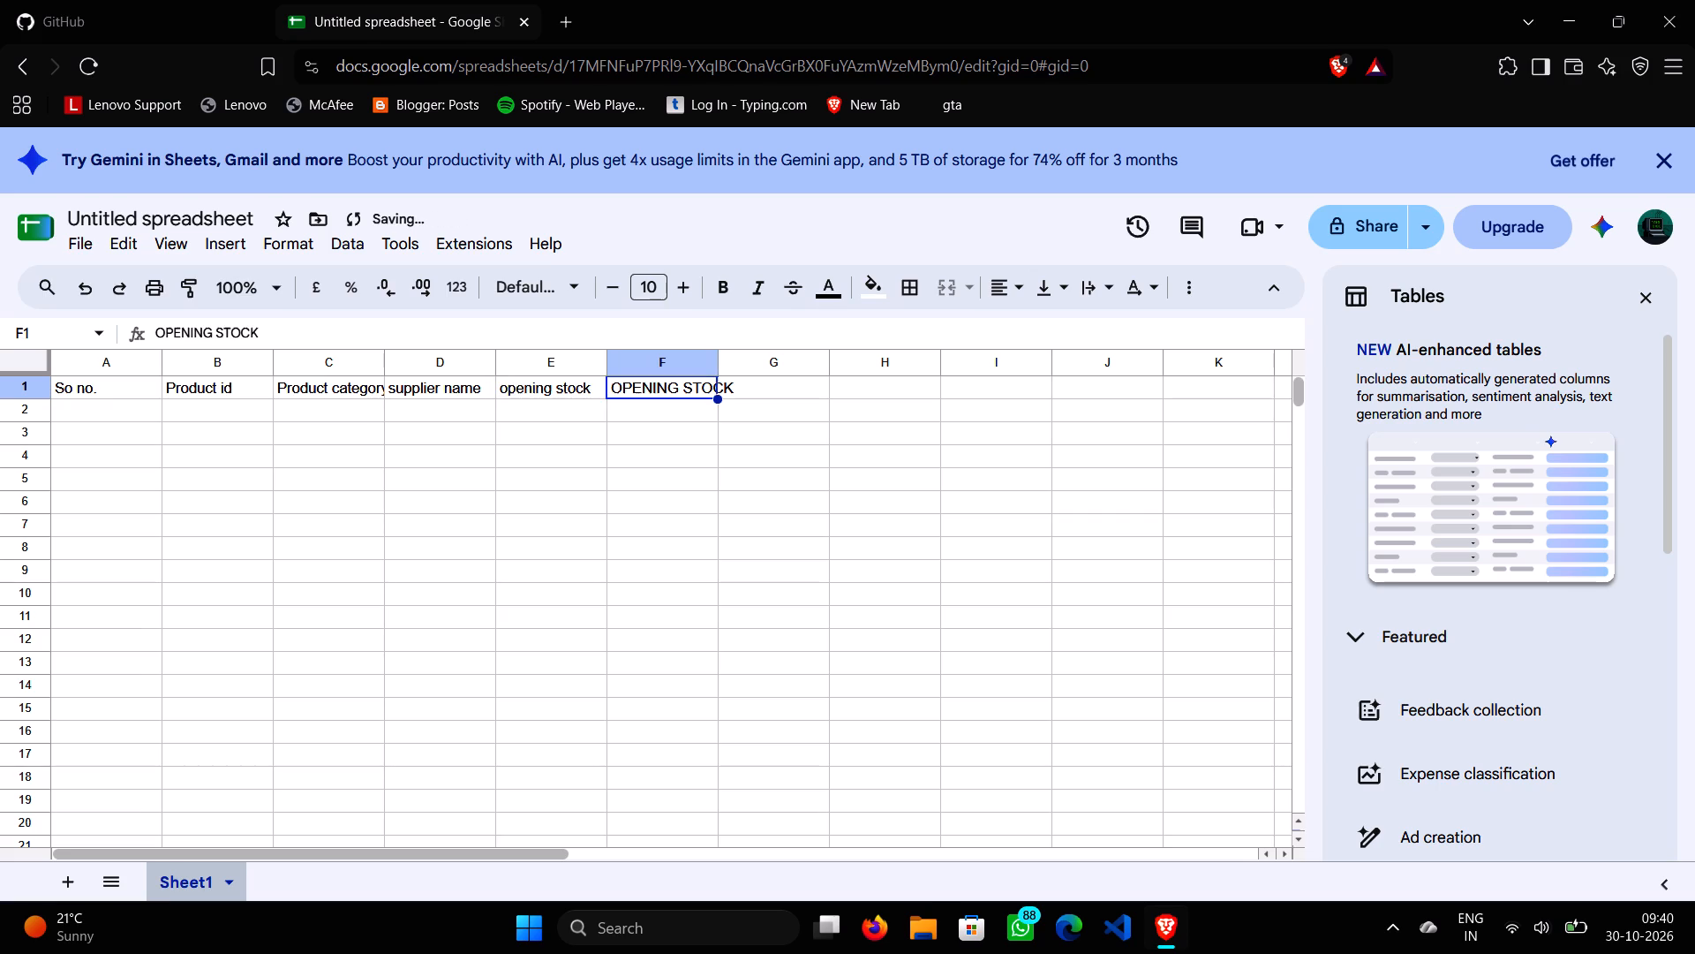
Replace the header in cell F1 with "stock purches".
key(BackSpace)
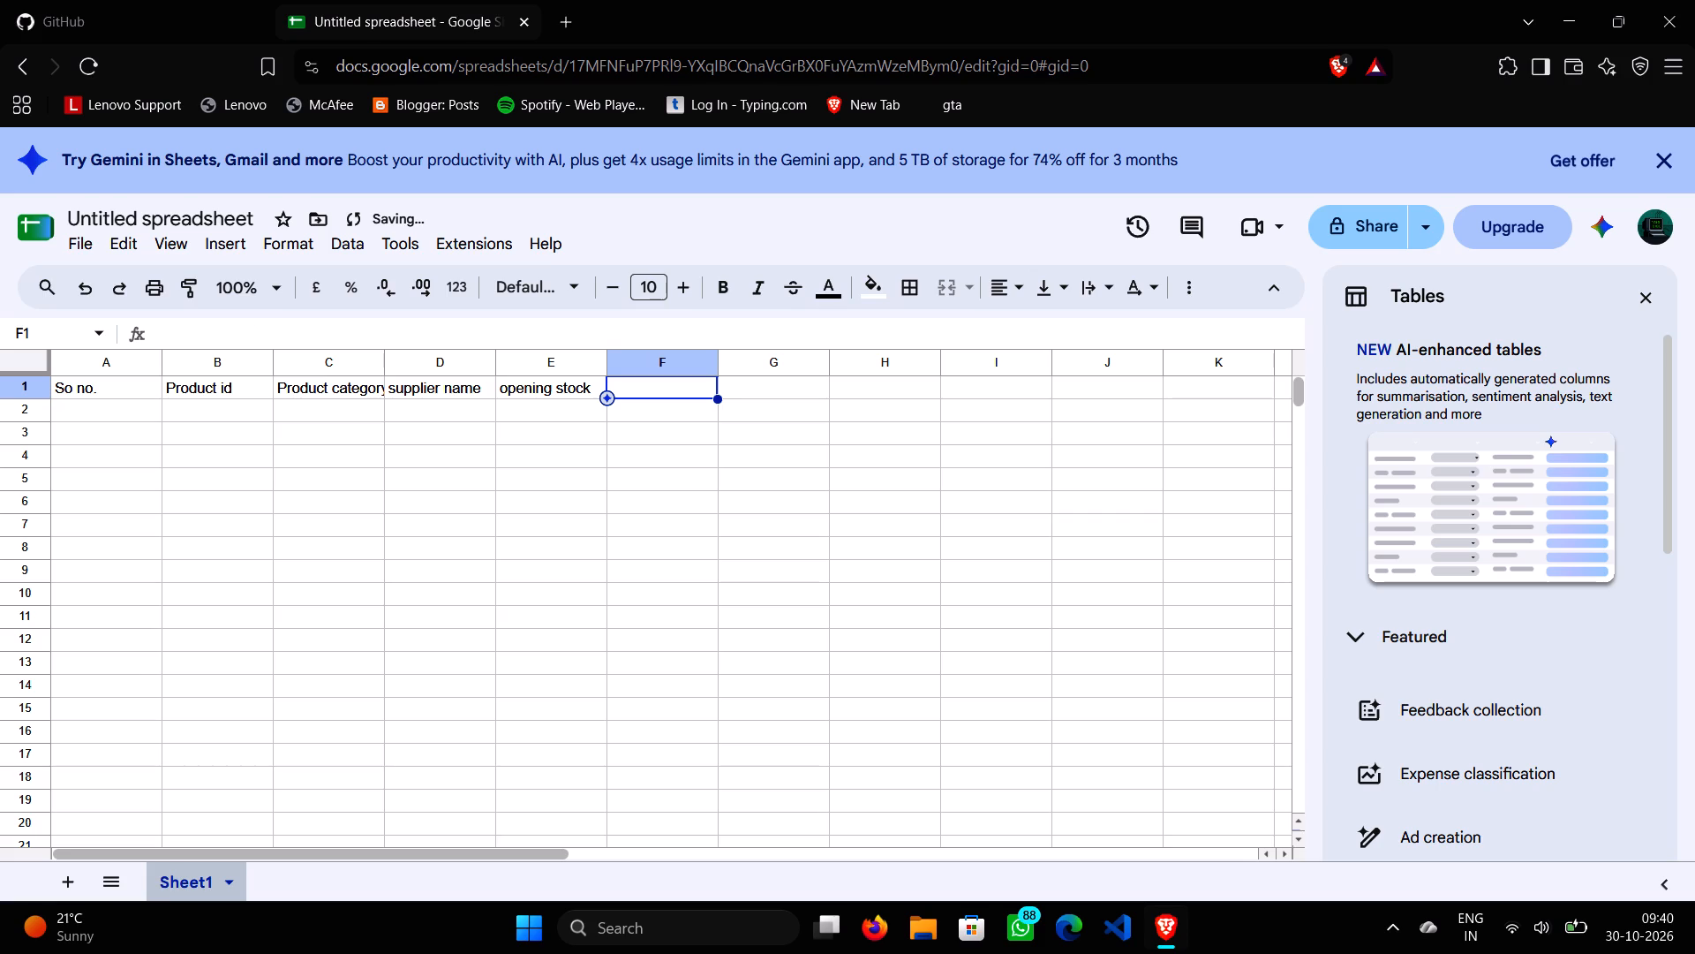
text(st)
text(ock)
key(space)
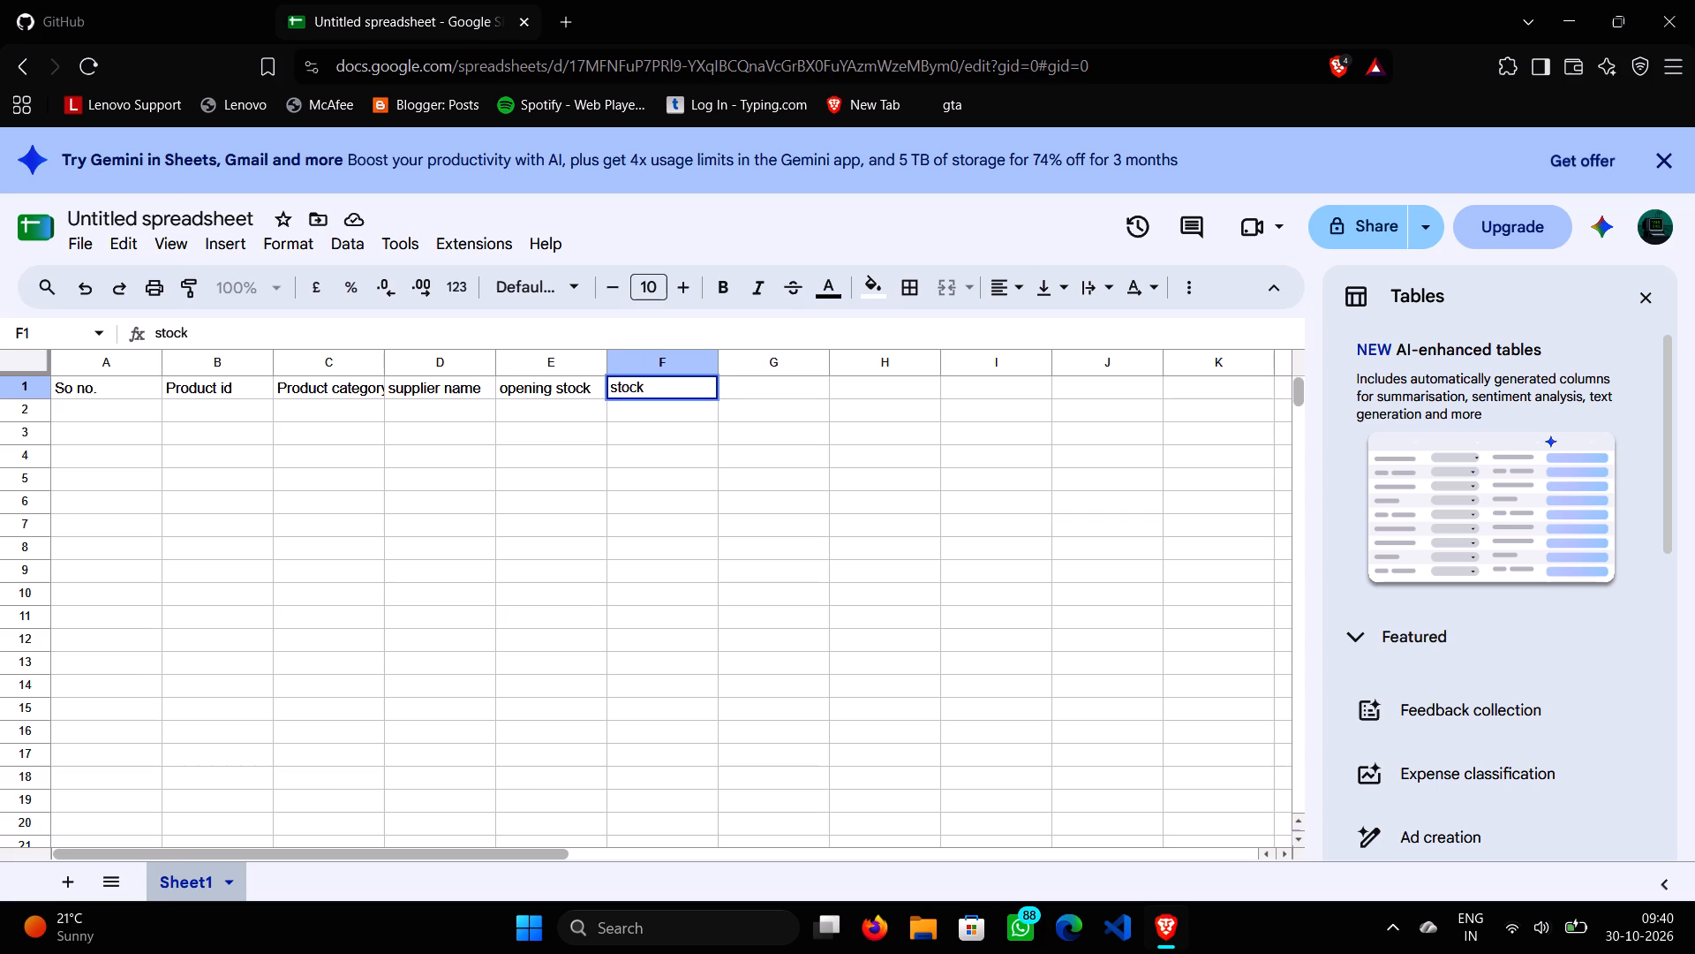
text(purches)
key(Right)
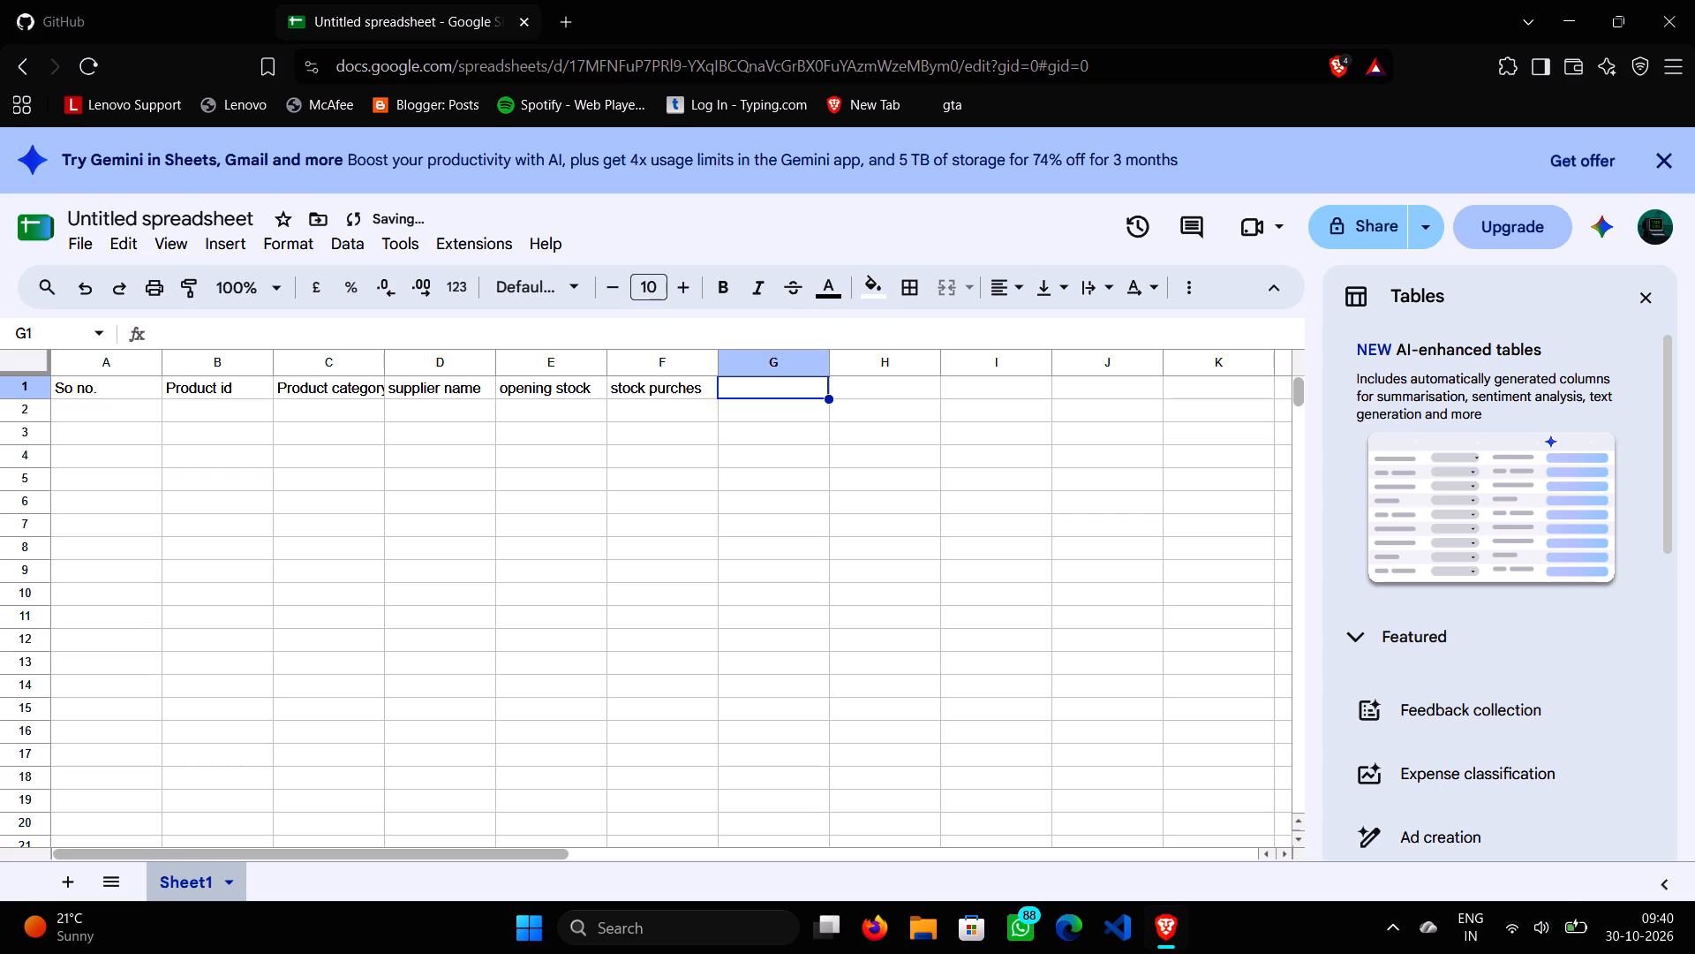
Enter the header "unit sold" in cell G1.
text(init s)
key(BackSpace)
key(BackSpace)
key(BackSpace)
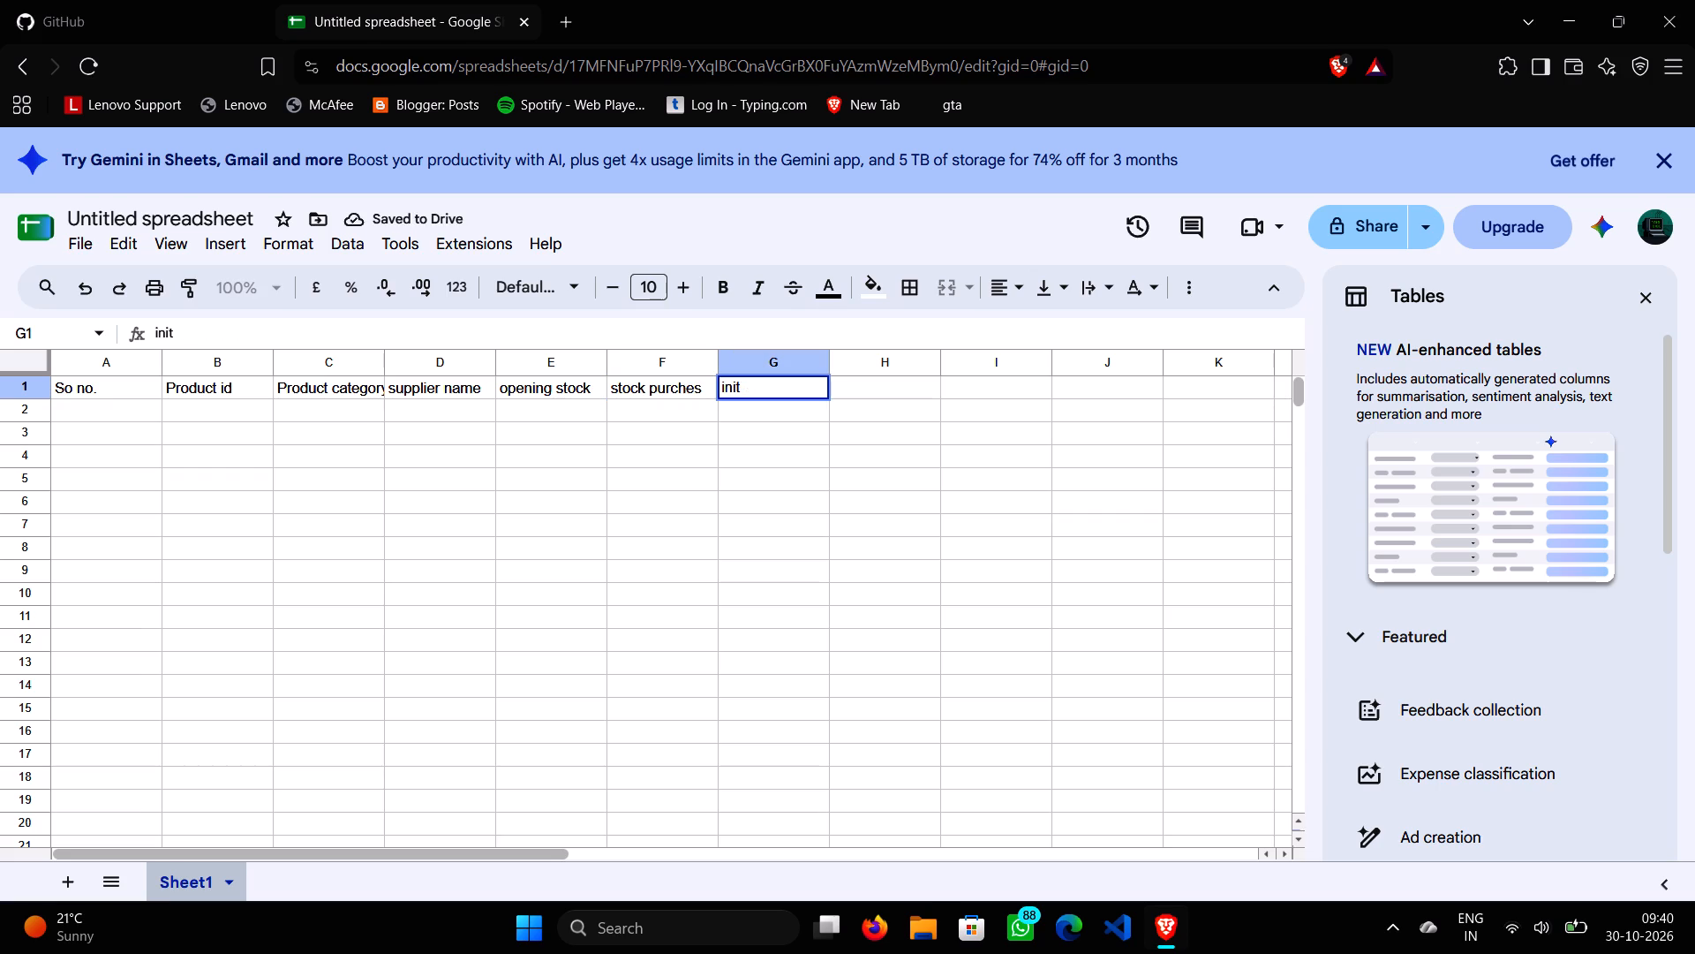
key(BackSpace)
key(BackSpace)
key(BackSpace)
text(unit sold)
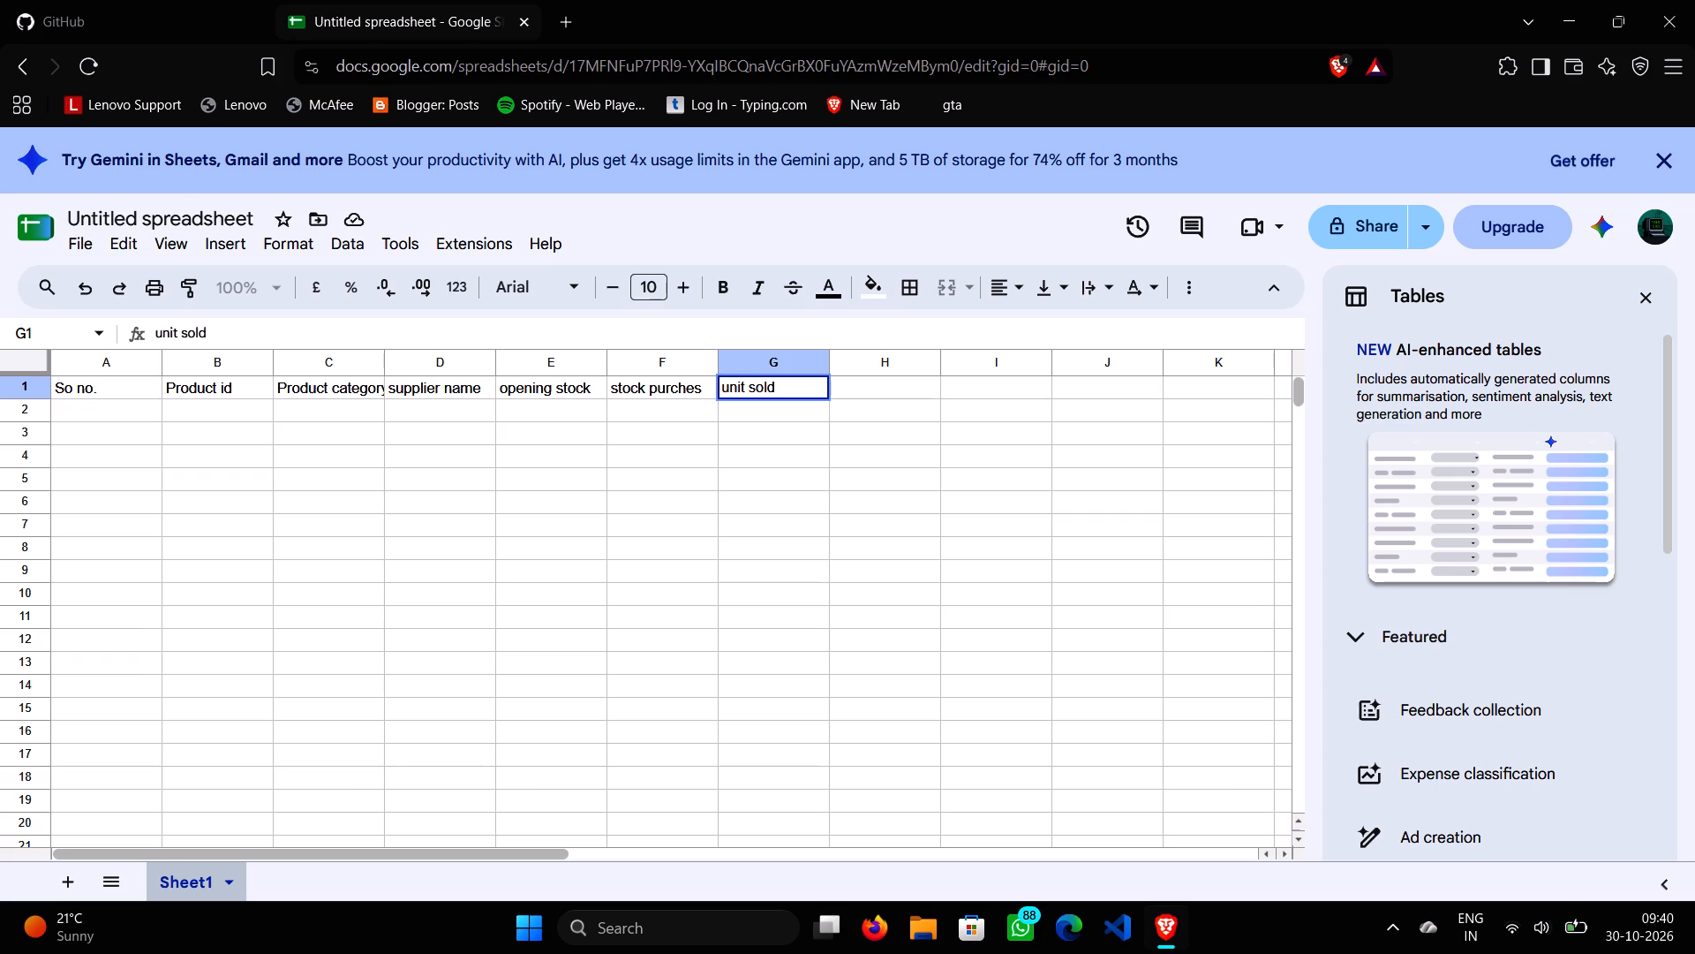
key(Right)
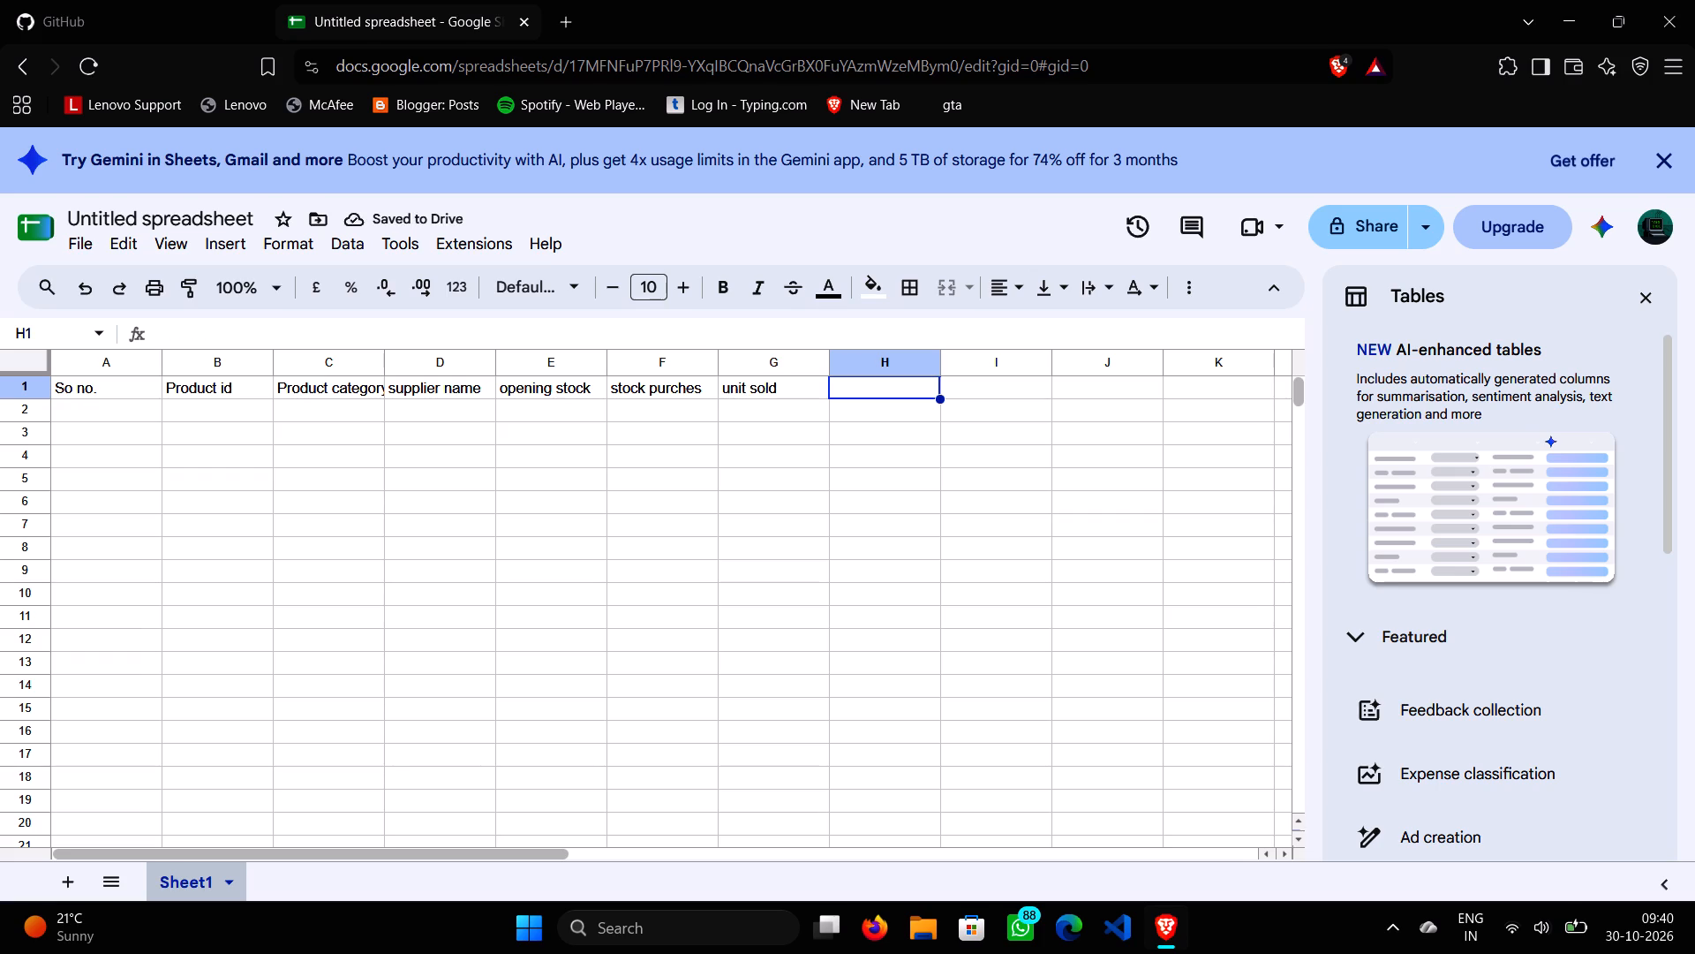
Enter the headers "cost per unit" in cell H1 and "swlling price per unit" in cell I1.
text(cost per unit)
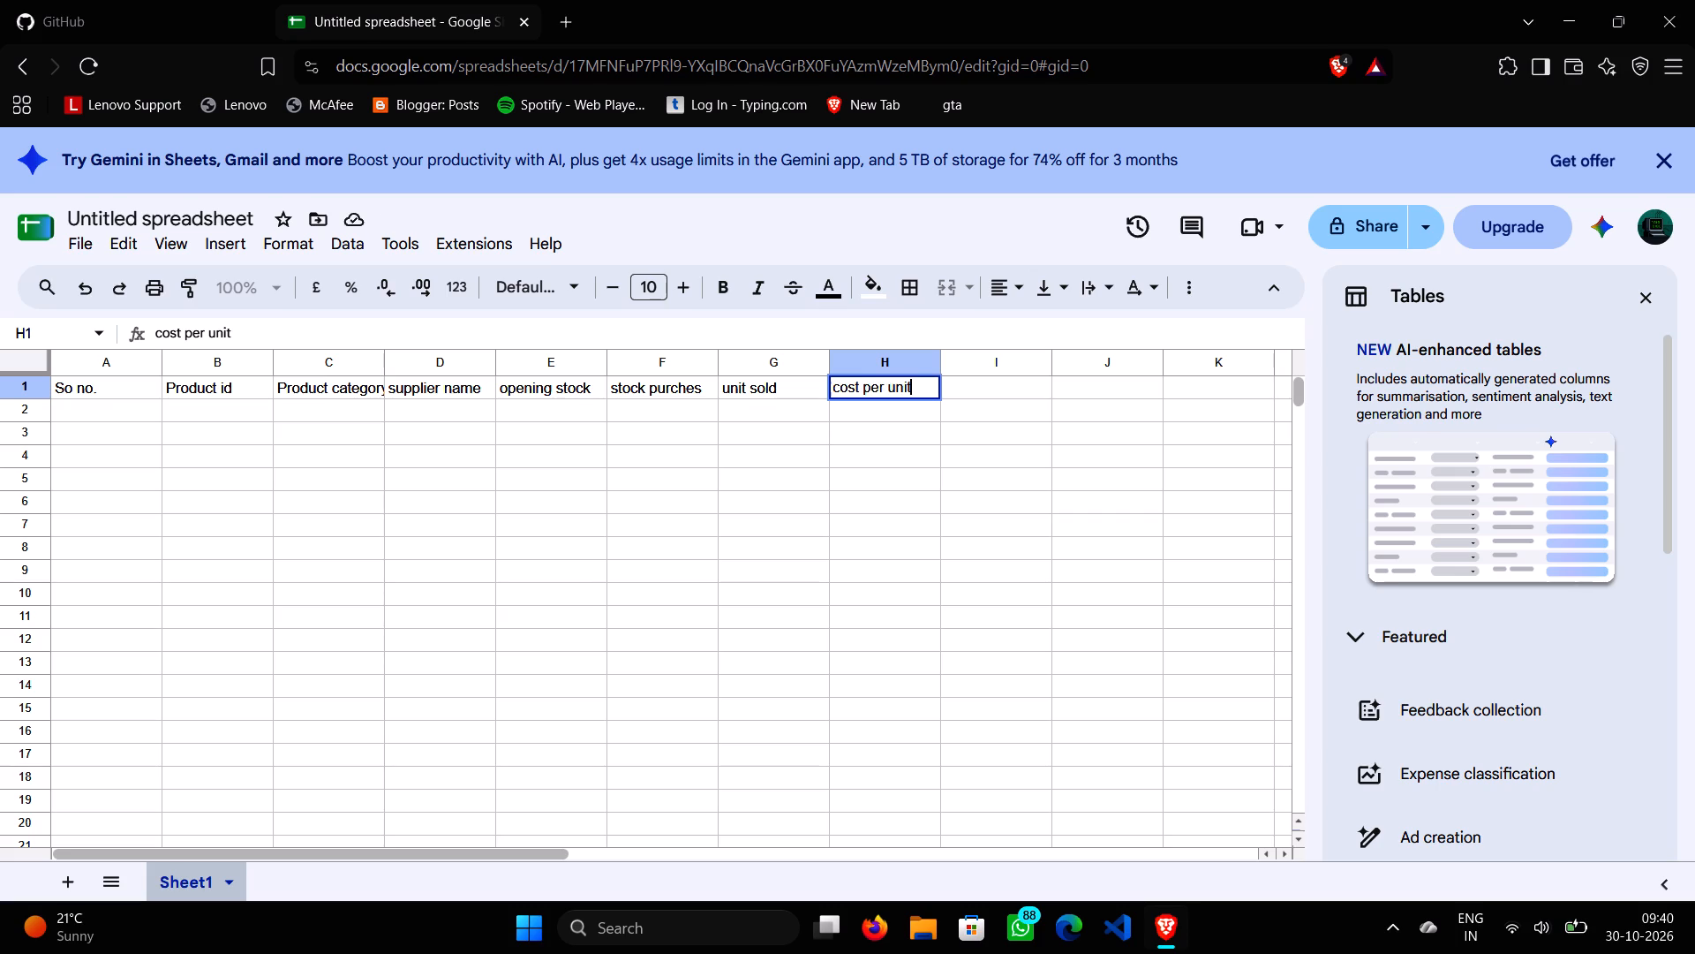
key(Right)
text(swlling price)
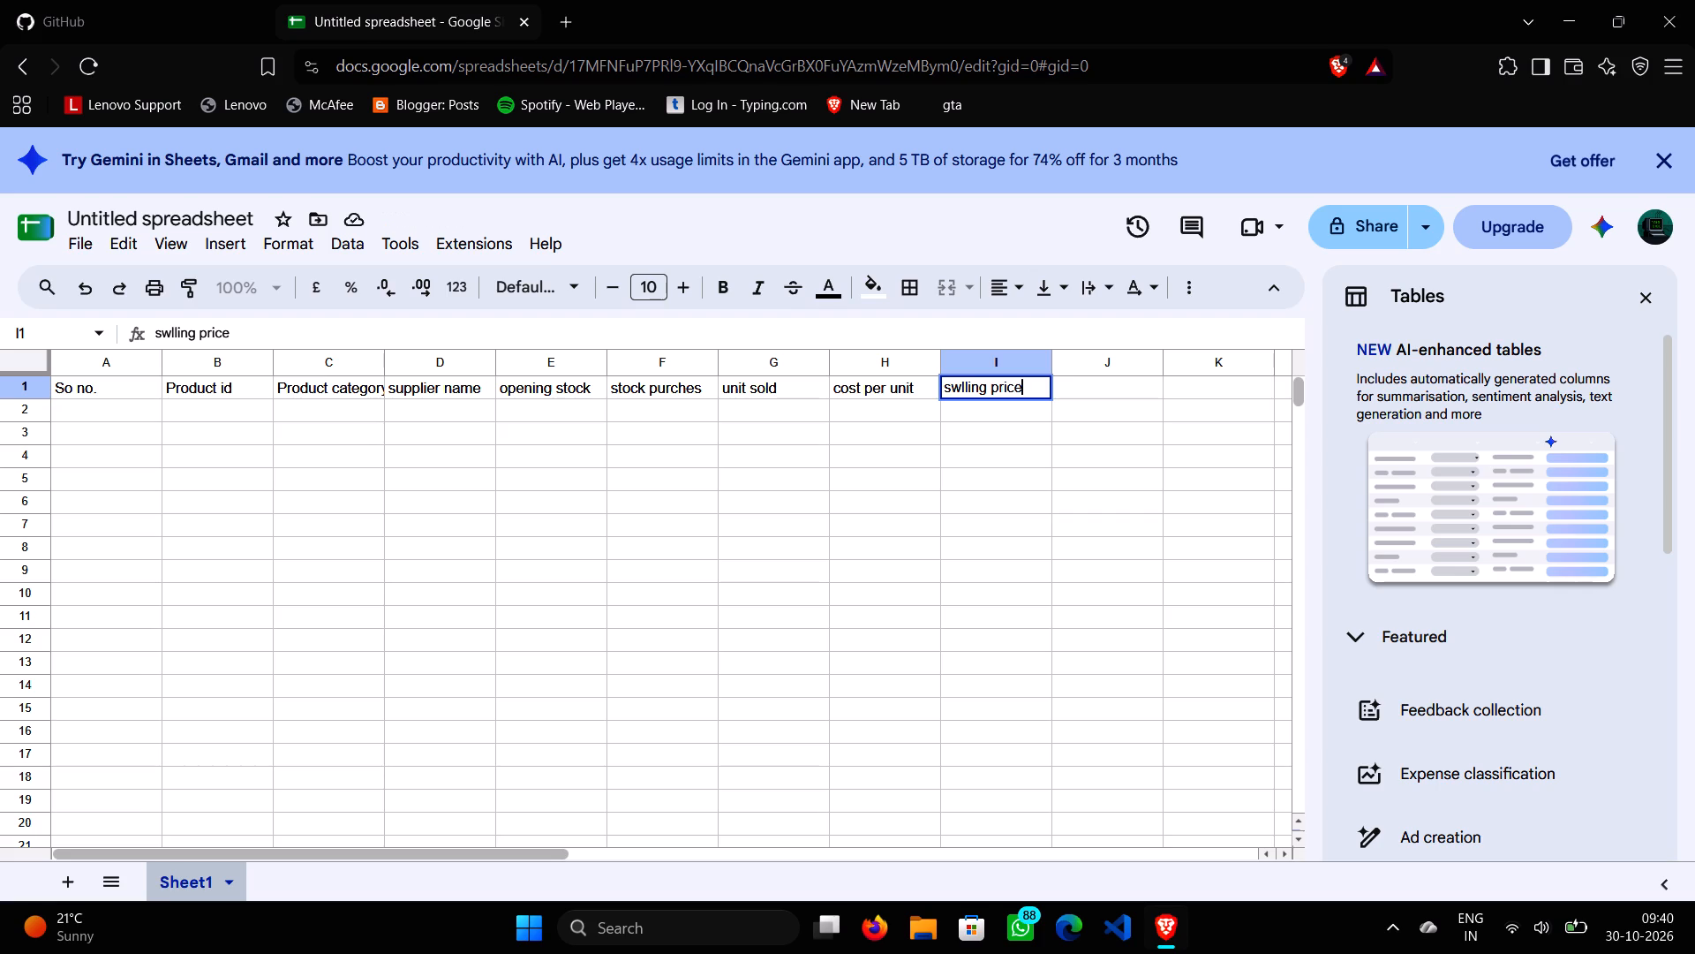
key(space)
text(per unit)
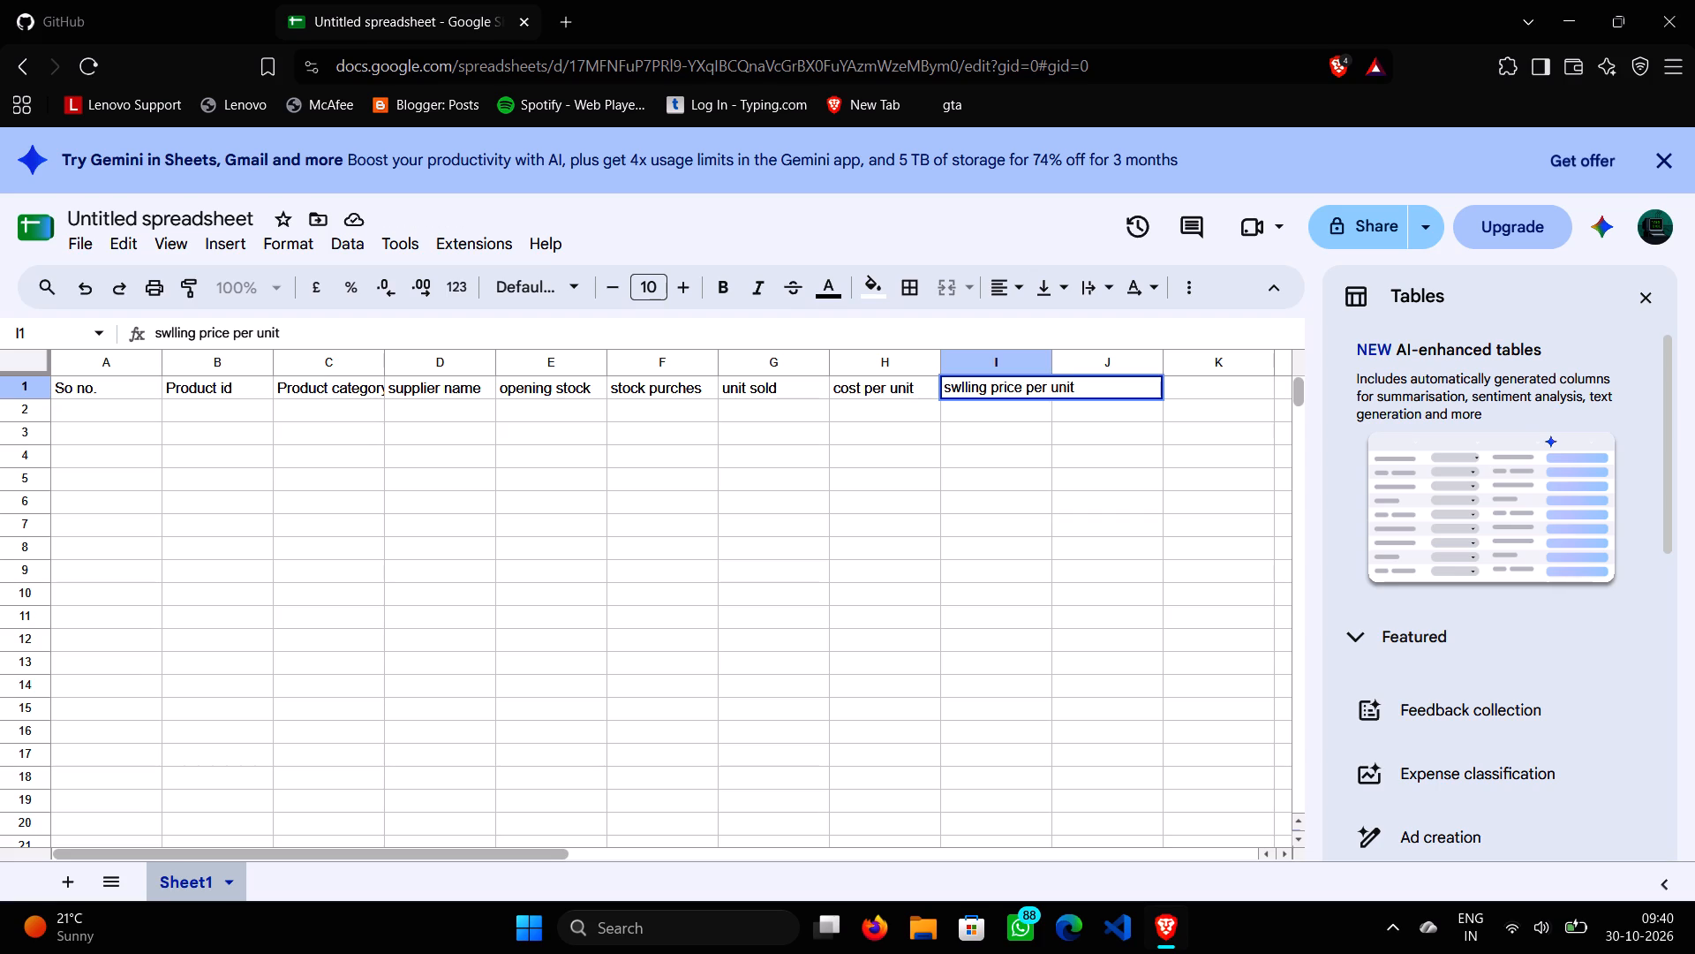
Enter the serial numbers 1 in cell A2 and 2 in cell A3.
click(100, 412)
key(1)
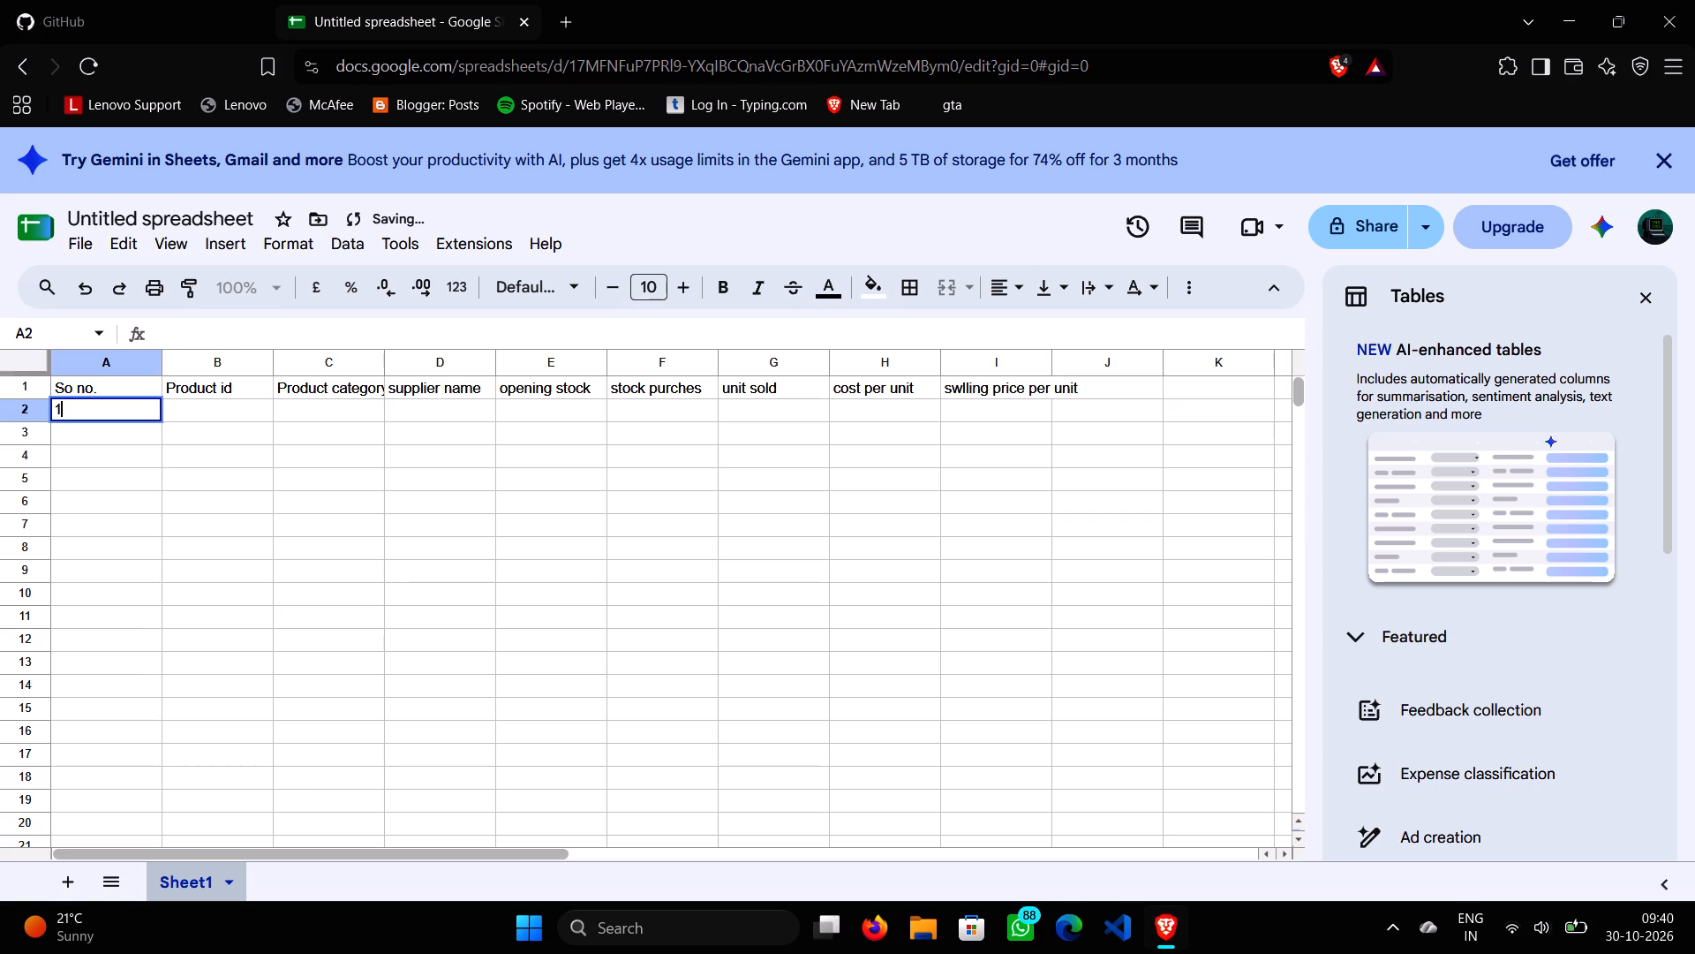
key(Down)
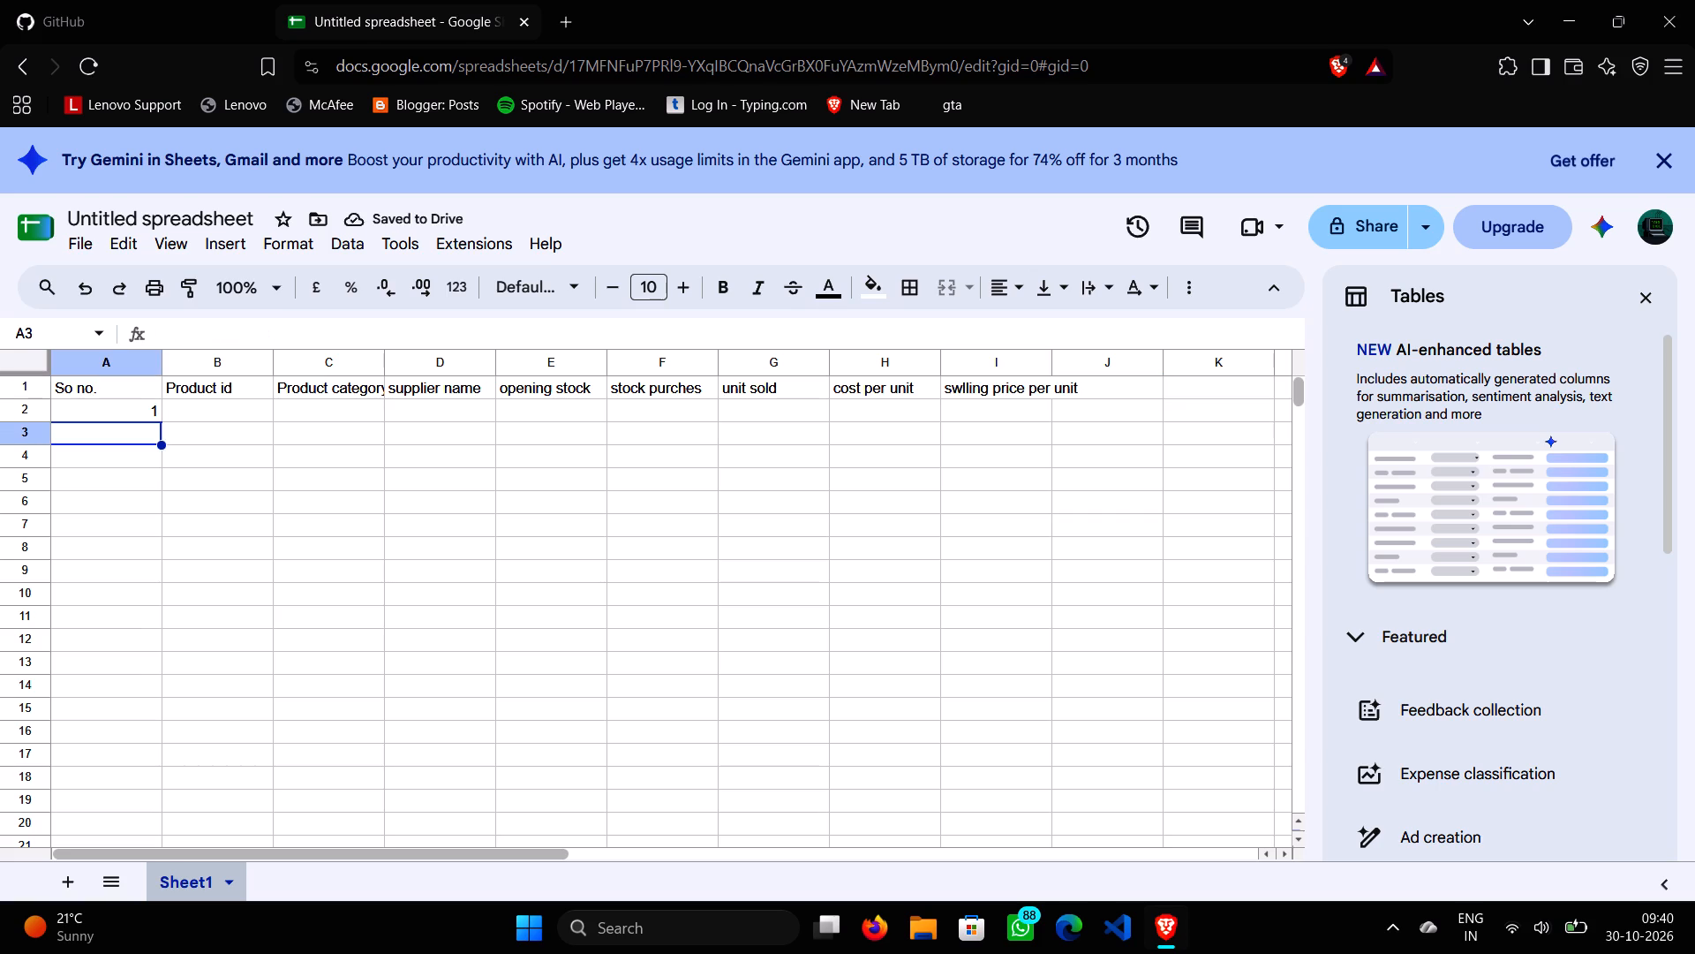
key(2)
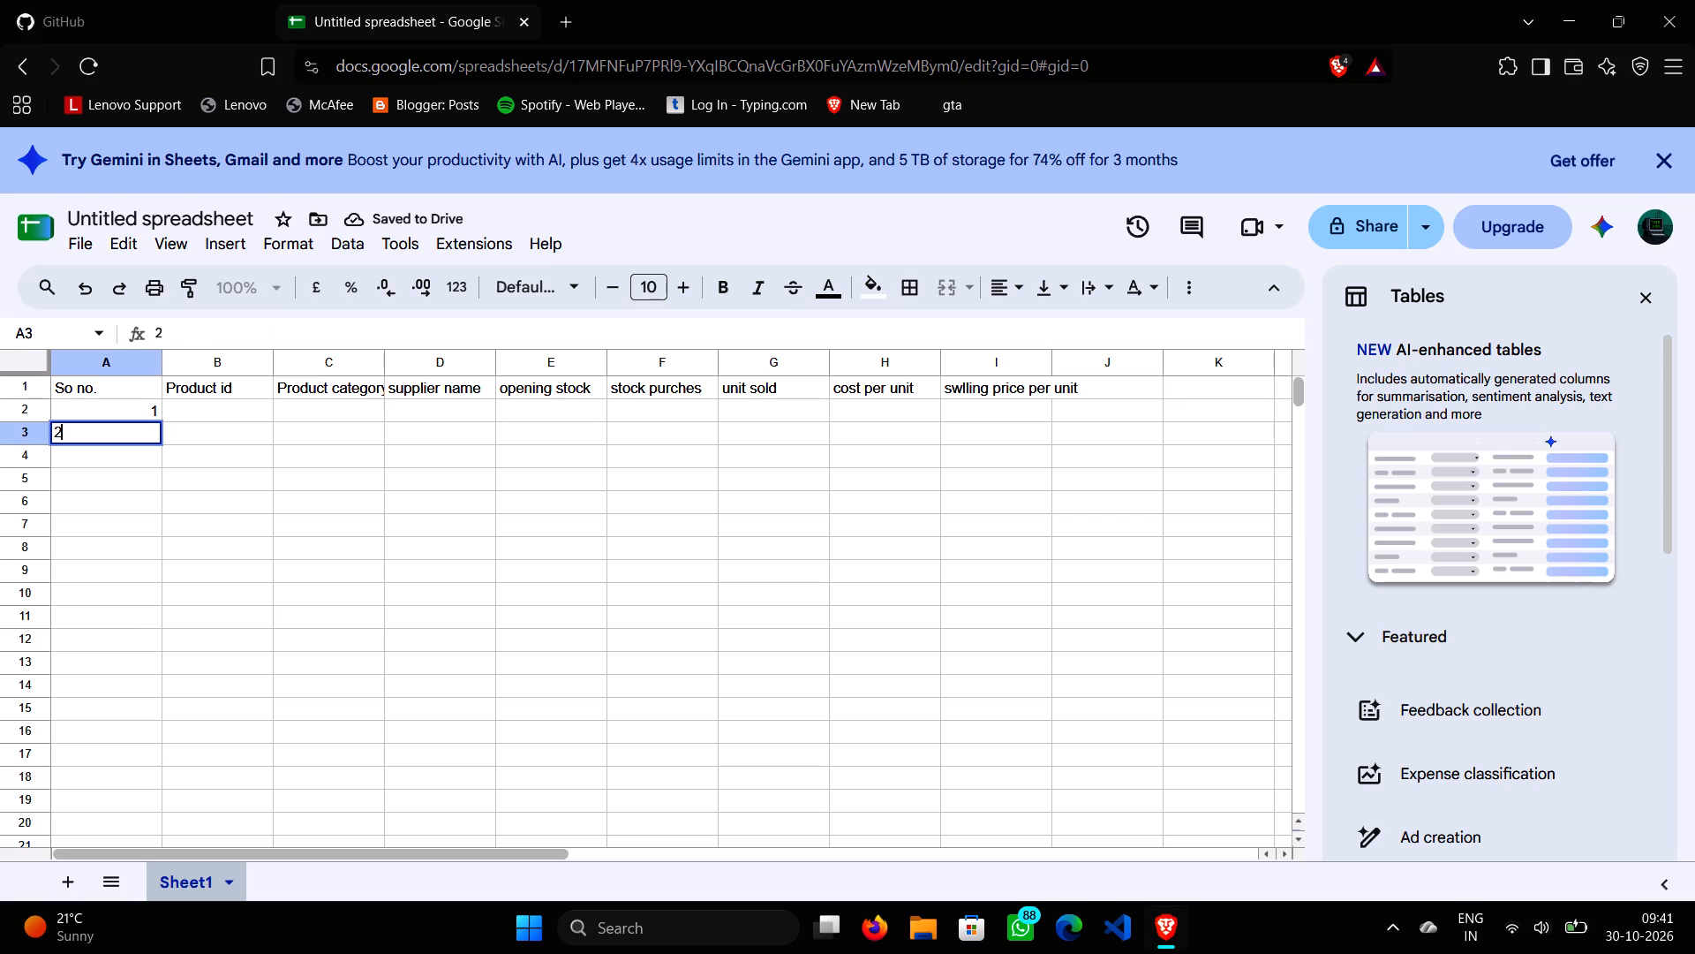
click(138, 417)
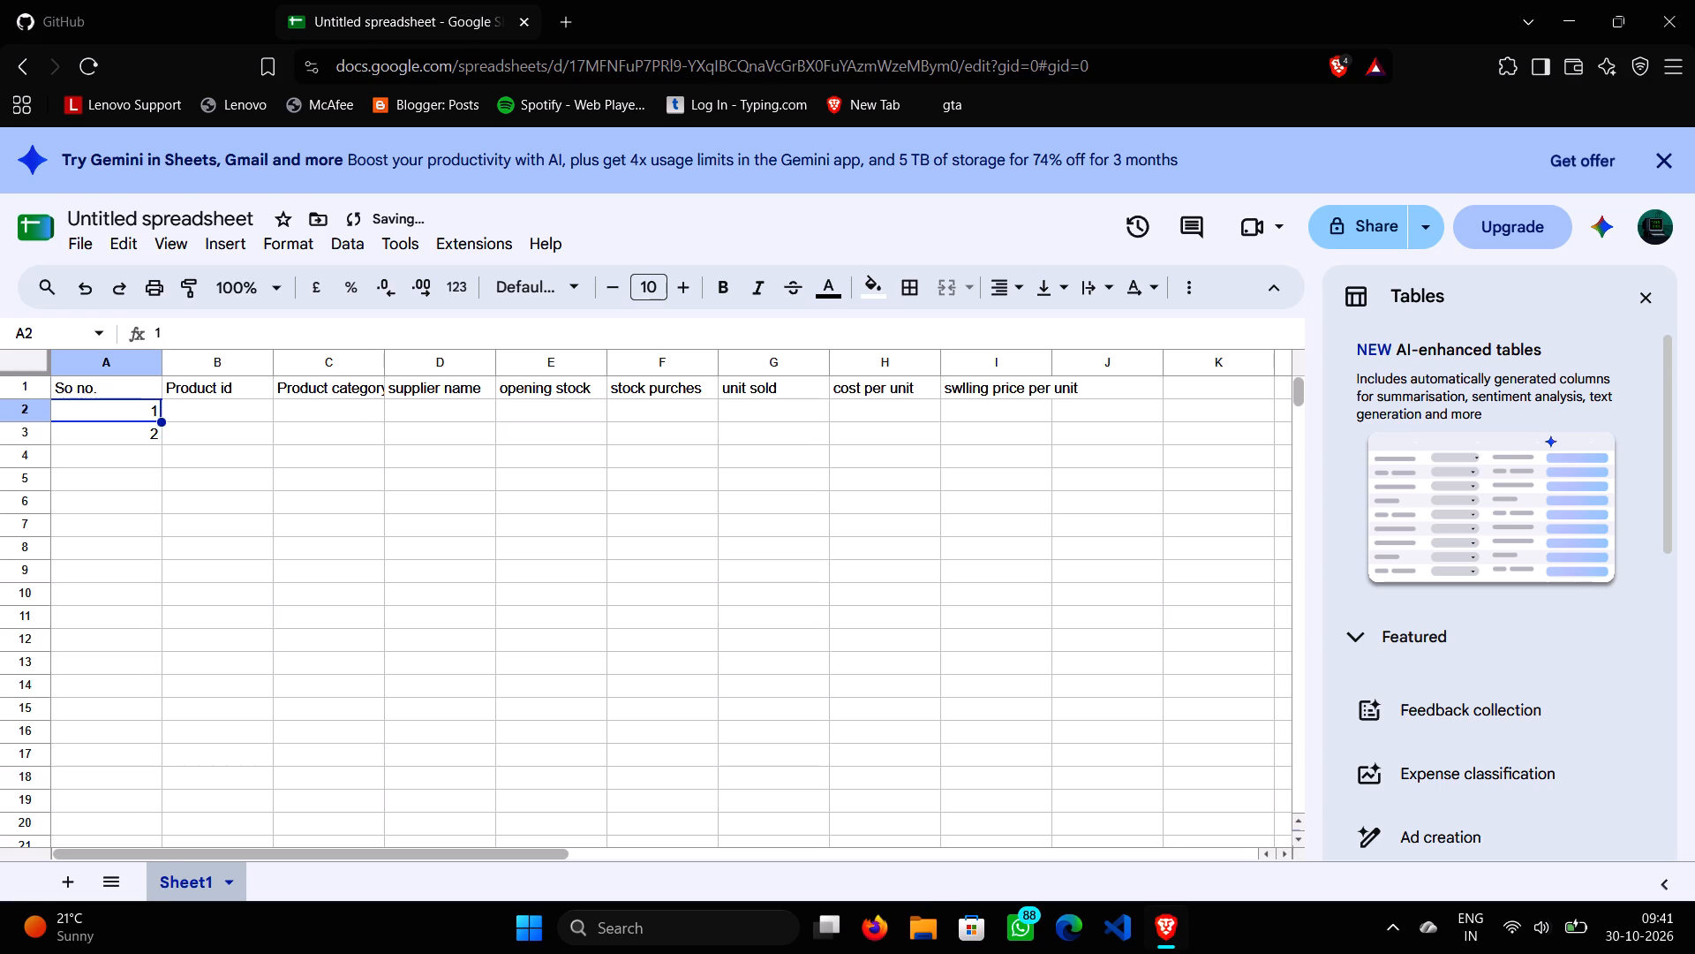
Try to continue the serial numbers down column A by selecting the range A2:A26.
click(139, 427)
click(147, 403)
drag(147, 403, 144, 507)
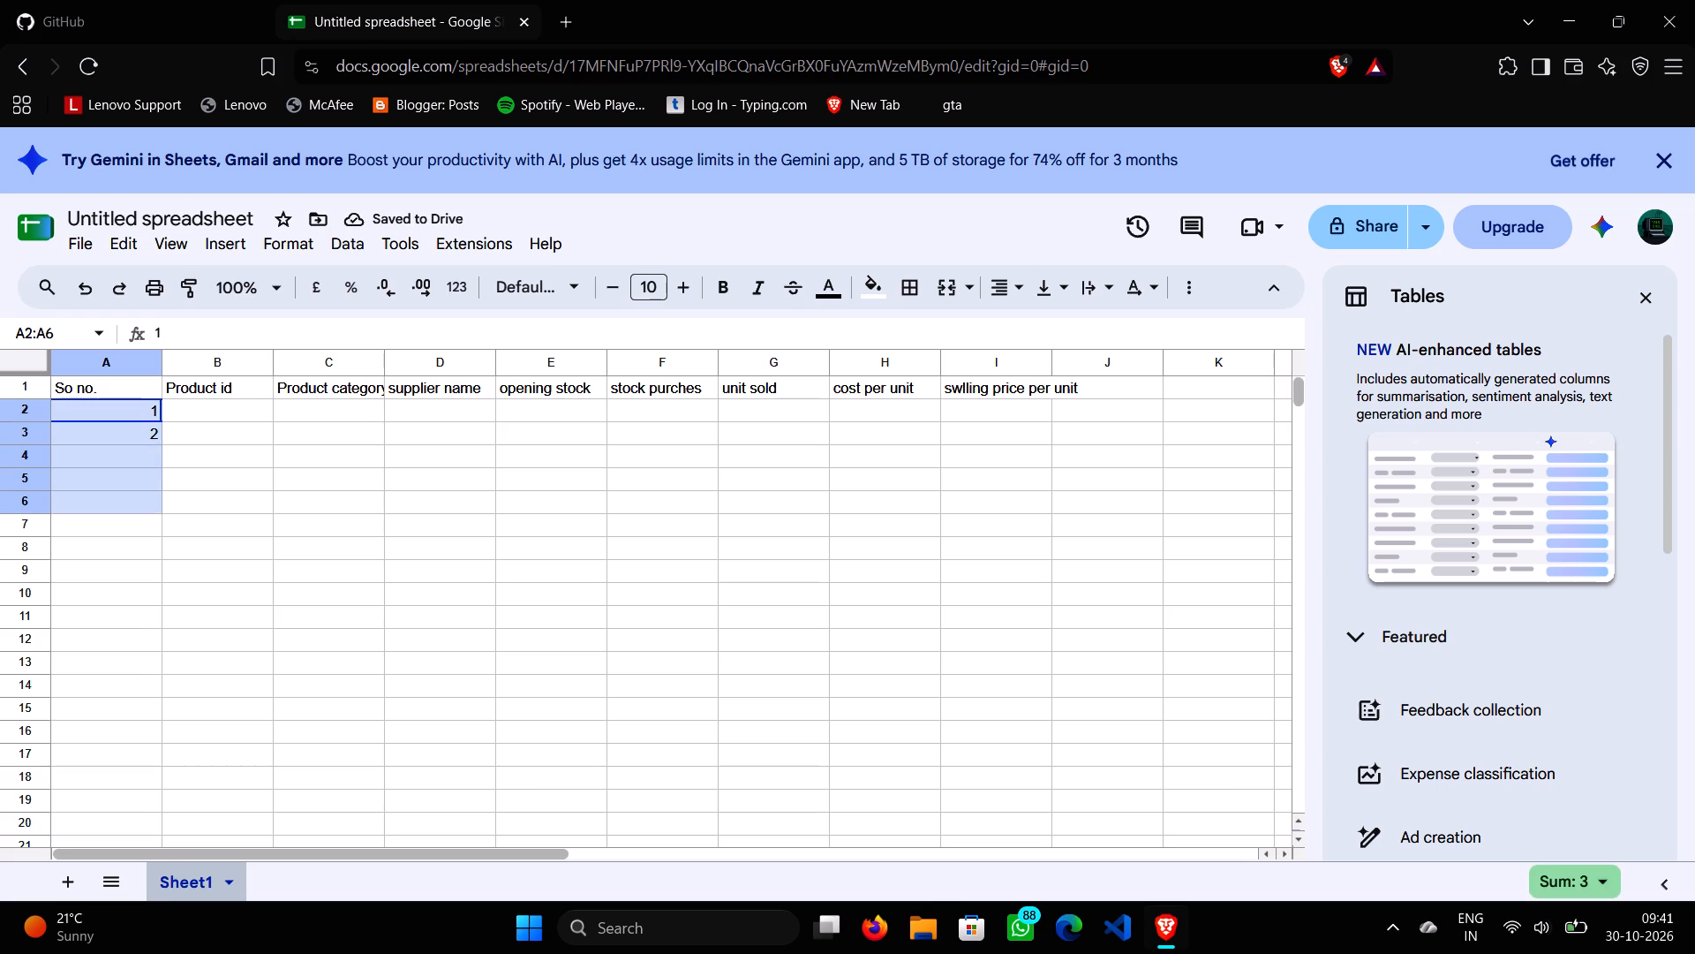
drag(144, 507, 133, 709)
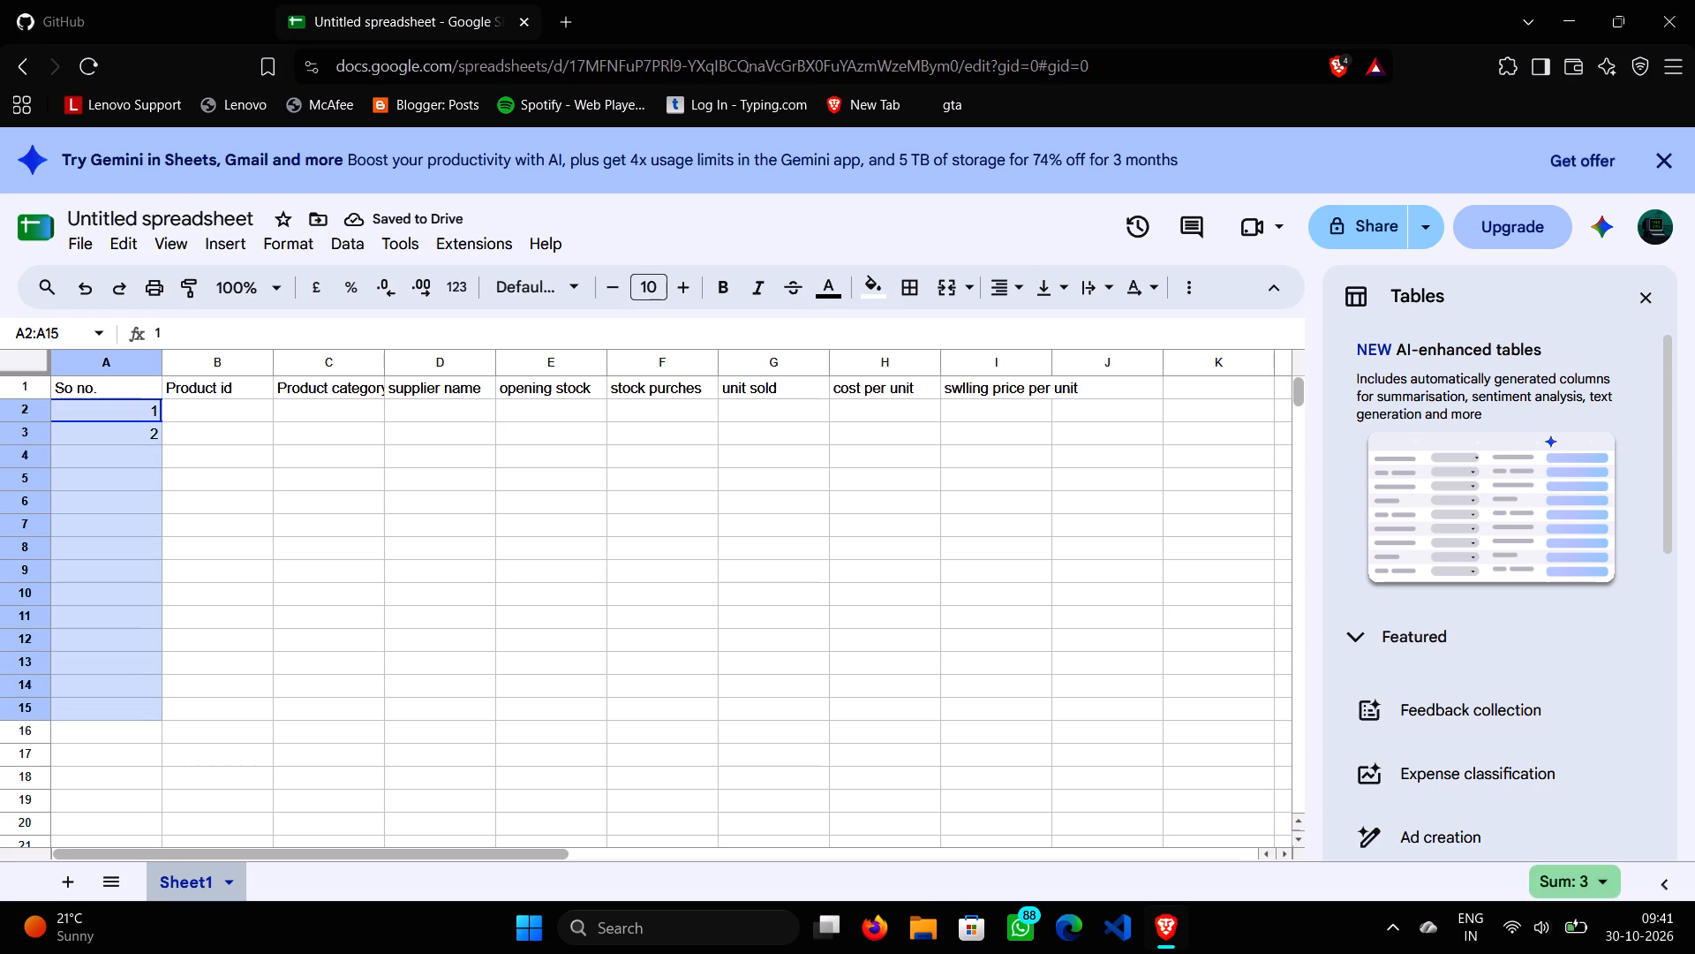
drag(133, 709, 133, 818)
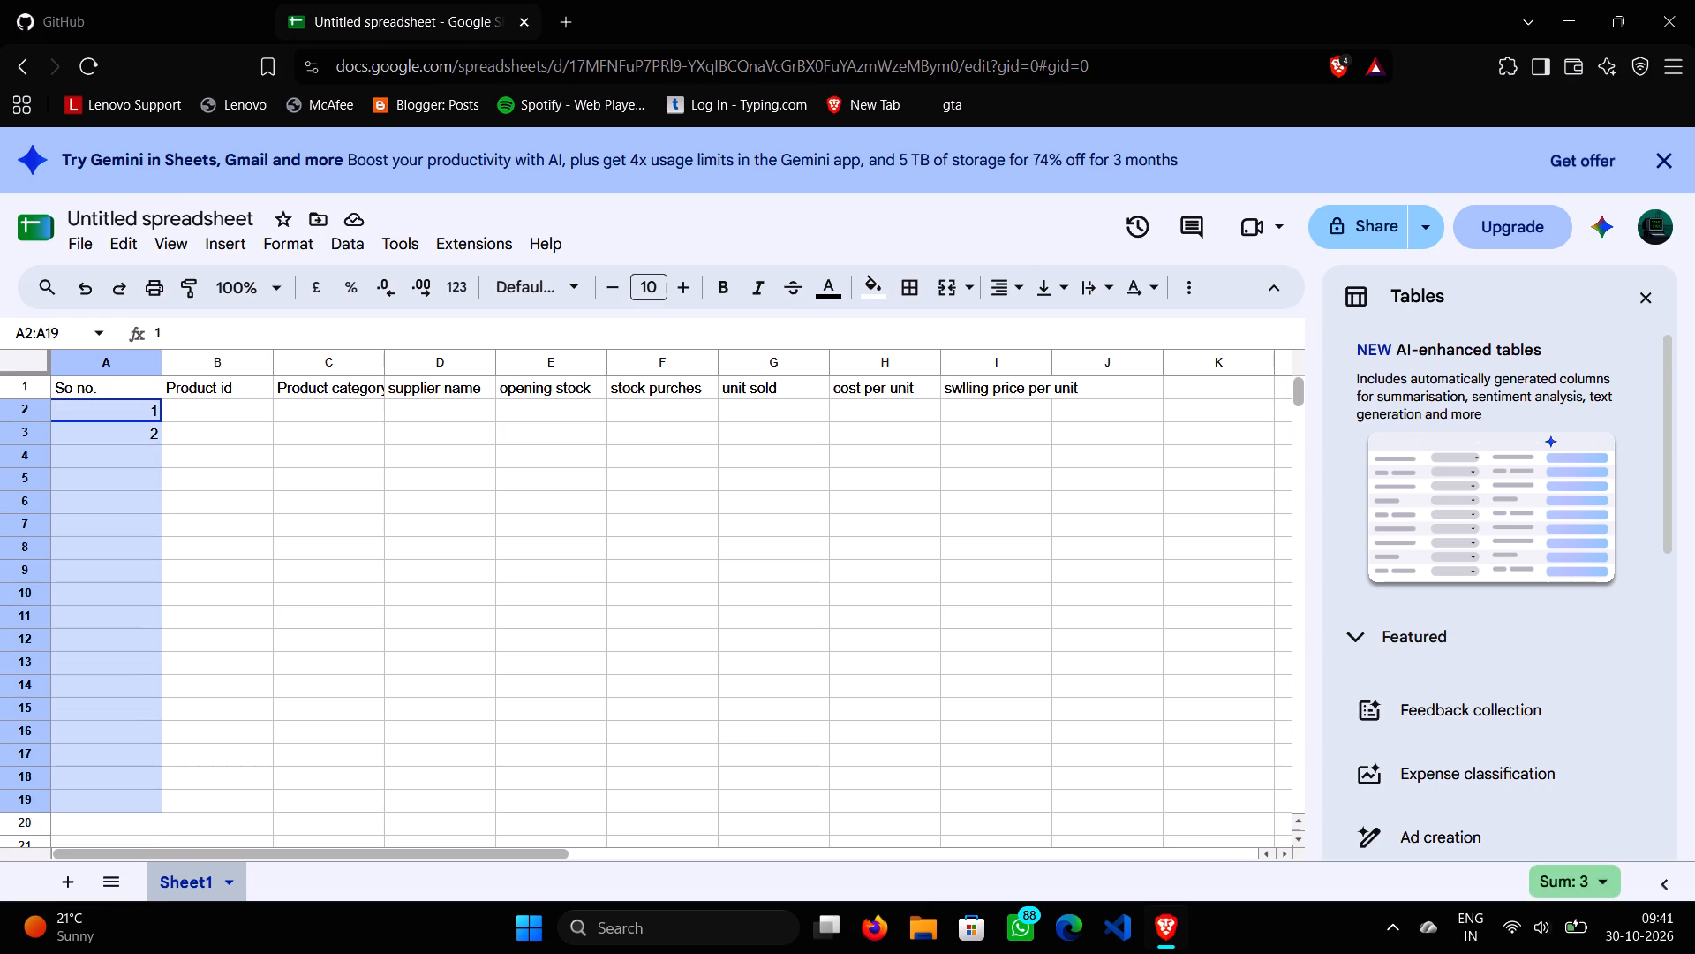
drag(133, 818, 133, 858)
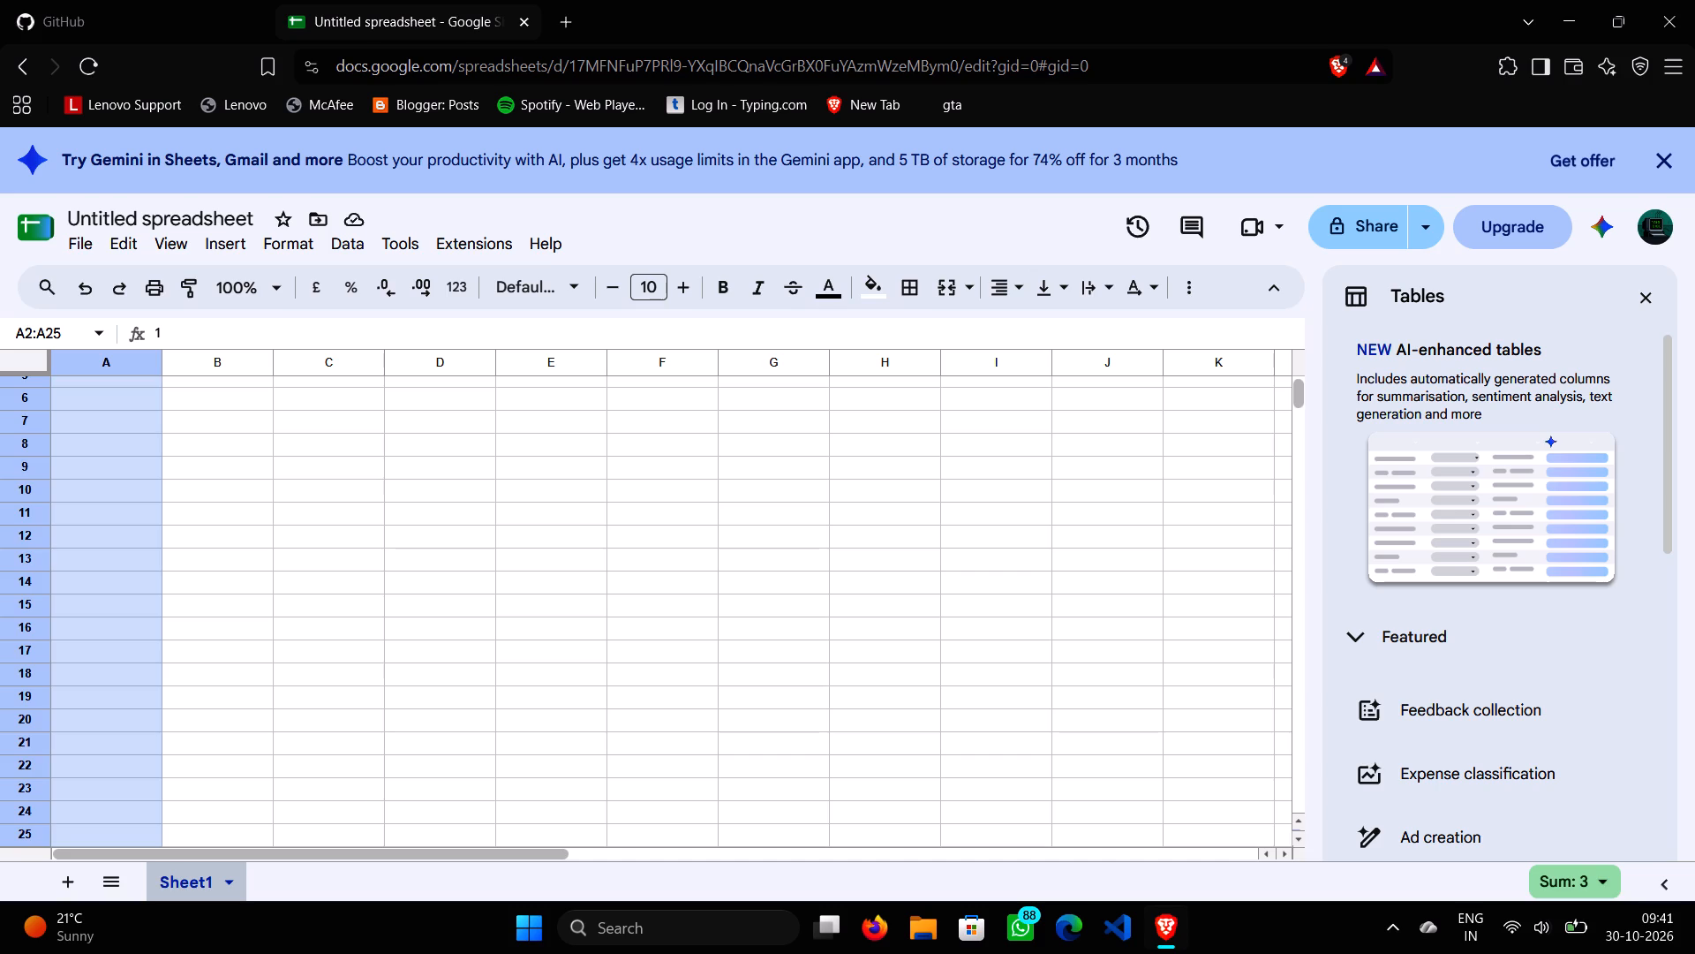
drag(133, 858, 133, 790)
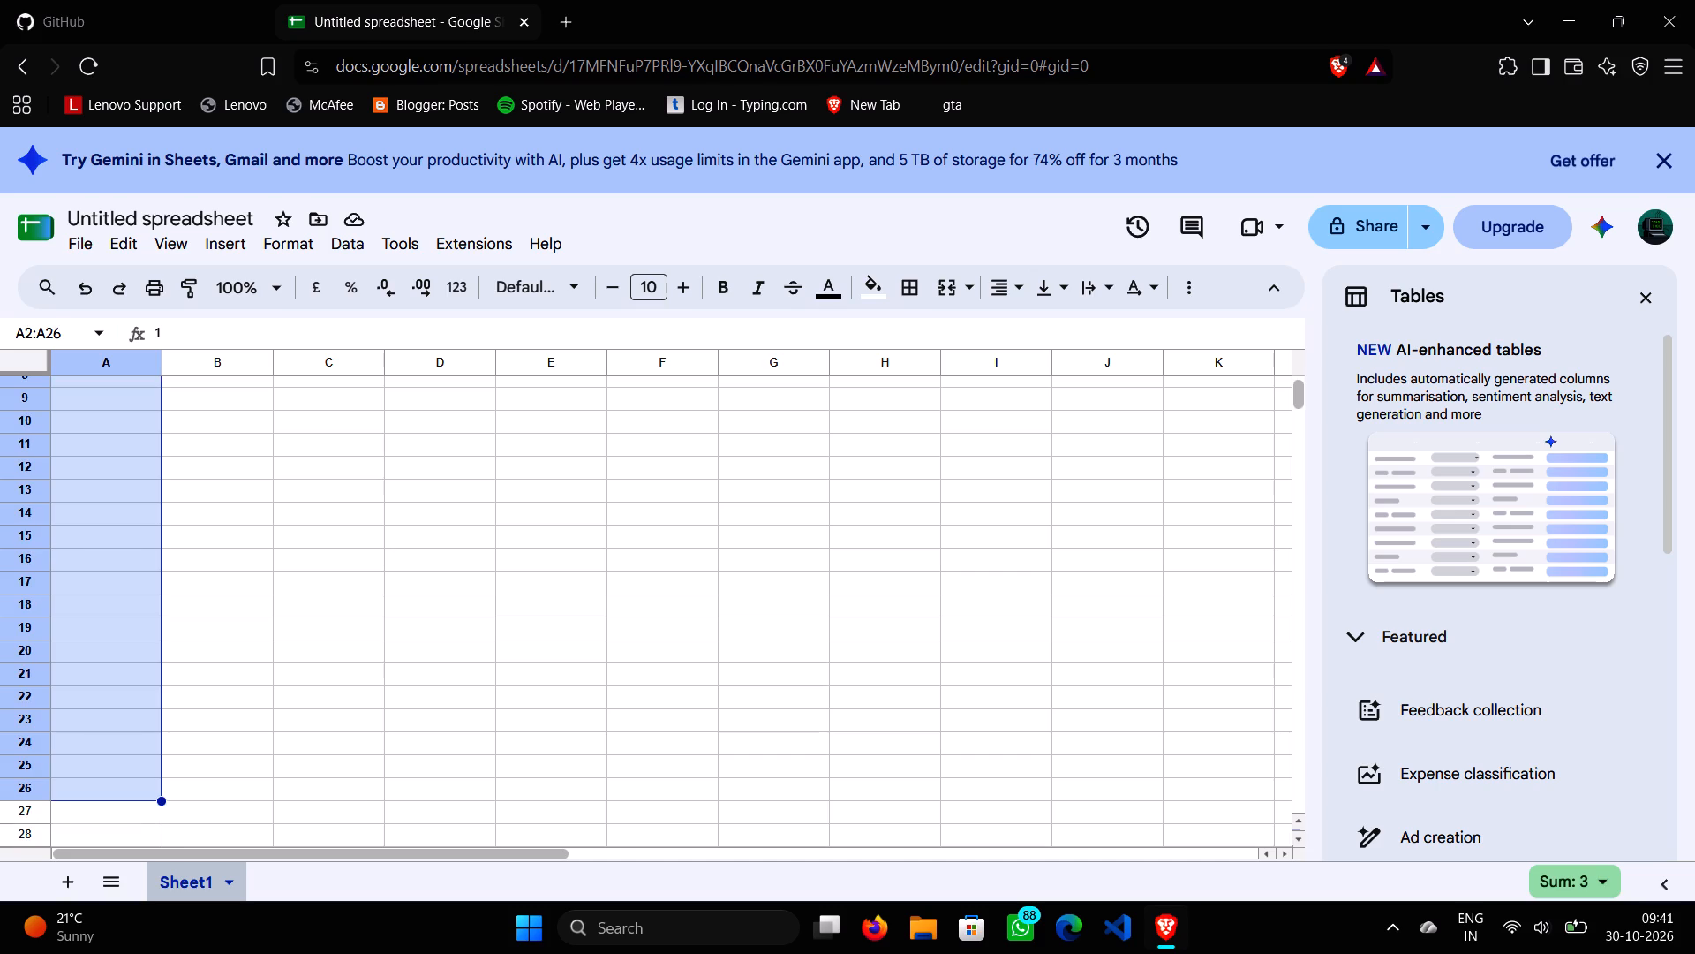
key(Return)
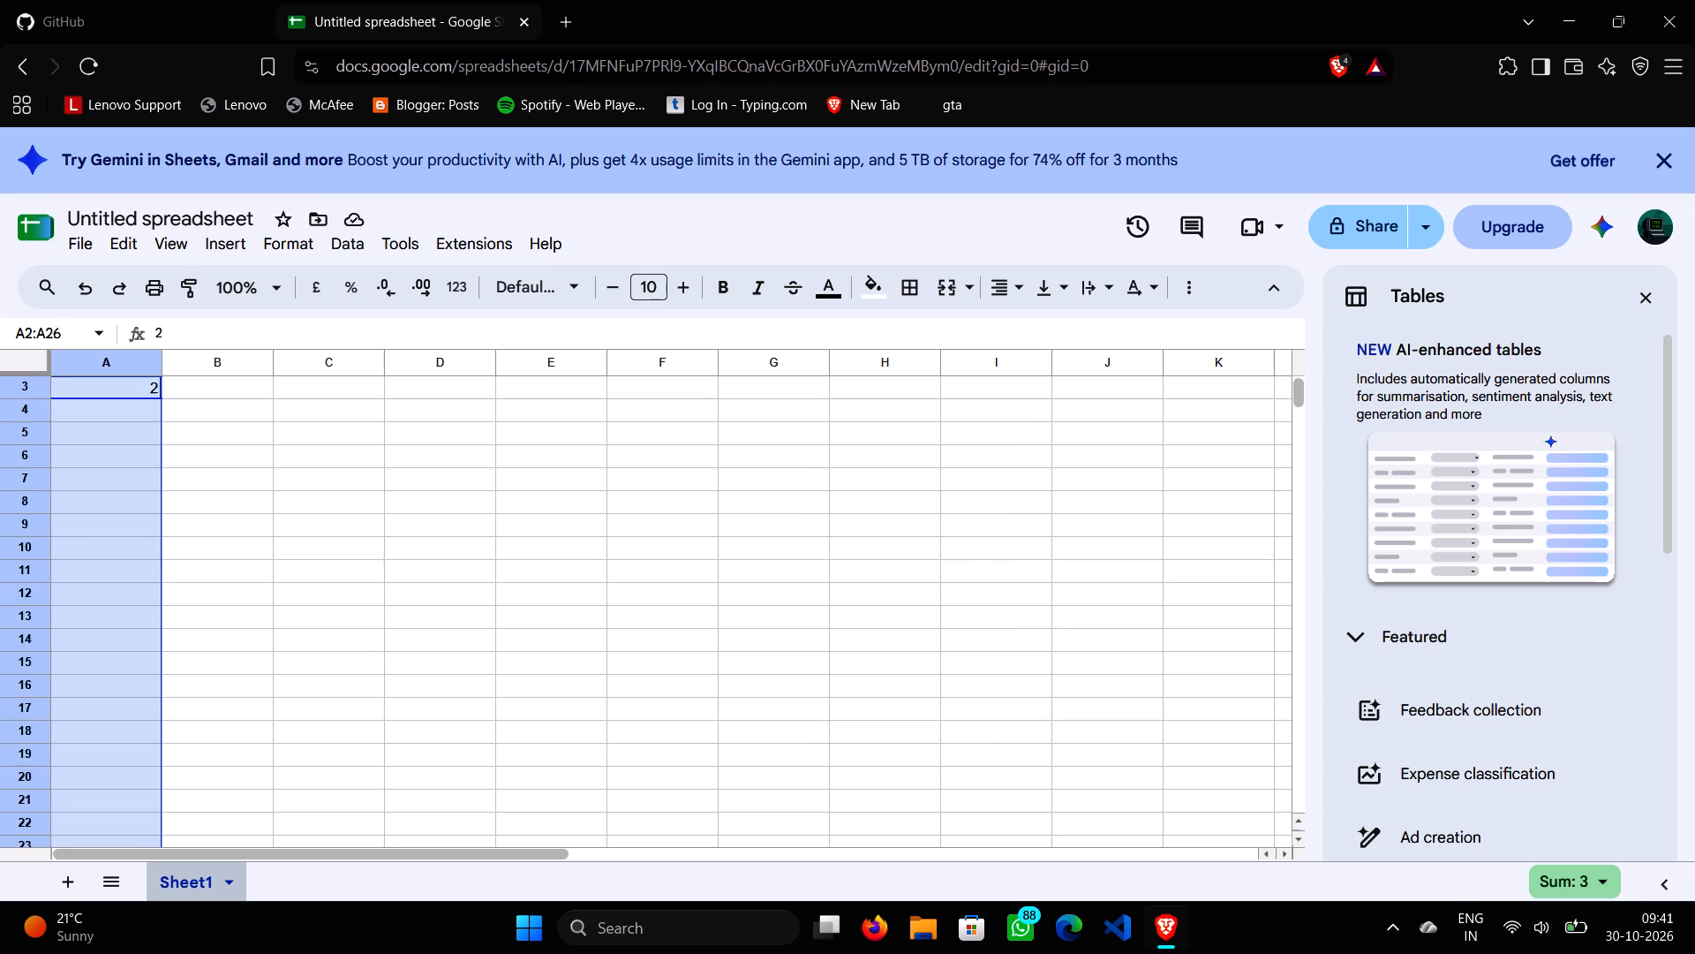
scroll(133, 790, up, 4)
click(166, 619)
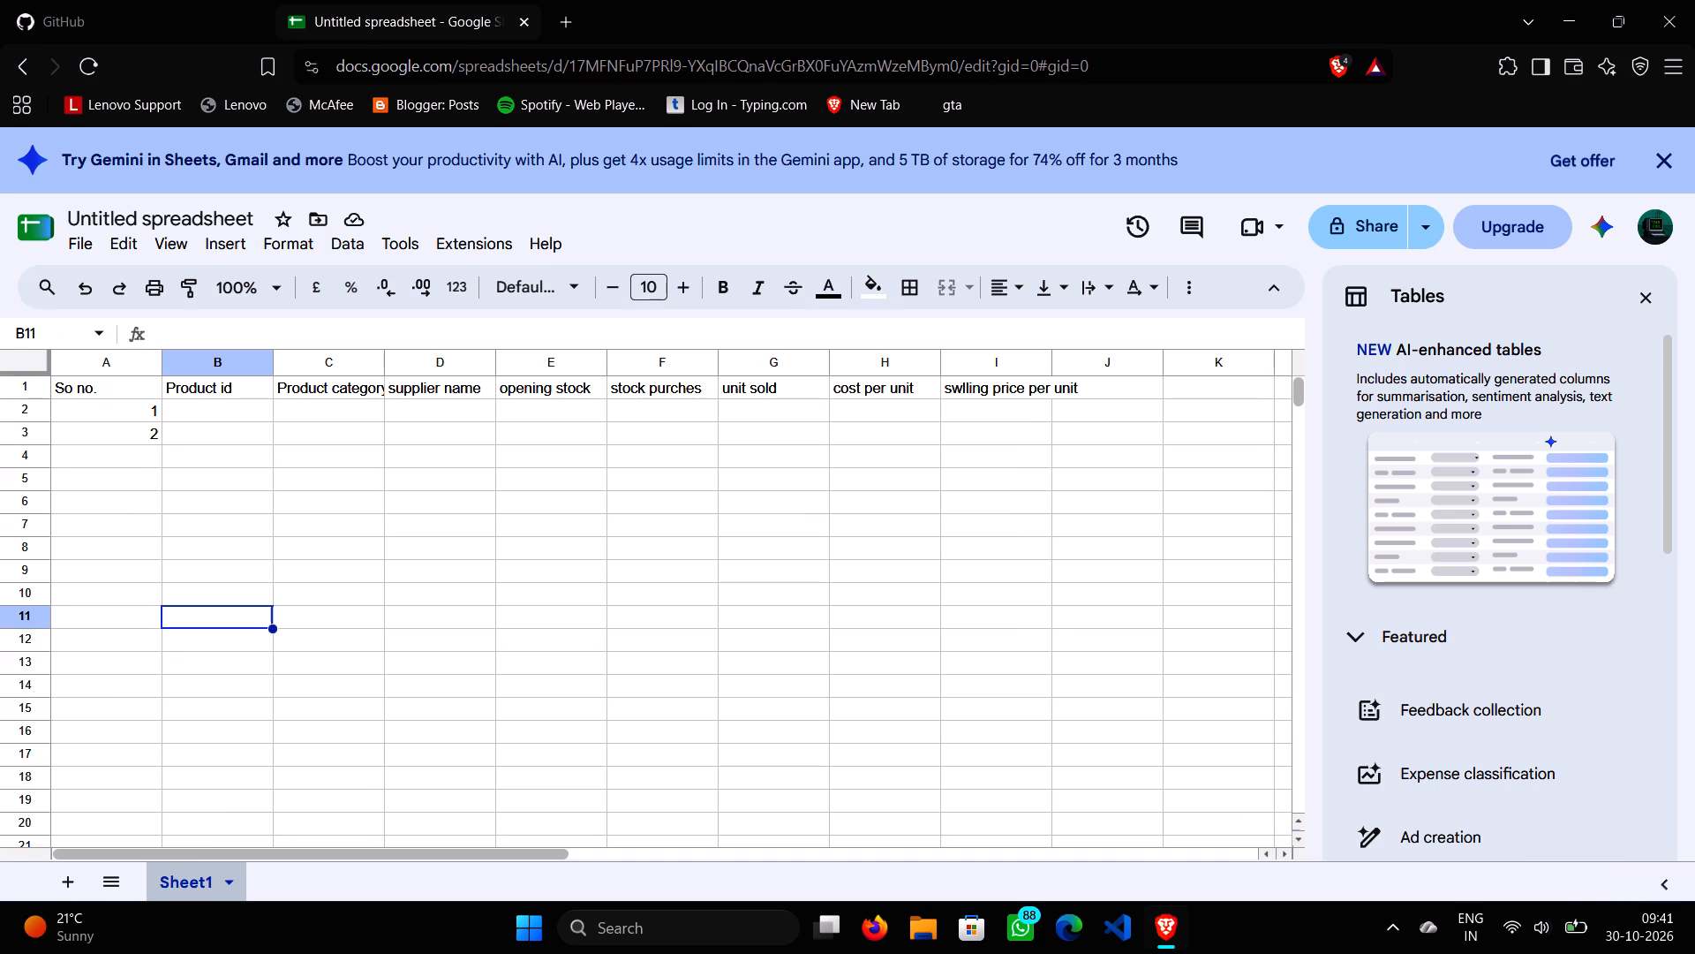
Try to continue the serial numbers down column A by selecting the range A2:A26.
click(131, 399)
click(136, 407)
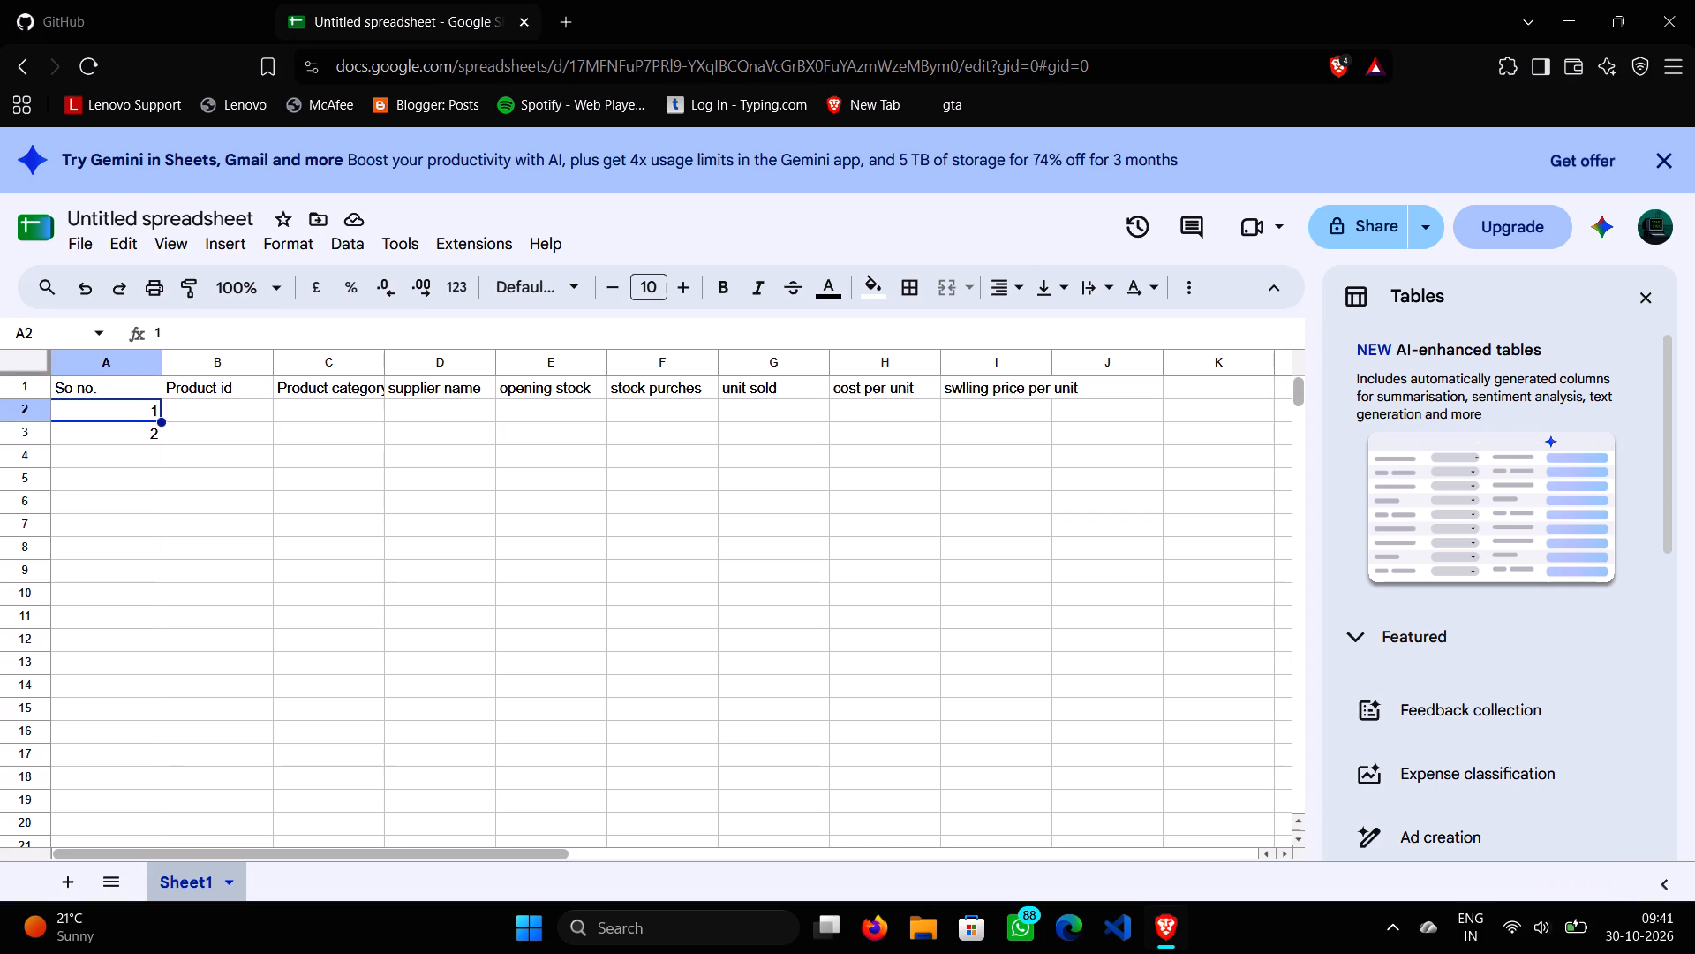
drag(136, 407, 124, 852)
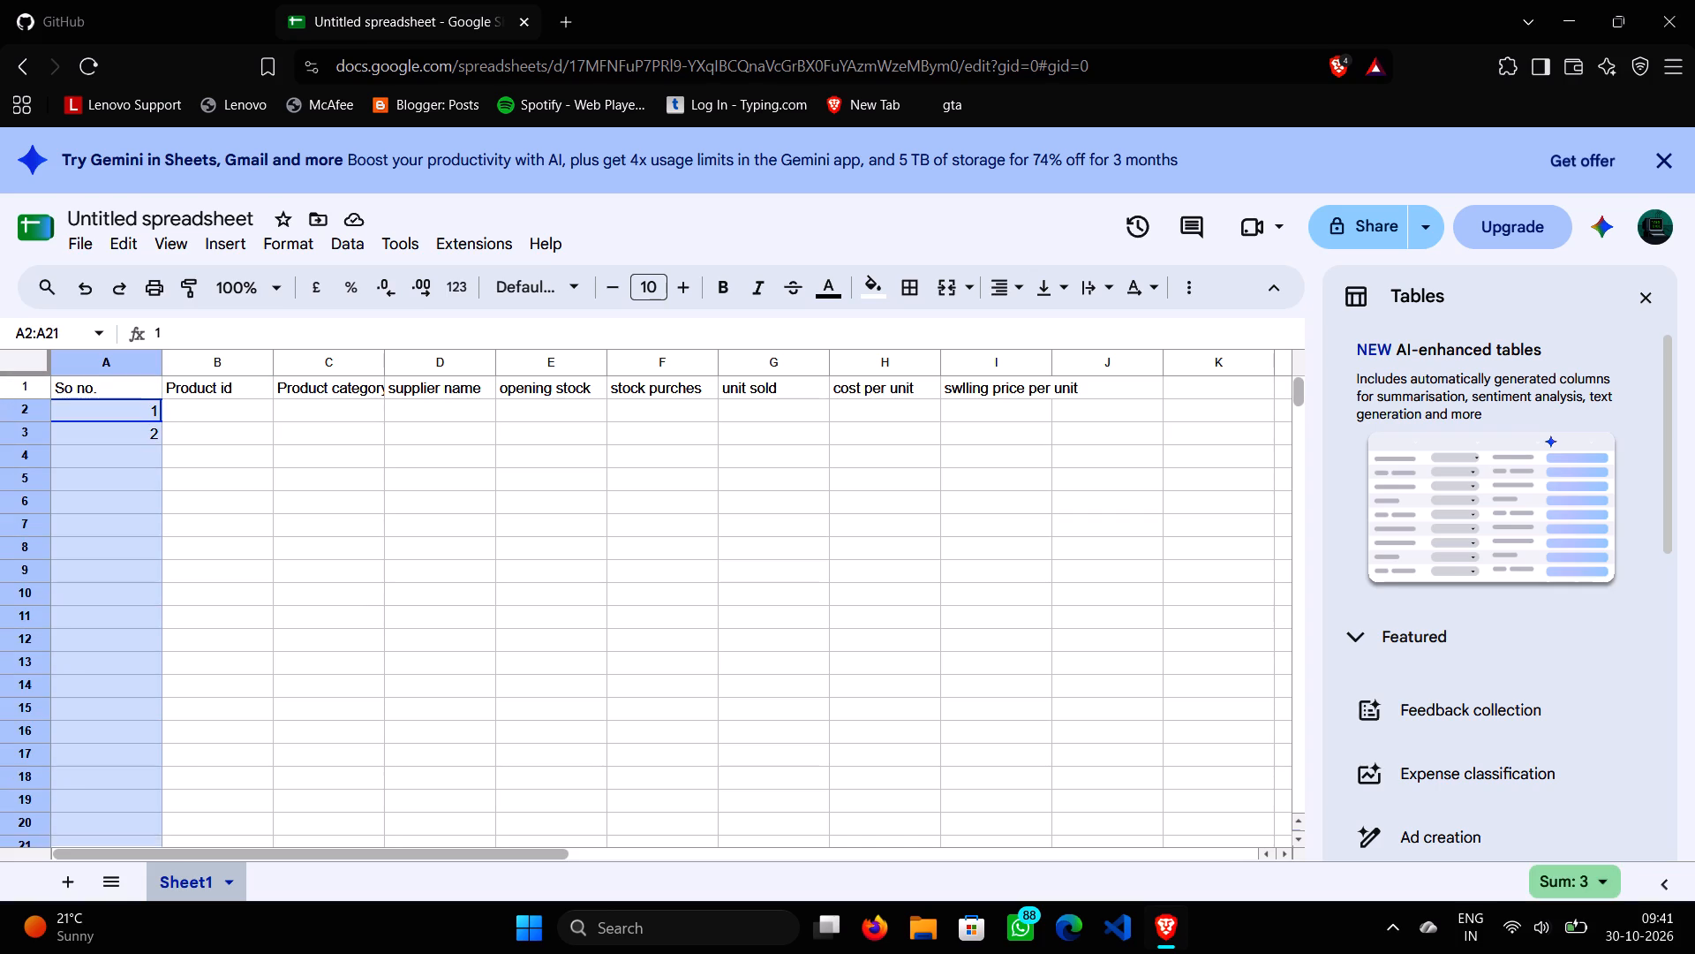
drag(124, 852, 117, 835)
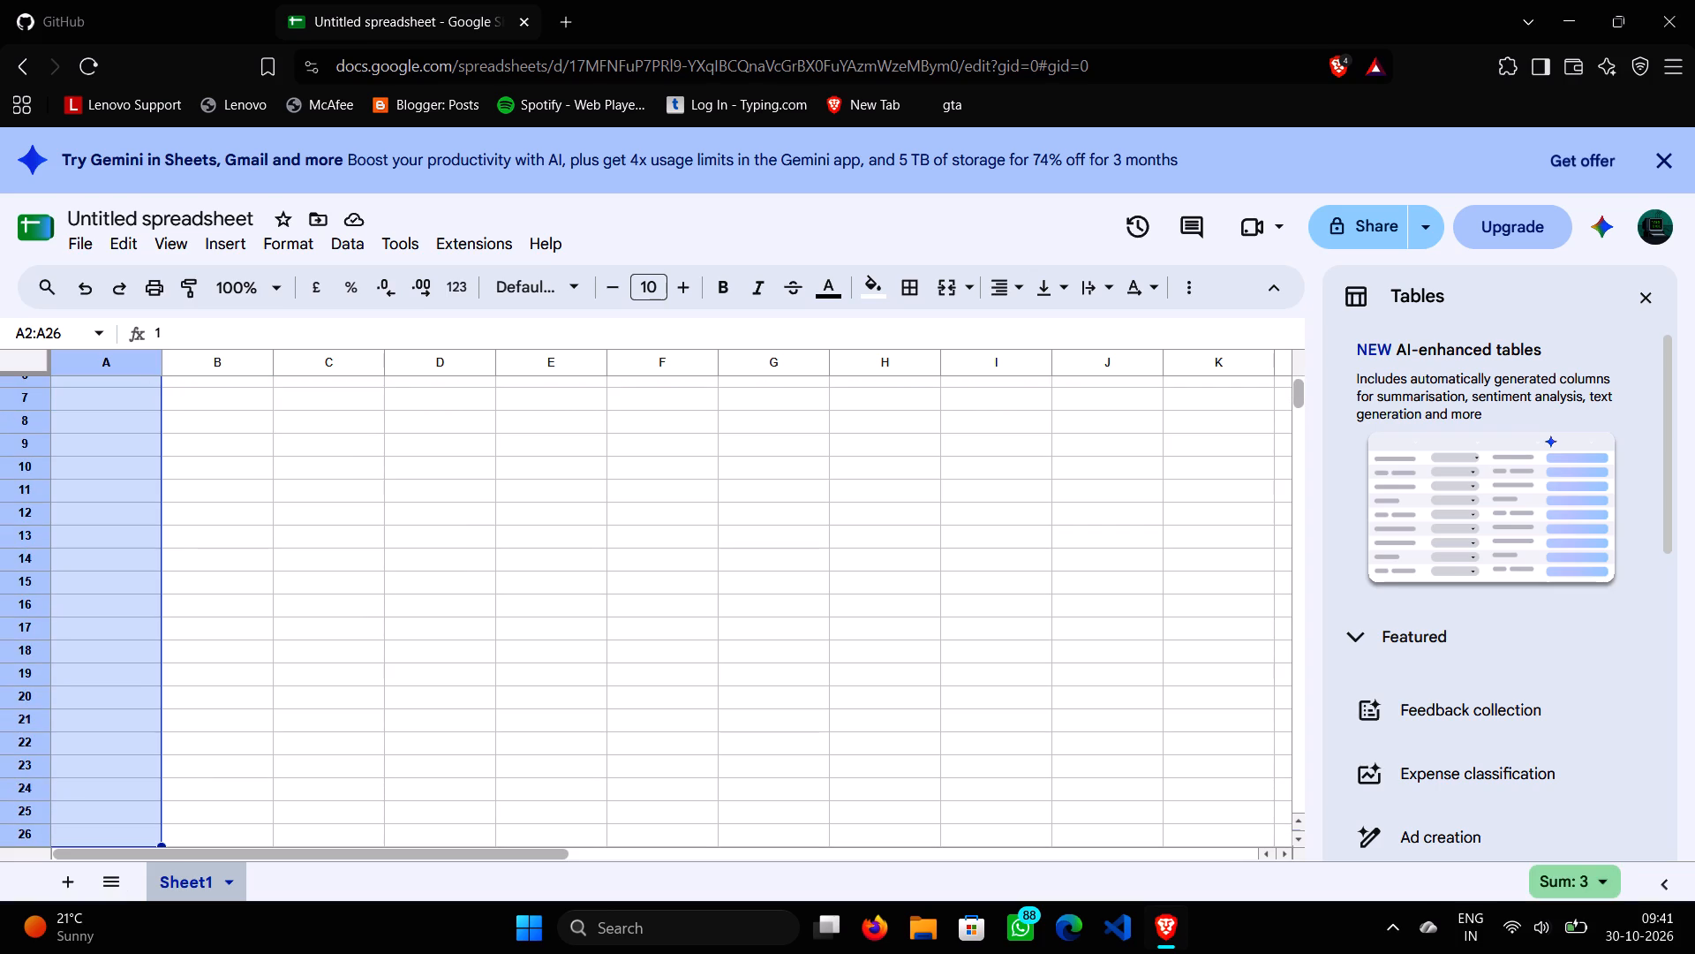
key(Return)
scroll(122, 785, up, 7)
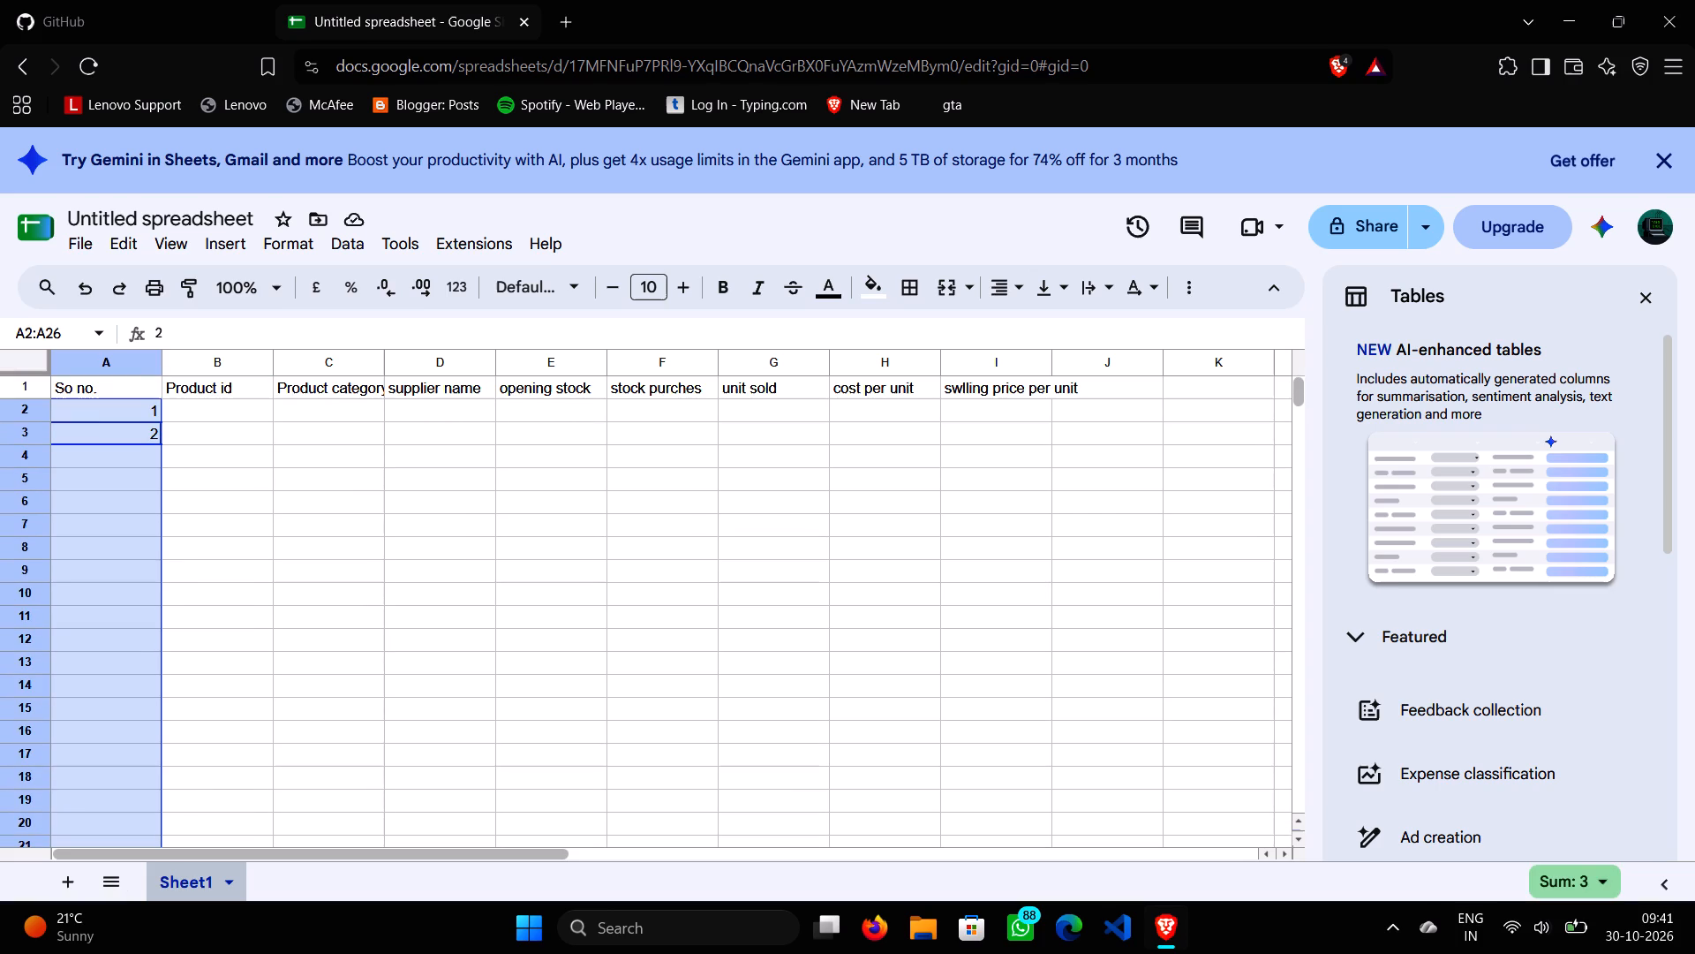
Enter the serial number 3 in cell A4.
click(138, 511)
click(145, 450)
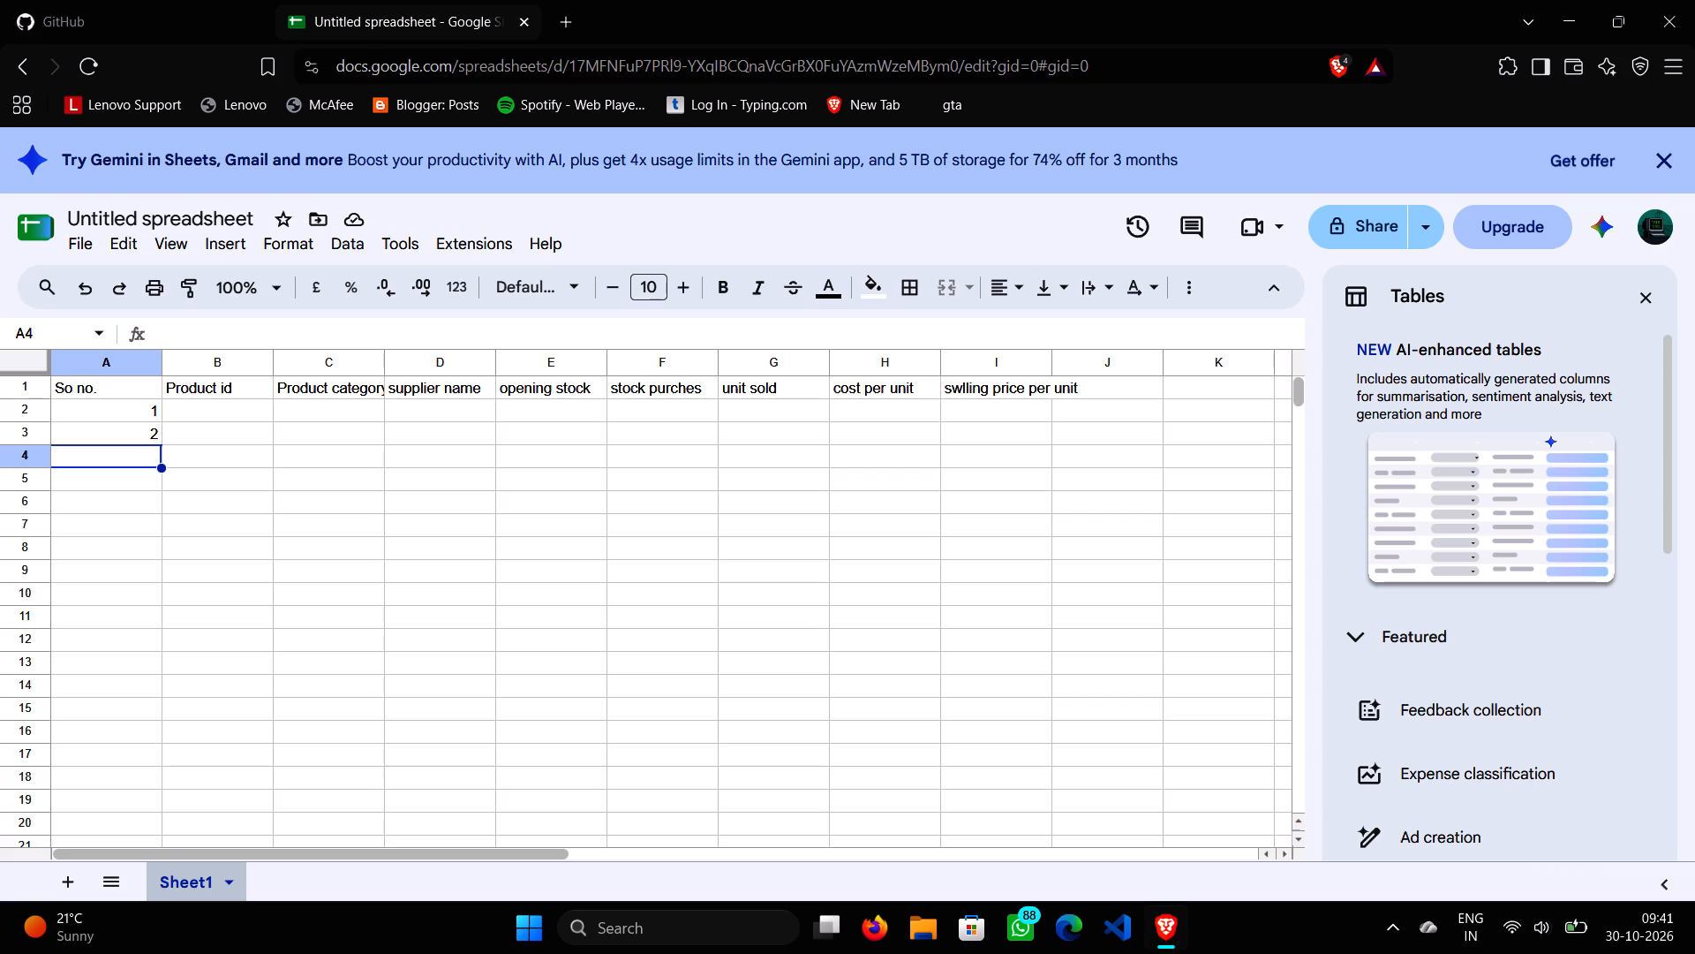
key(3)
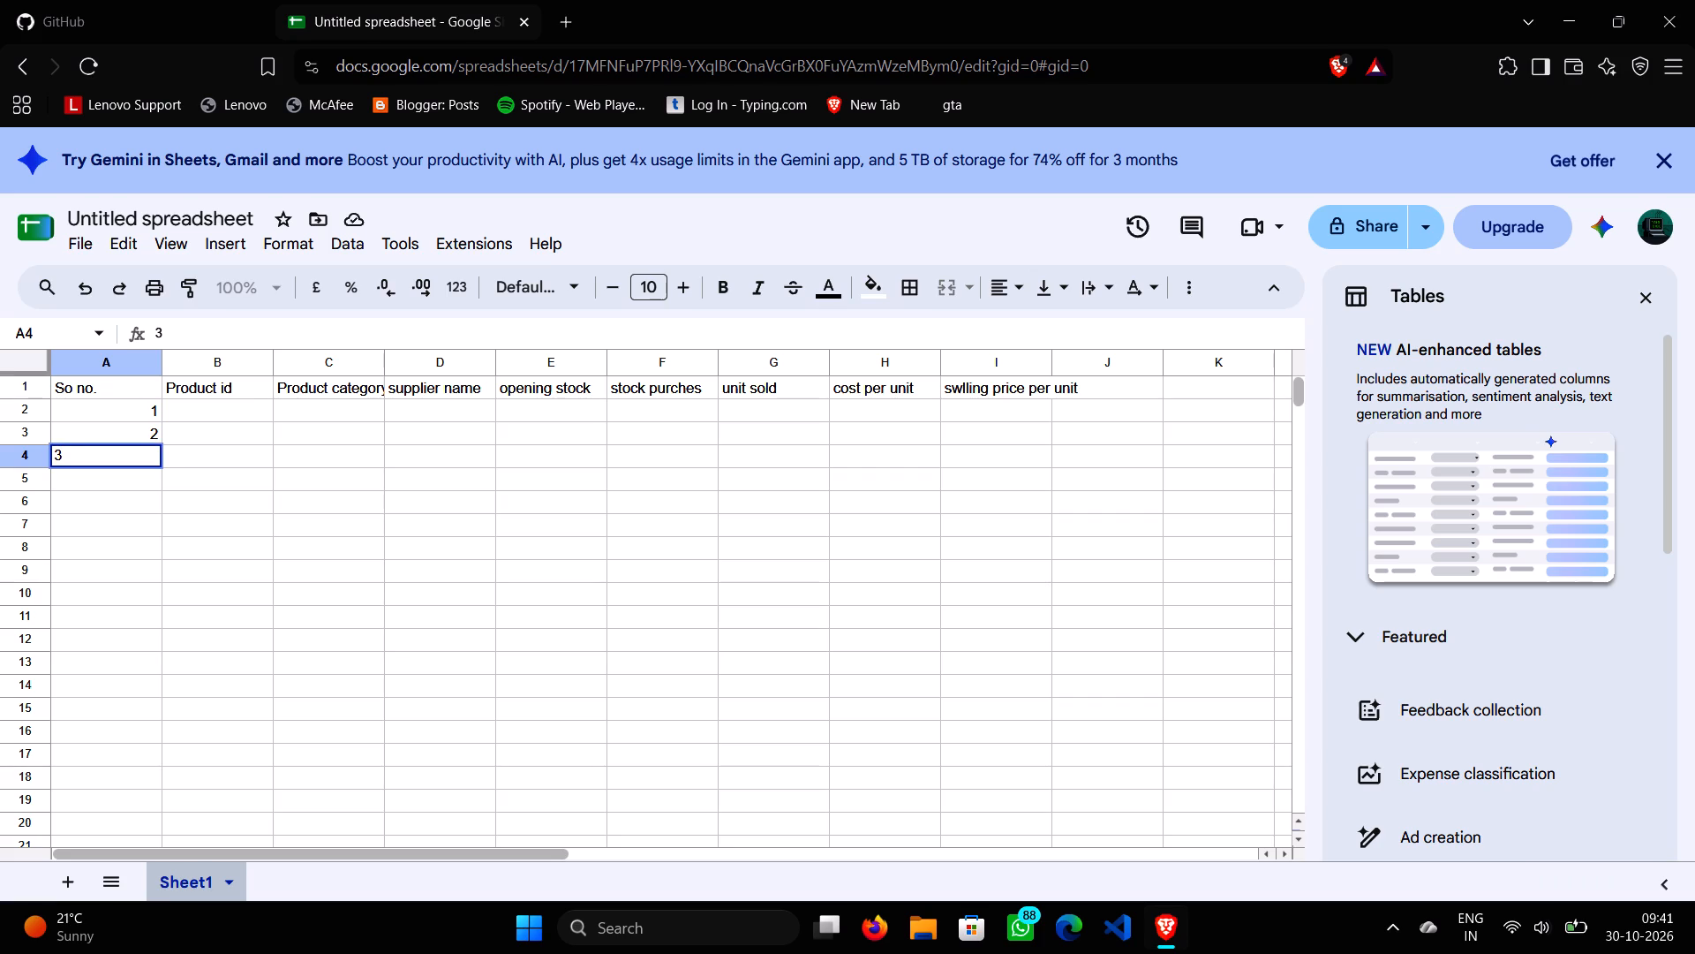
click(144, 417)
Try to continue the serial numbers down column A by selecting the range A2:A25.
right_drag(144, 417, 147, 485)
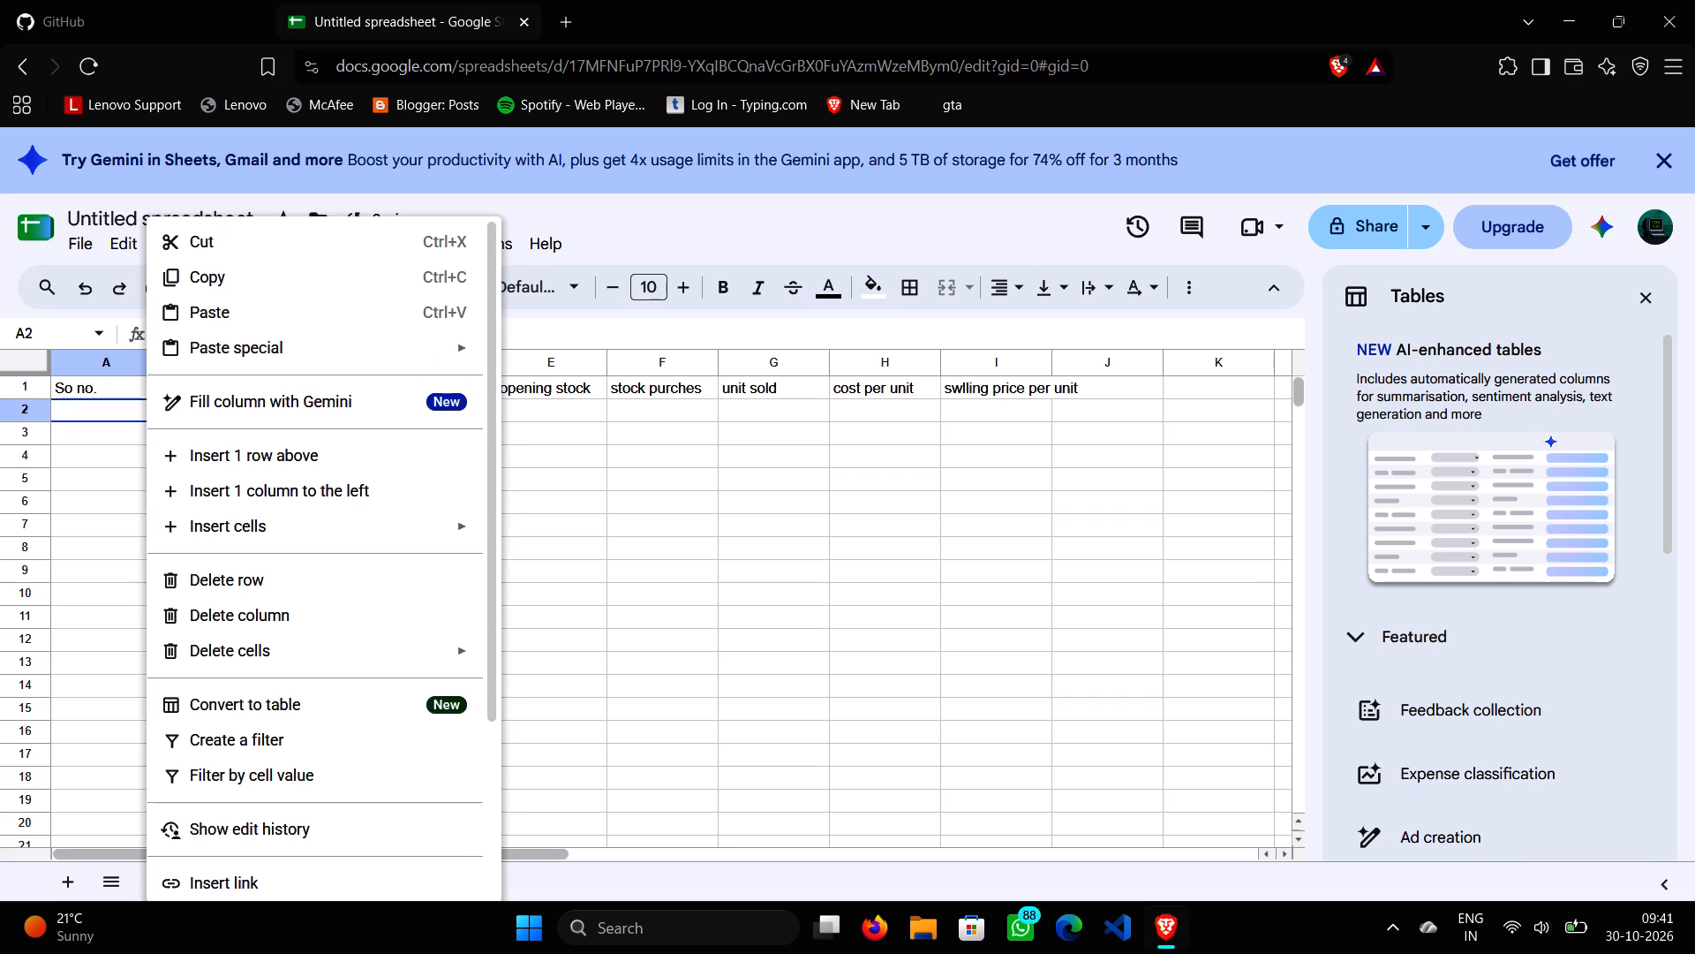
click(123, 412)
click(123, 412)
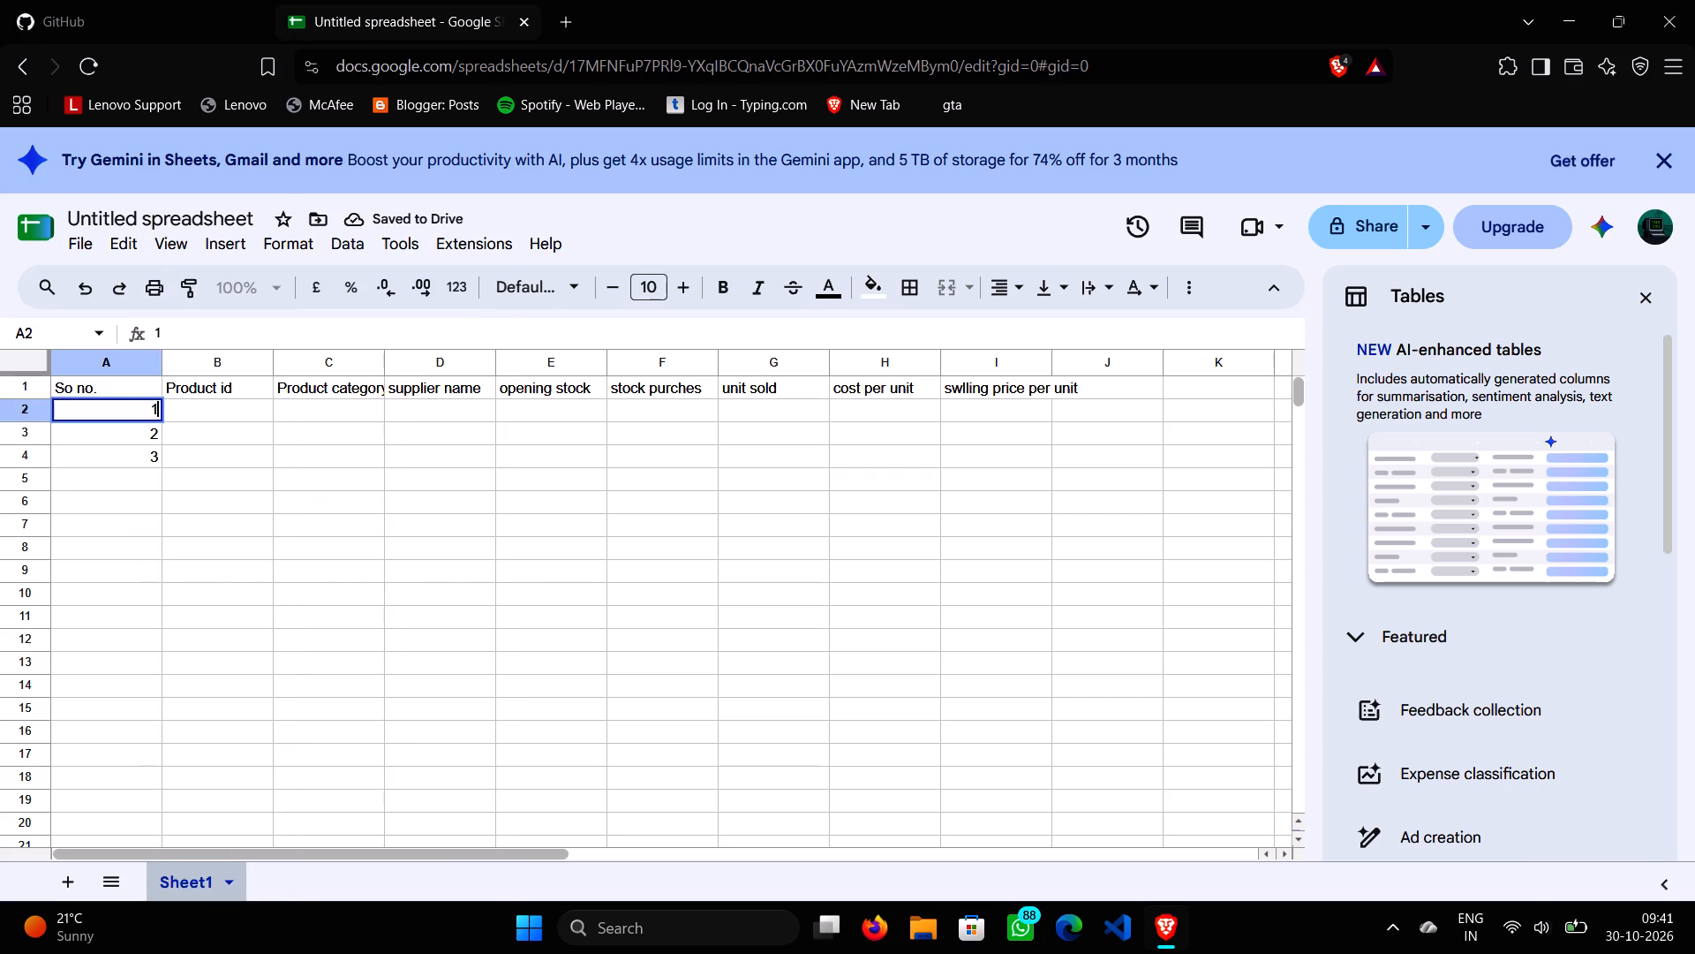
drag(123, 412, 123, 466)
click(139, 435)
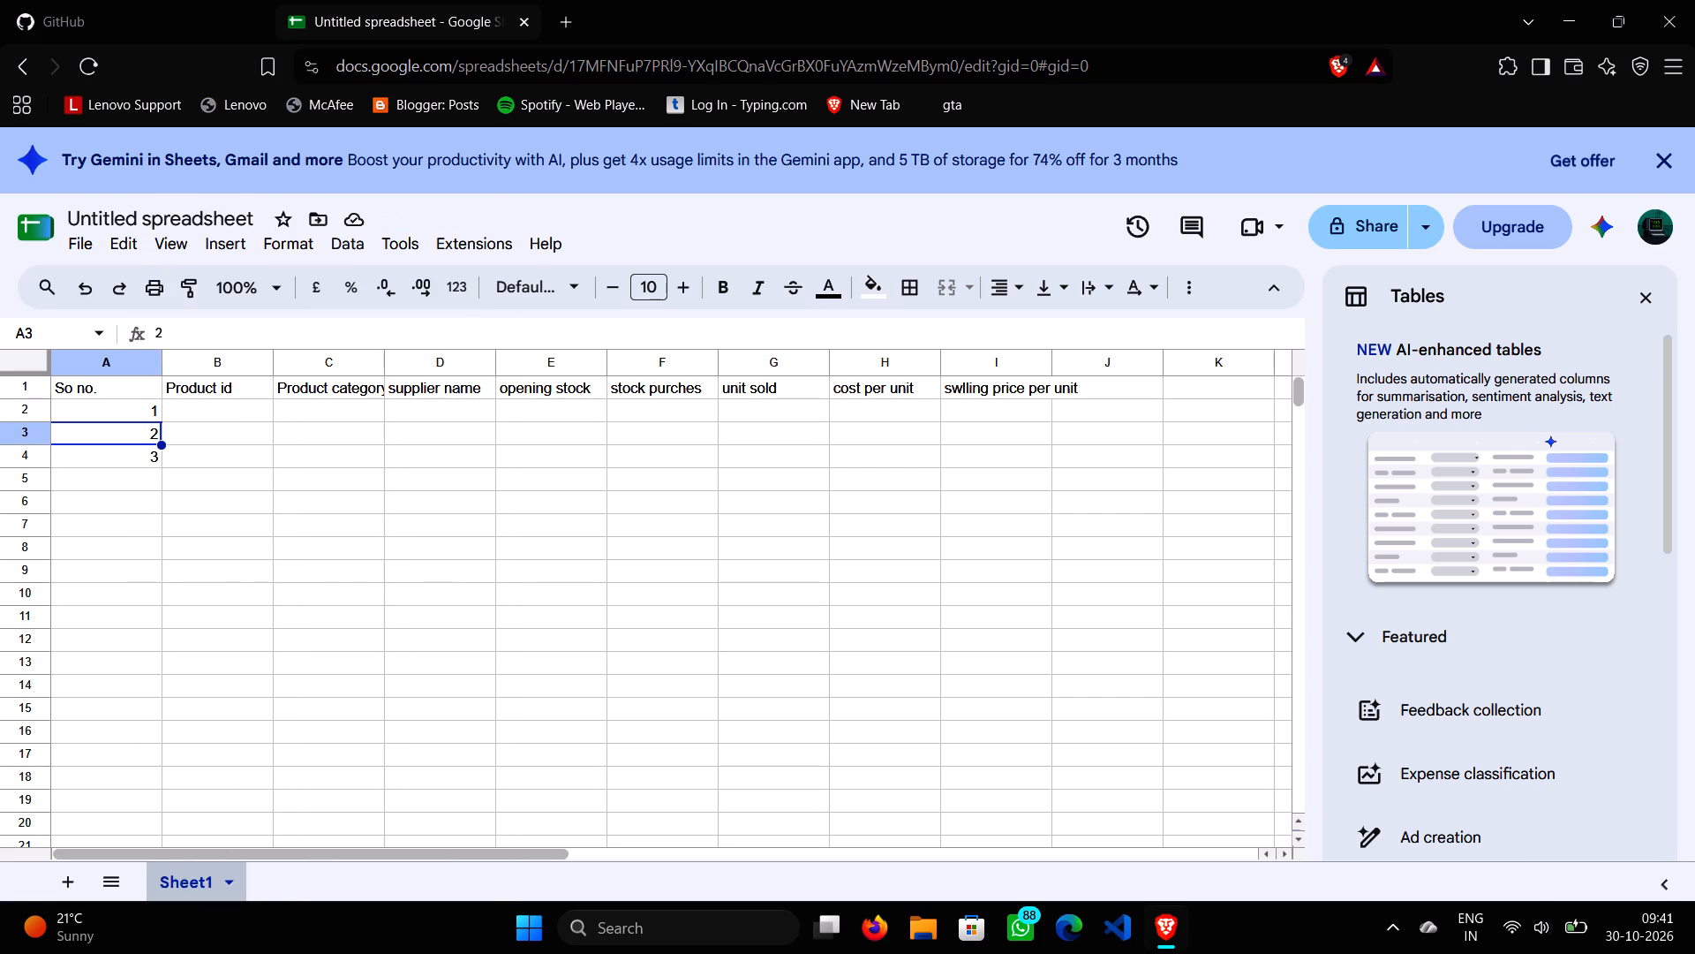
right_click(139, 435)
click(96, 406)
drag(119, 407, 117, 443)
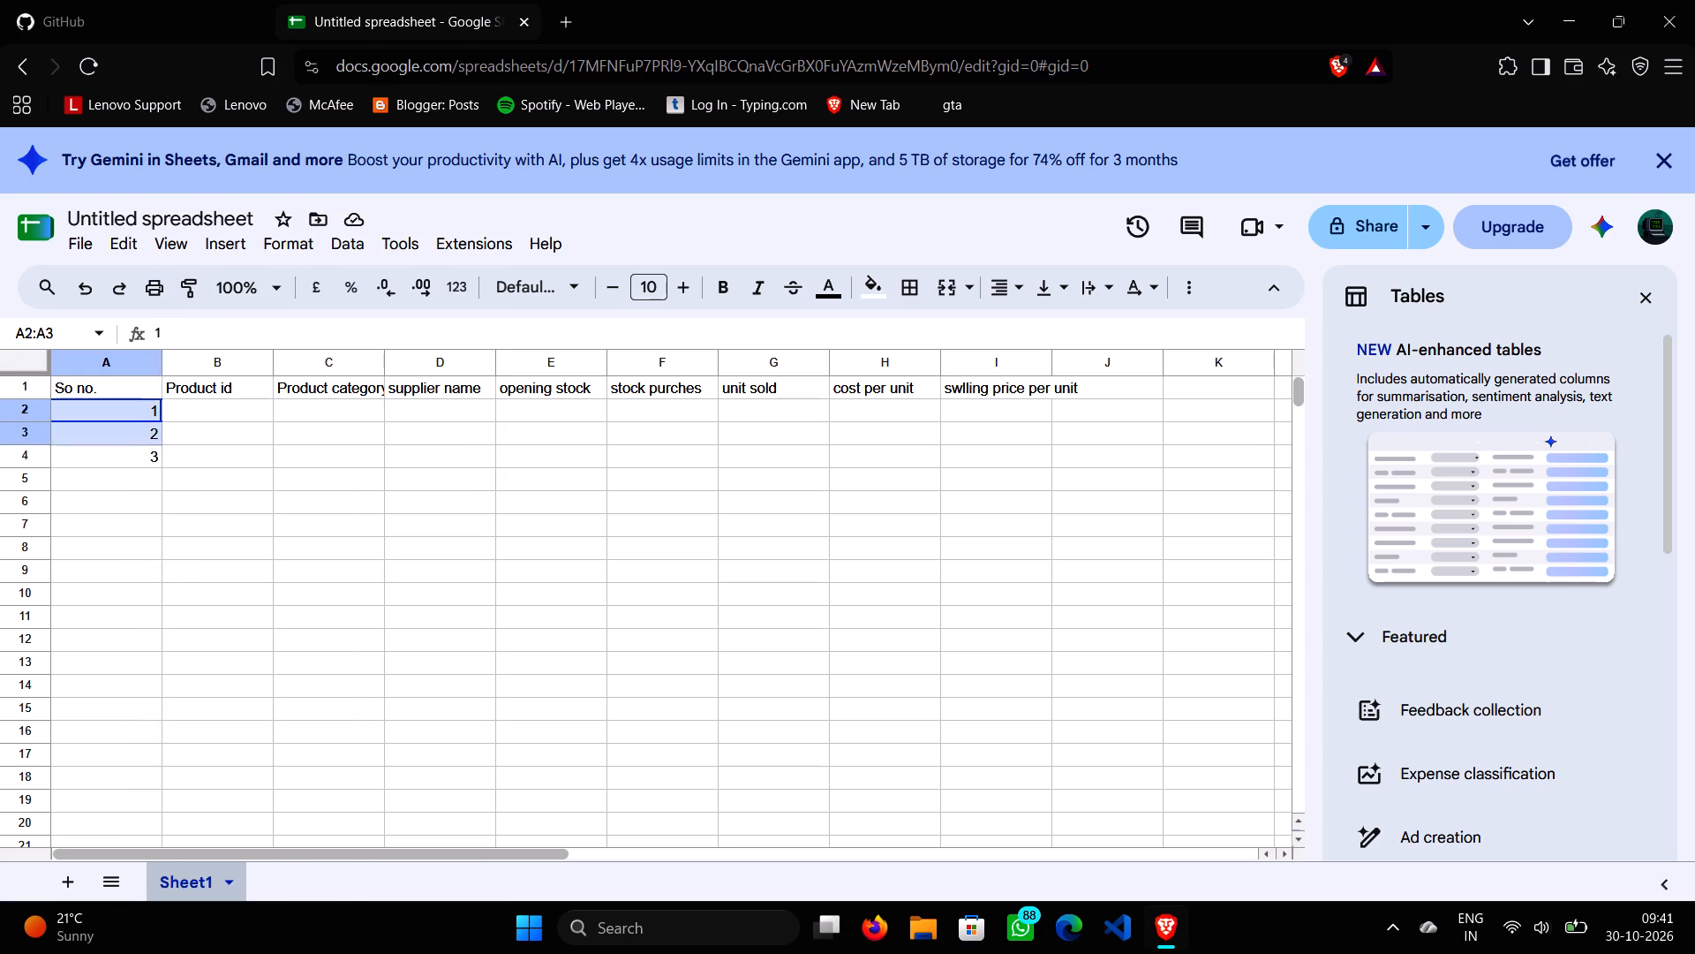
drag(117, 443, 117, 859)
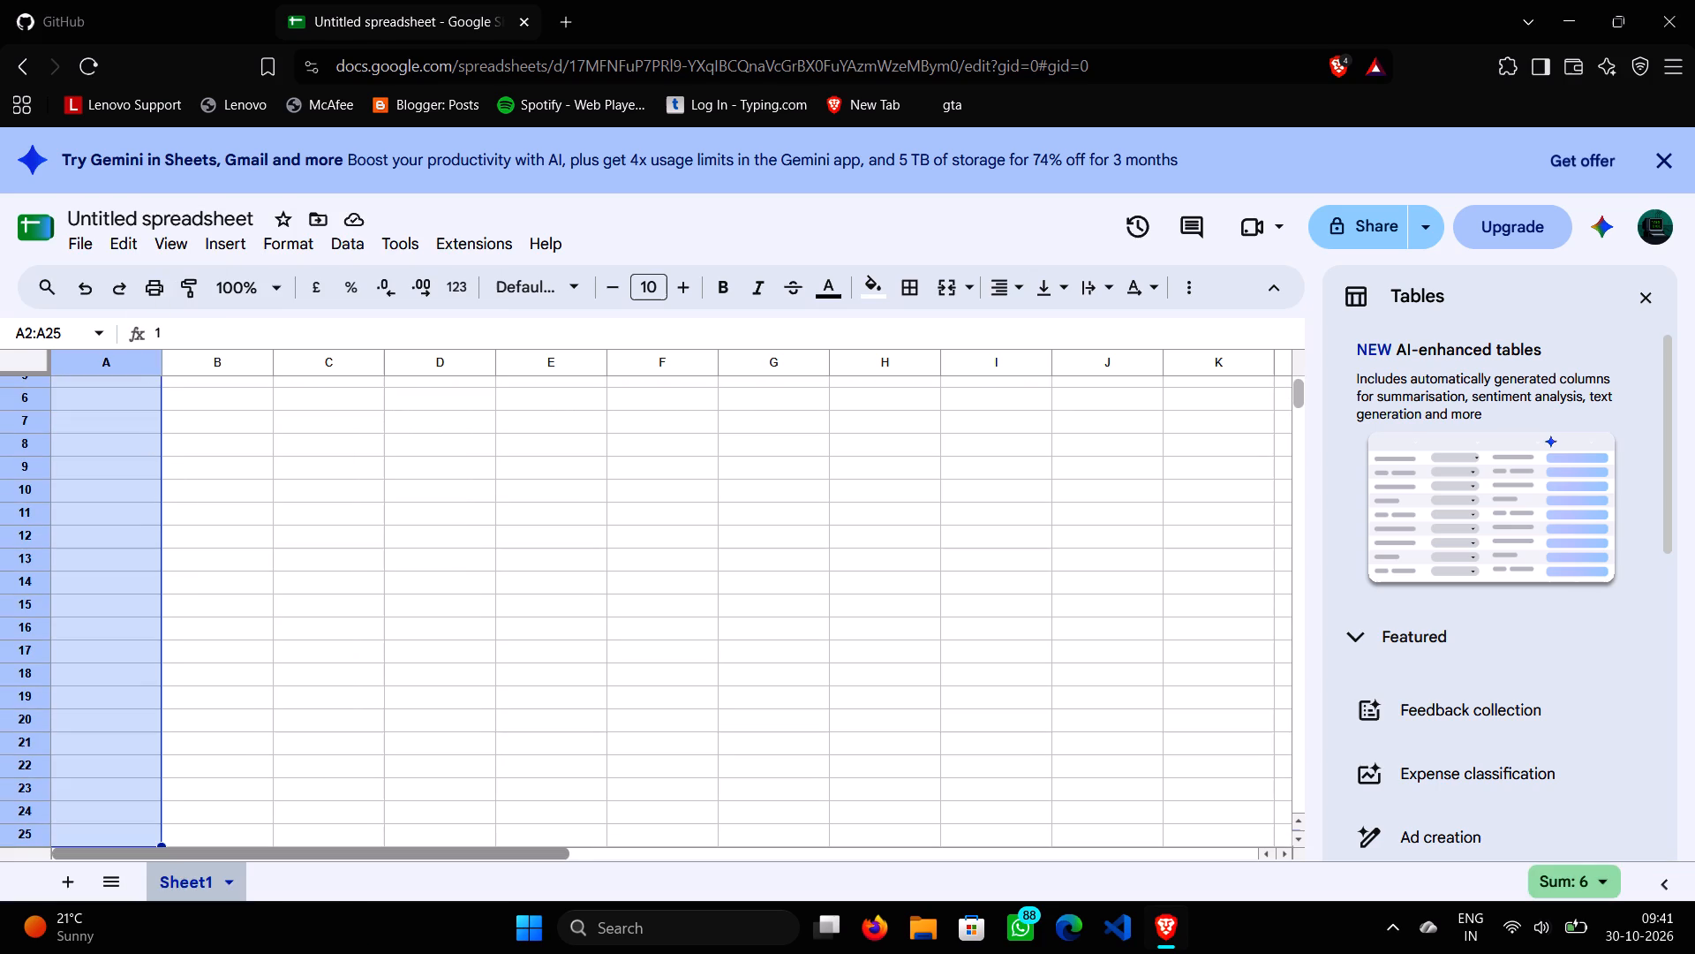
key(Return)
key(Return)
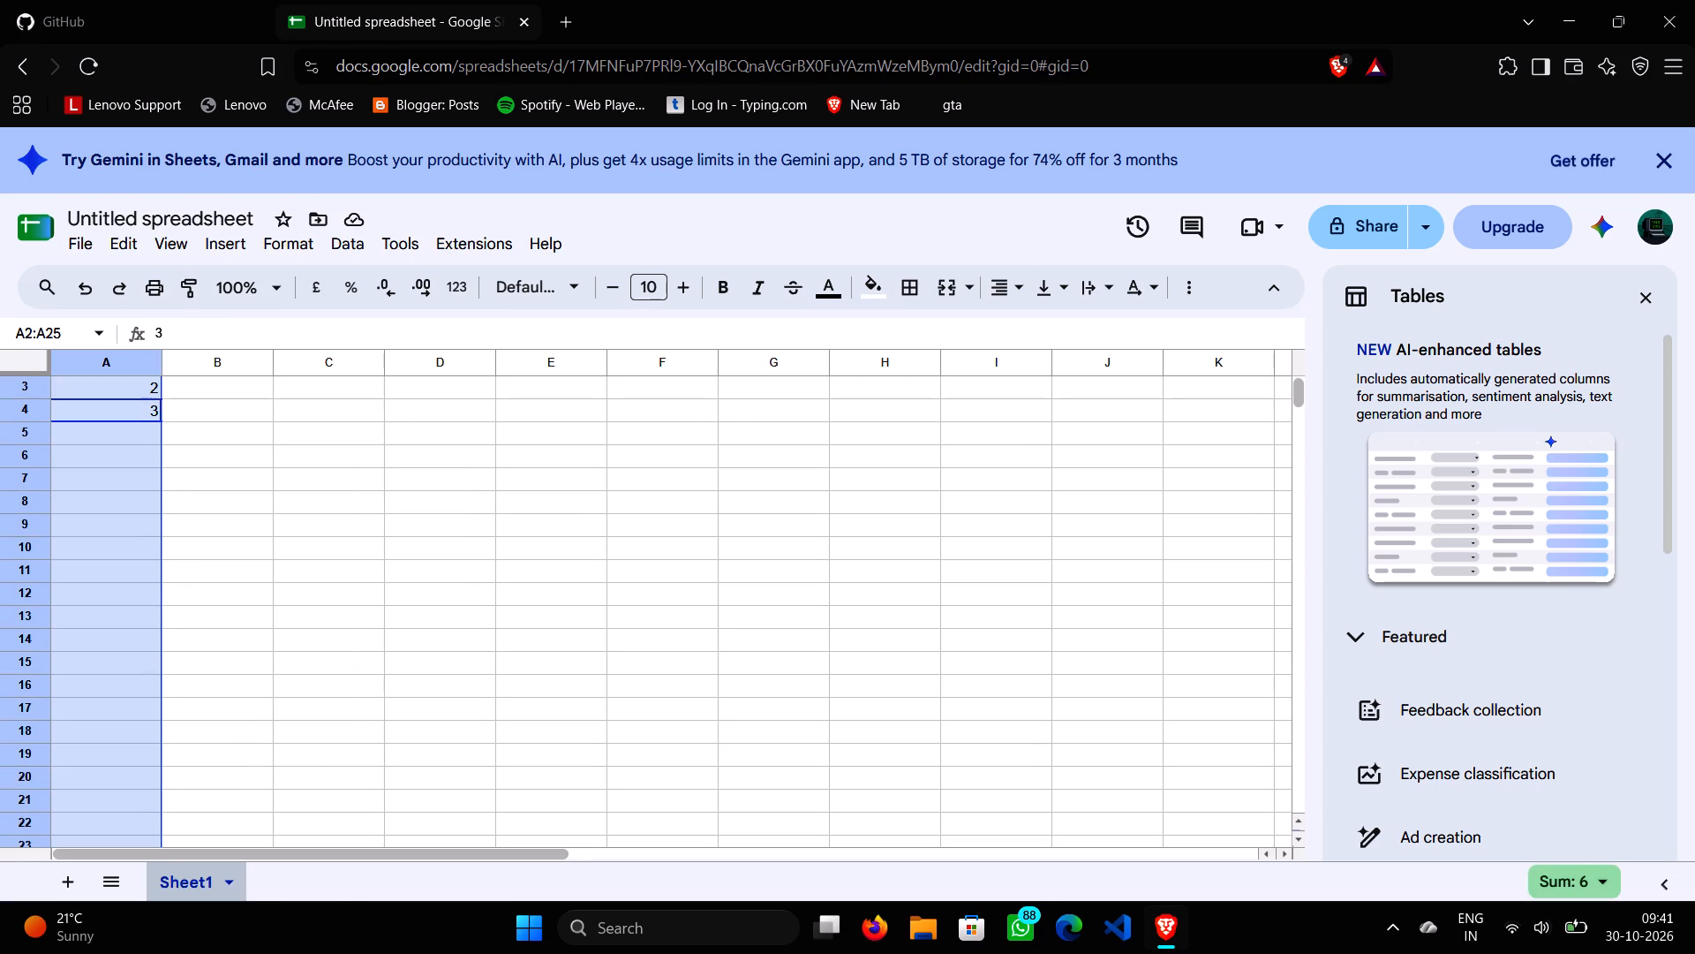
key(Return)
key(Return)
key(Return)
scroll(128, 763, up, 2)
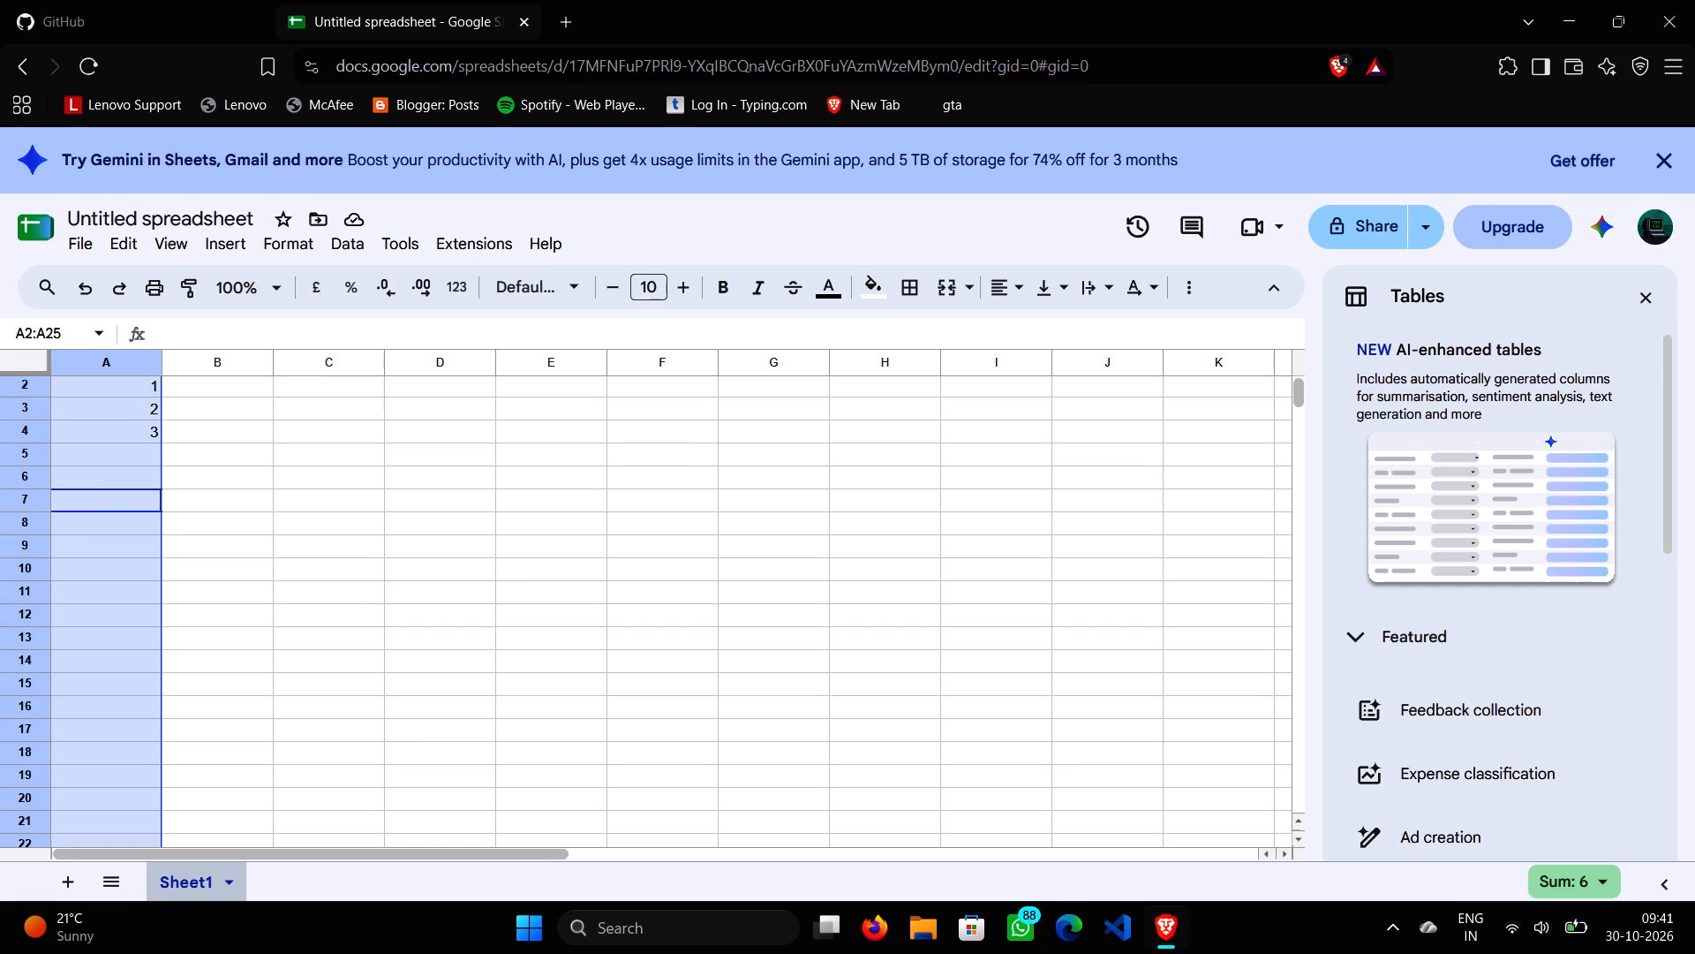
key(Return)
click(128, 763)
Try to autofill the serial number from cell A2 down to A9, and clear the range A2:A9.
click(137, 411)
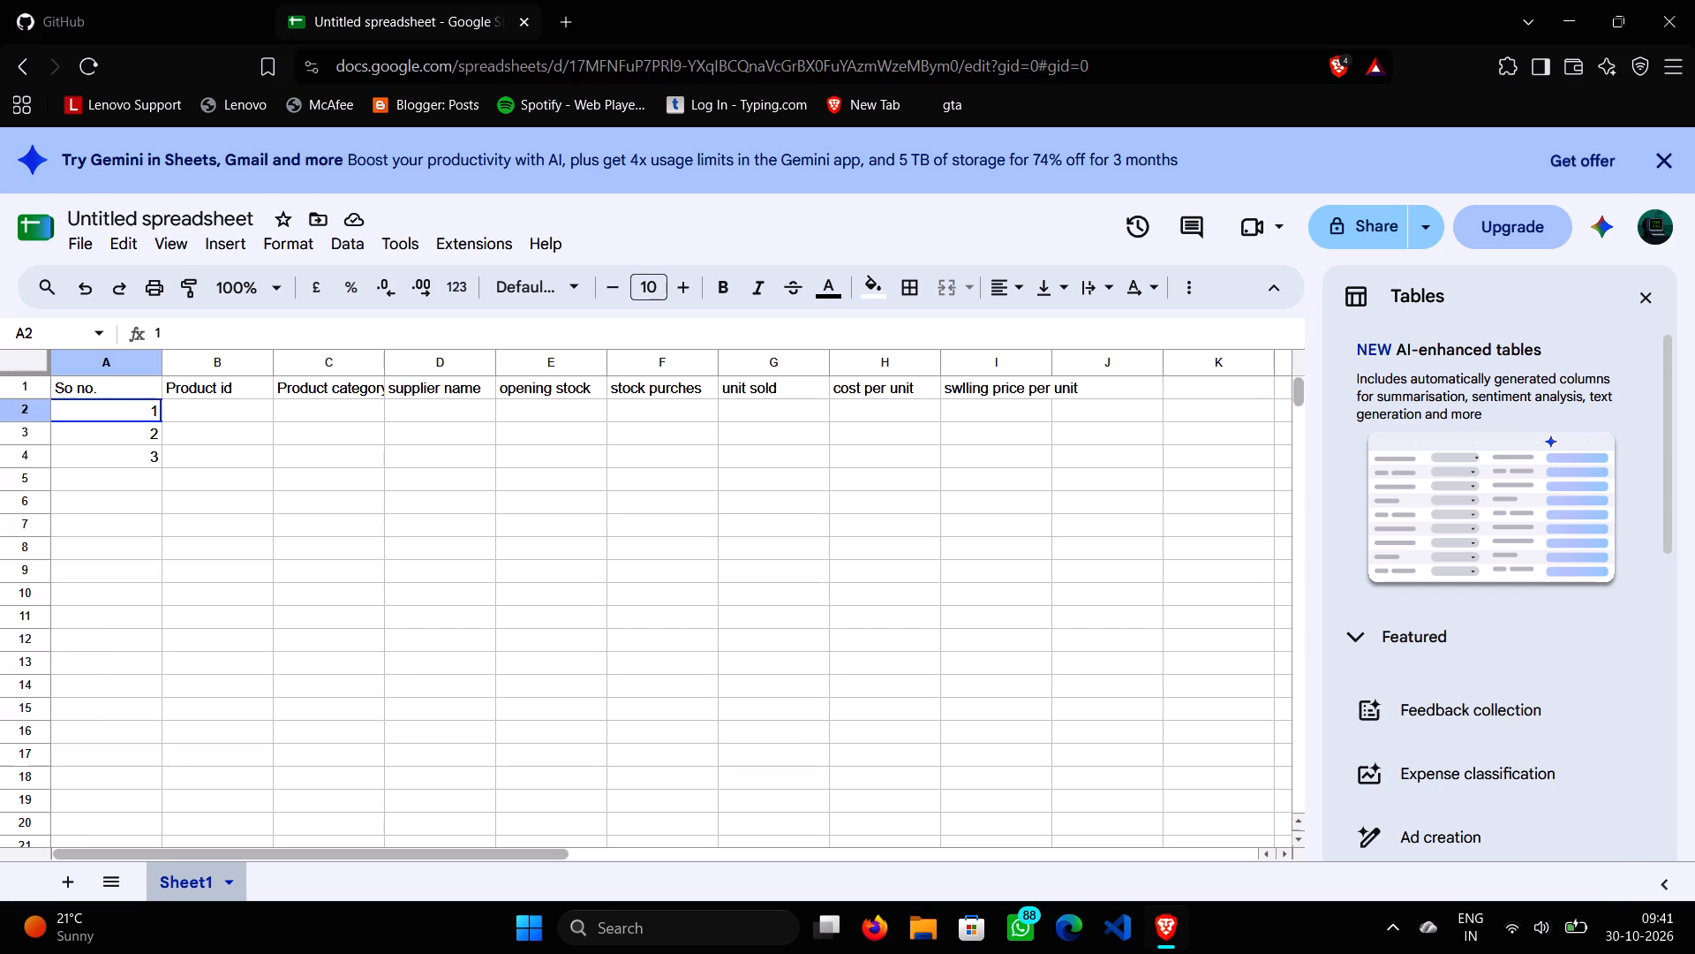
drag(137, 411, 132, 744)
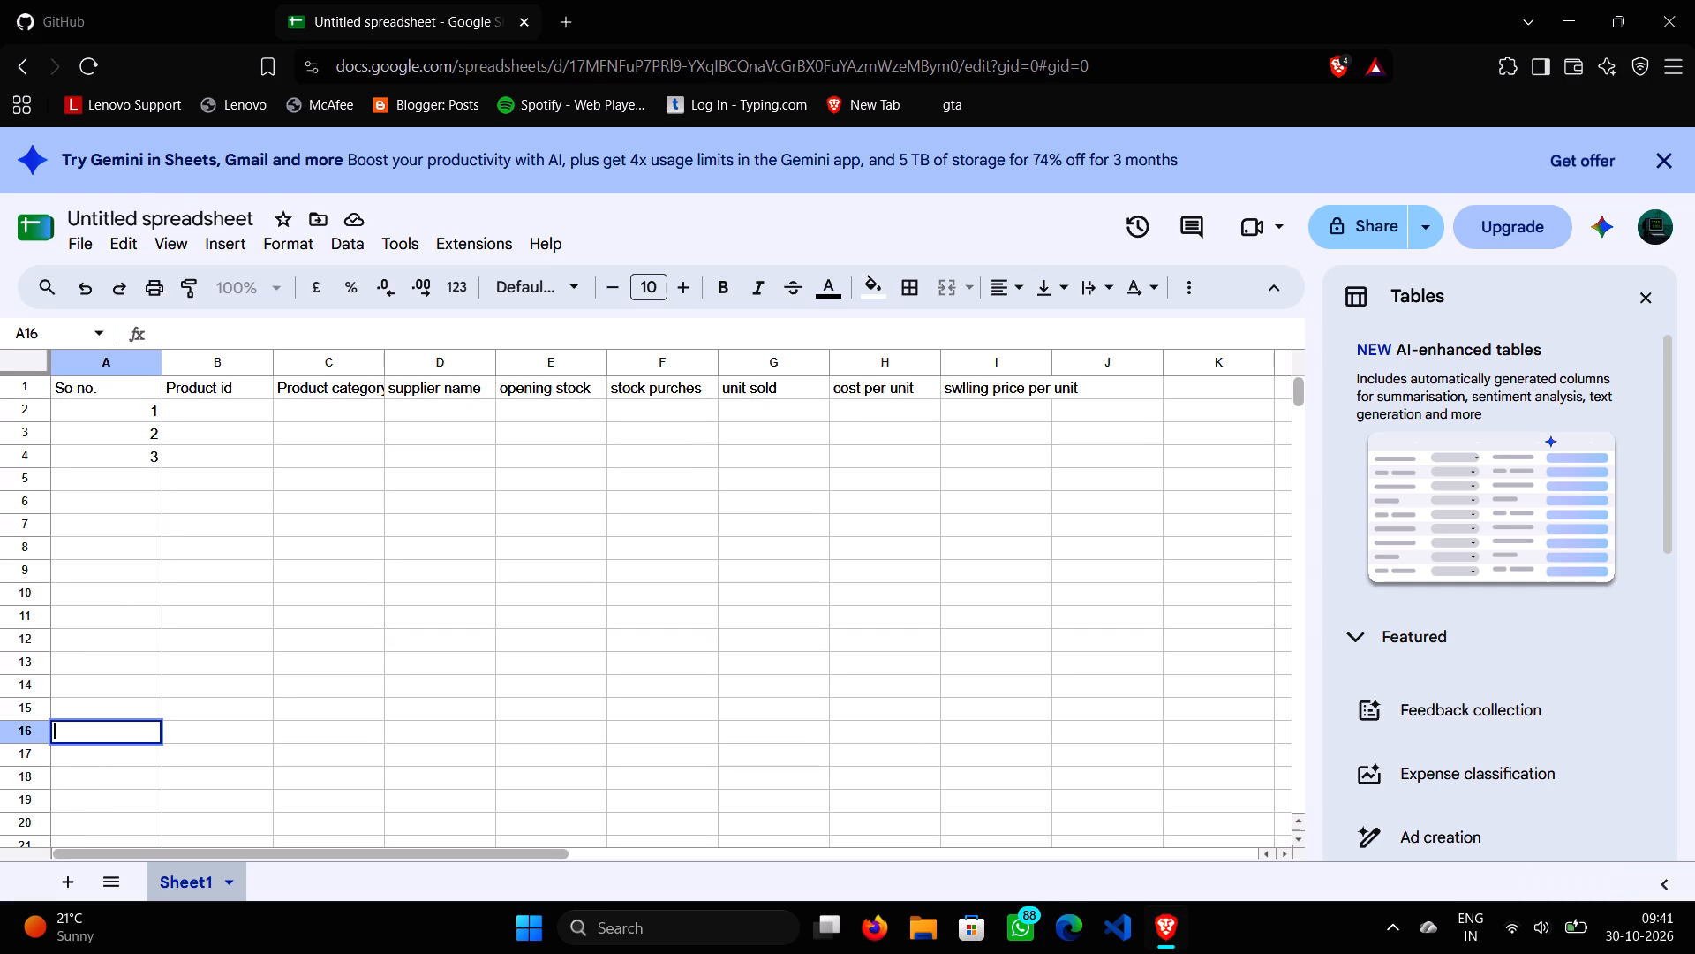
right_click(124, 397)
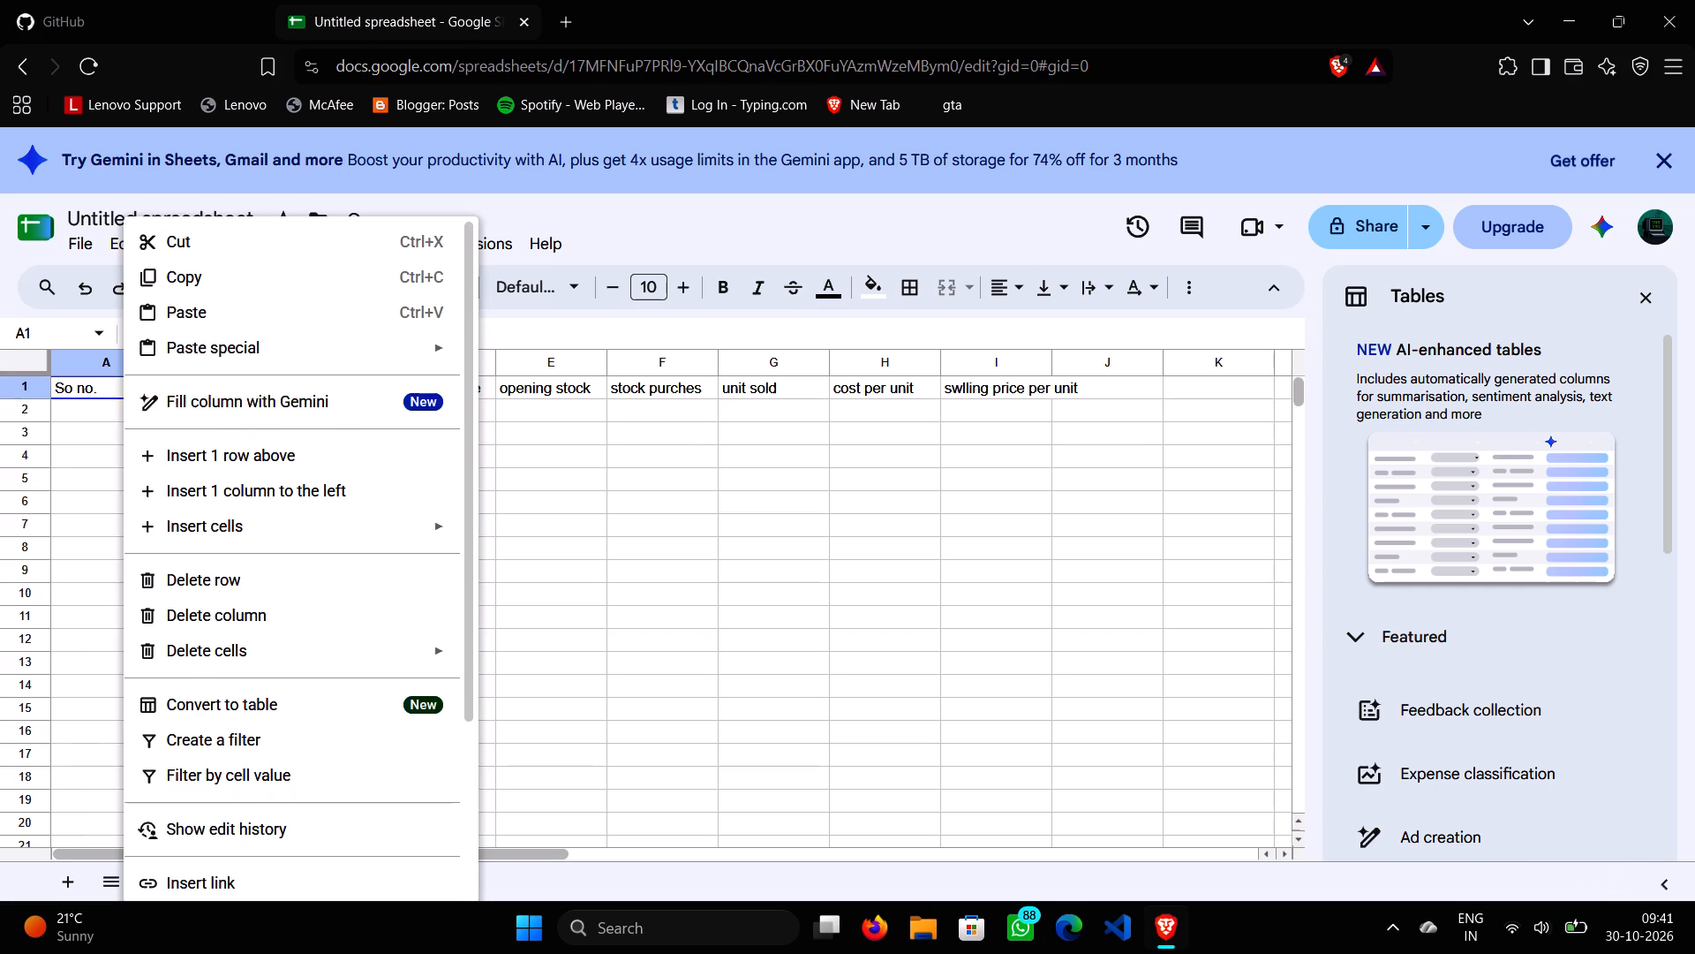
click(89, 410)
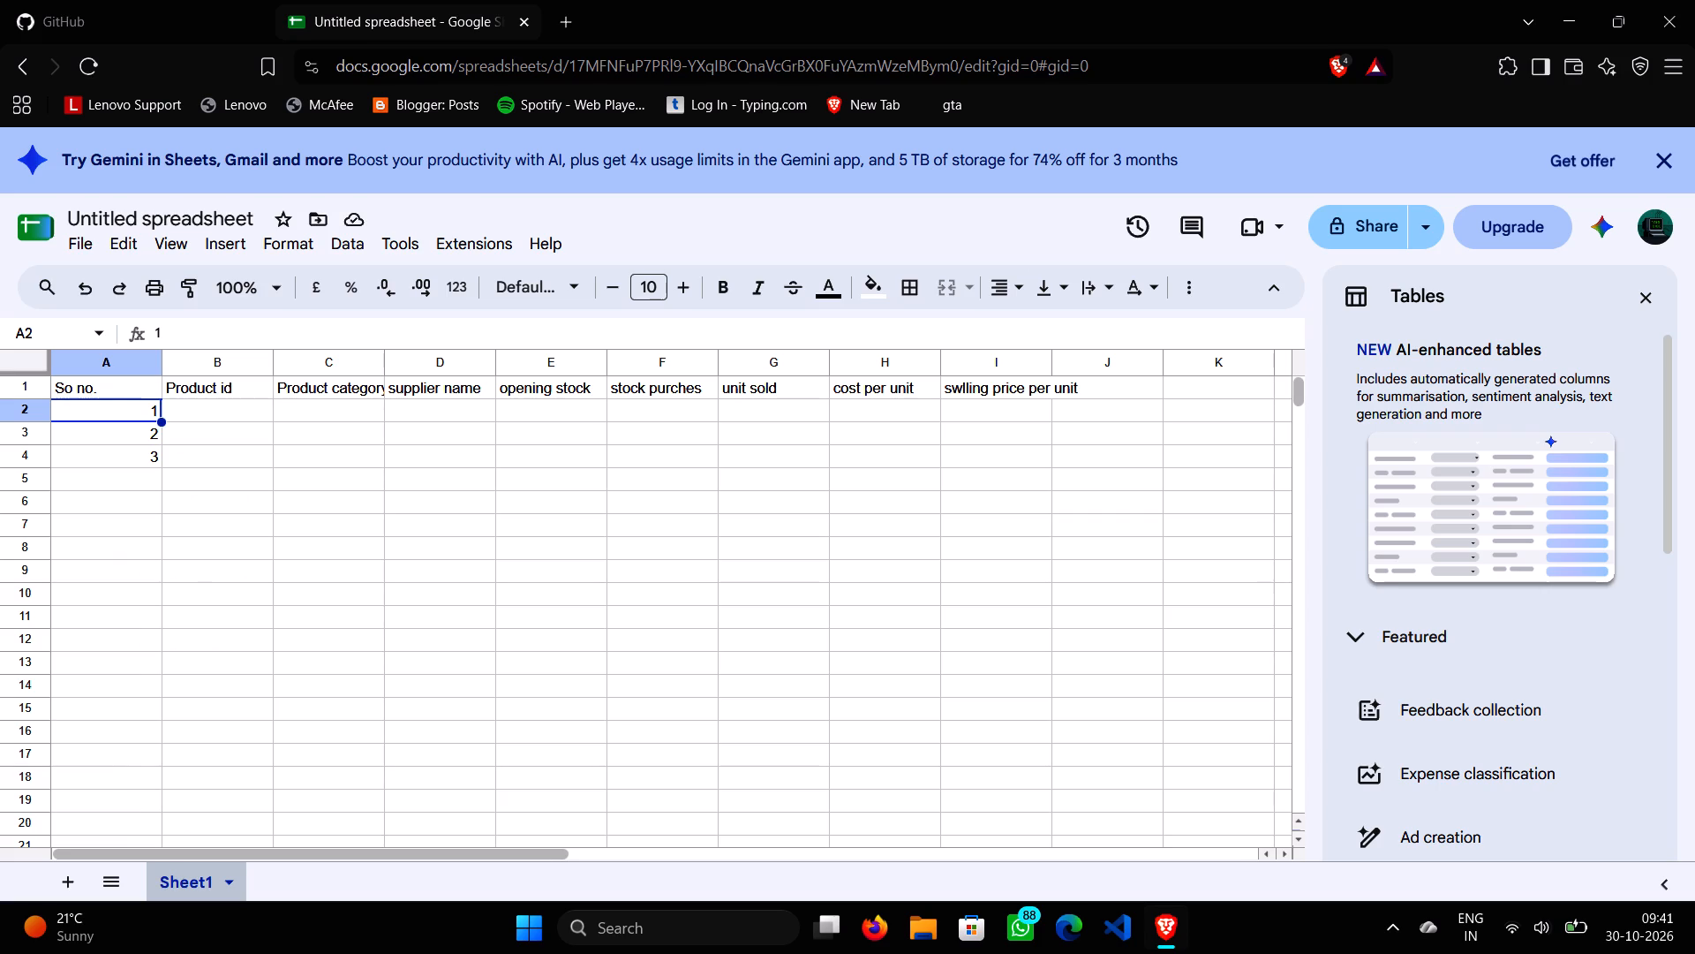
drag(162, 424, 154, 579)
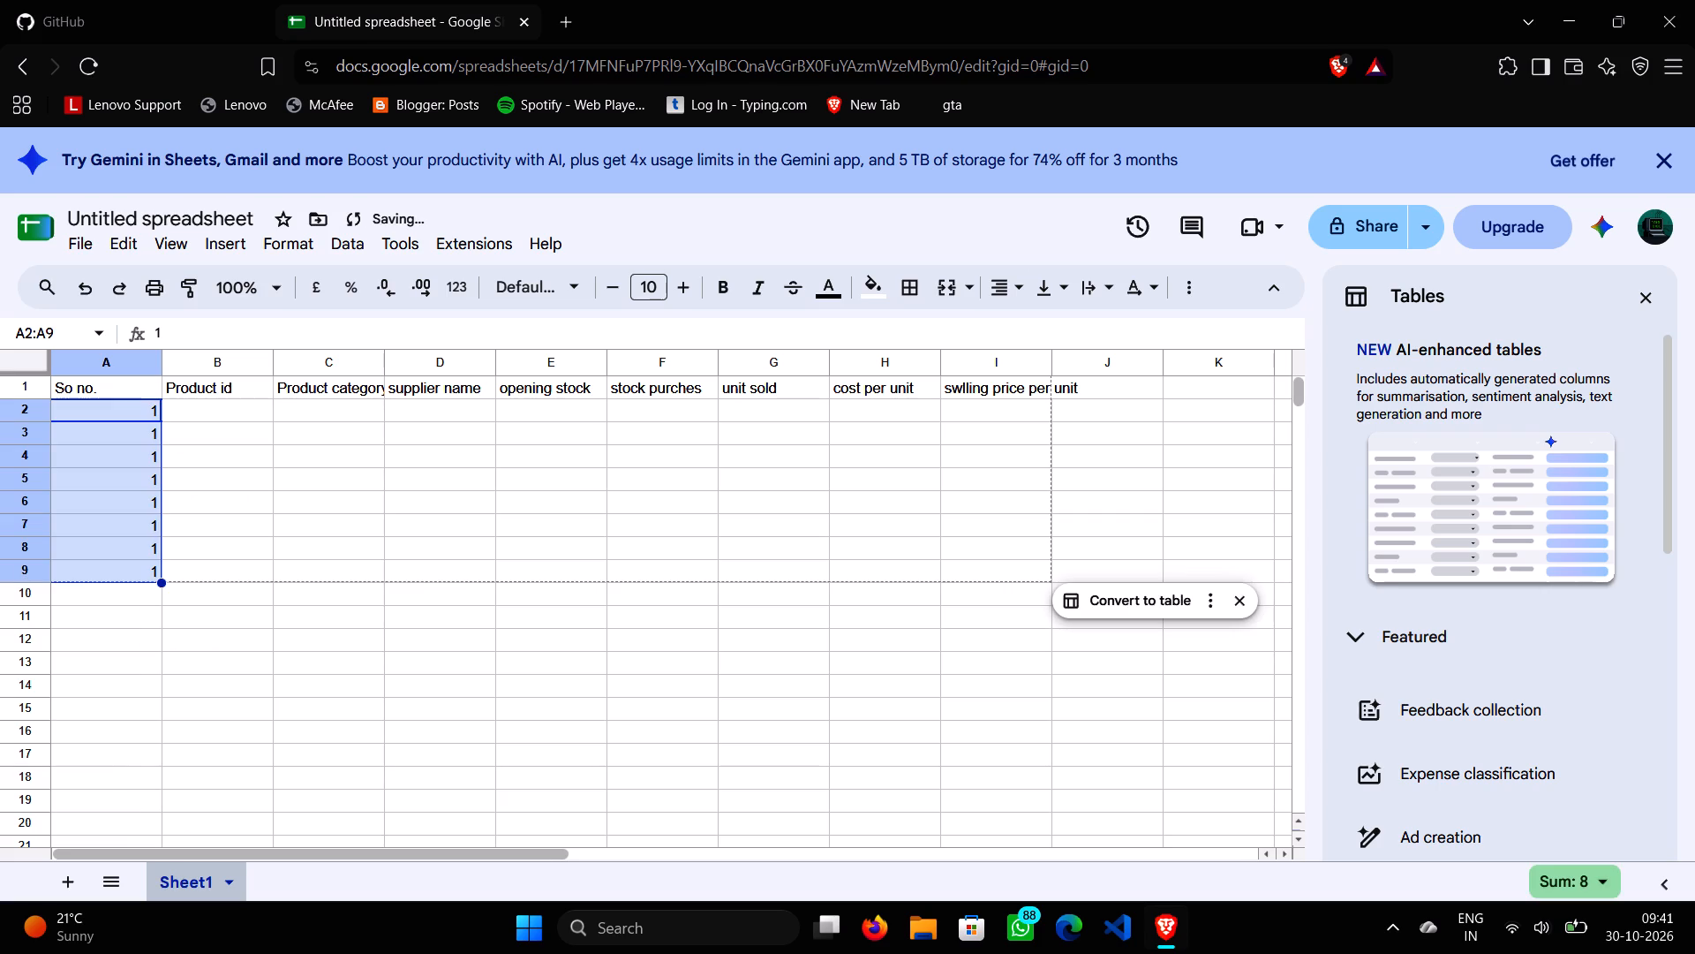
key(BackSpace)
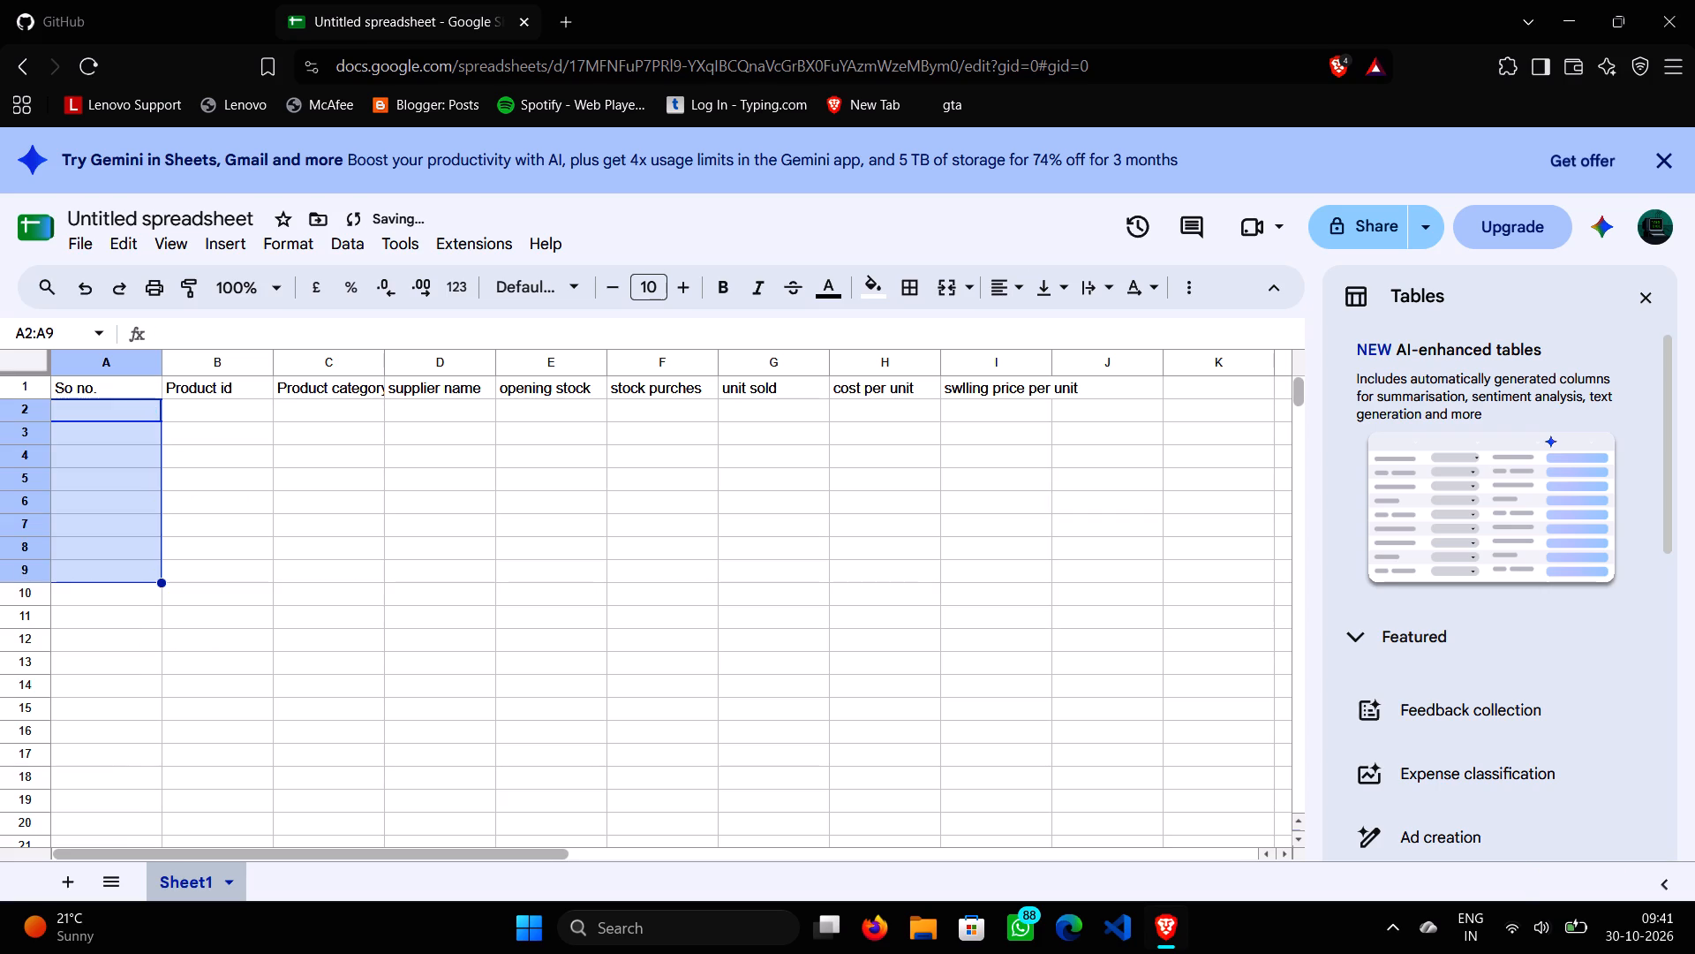
Enter the serial numbers 1 to 5 in cells A2 to A6.
click(139, 410)
key(1)
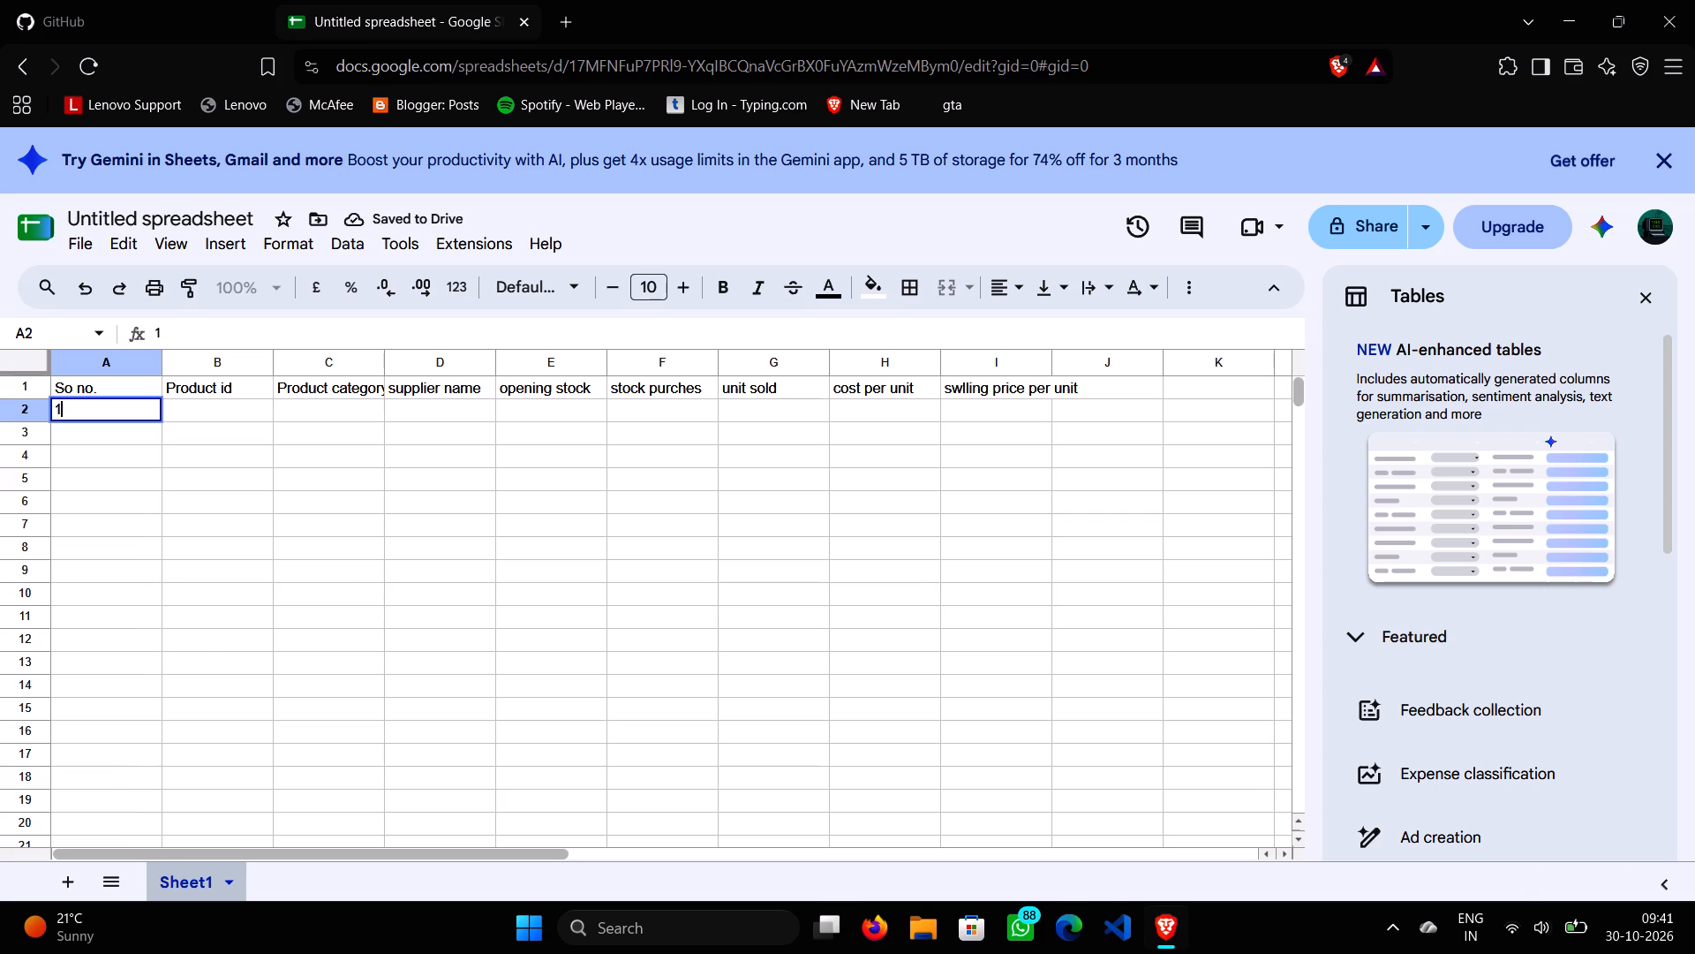
key(Down)
key(2)
key(Down)
key(3)
key(Down)
key(4)
key(Down)
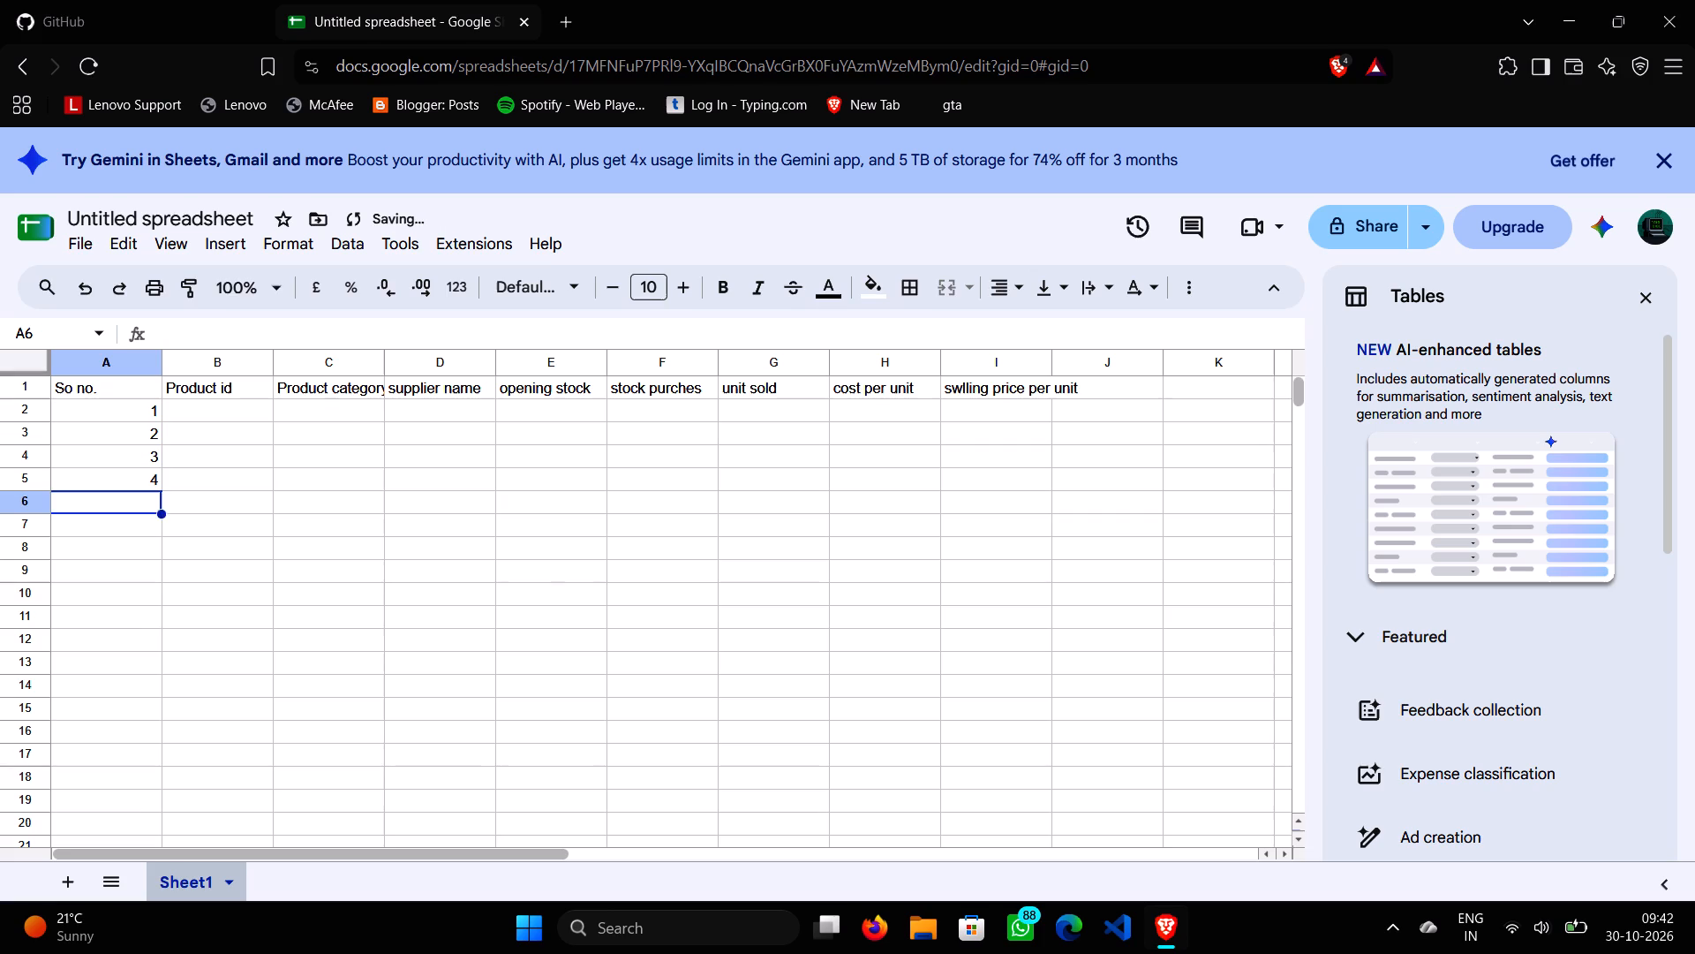
key(5)
key(Down)
Enter the serial numbers 6 to 10 in cells A7 to A11.
key(6)
key(Down)
key(7)
key(Down)
key(8)
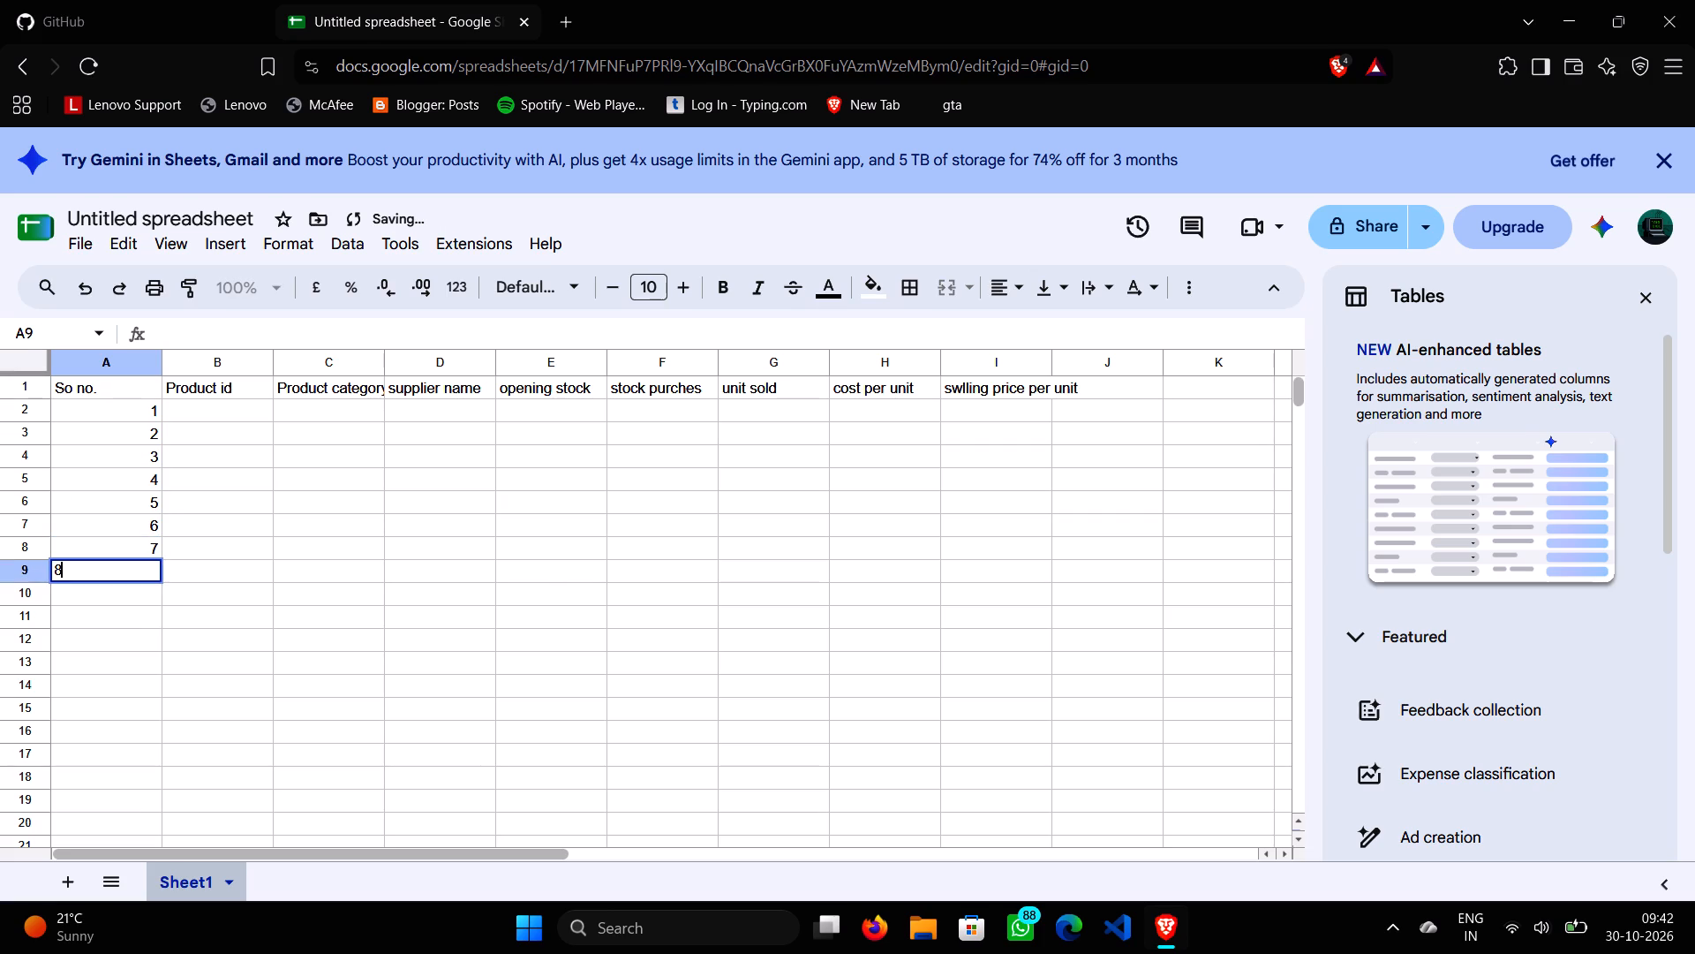
key(Down)
key(9)
key(Down)
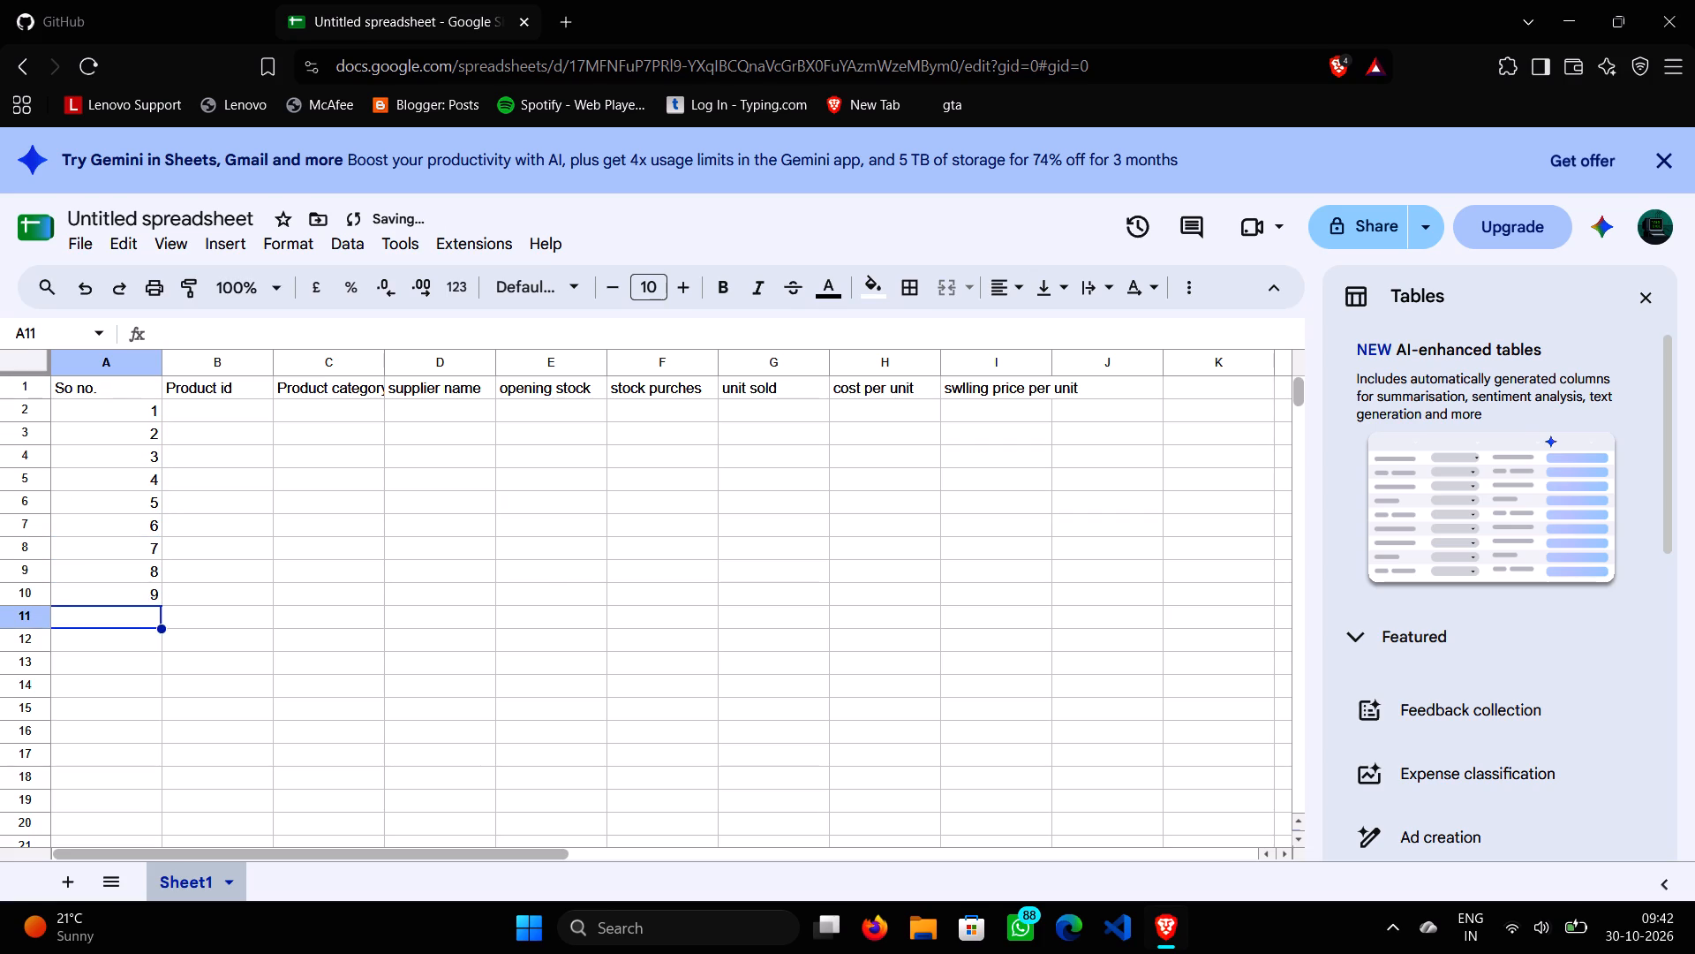
key(1)
key(0)
key(Down)
Enter the serial numbers 11 to 15 in cells A12 to A16.
key(1)
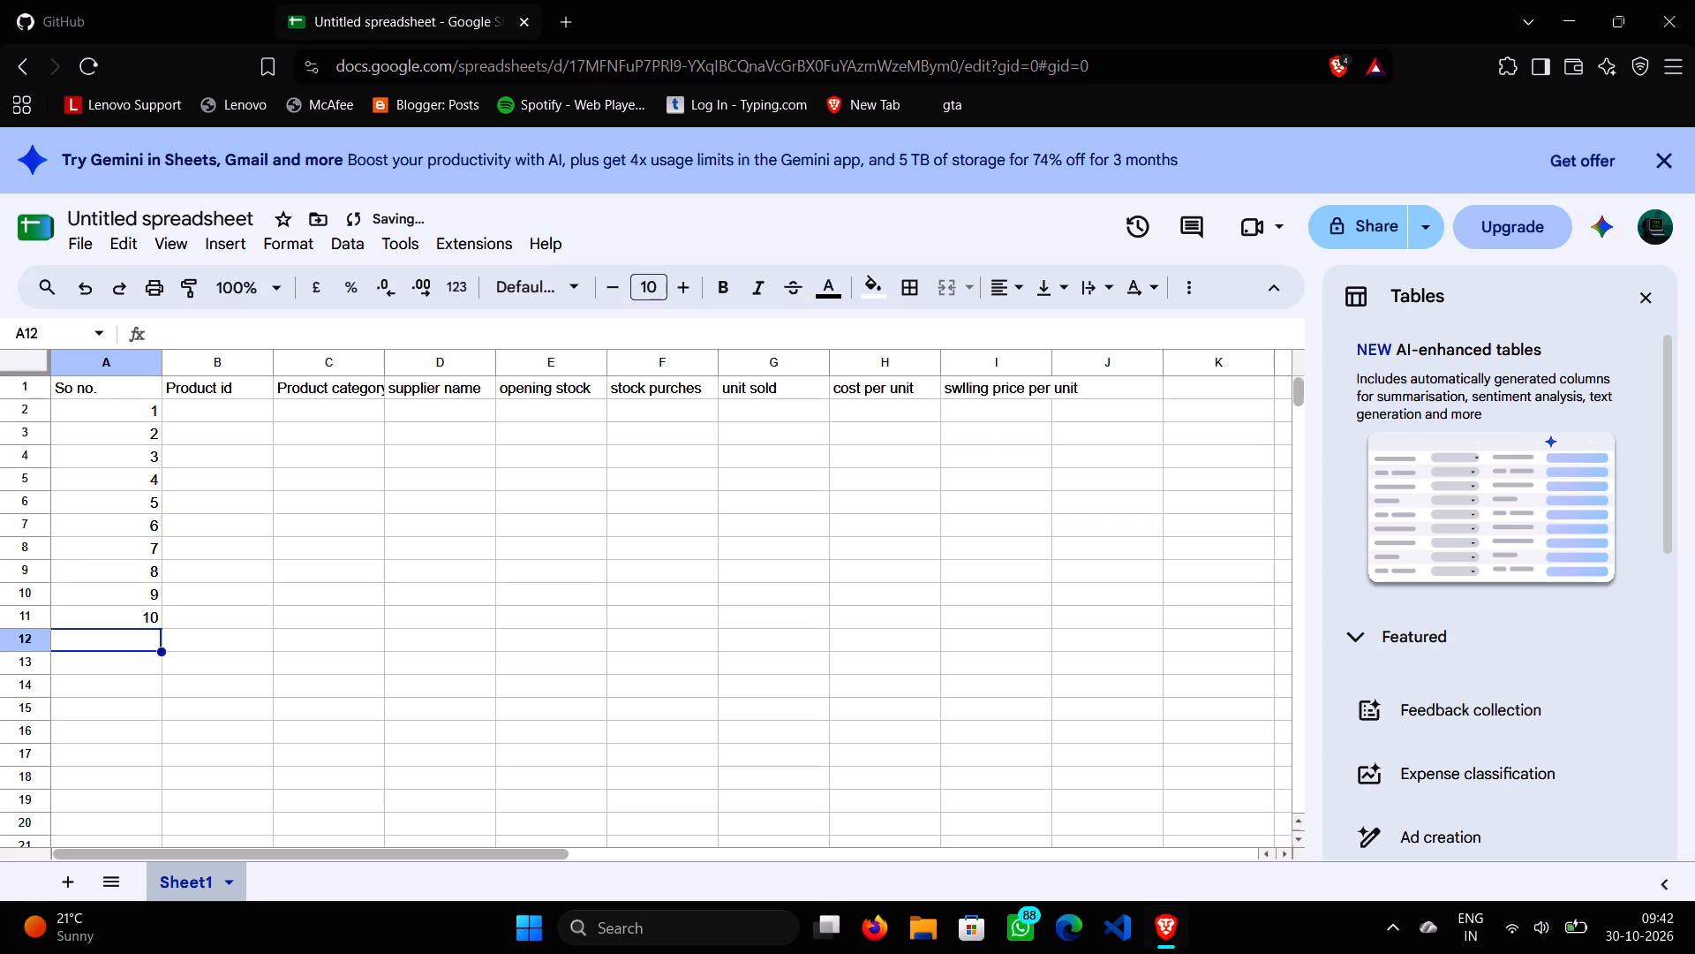
key(Down)
key(Up)
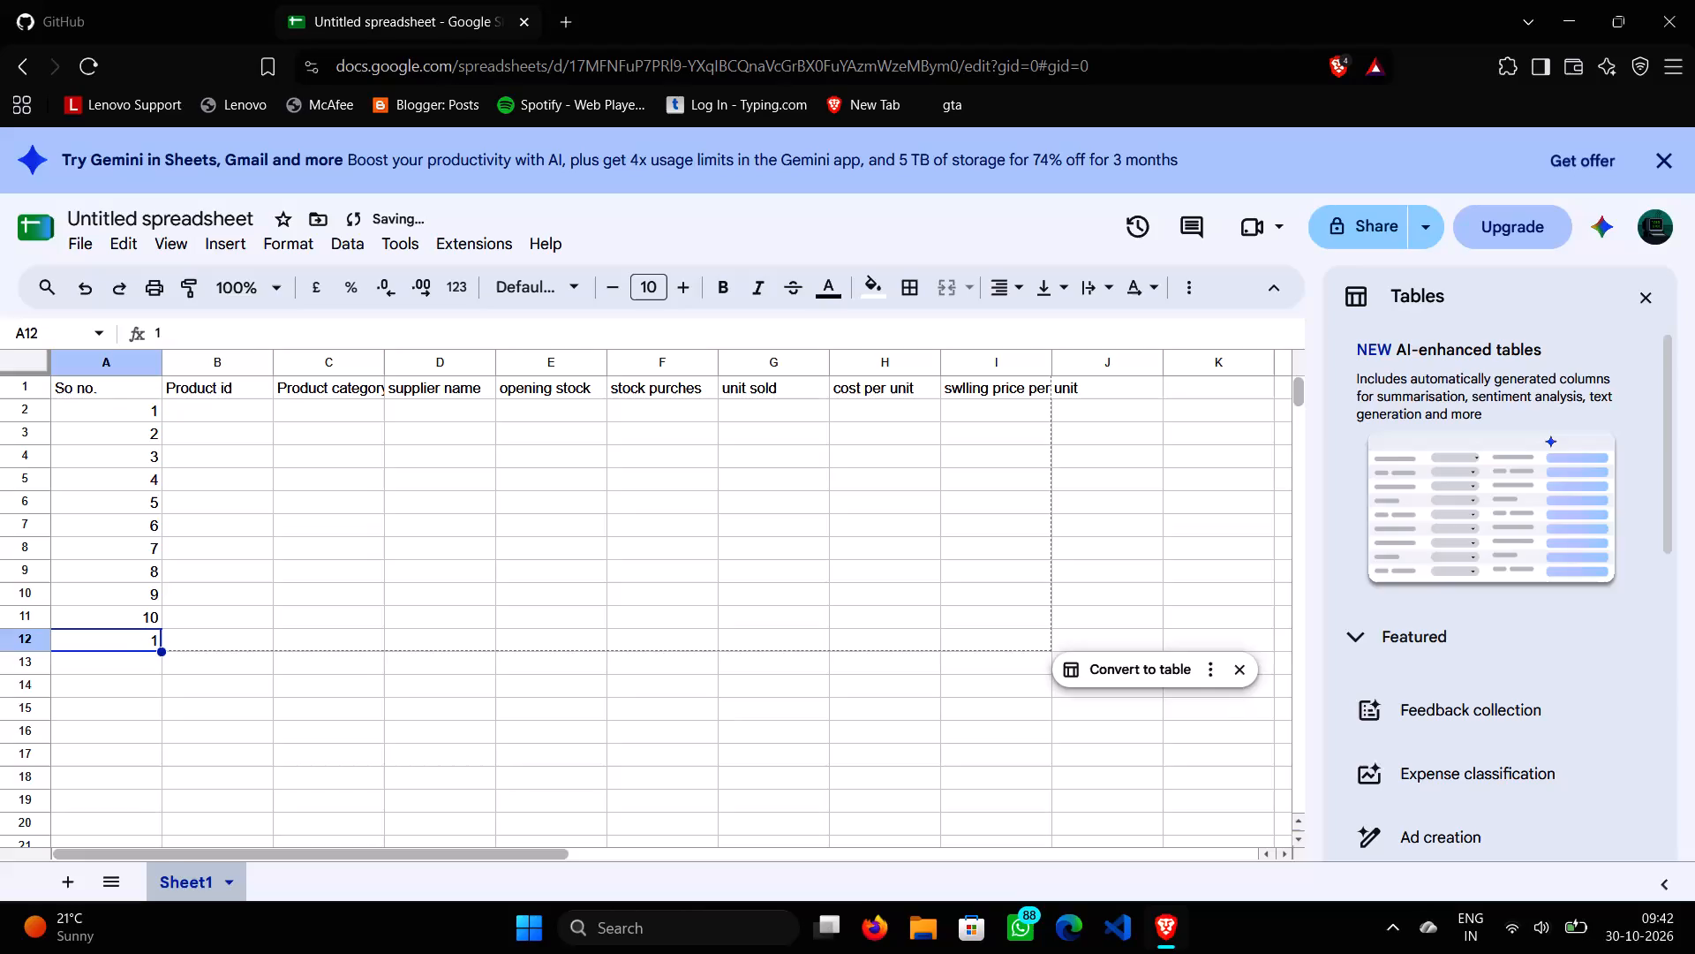
text(11)
key(Down)
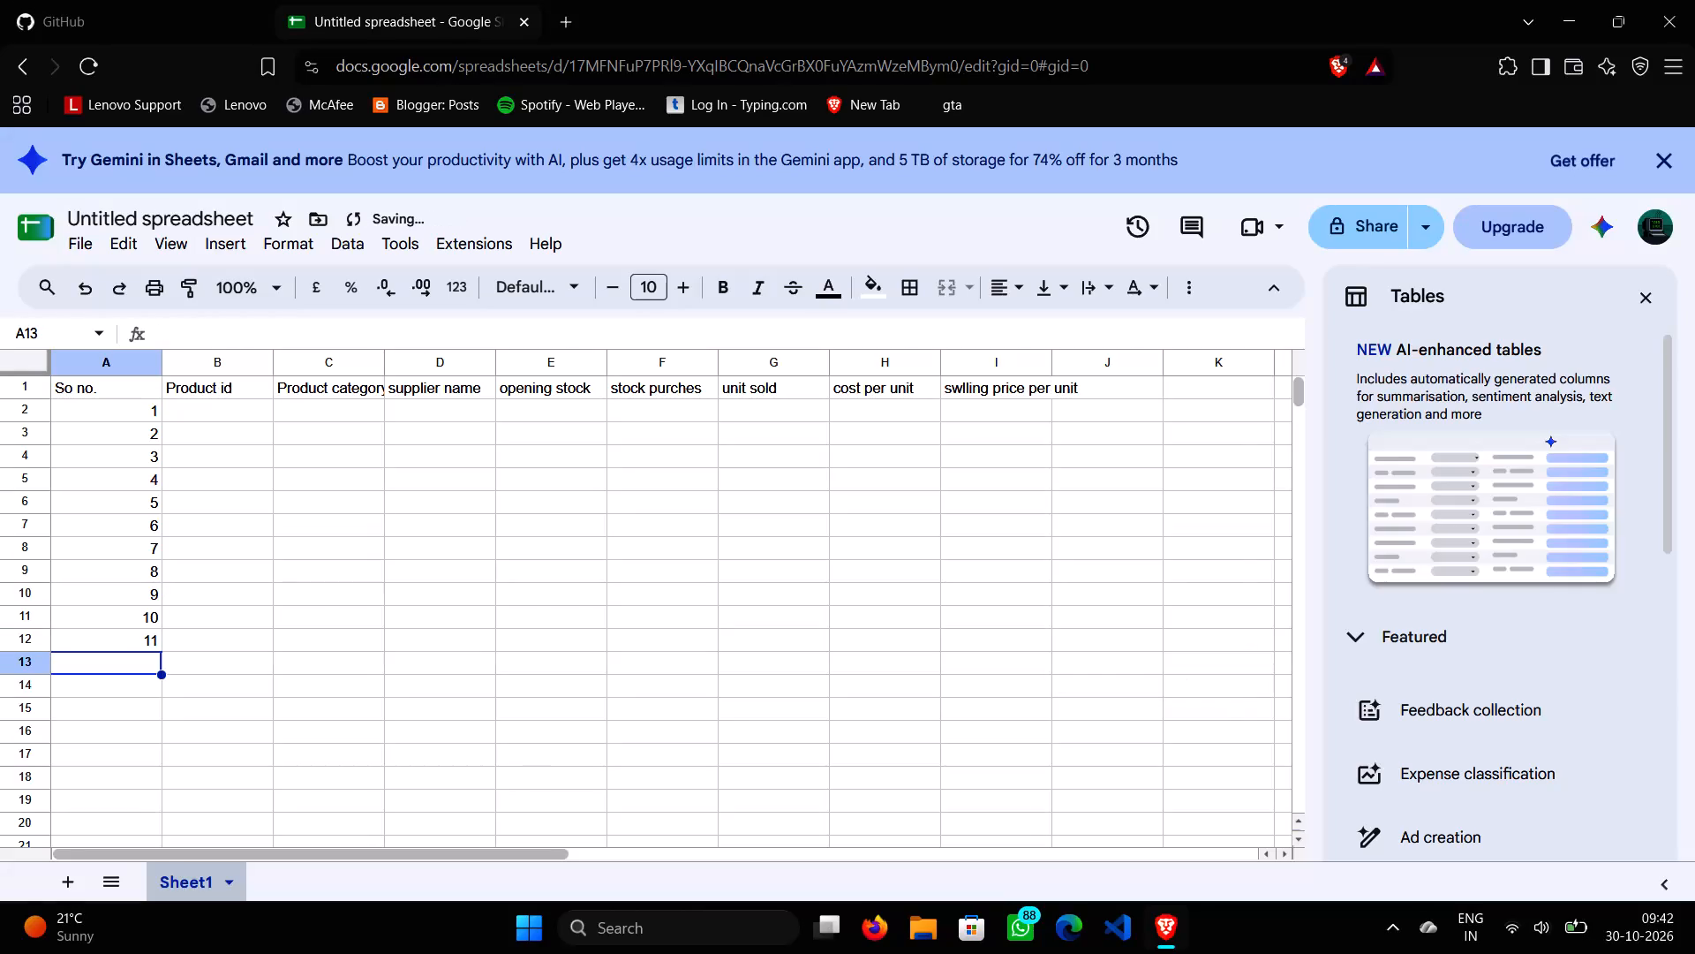
text(11)
key(BackSpace)
key(2)
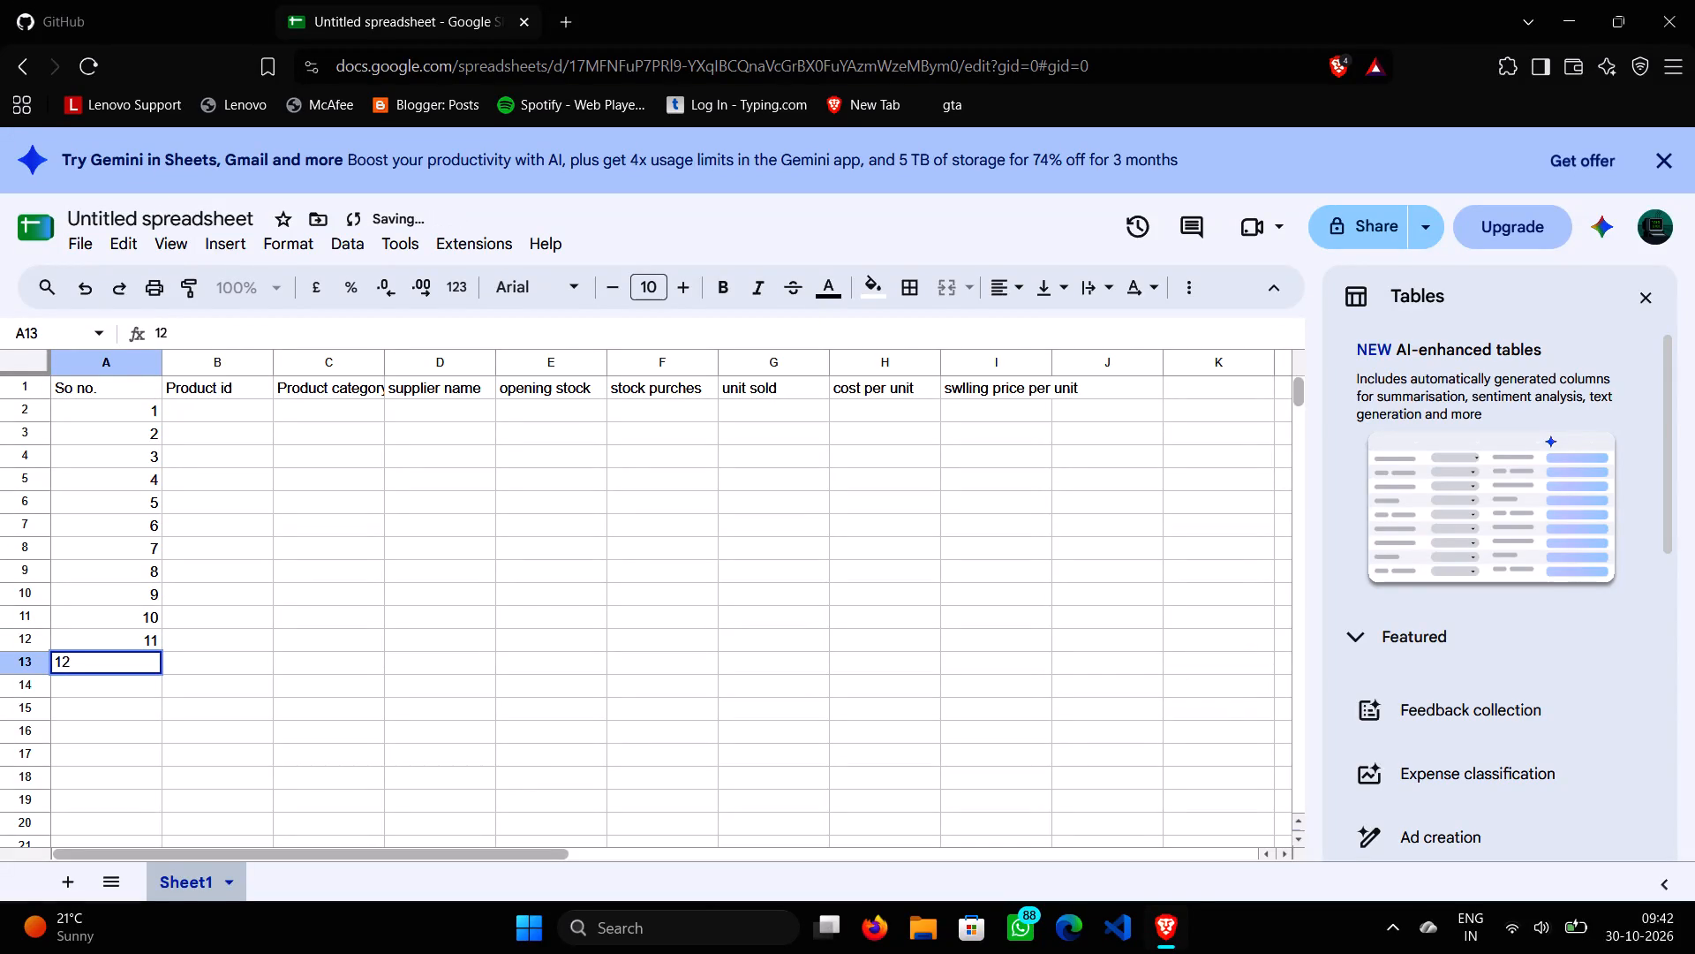
key(Down)
text(13)
key(Down)
text(14)
key(Down)
key(1)
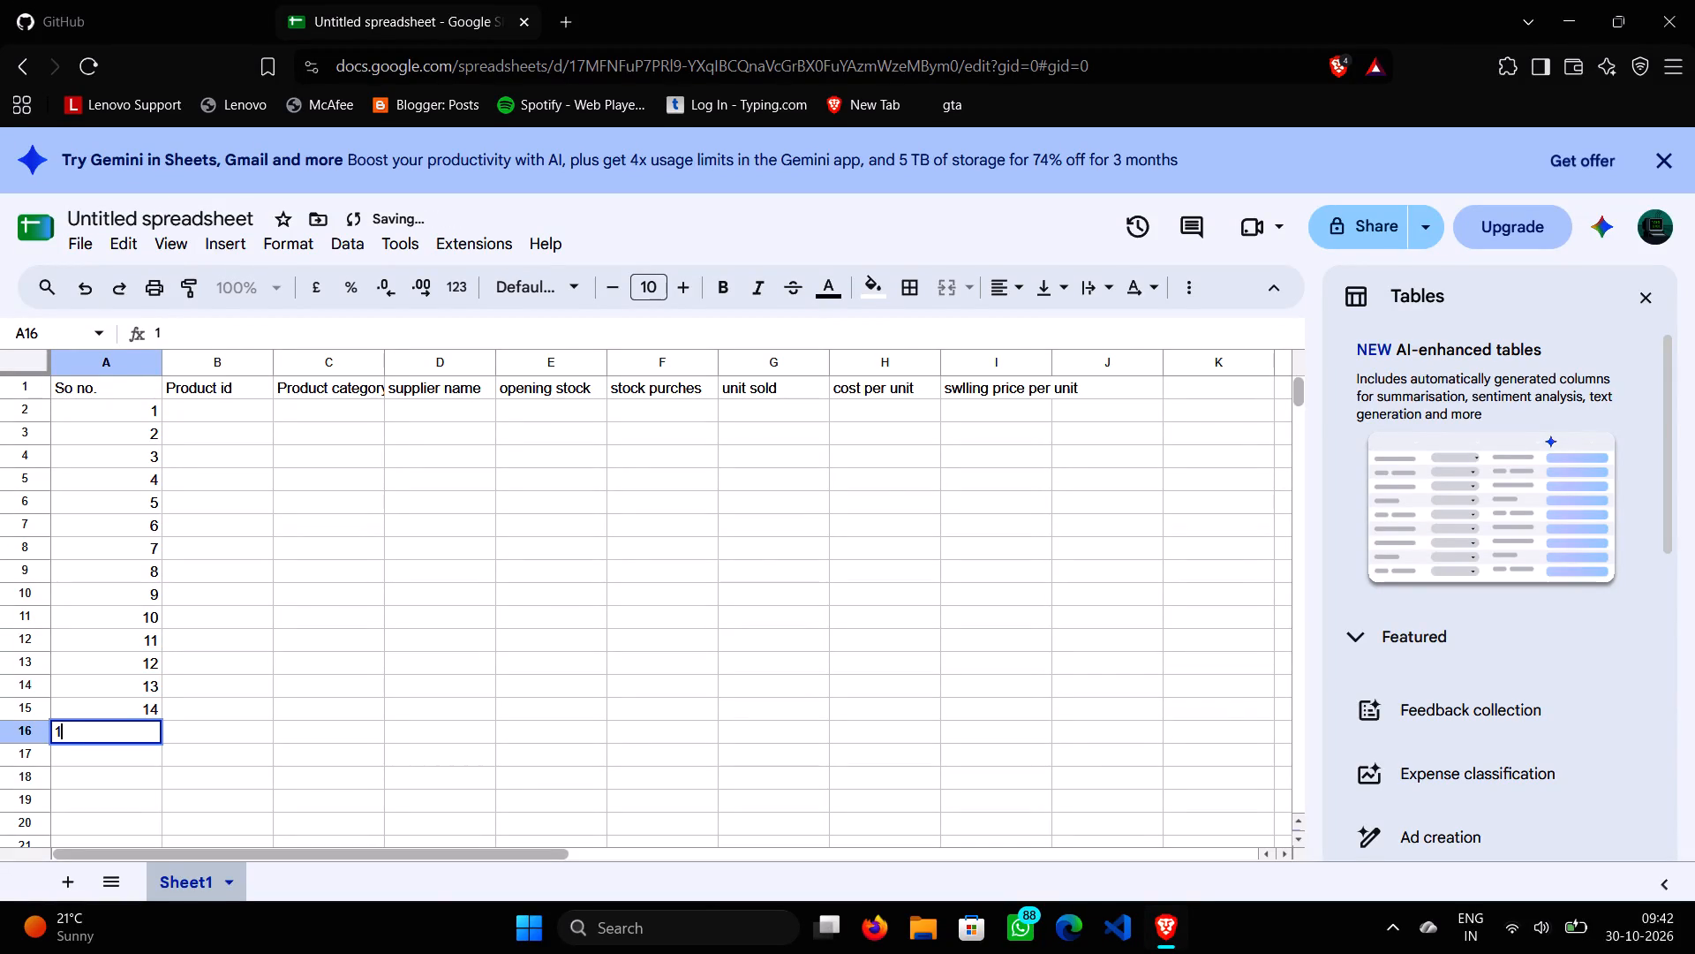
key(5)
key(Down)
Enter the serial numbers 16 to 20 in cells A17 to A21.
text(16)
key(Down)
key(1)
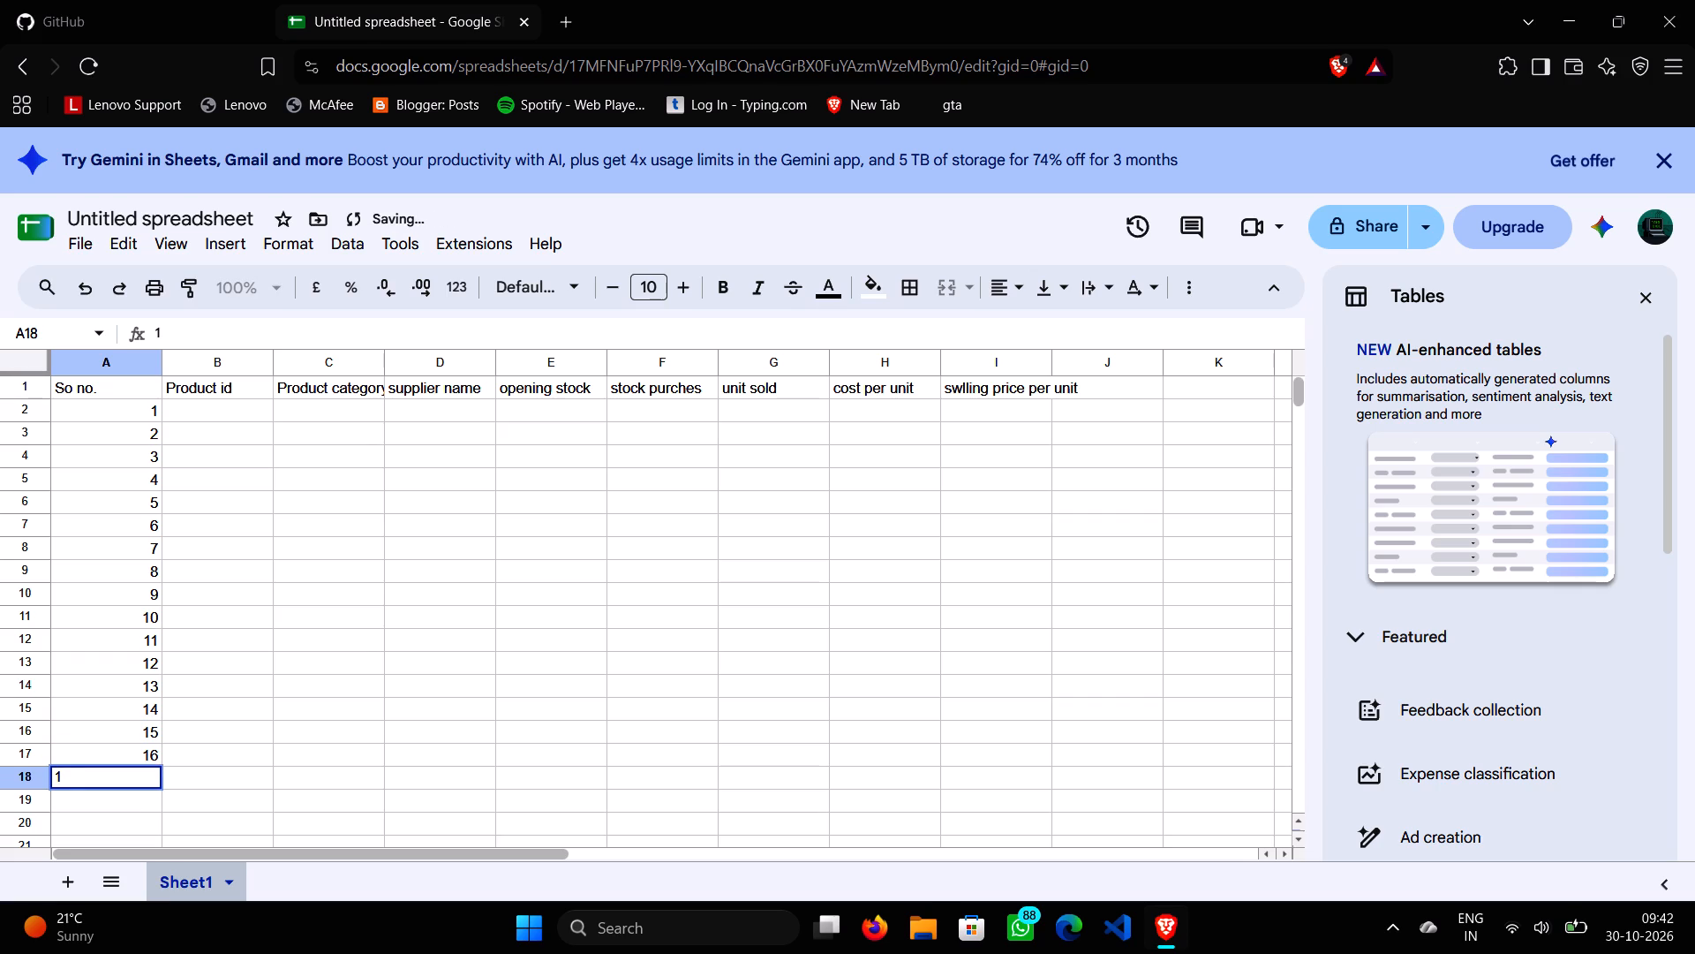
key(7)
key(Down)
text(18)
key(Down)
text(19)
key(Down)
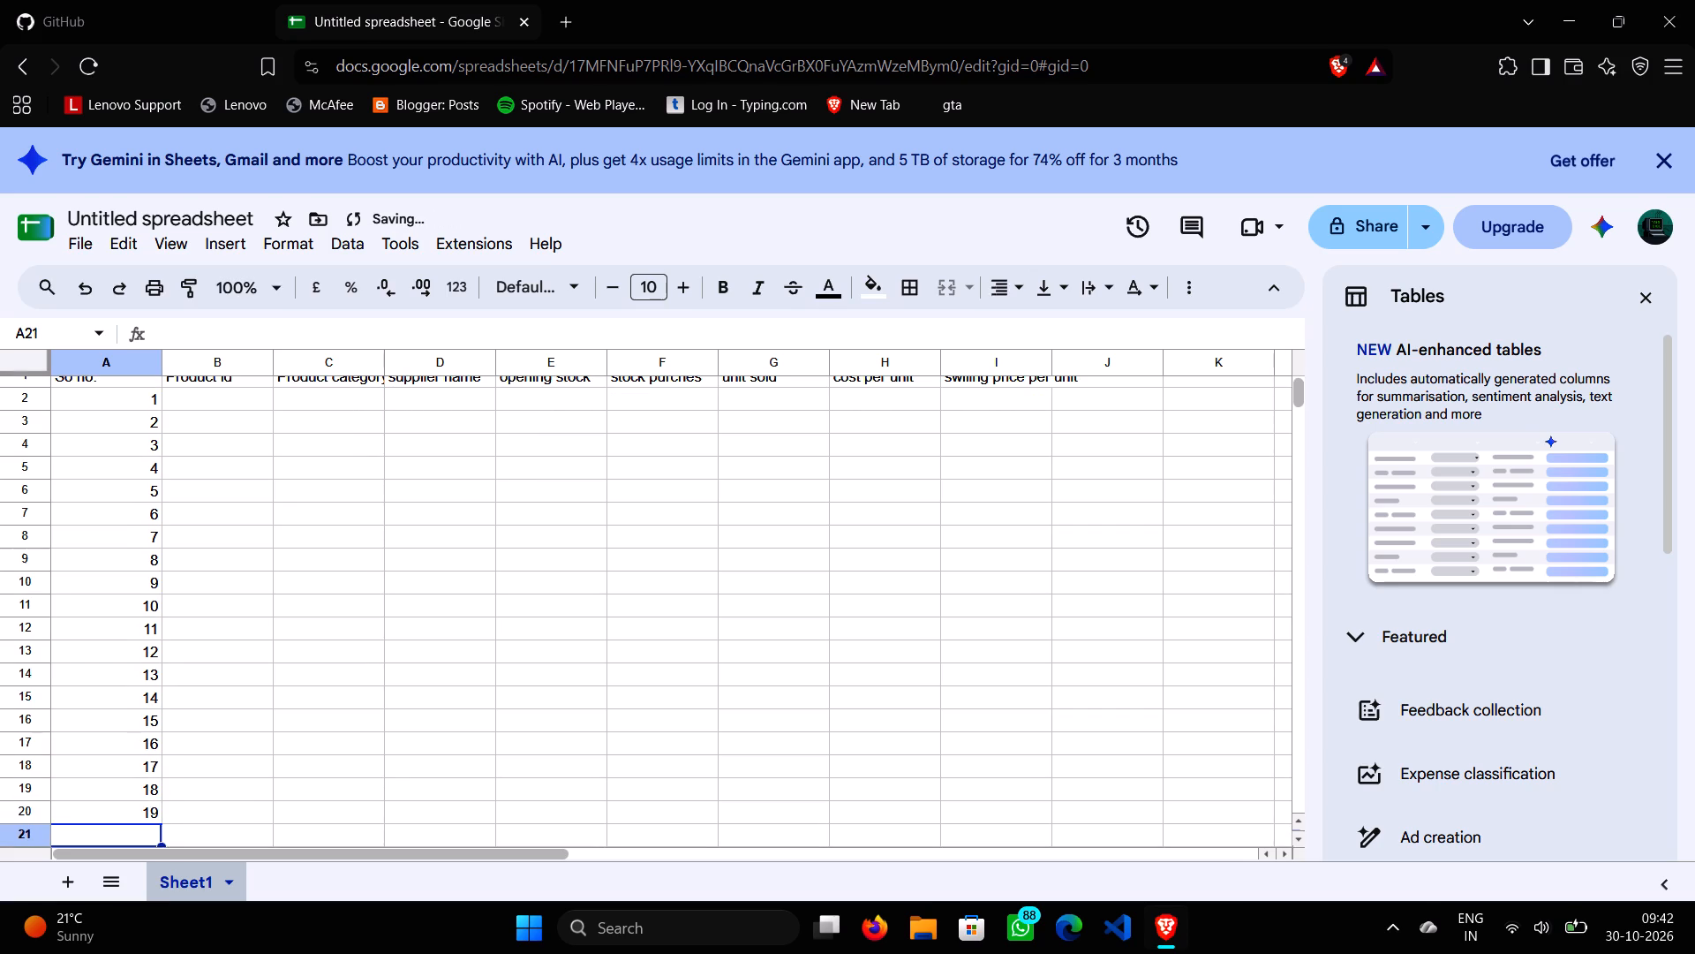
text(20)
key(Down)
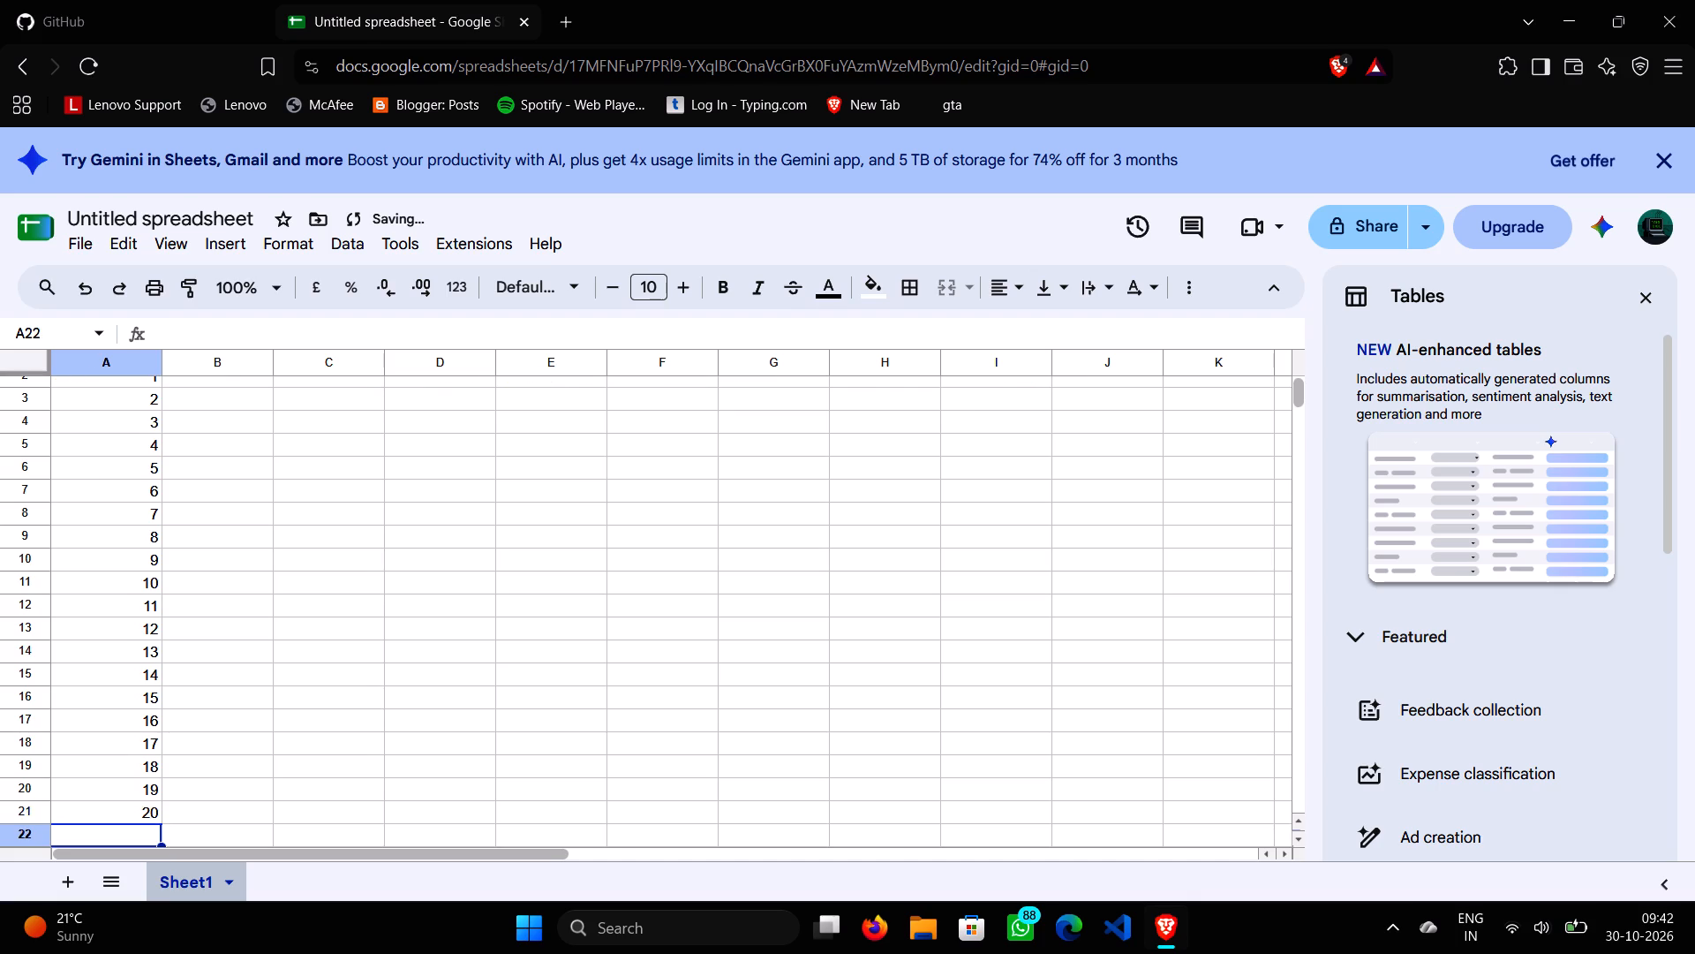
Enter the serial numbers 21 to 25 in cells A22 to A26.
key(Down)
key(Up)
text(21)
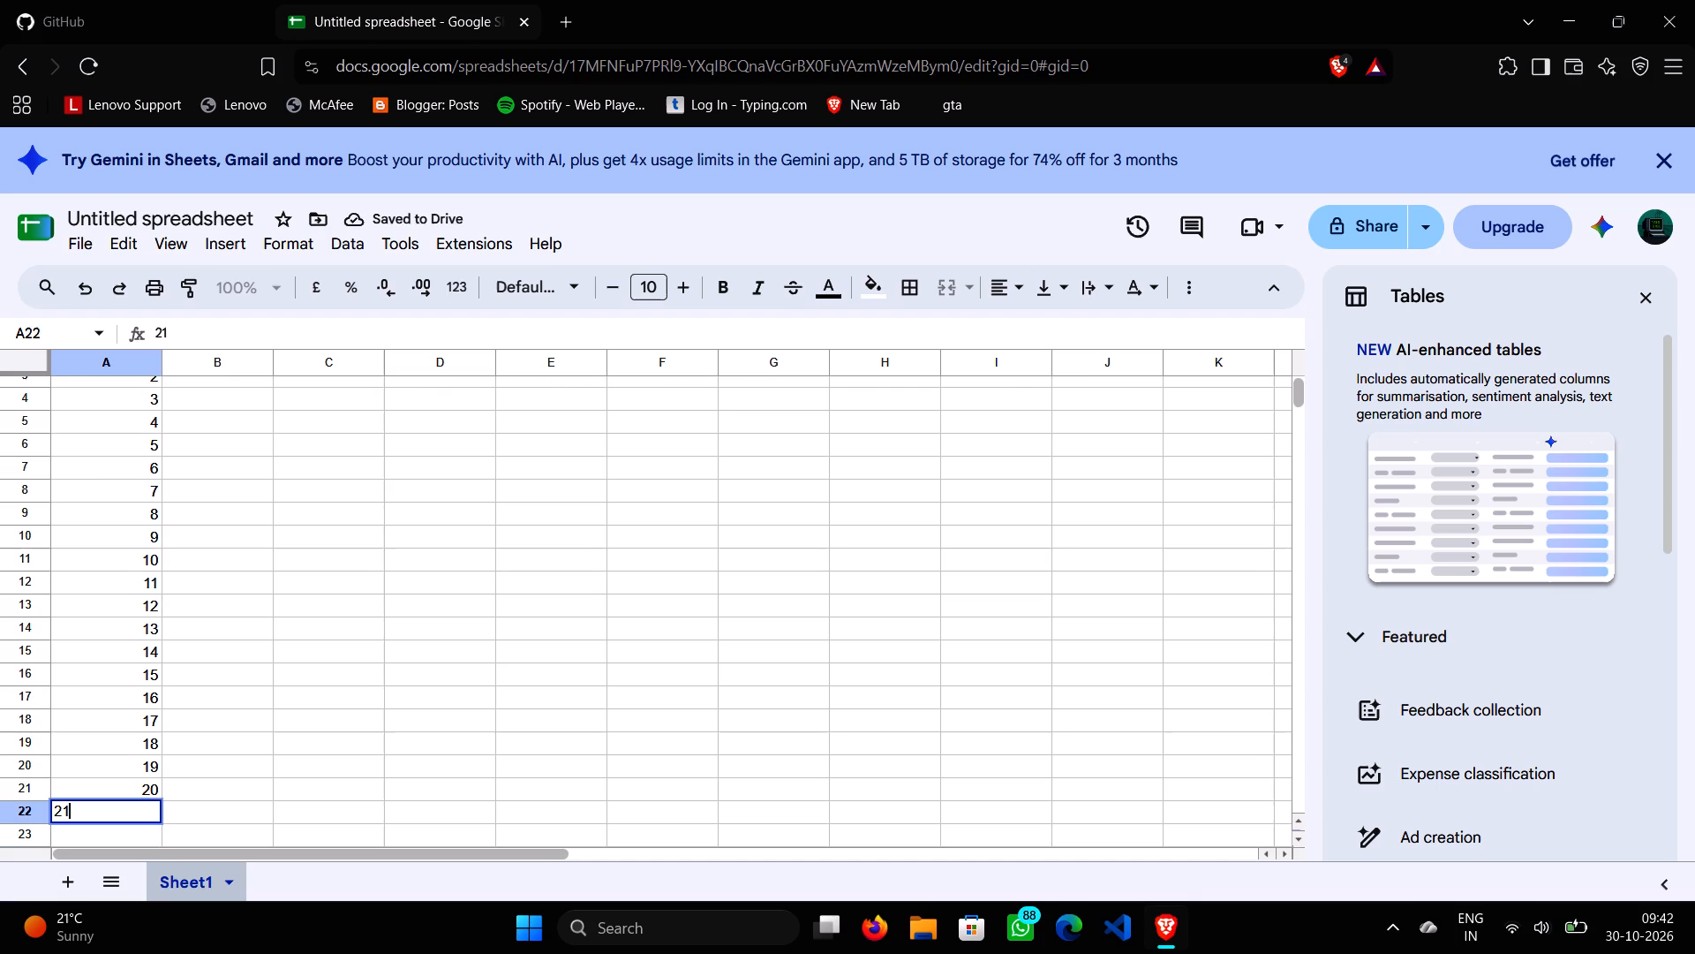
key(Down)
text(22)
key(Down)
text(23)
key(Down)
key(2)
key(4)
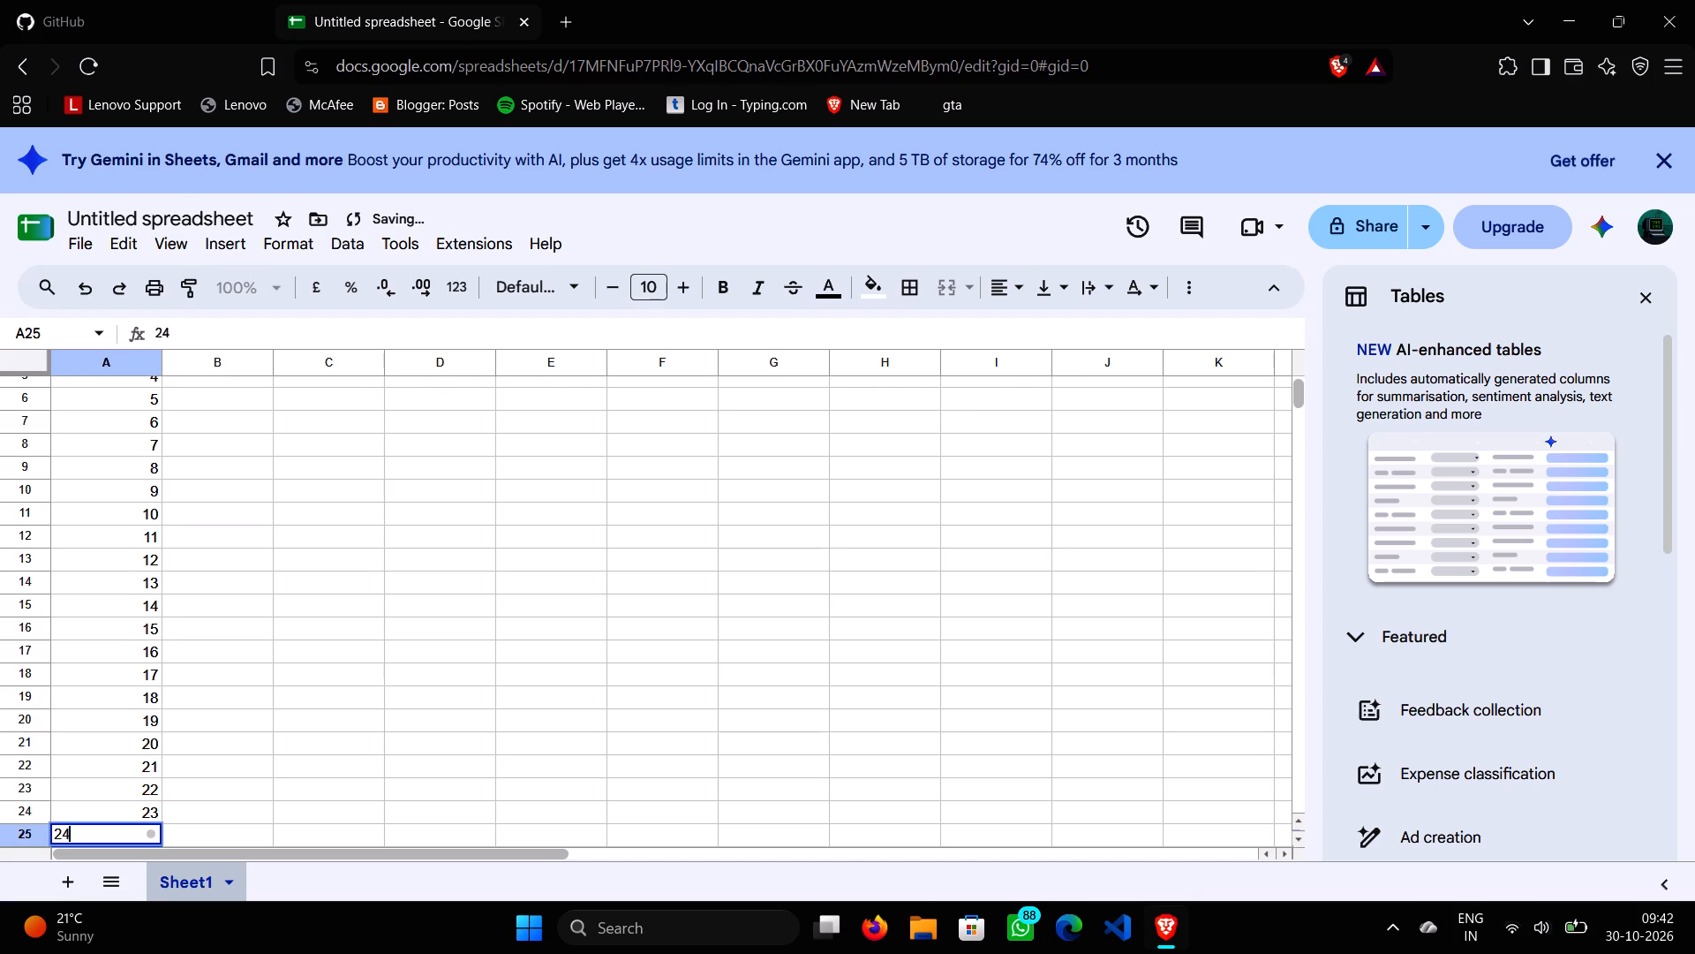
key(Down)
text(25)
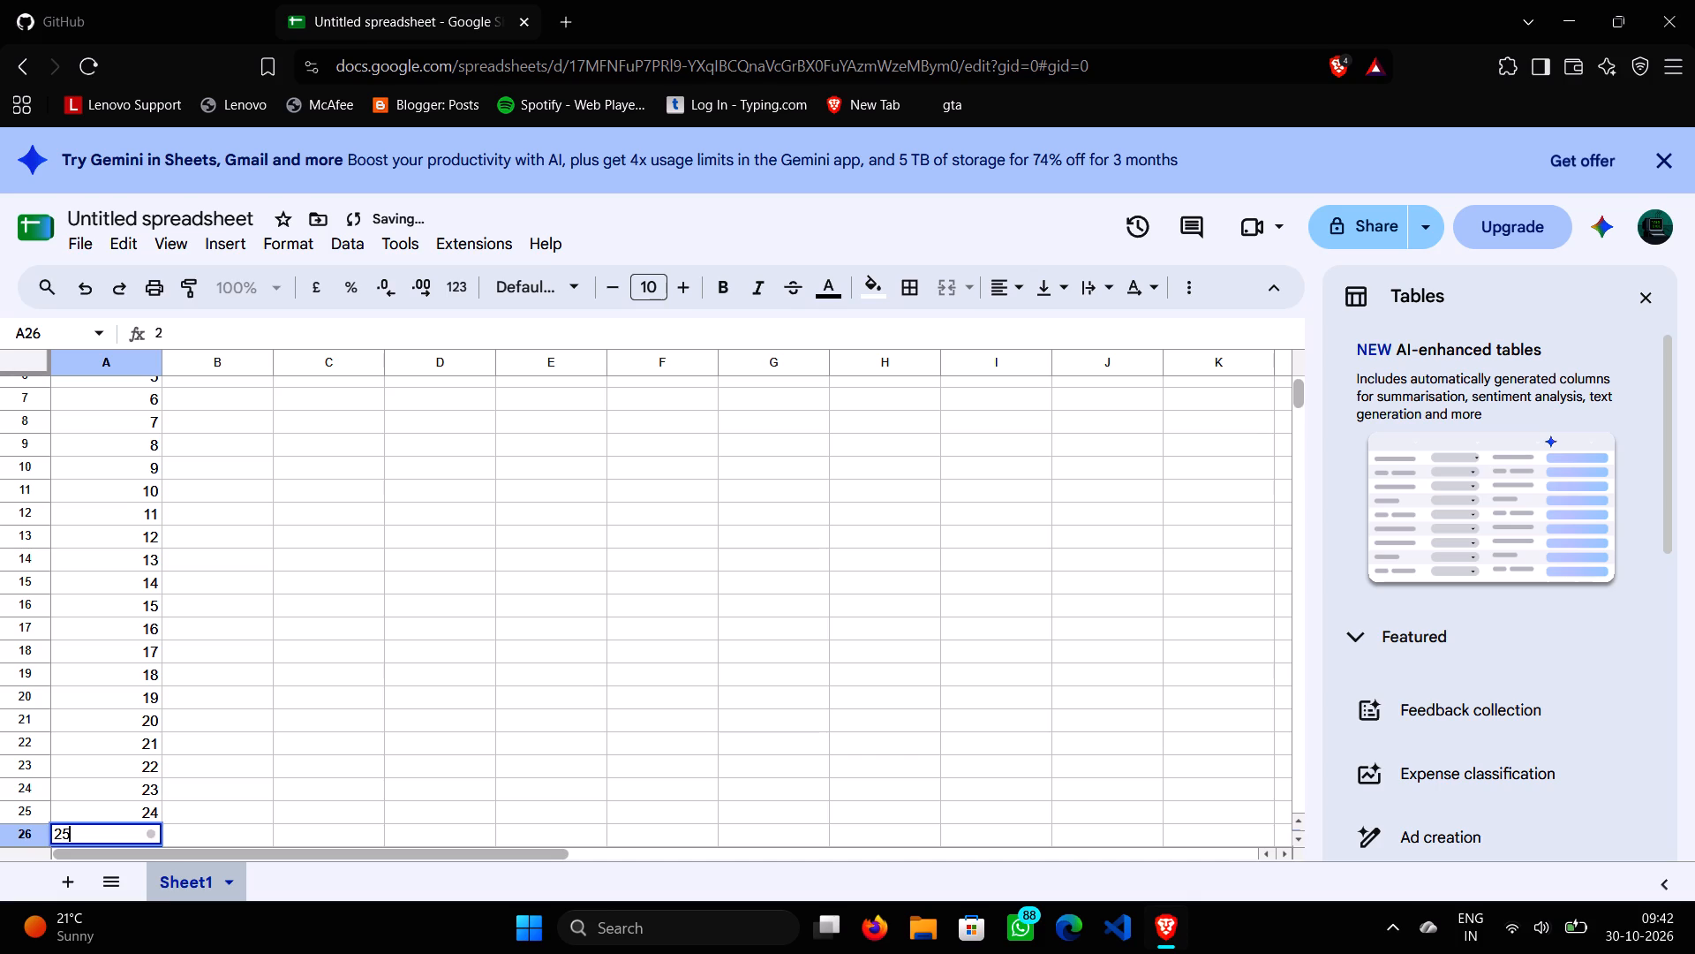
key(Down)
scroll(234, 477, up, 5)
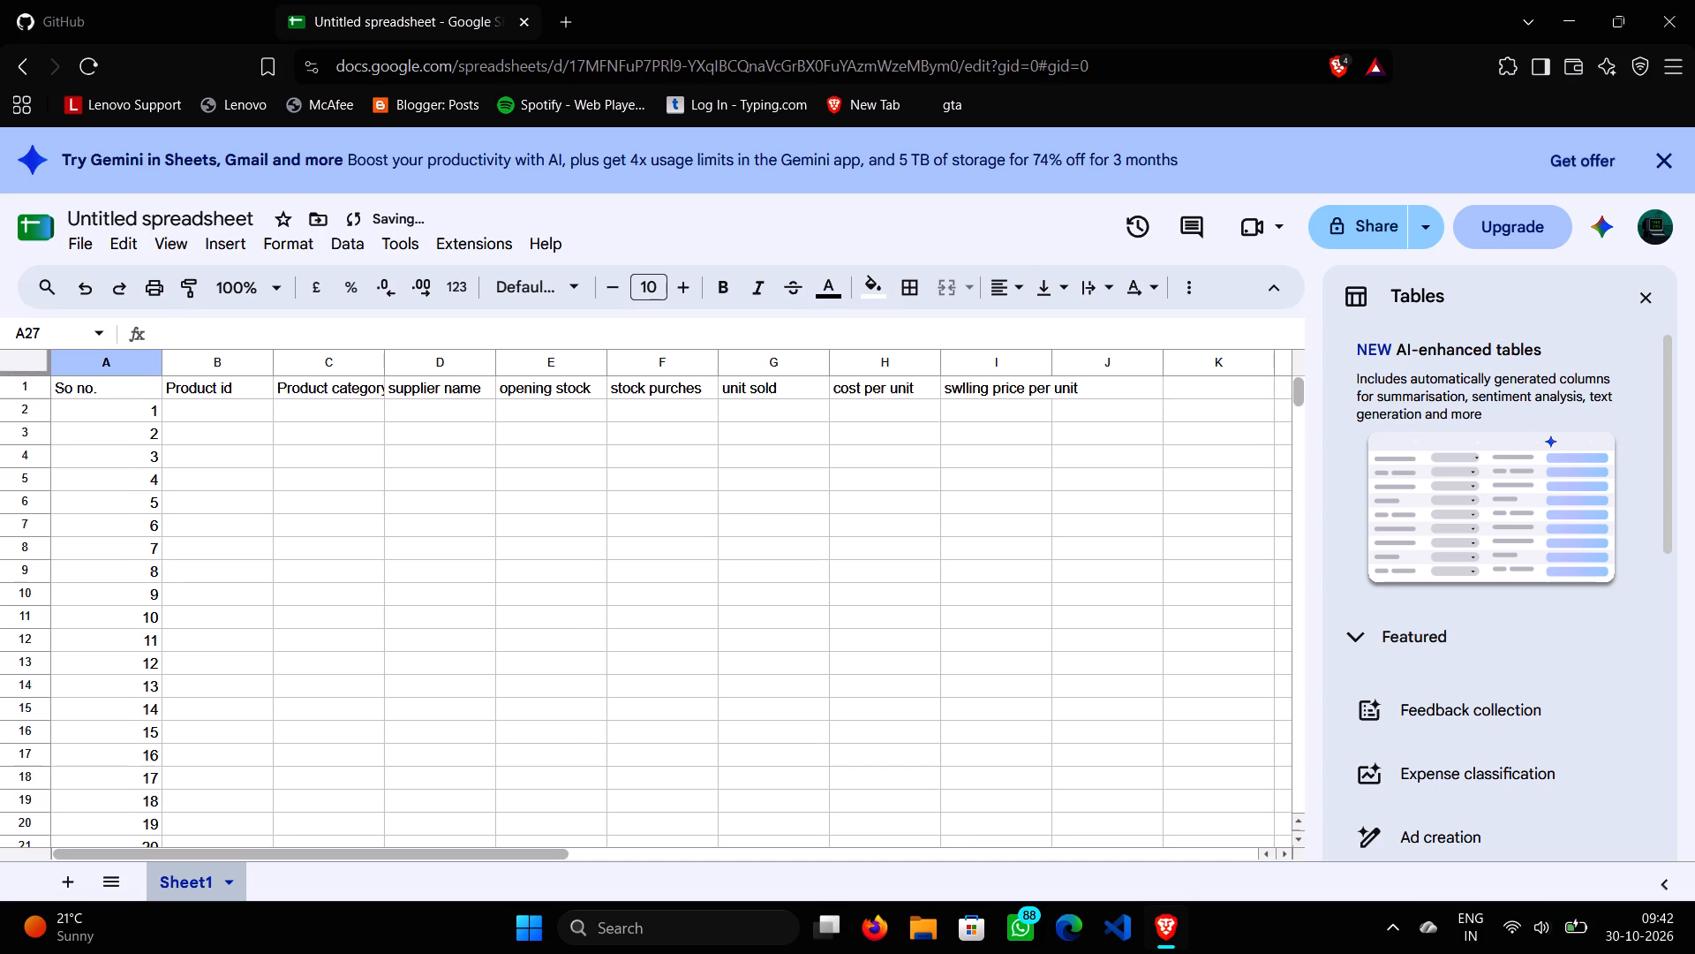
Correct the misspelled header in cell I1 to read "selling price per unit".
scroll(234, 477, up, 2)
click(215, 409)
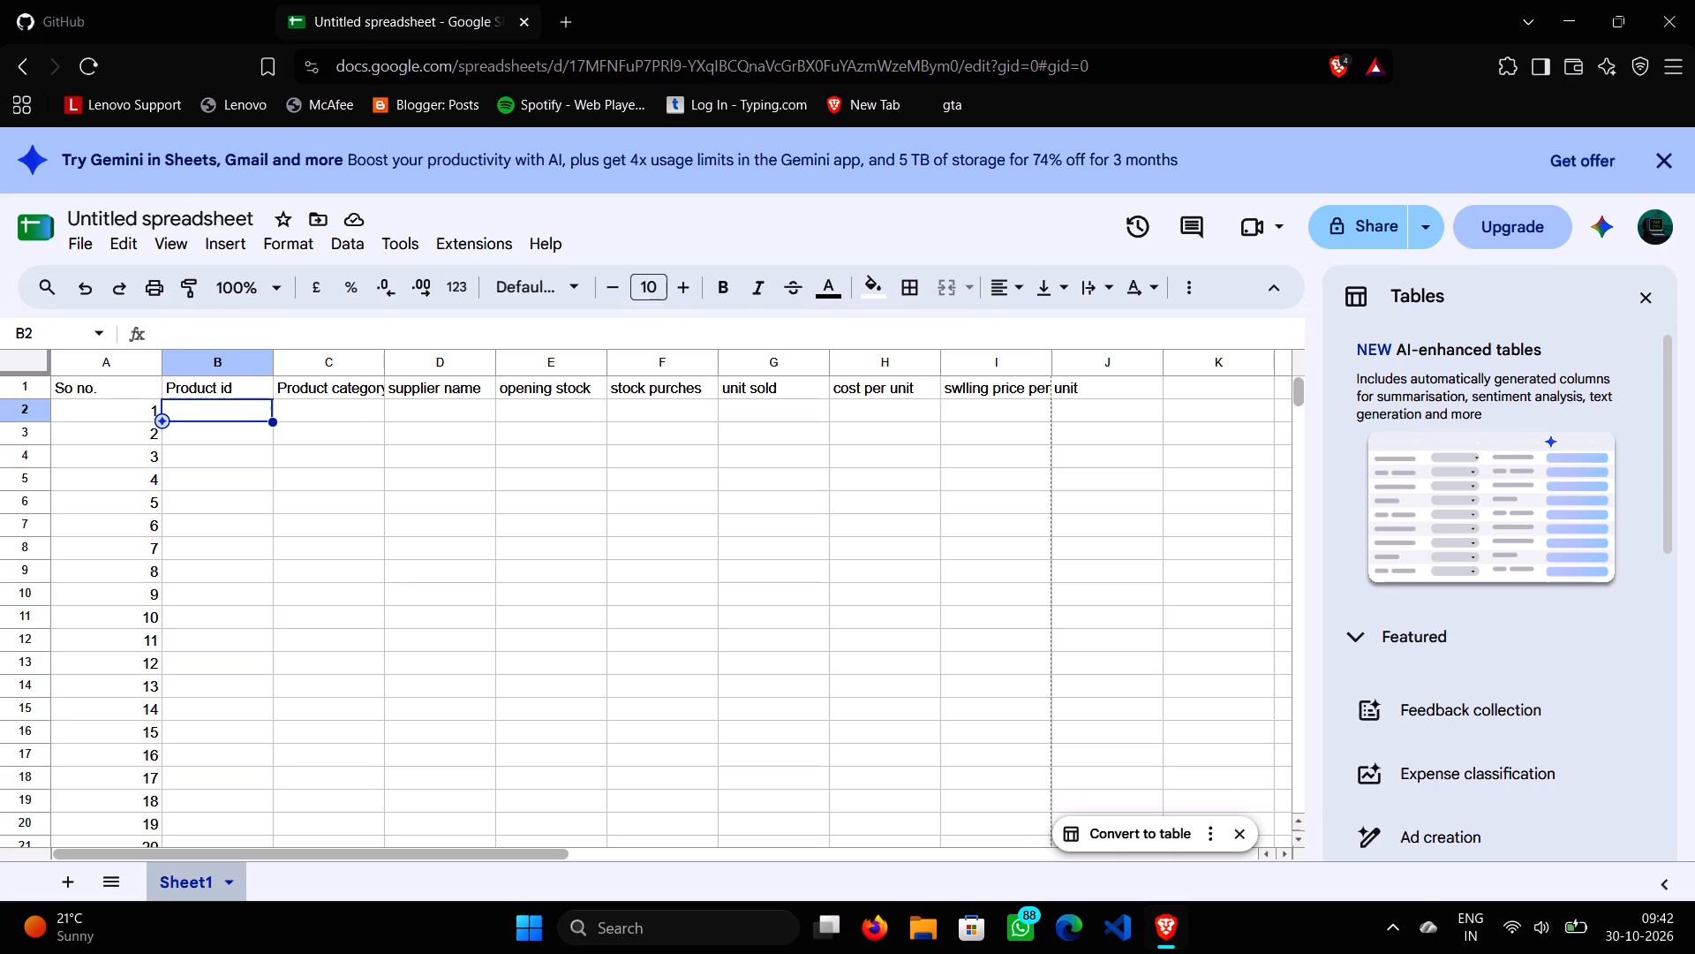
click(963, 386)
click(963, 386)
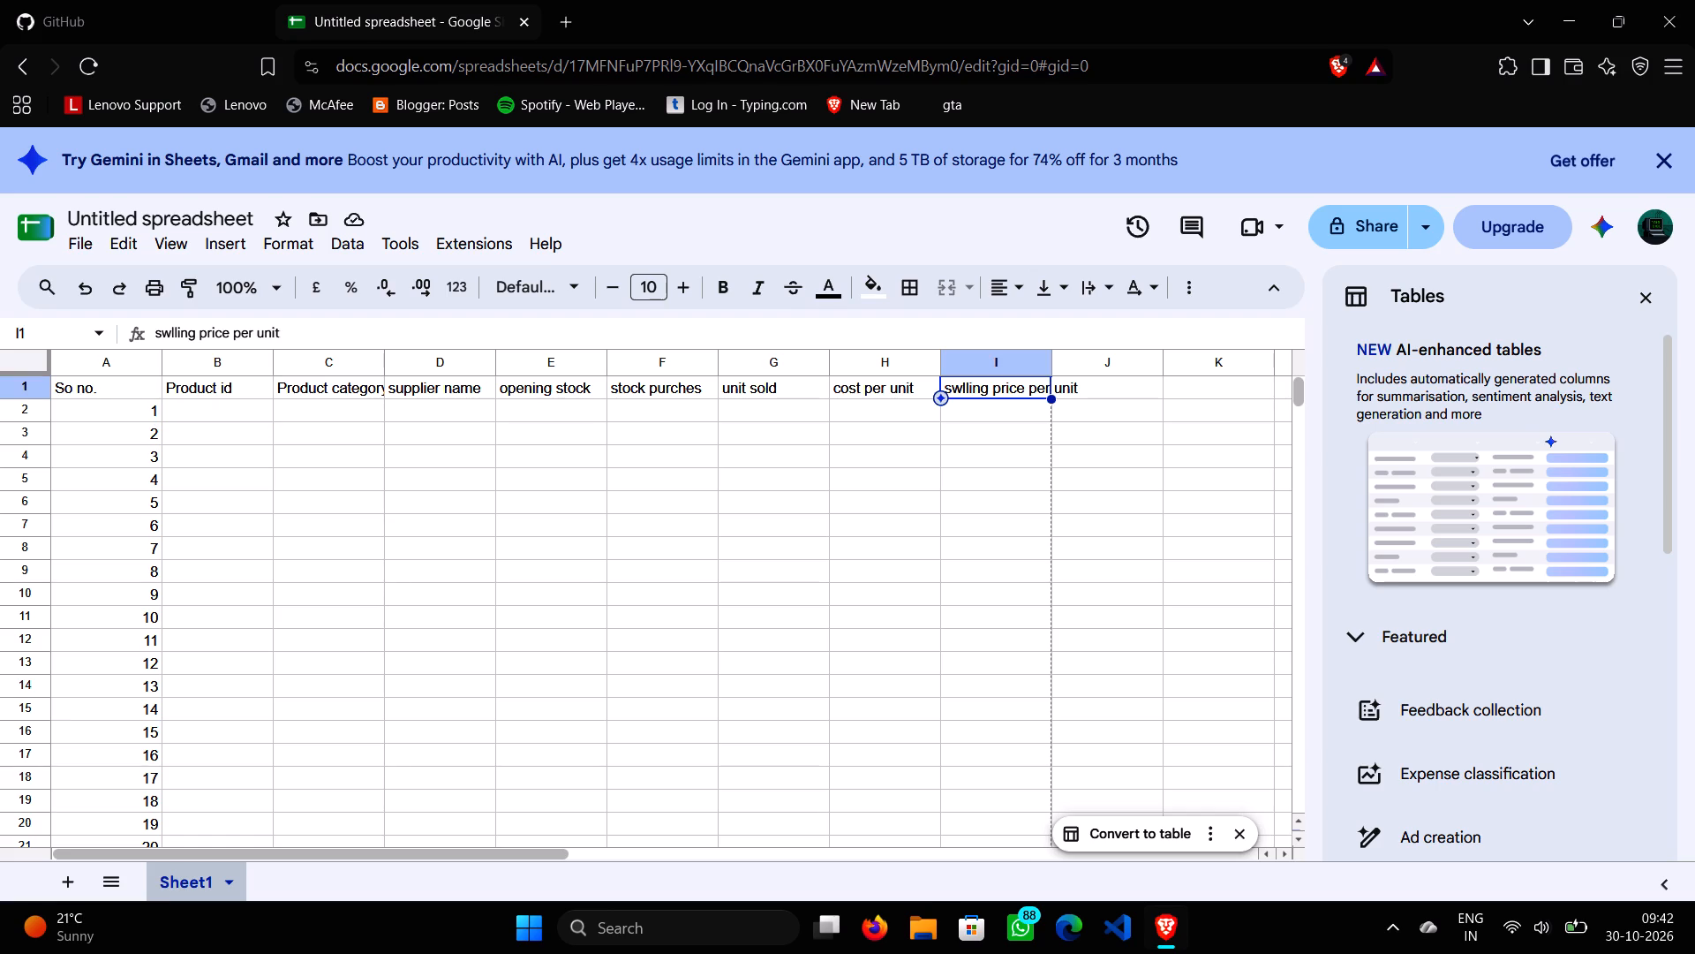
drag(953, 385, 966, 379)
click(966, 379)
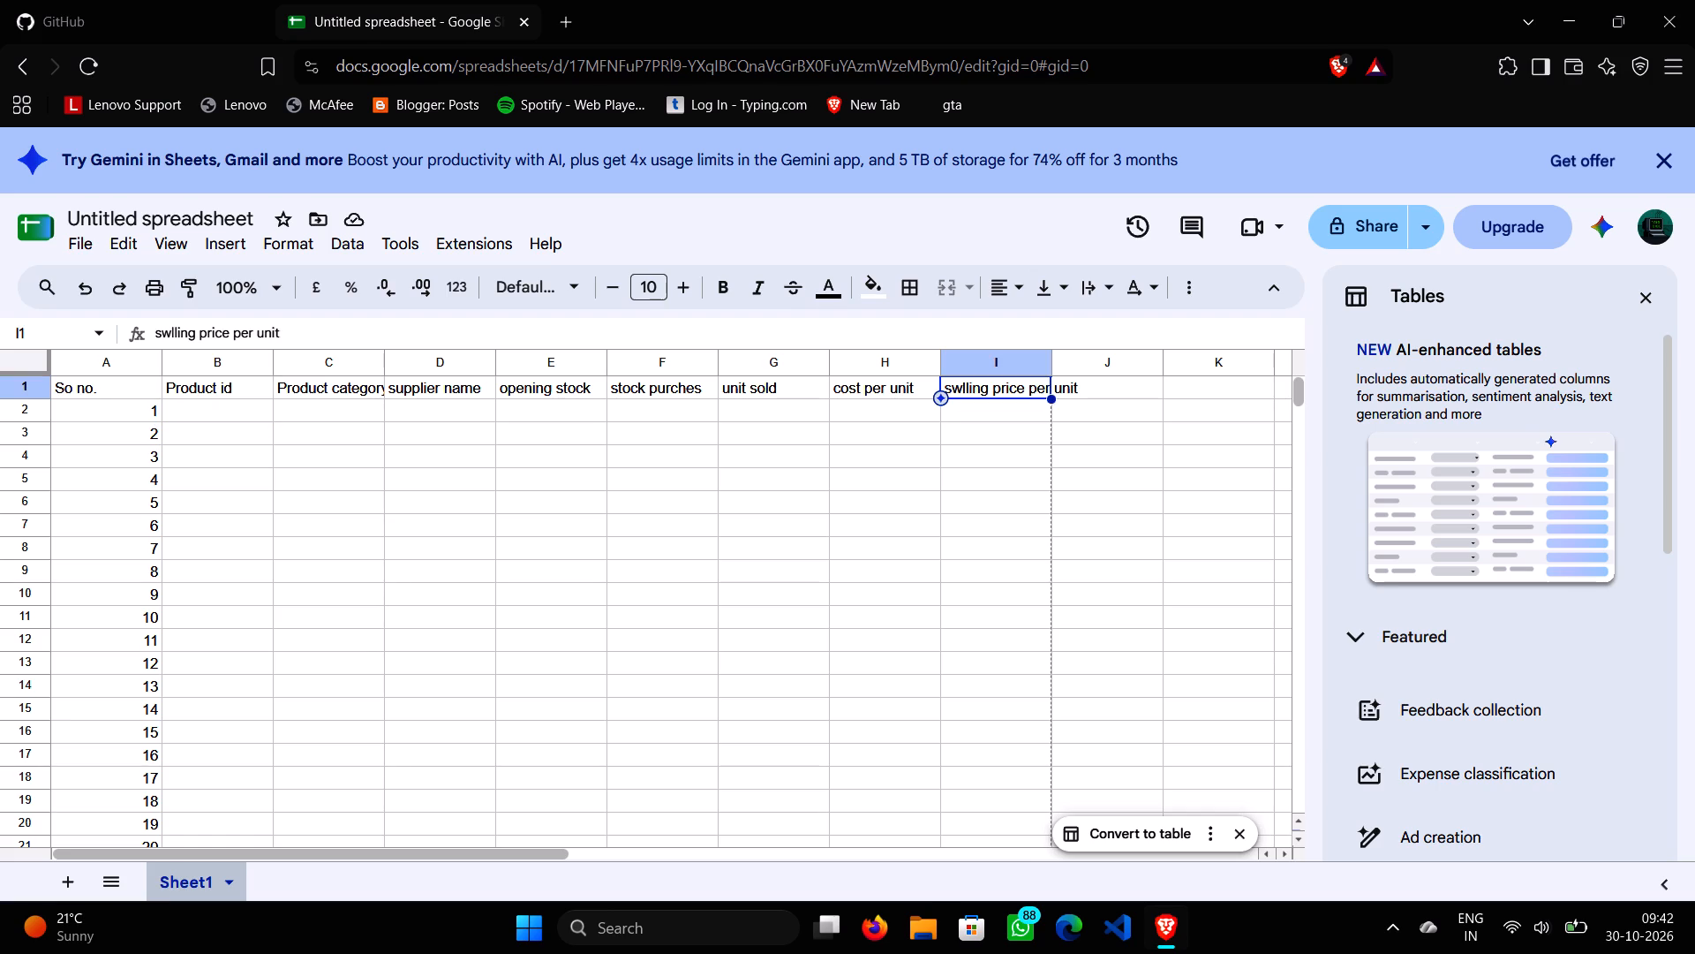
click(963, 392)
click(962, 386)
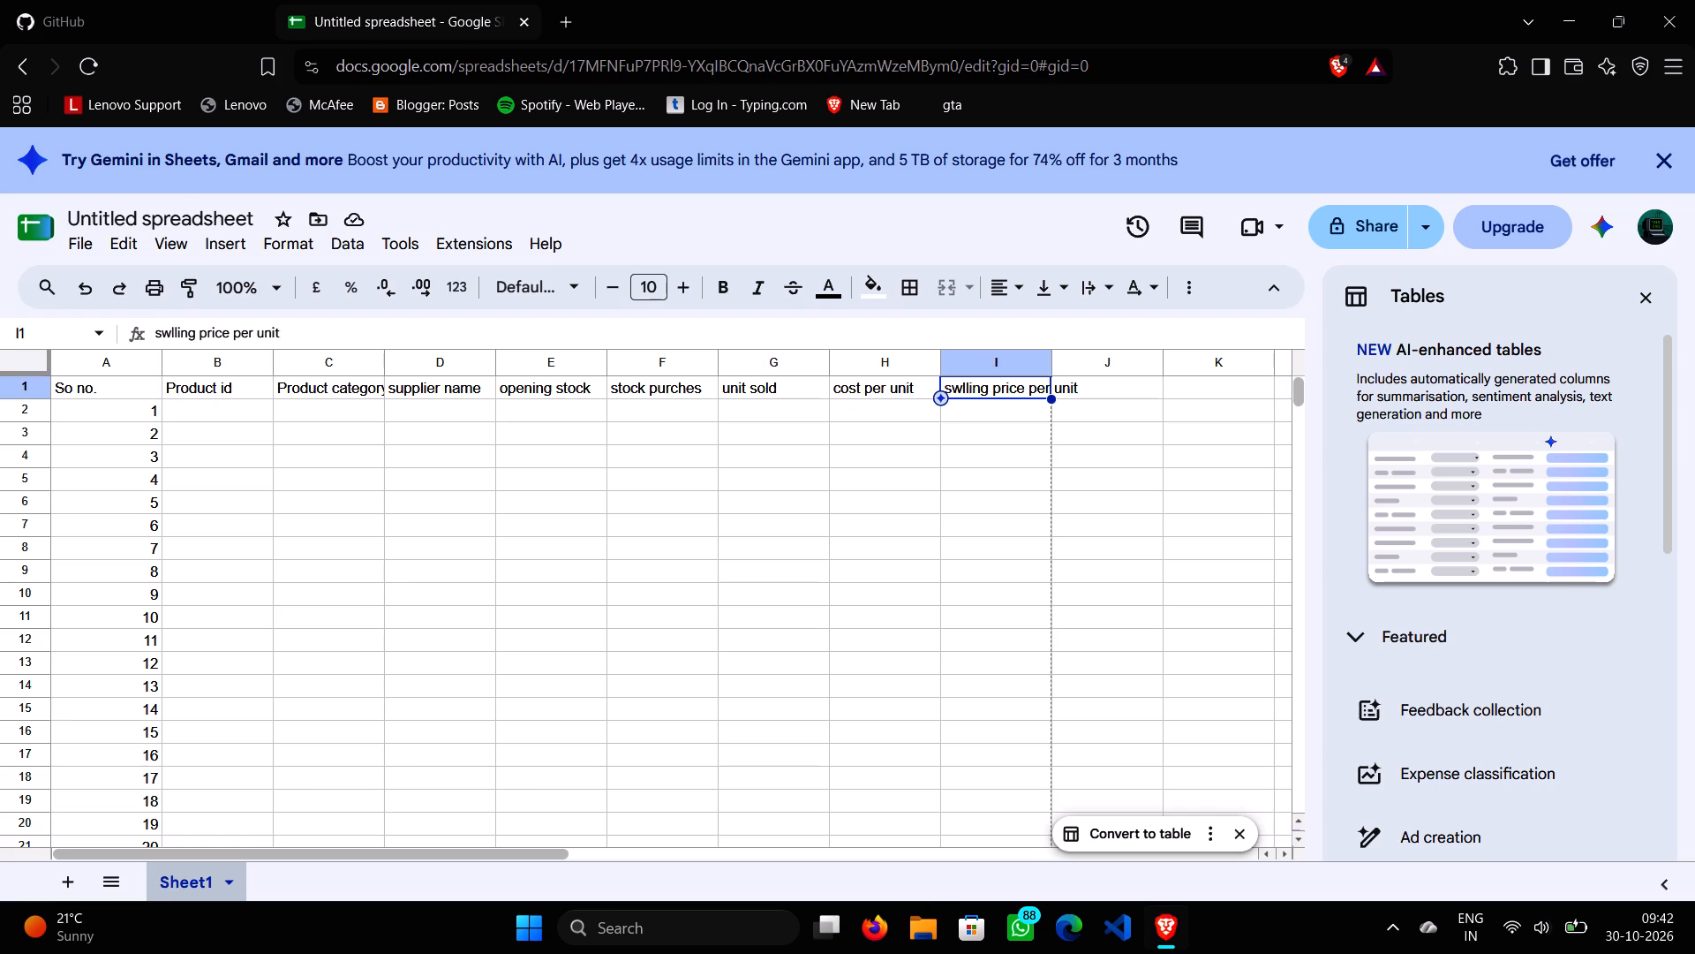
triple_click(979, 387)
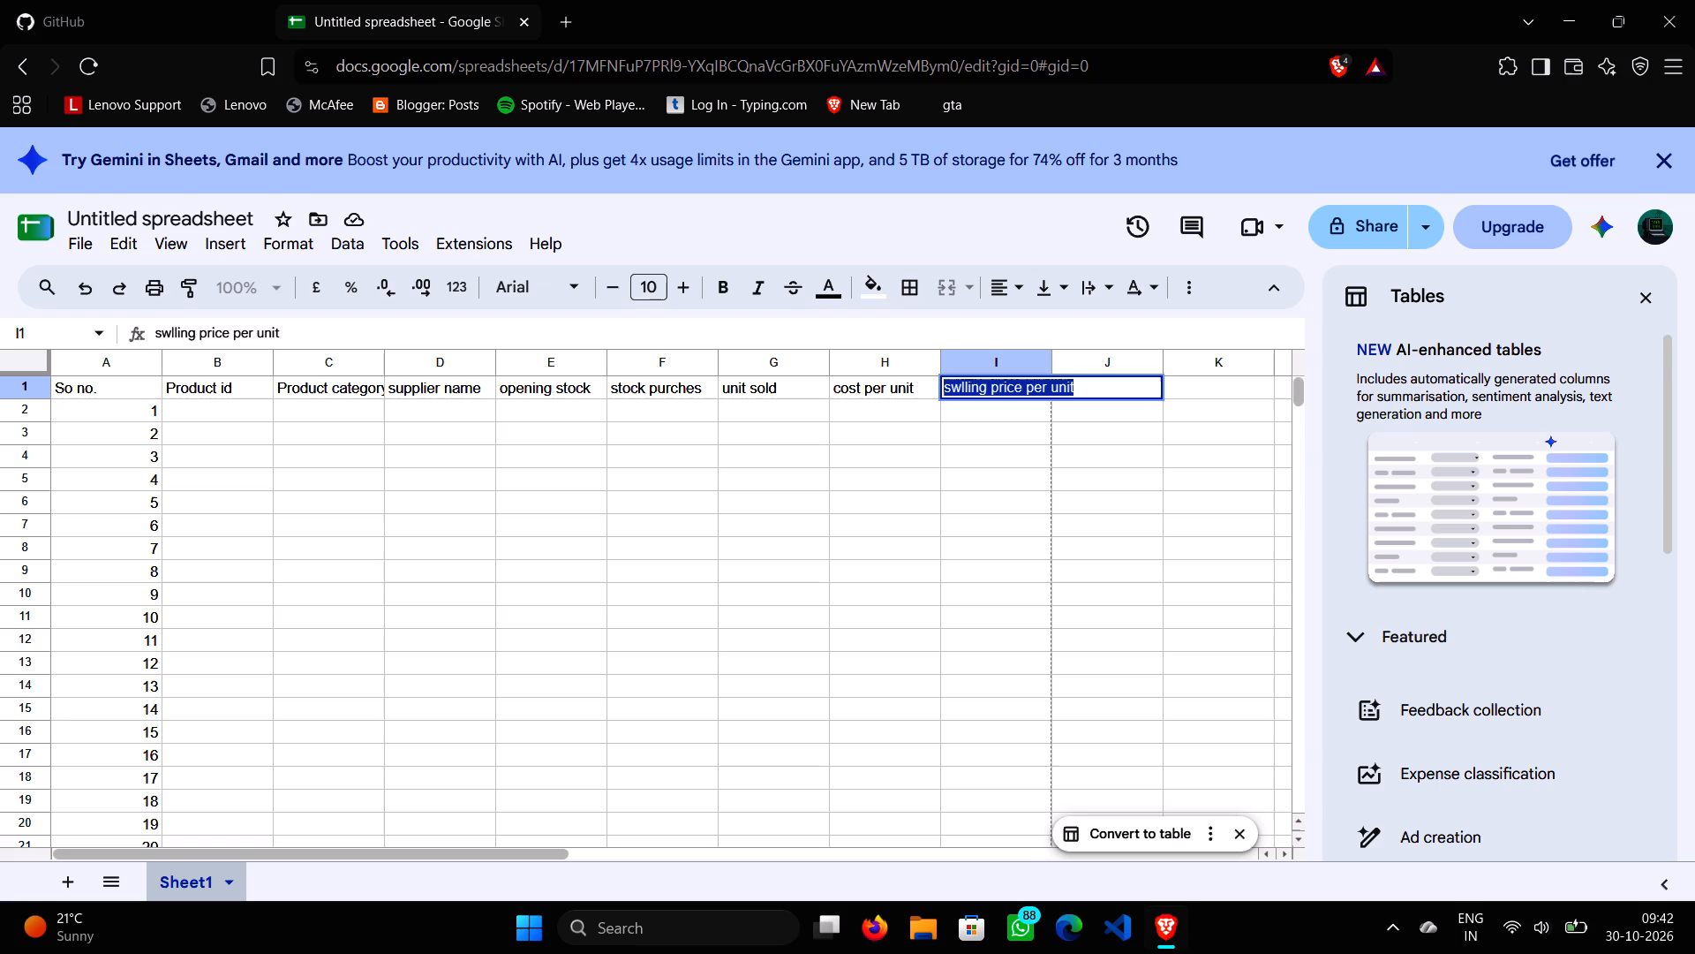
click(961, 387)
key(BackSpace)
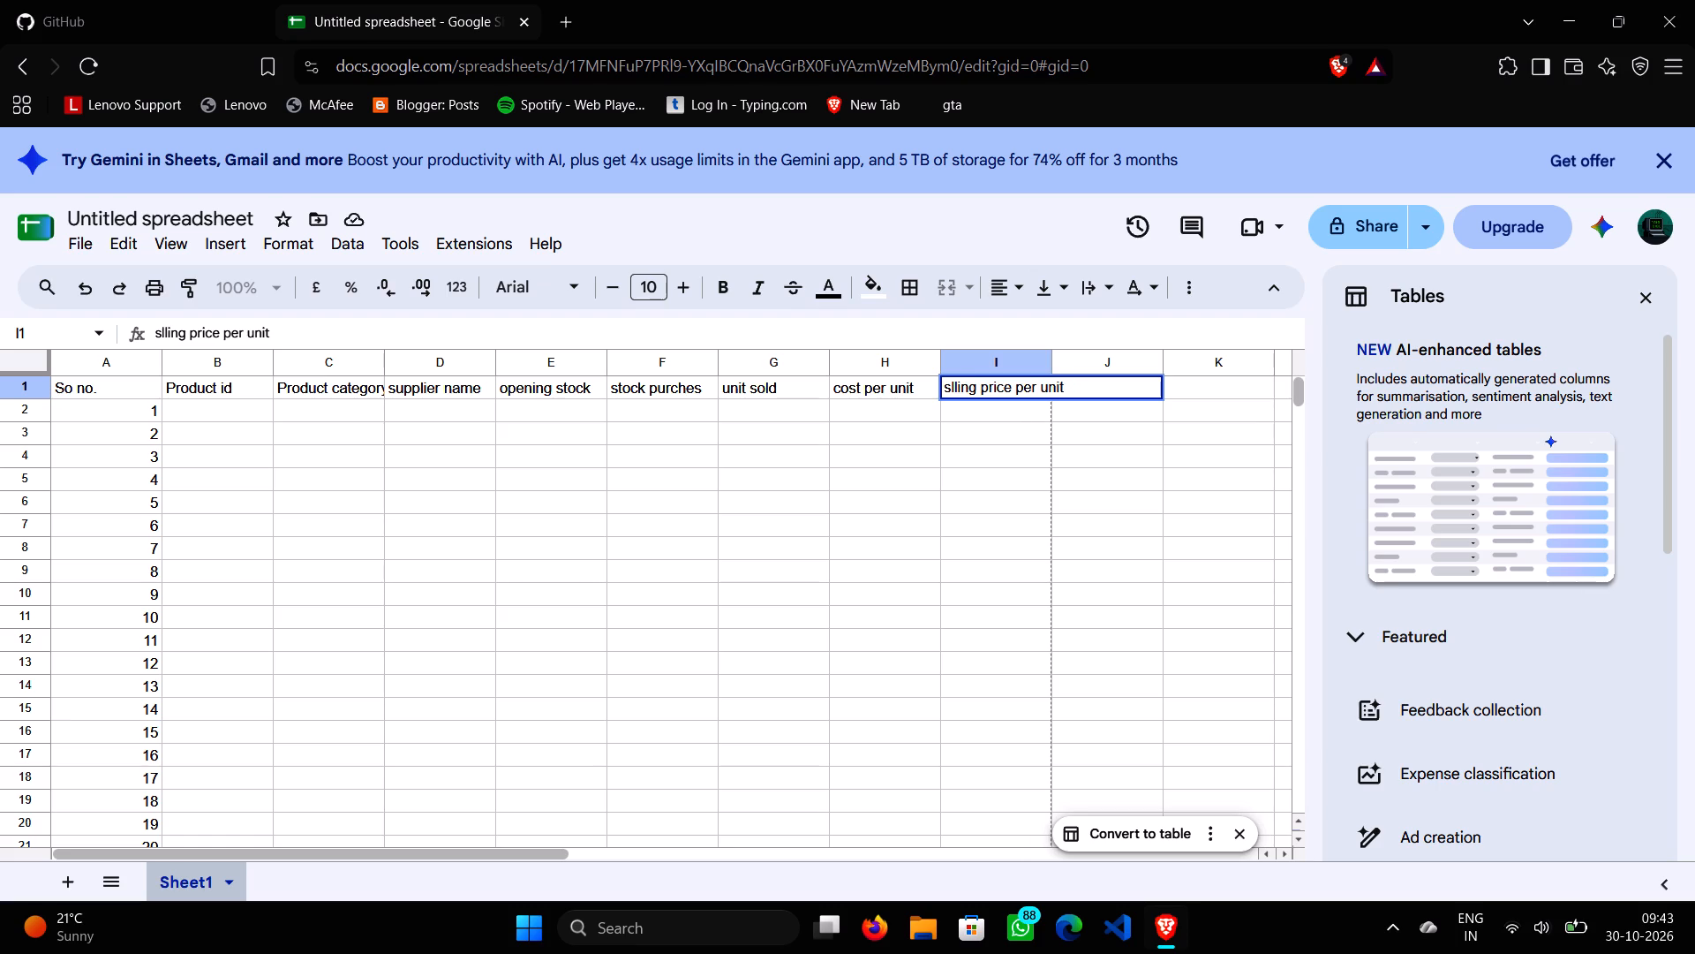
key(e)
click(357, 378)
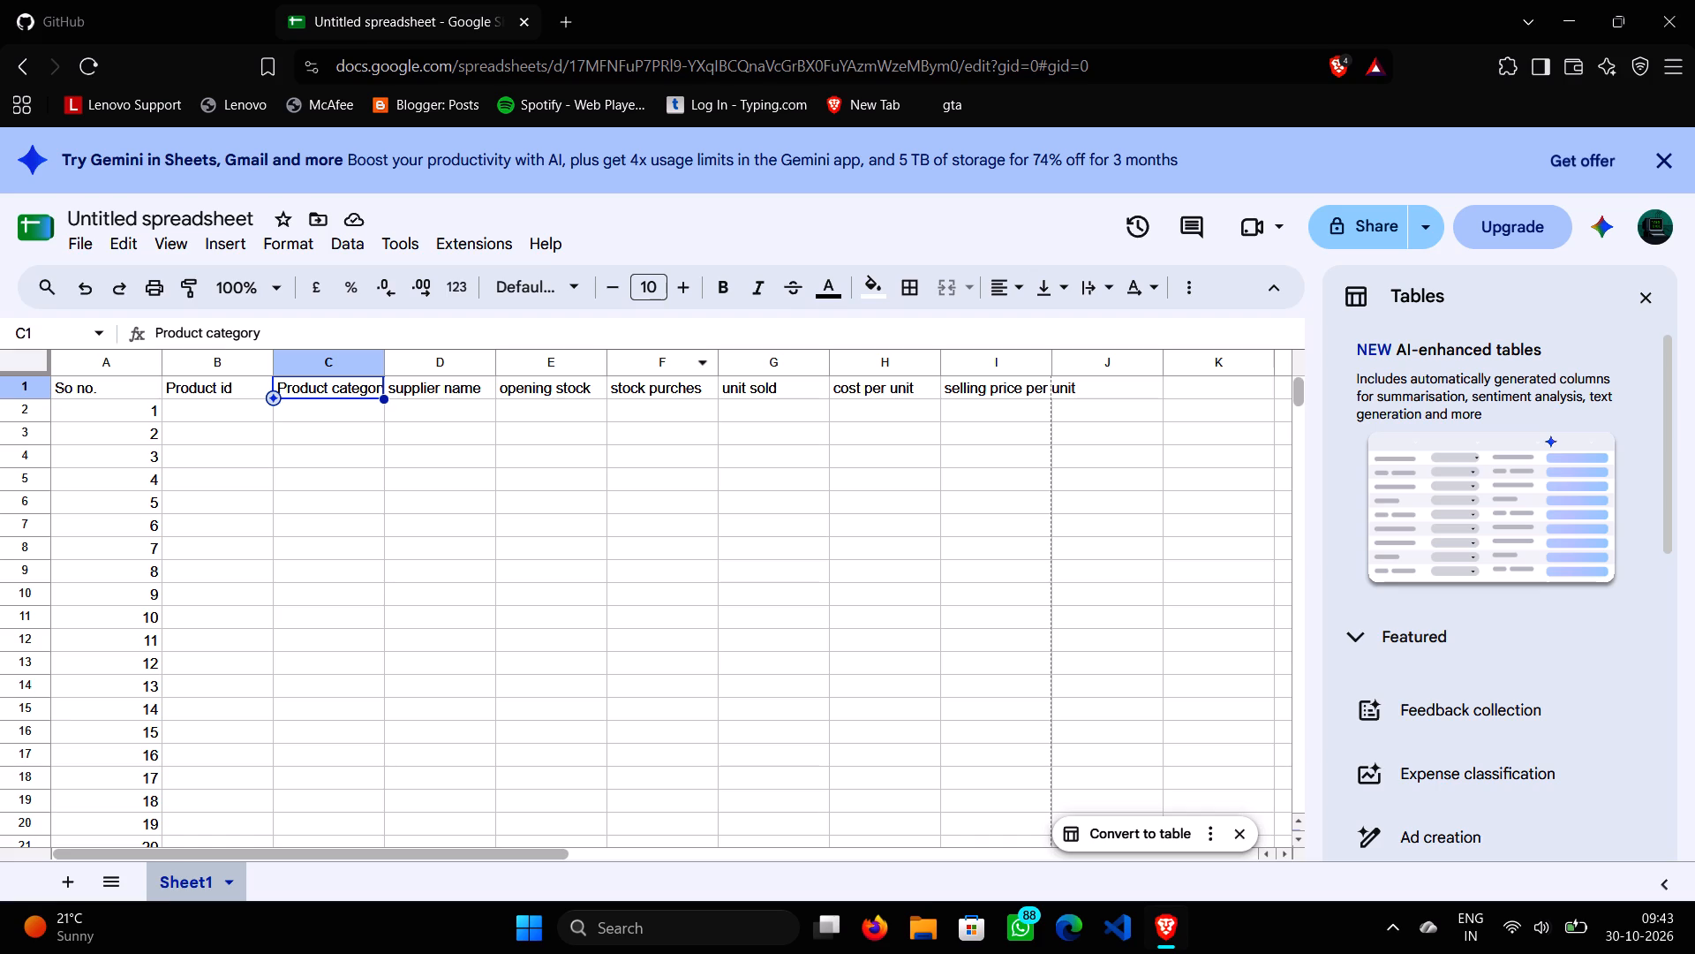
Change the header in cell D1 to "product name".
click(437, 388)
click(437, 388)
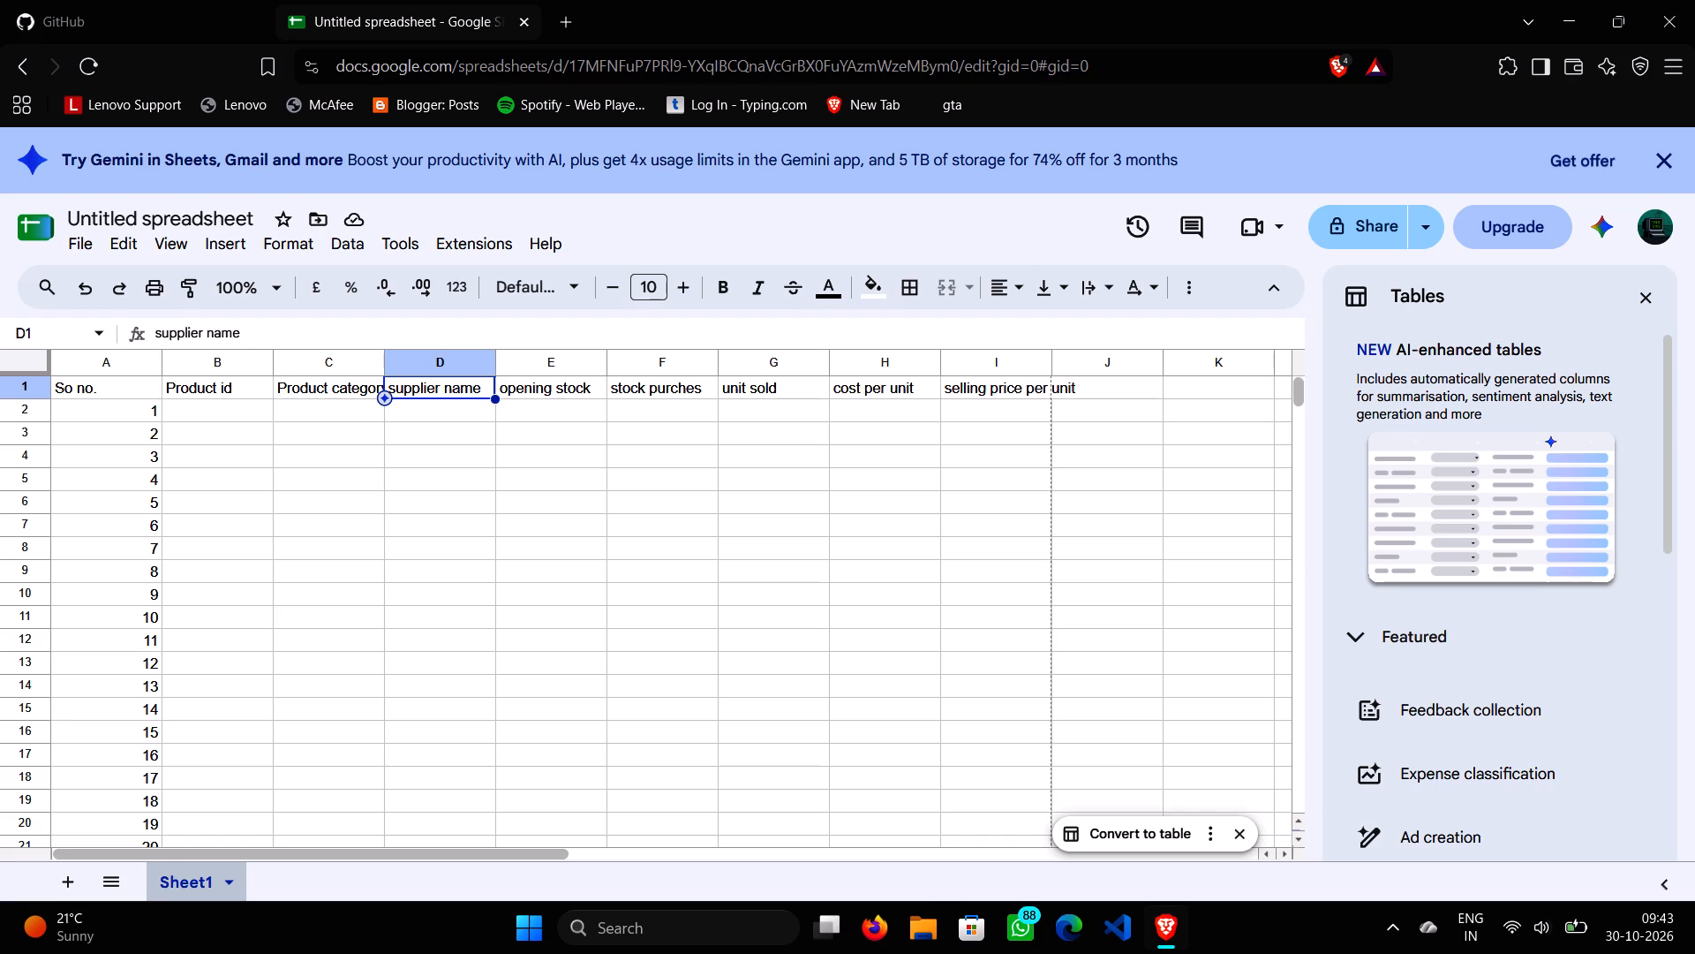
click(440, 381)
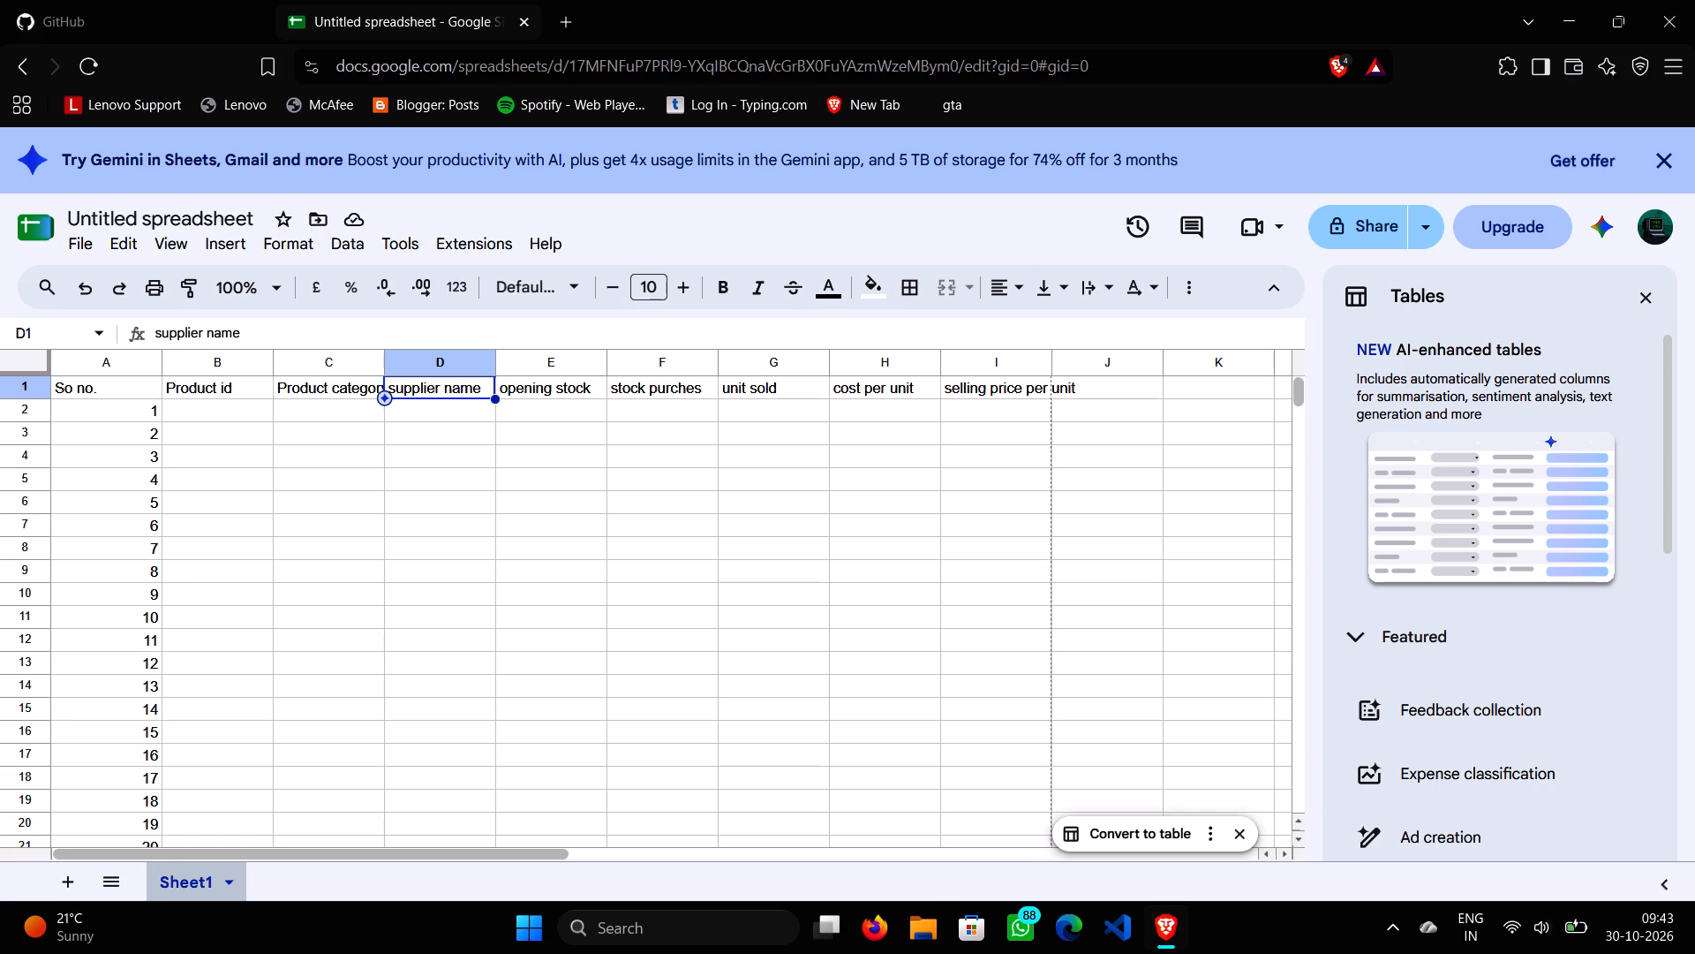
double_click(446, 386)
key(Left)
key(Left)
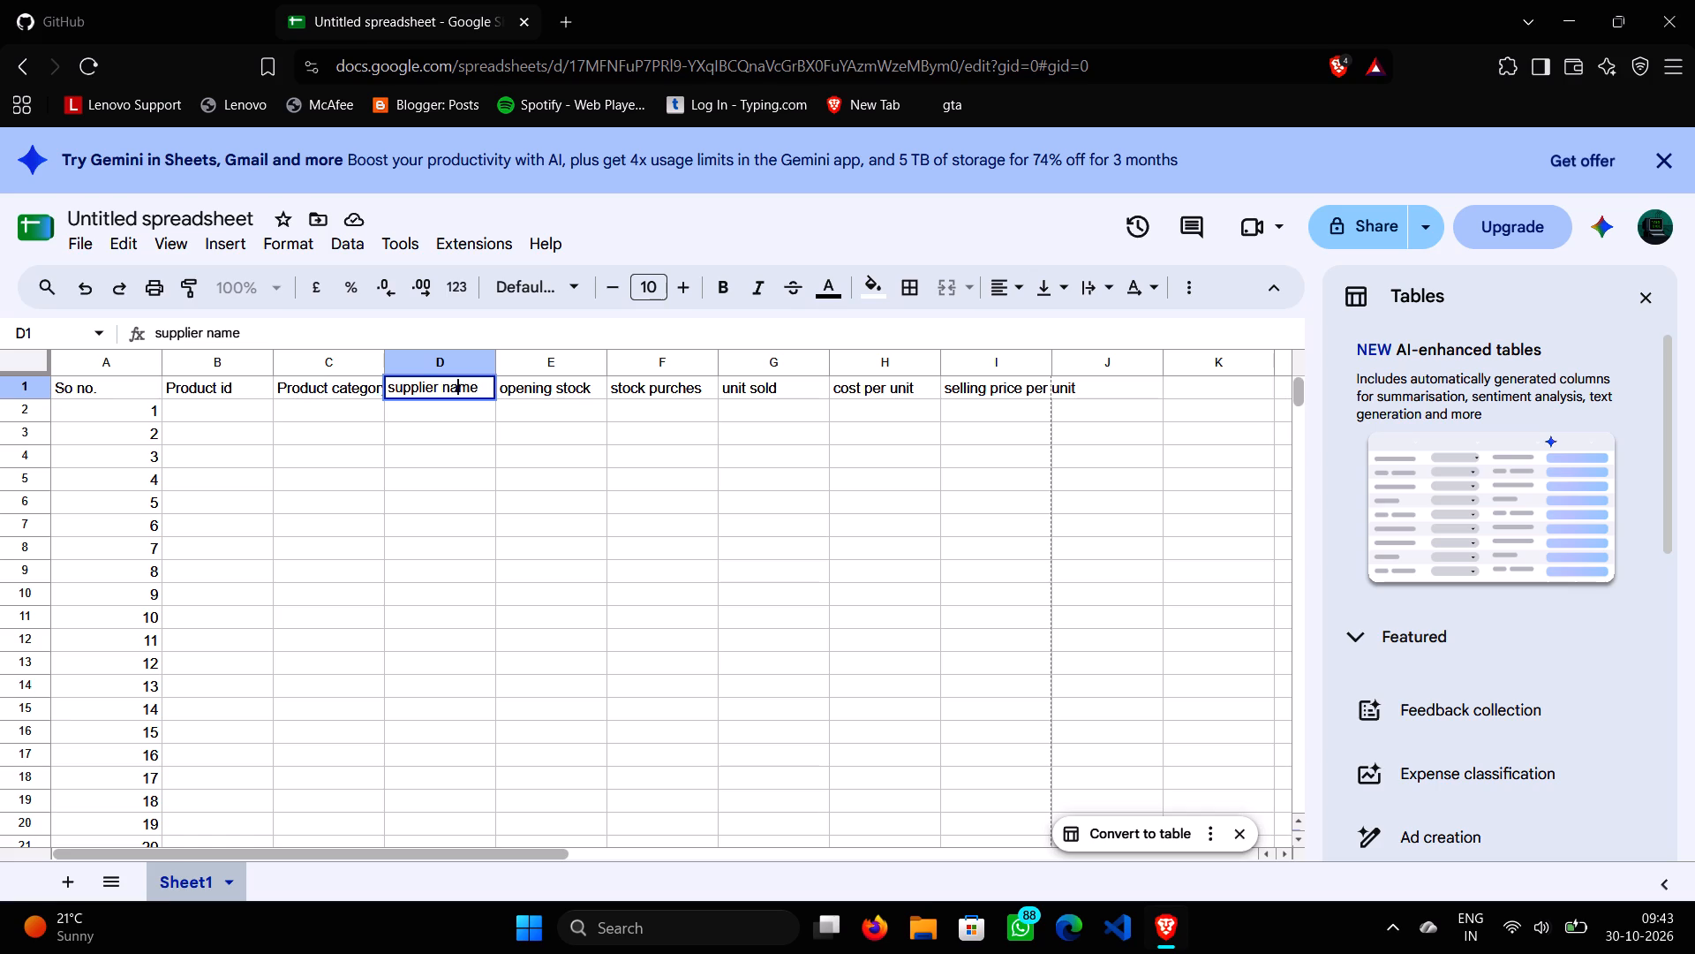
key(Left)
key(Left)
key(Left)
key(BackSpace)
key(BackSpace)
key(BackSpace)
key(BackSpace)
key(BackSpace)
key(BackSpace)
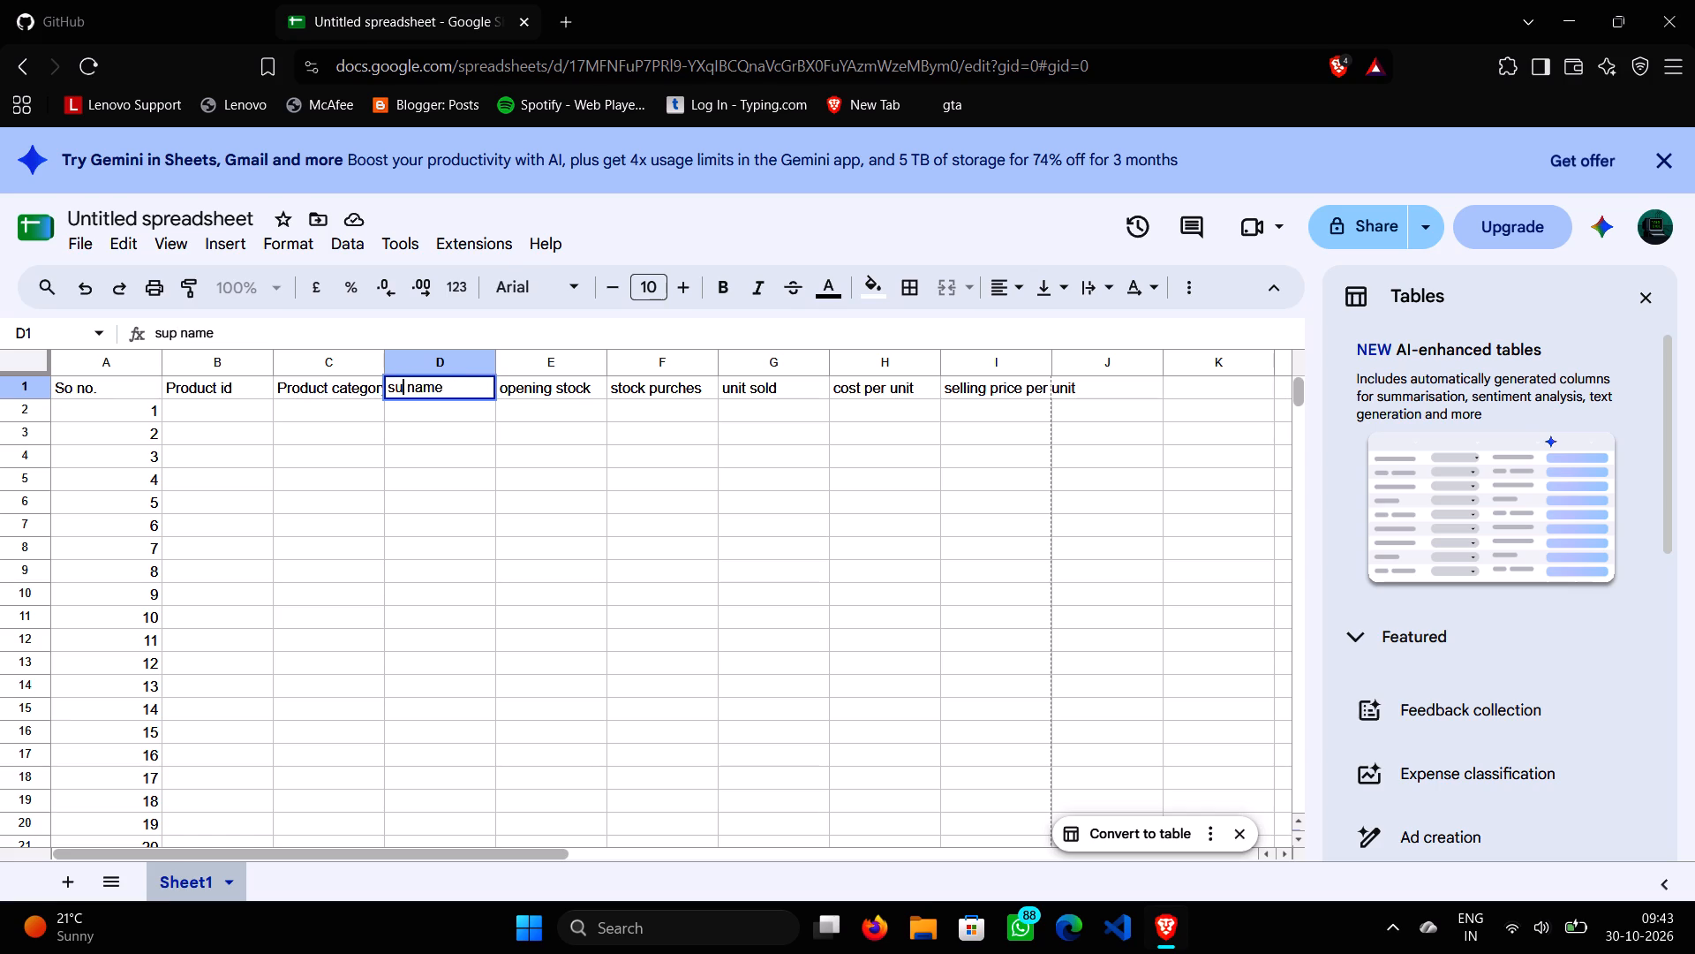
key(BackSpace)
key(BackSpace)
text(product)
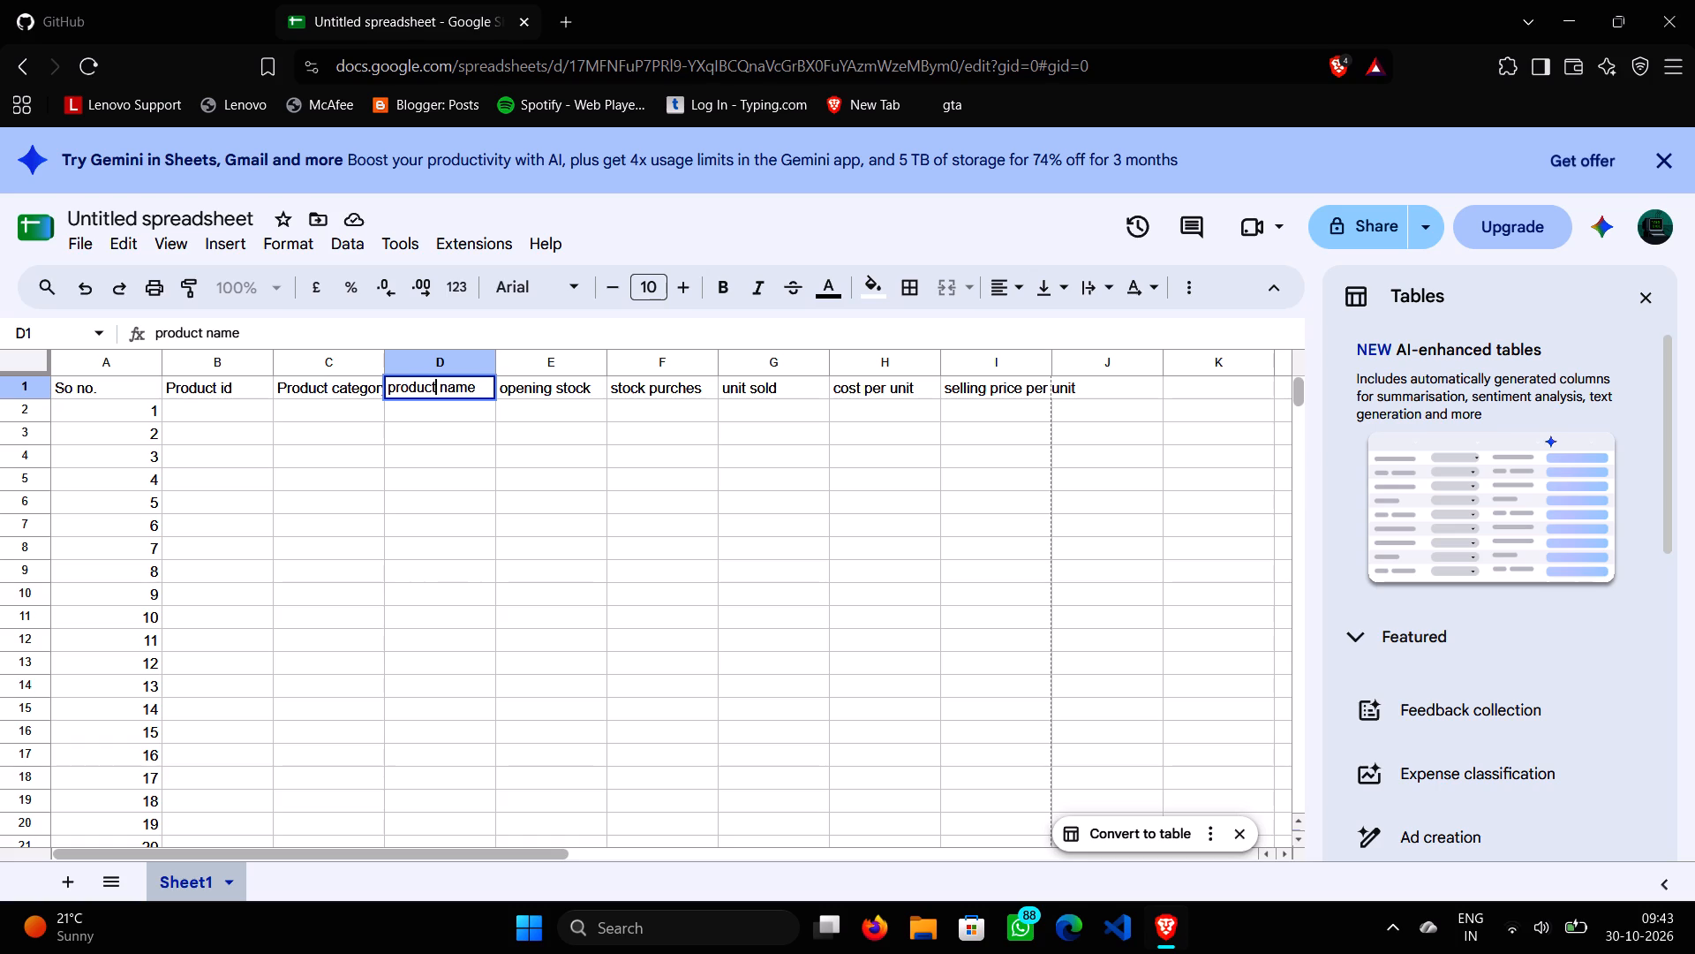
Enter the header "prodect category" in cell J1.
click(1121, 392)
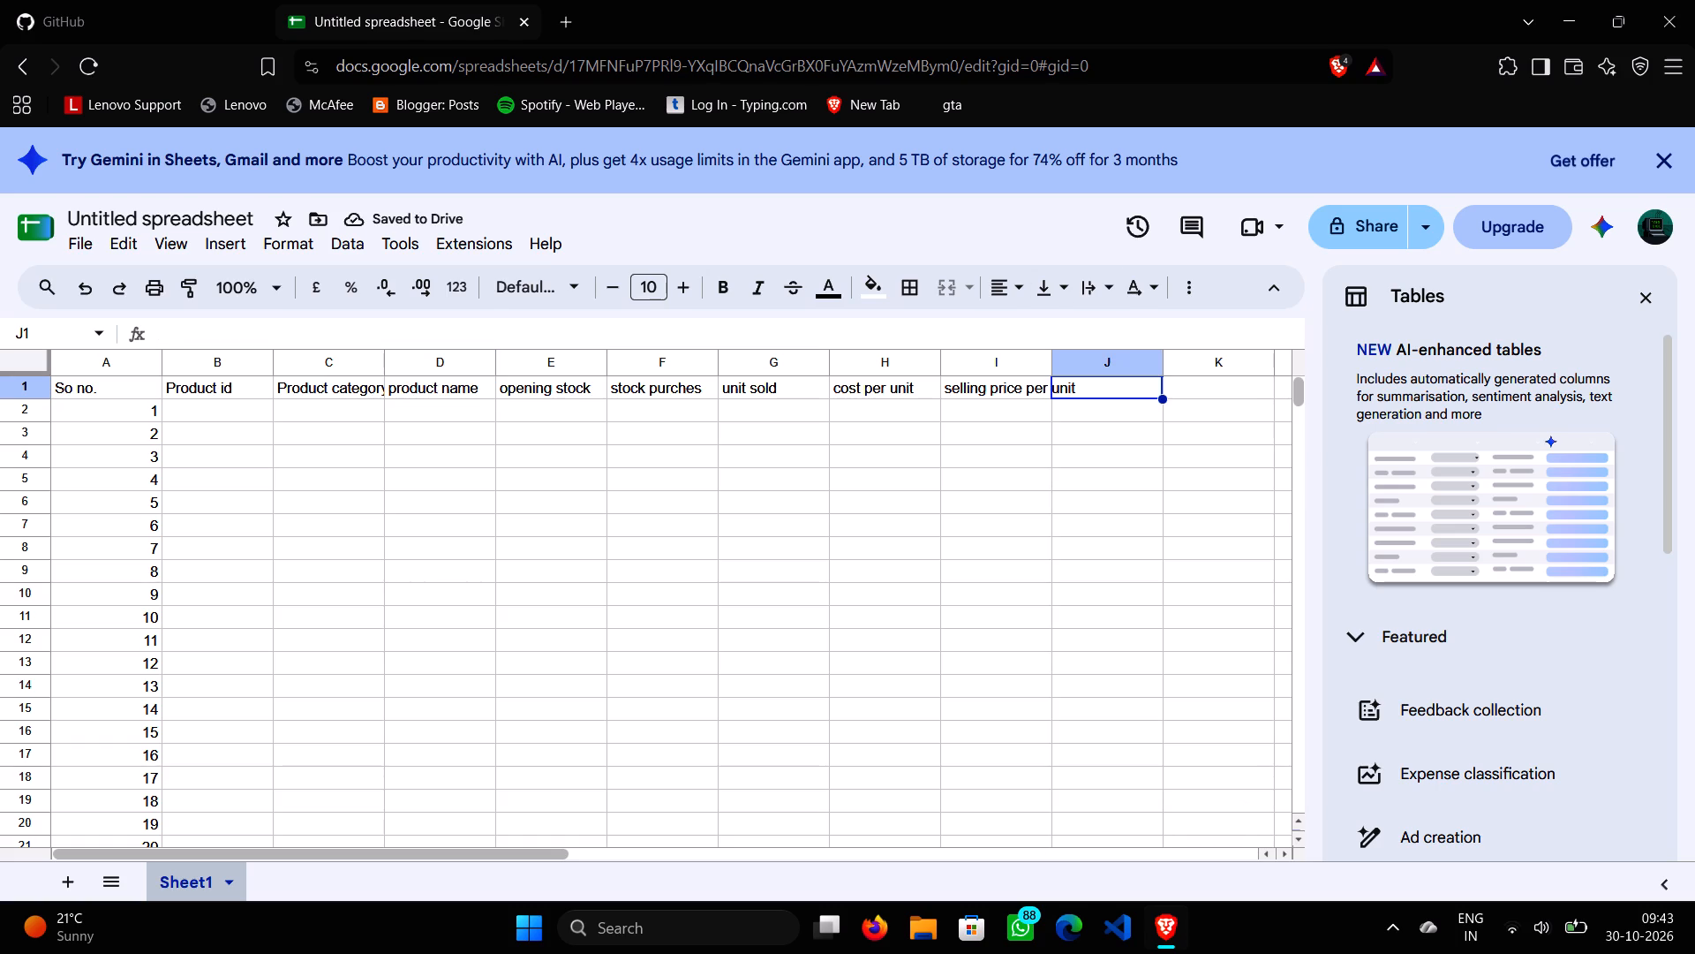
text(prodect category)
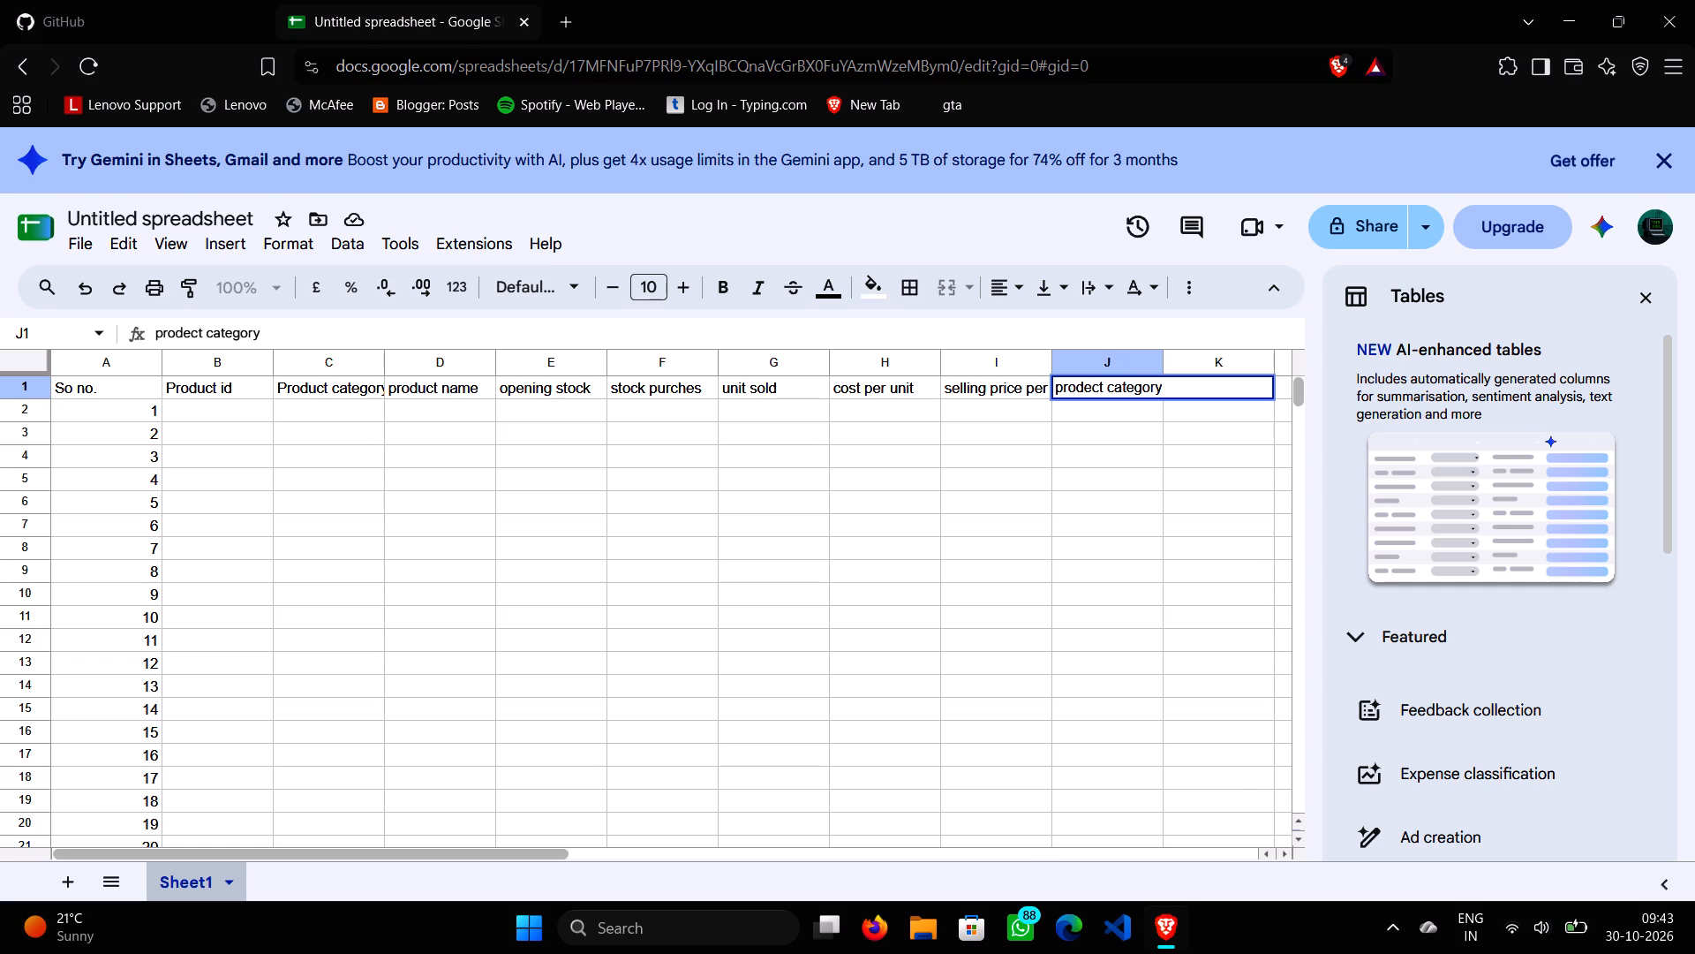
click(219, 413)
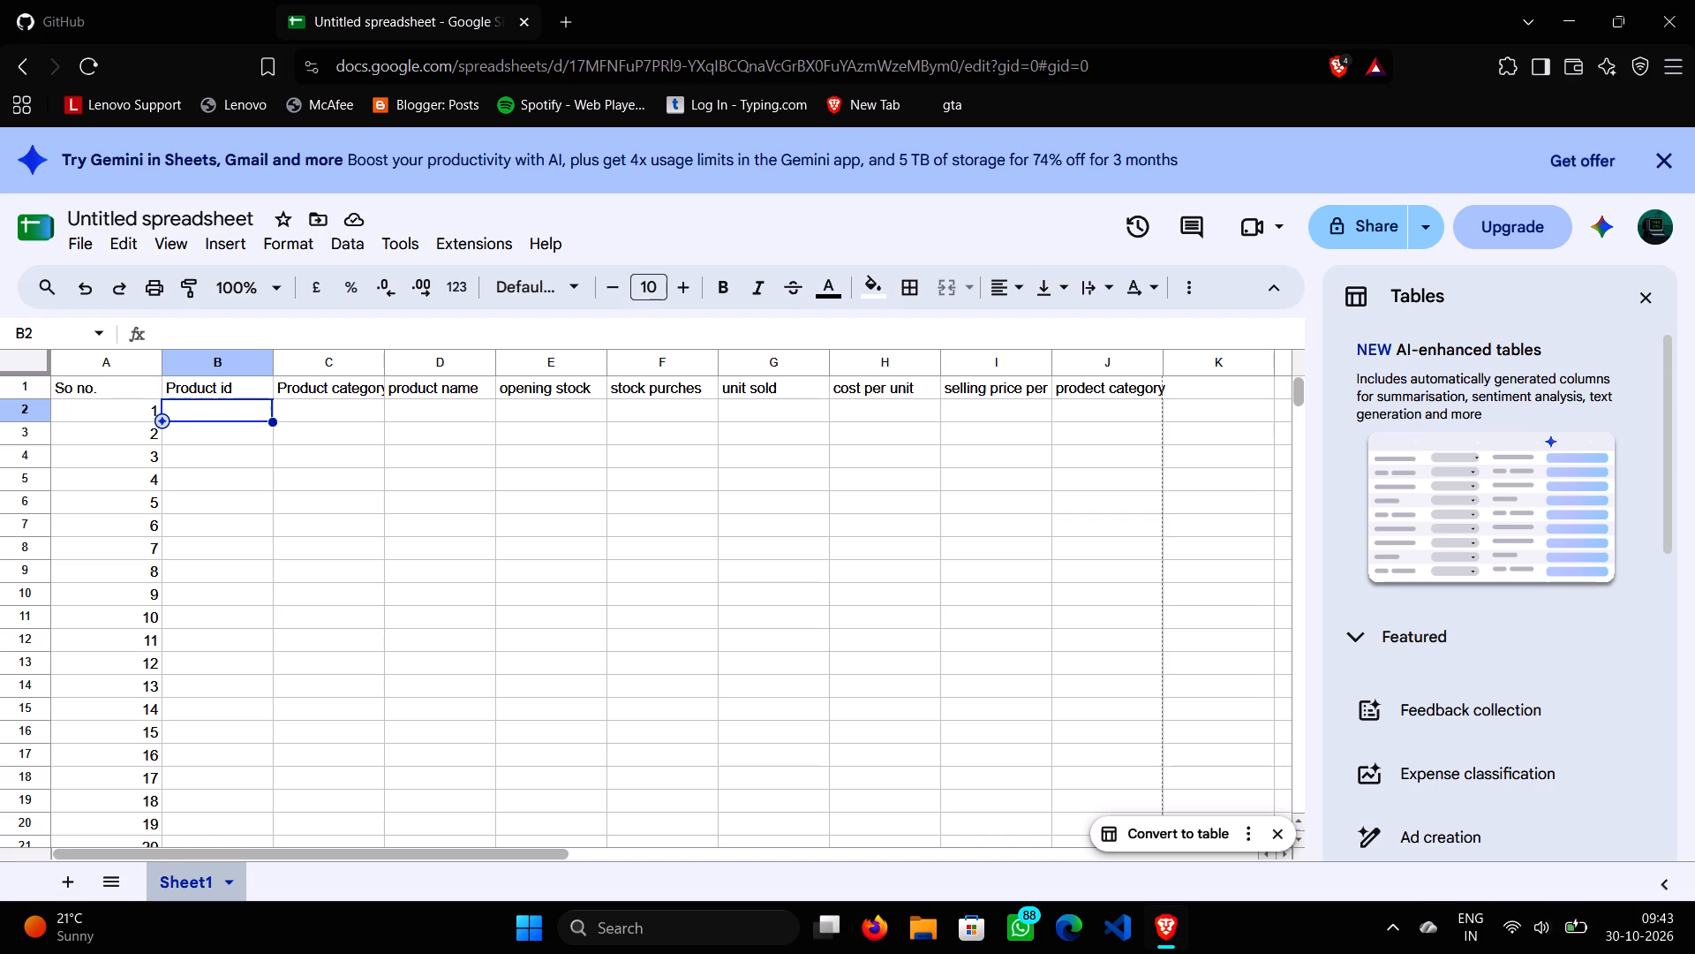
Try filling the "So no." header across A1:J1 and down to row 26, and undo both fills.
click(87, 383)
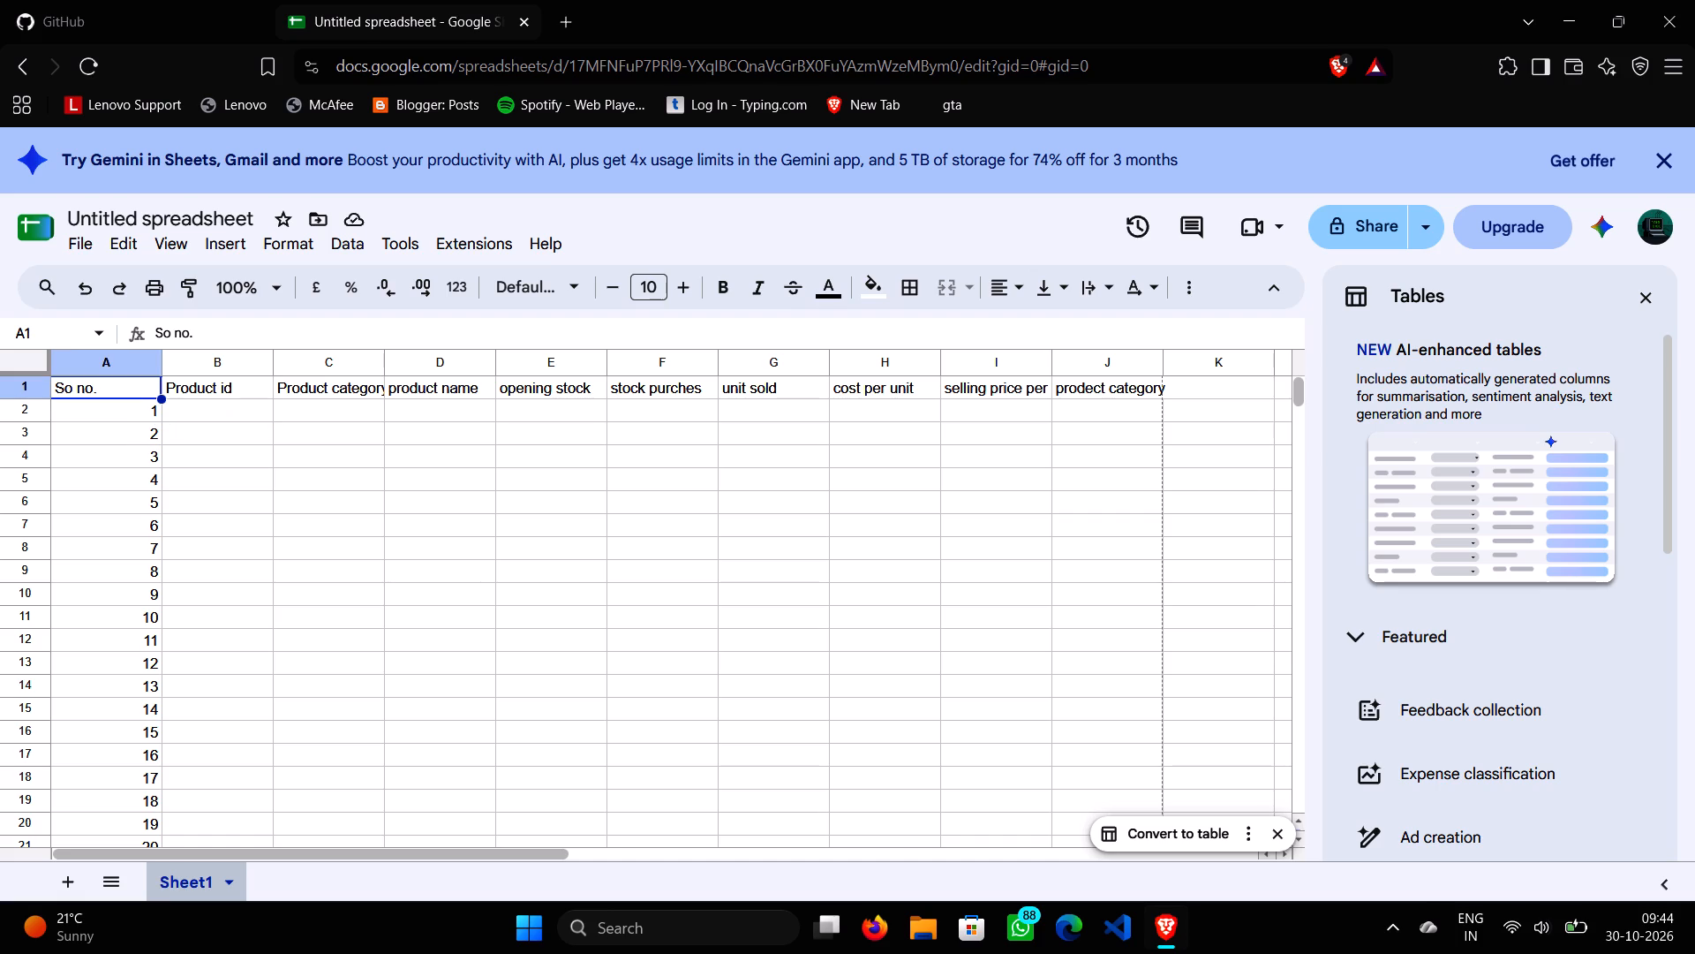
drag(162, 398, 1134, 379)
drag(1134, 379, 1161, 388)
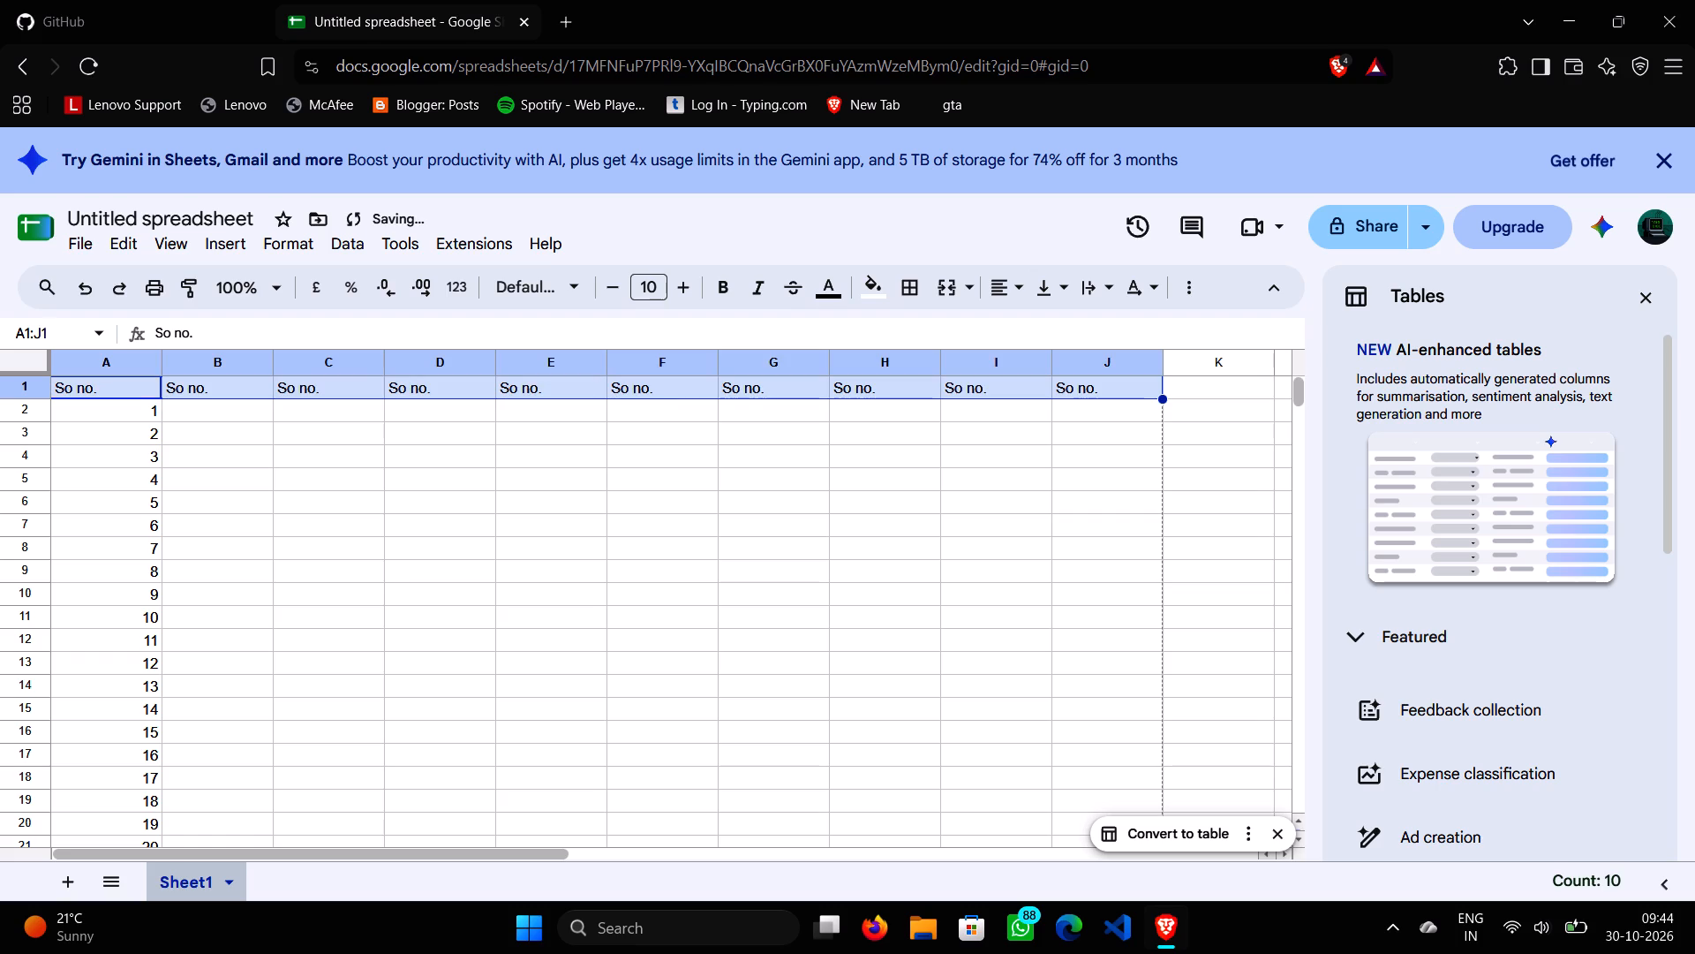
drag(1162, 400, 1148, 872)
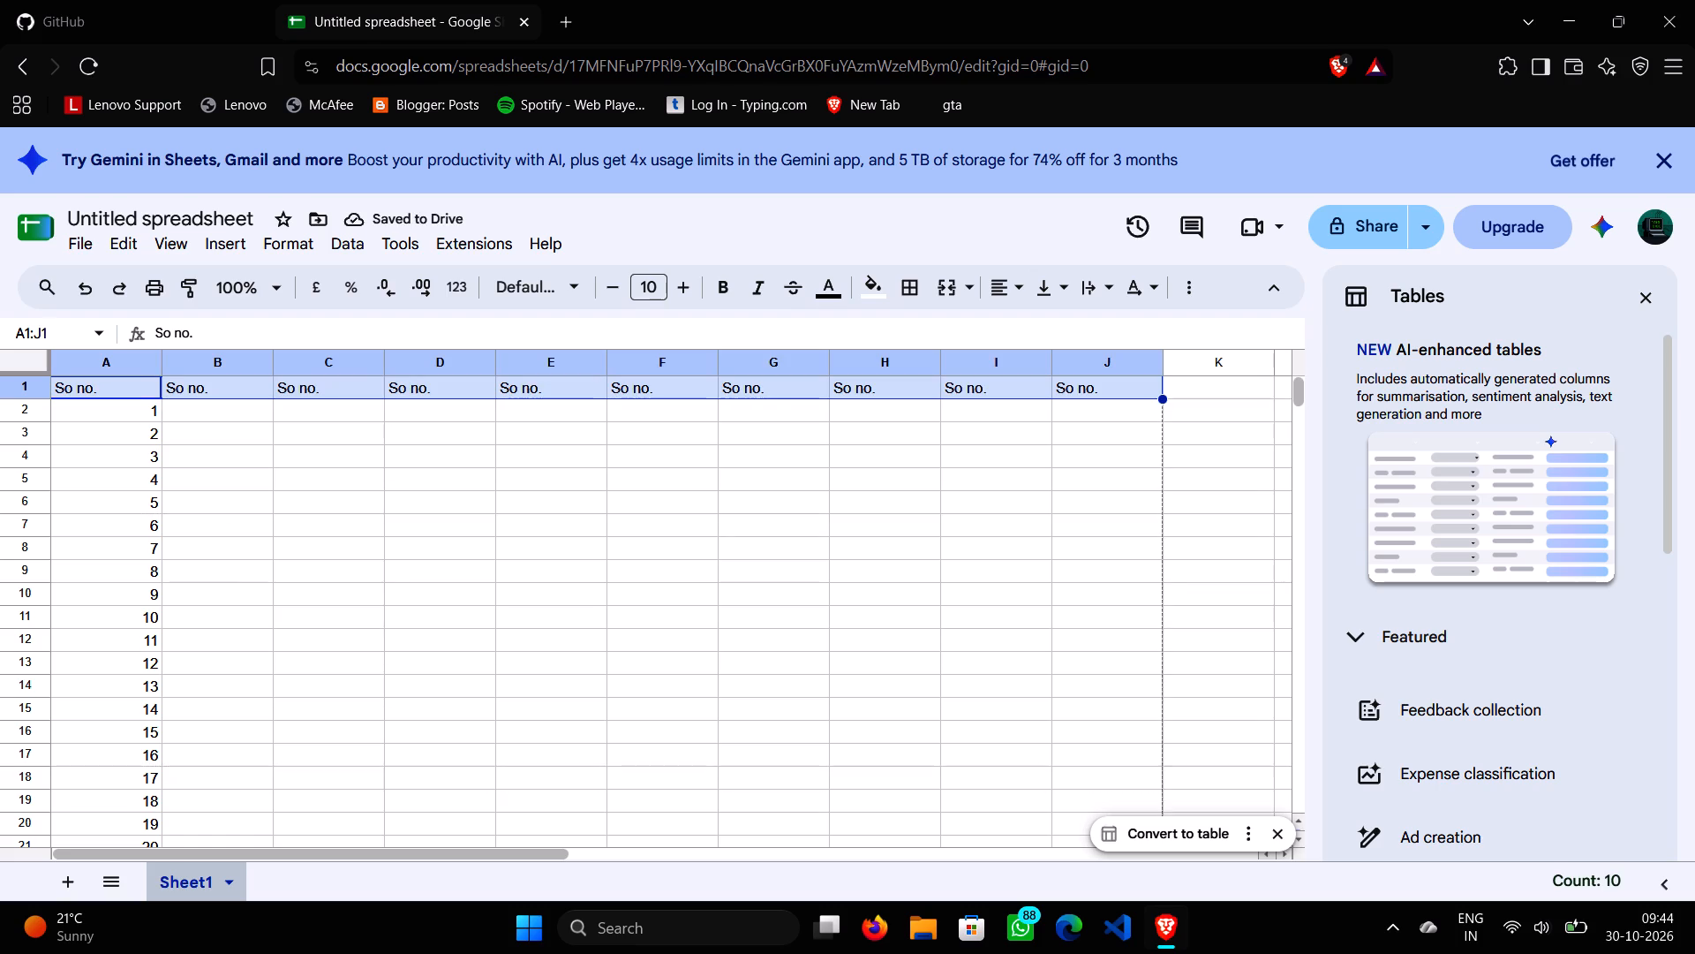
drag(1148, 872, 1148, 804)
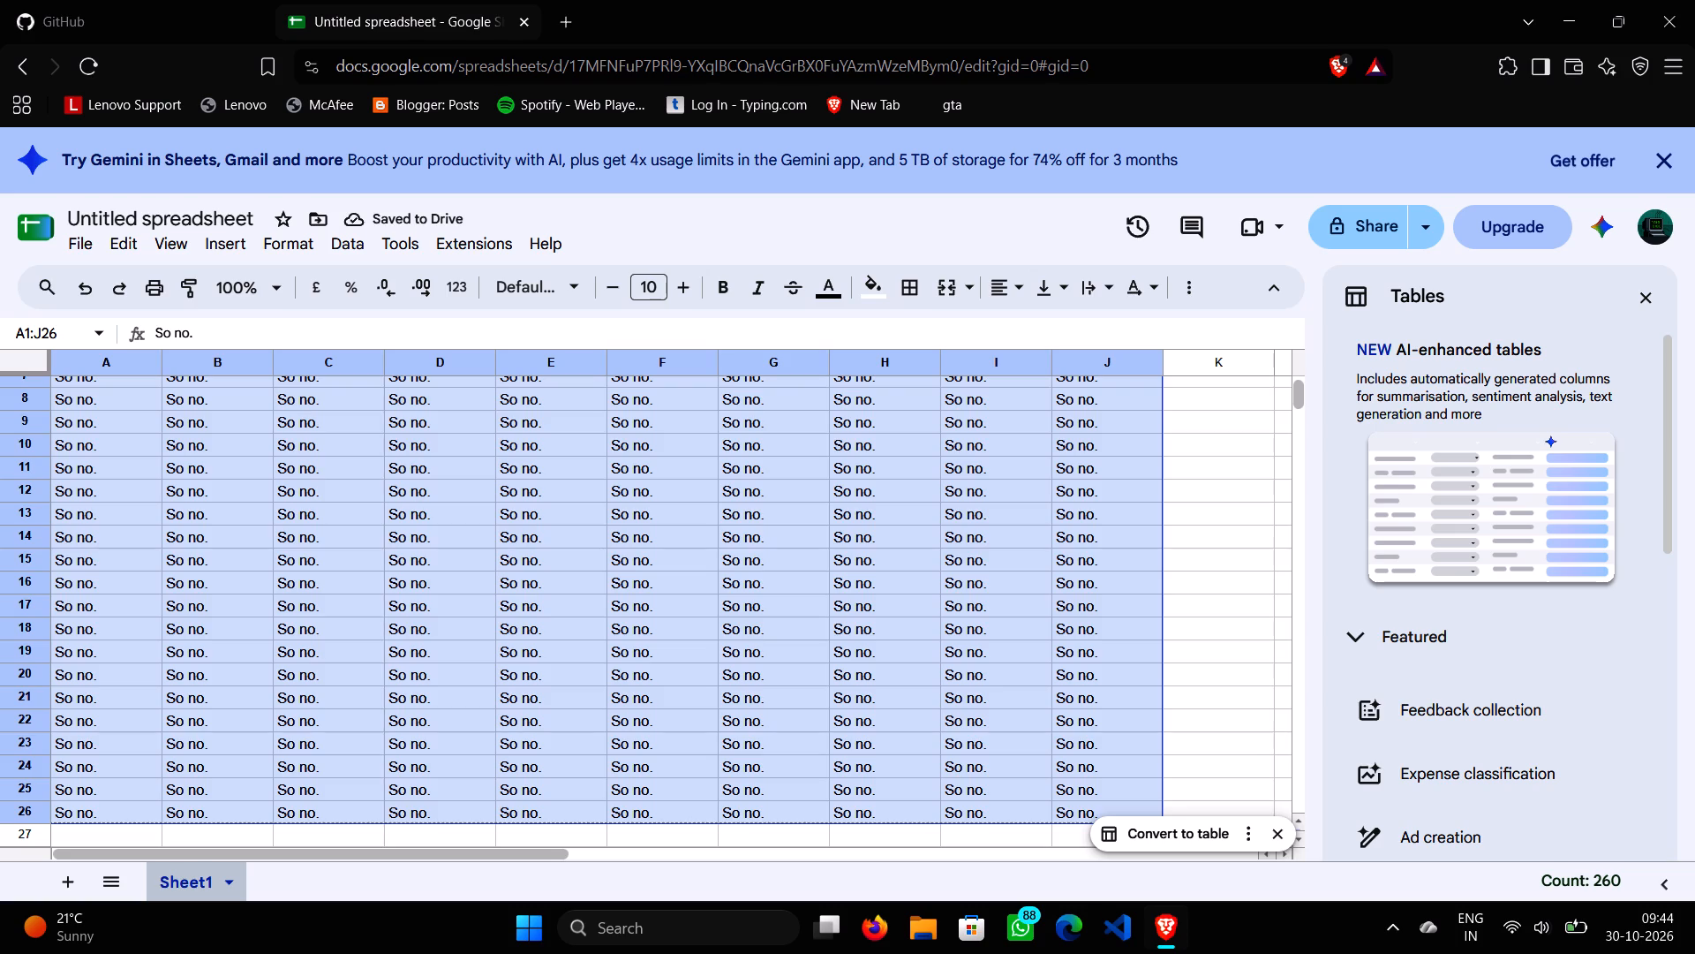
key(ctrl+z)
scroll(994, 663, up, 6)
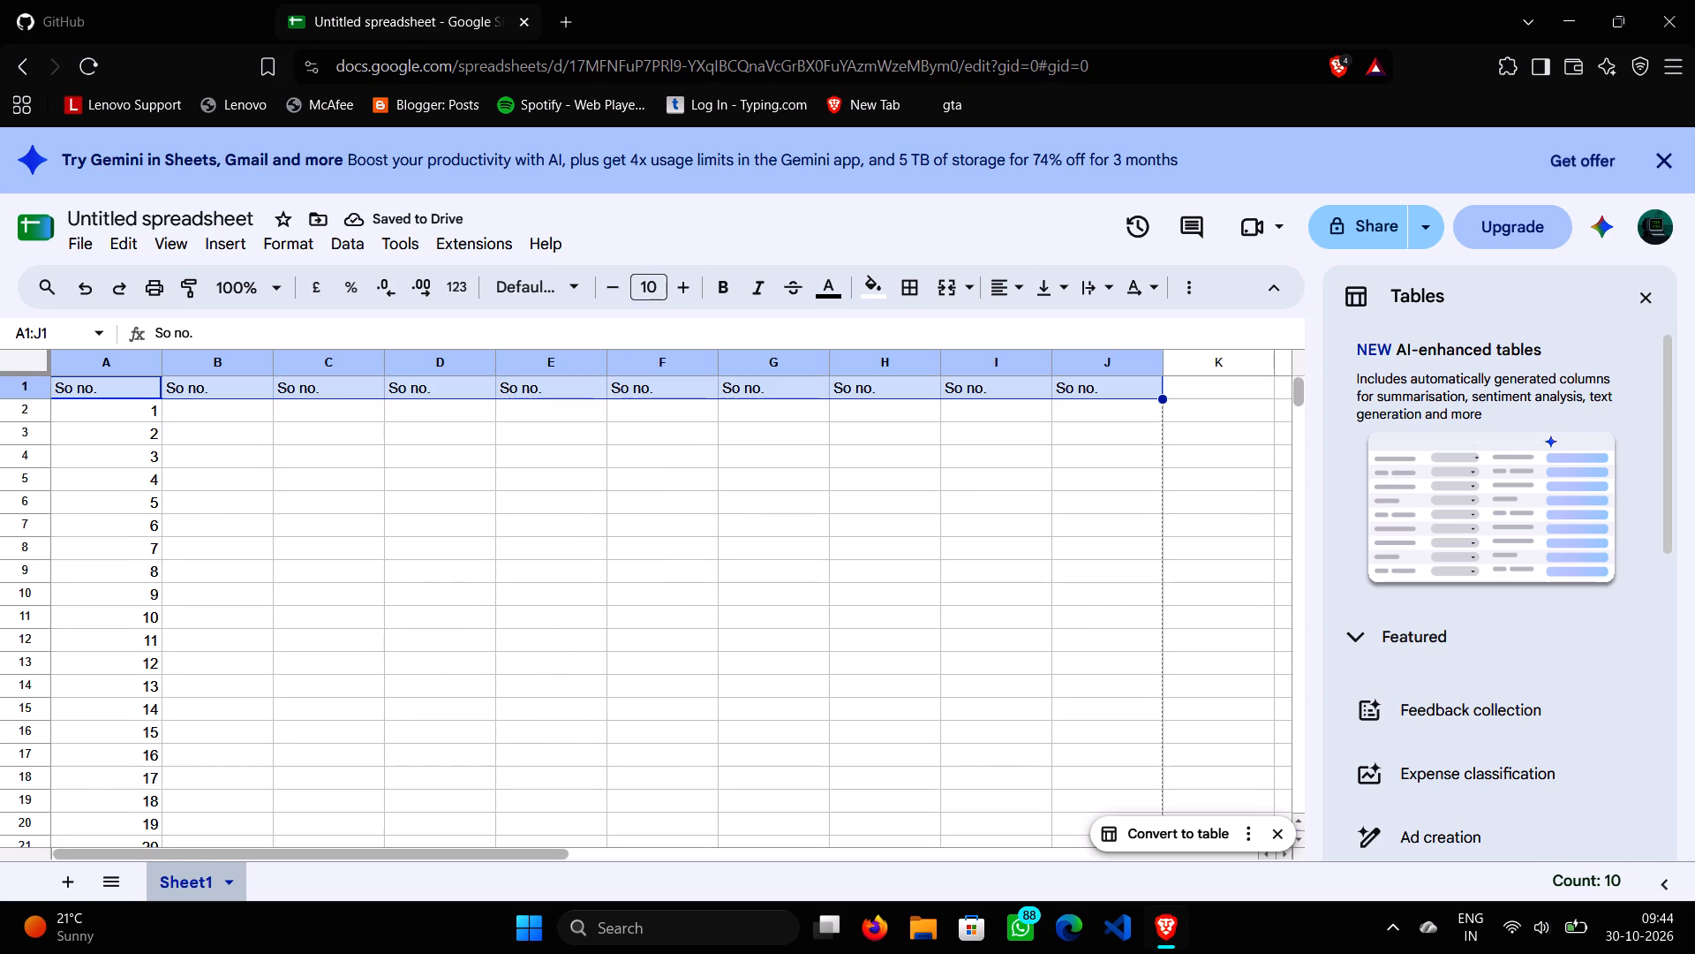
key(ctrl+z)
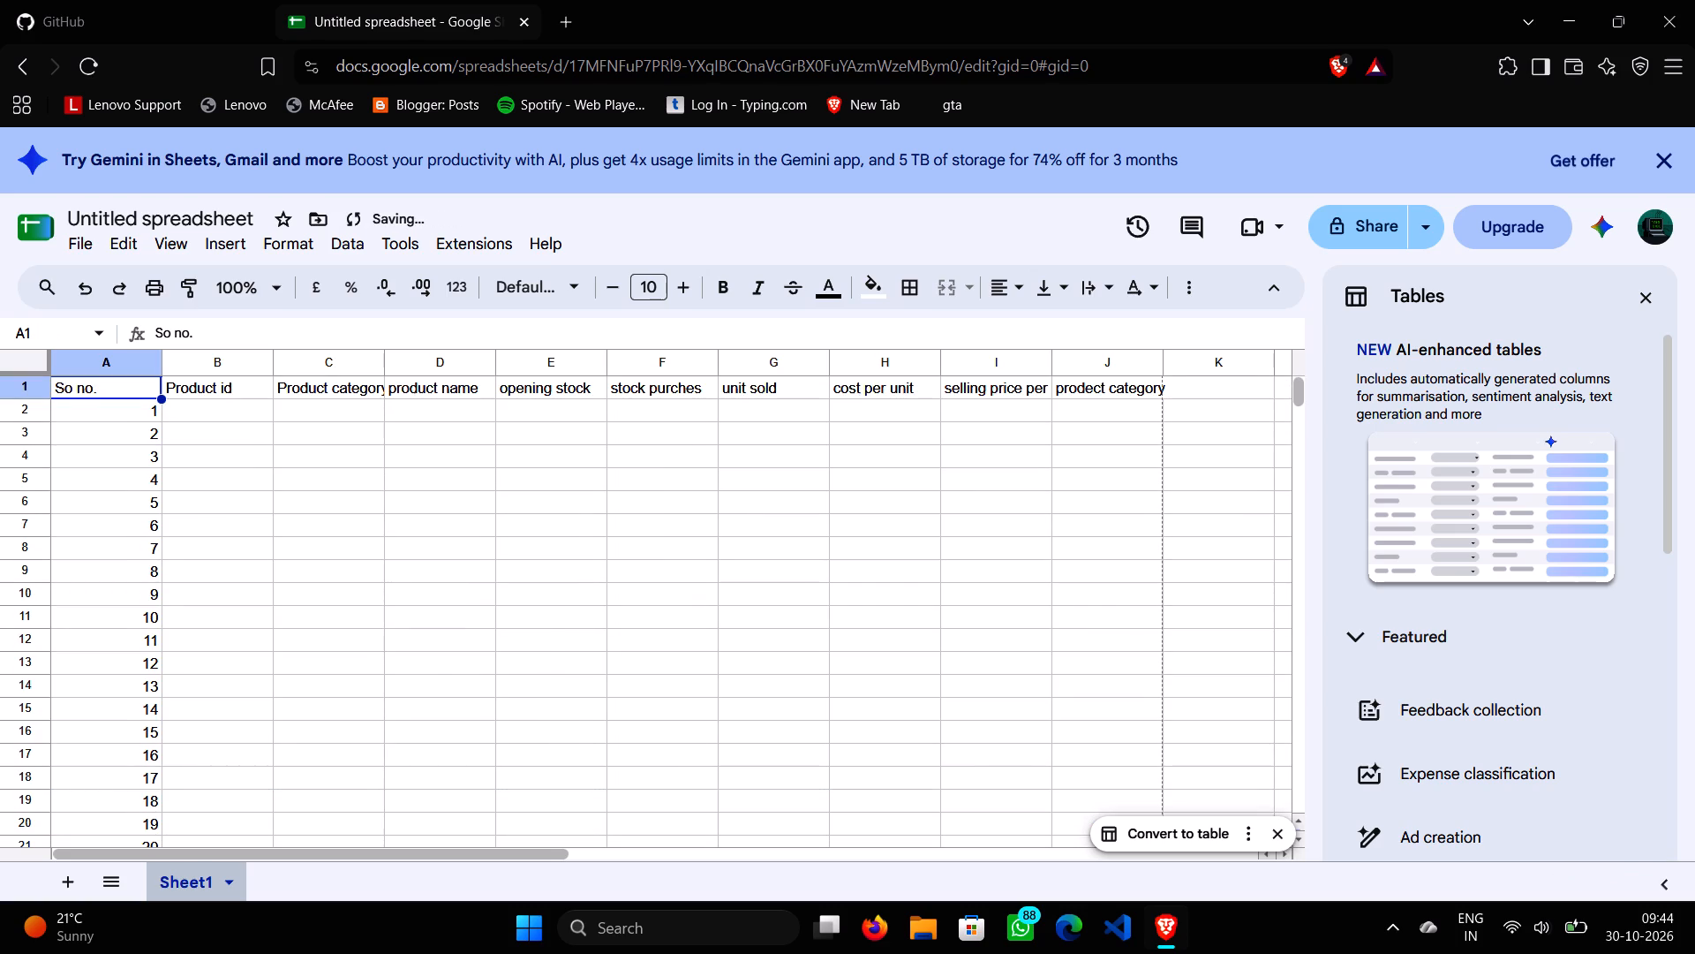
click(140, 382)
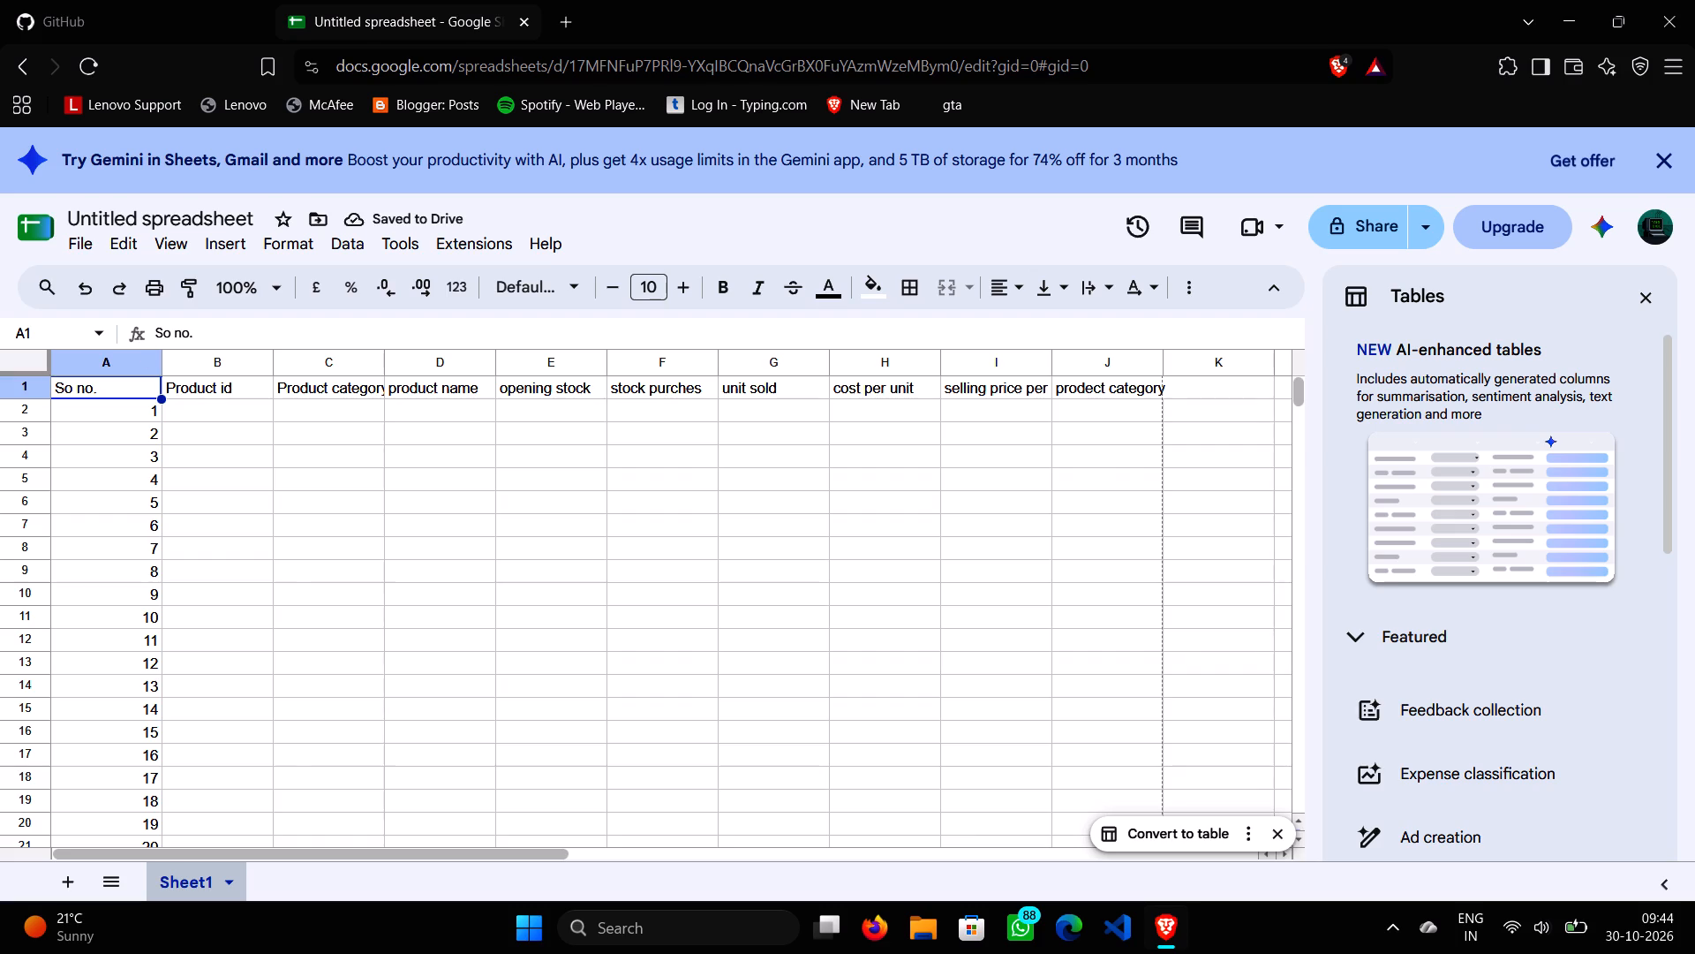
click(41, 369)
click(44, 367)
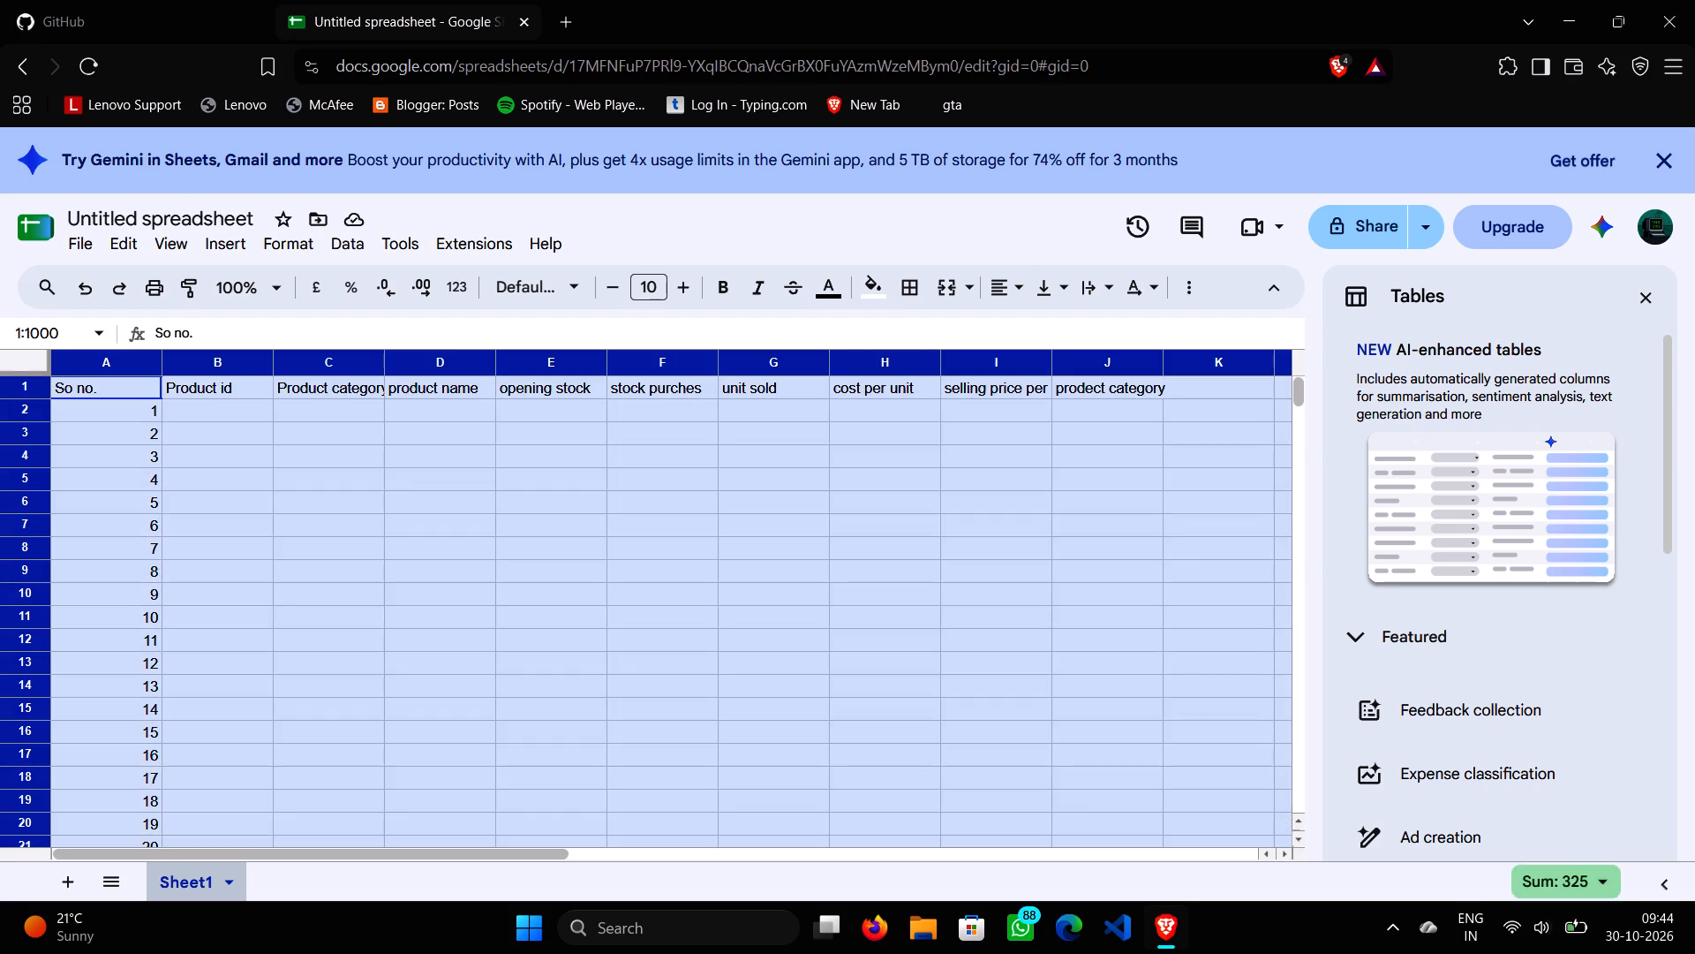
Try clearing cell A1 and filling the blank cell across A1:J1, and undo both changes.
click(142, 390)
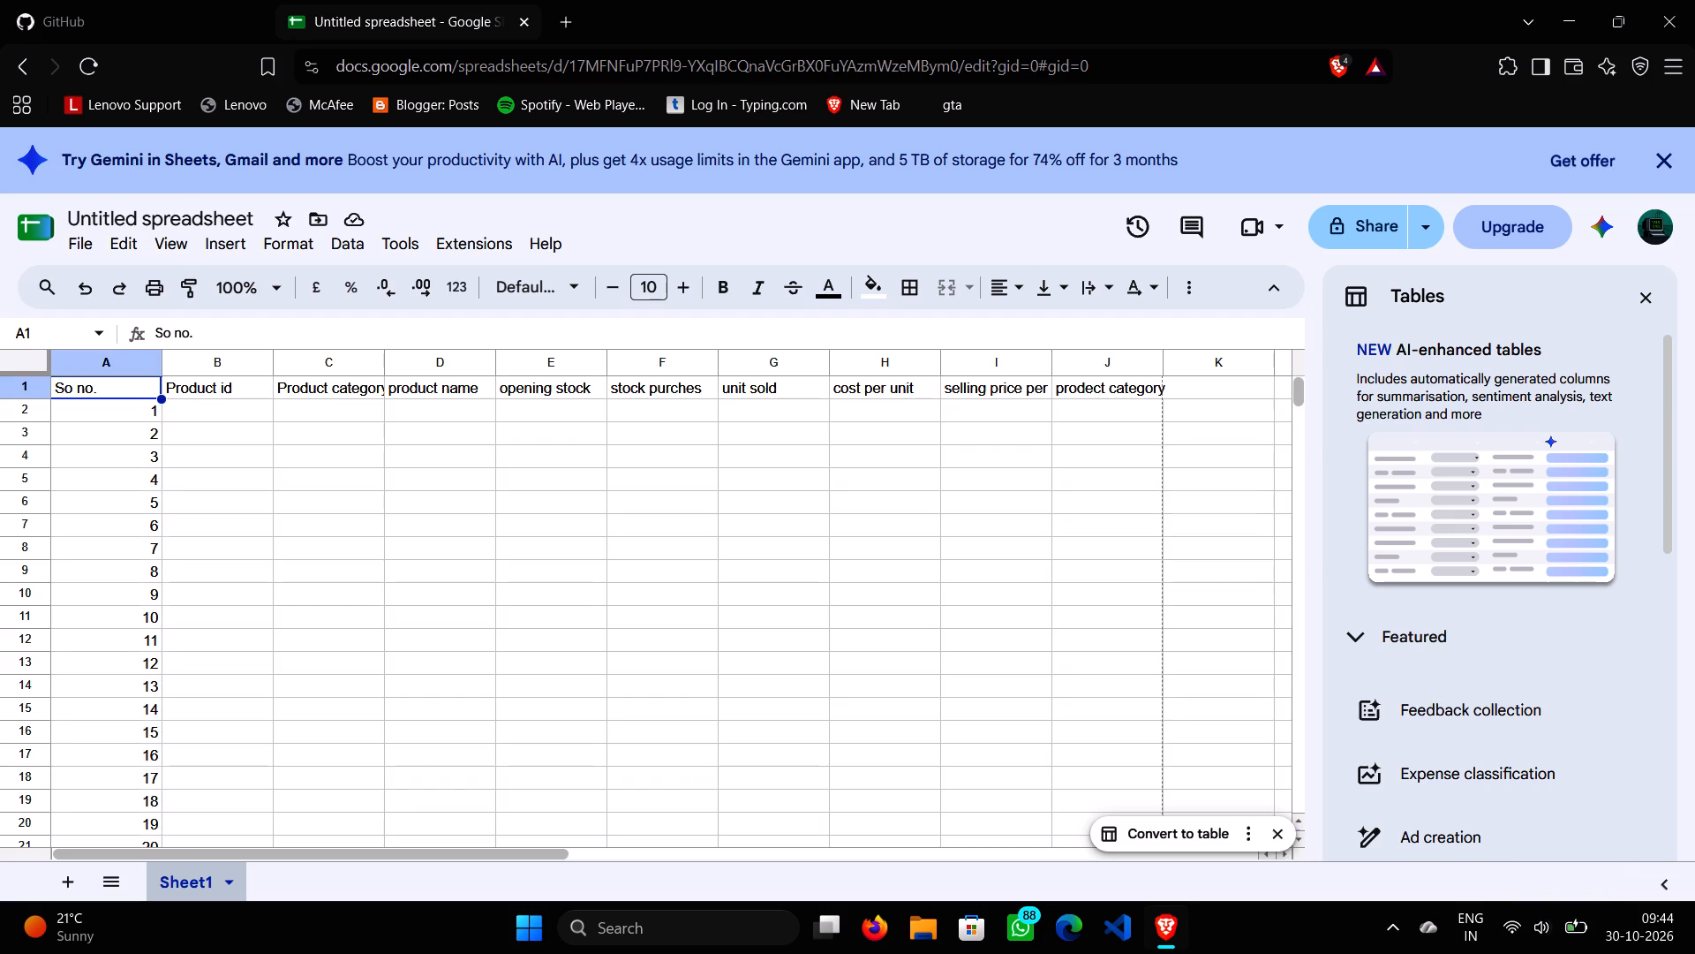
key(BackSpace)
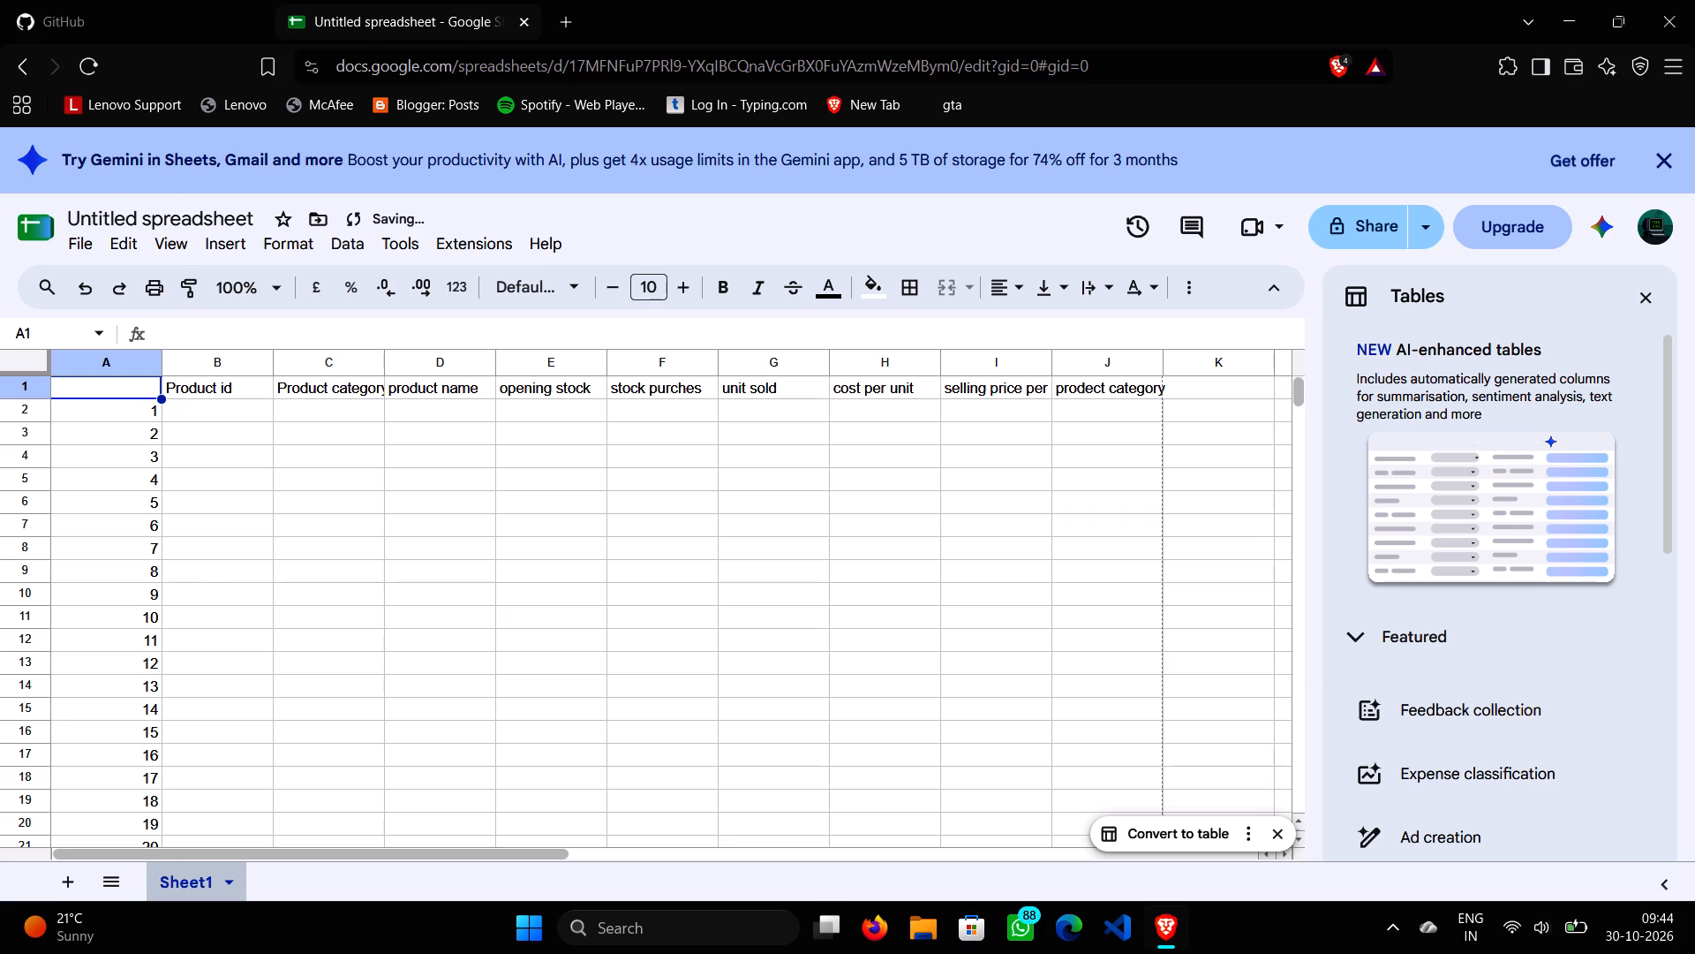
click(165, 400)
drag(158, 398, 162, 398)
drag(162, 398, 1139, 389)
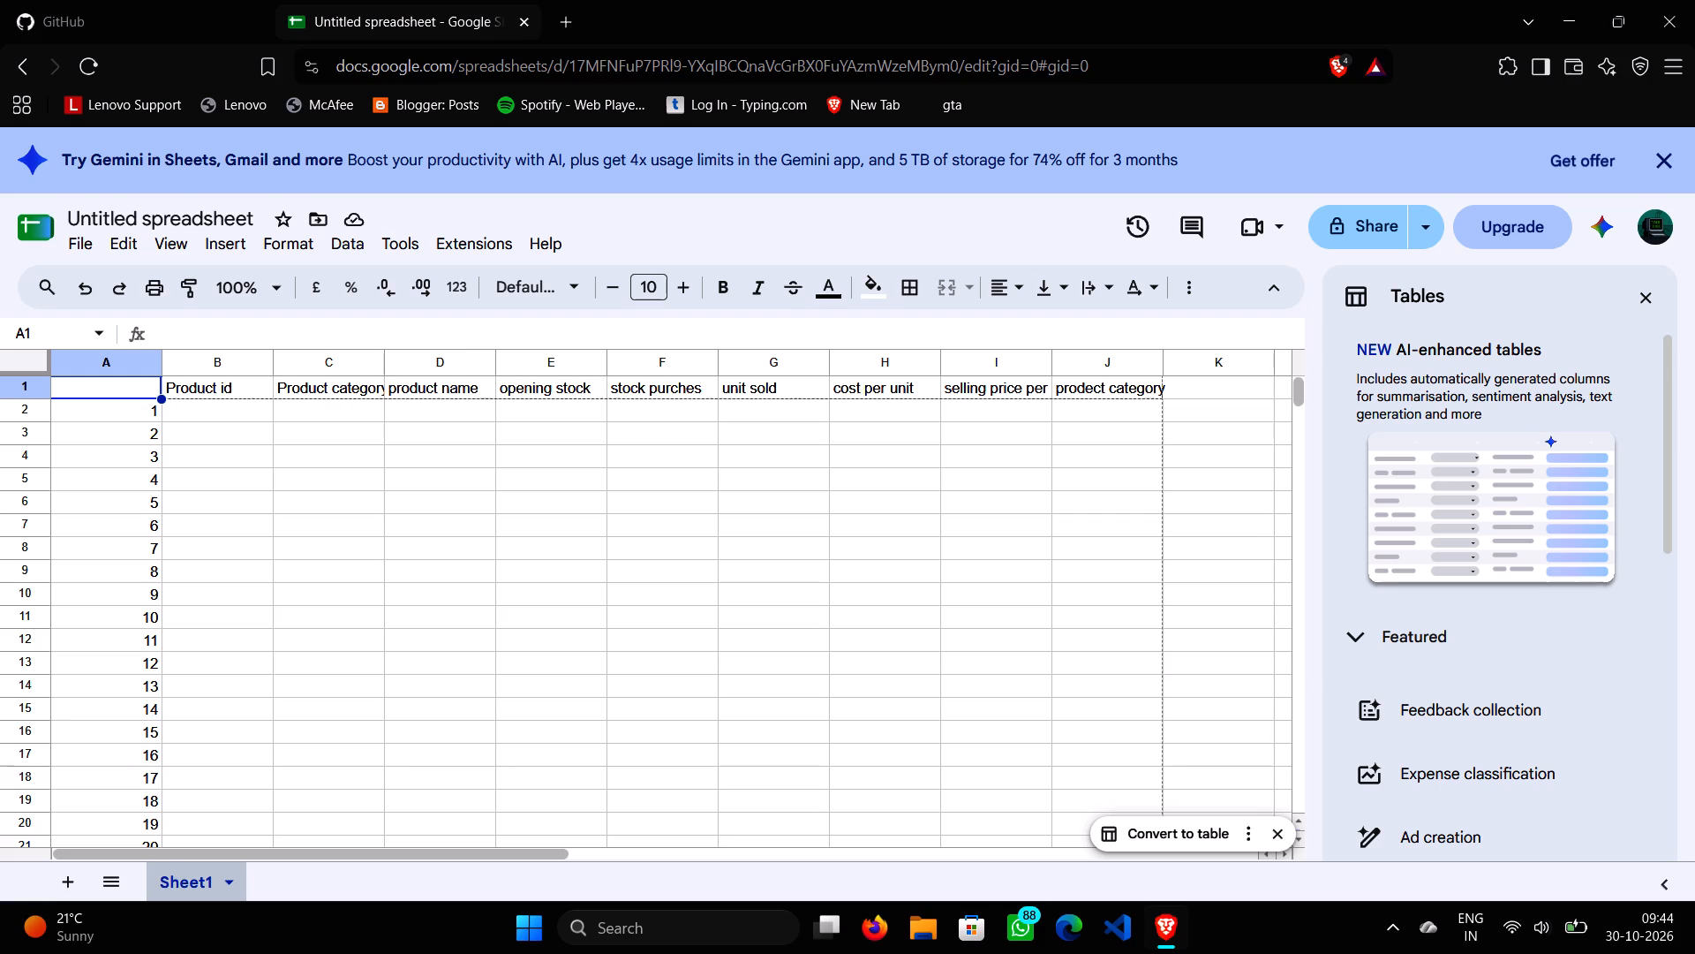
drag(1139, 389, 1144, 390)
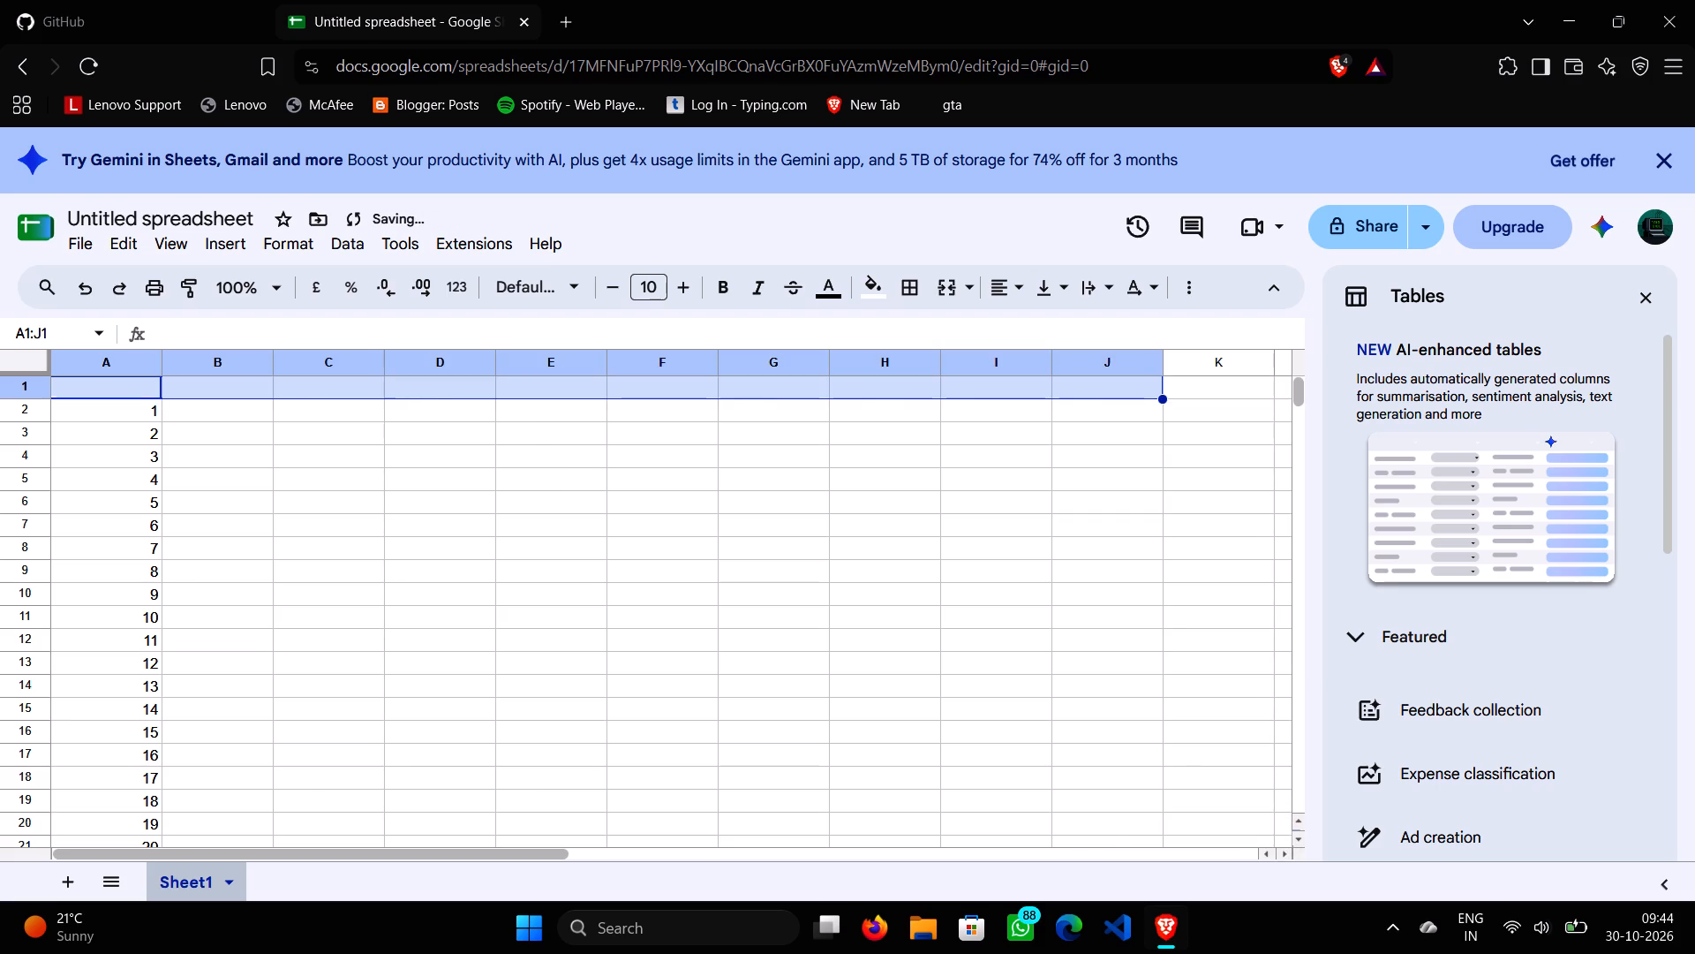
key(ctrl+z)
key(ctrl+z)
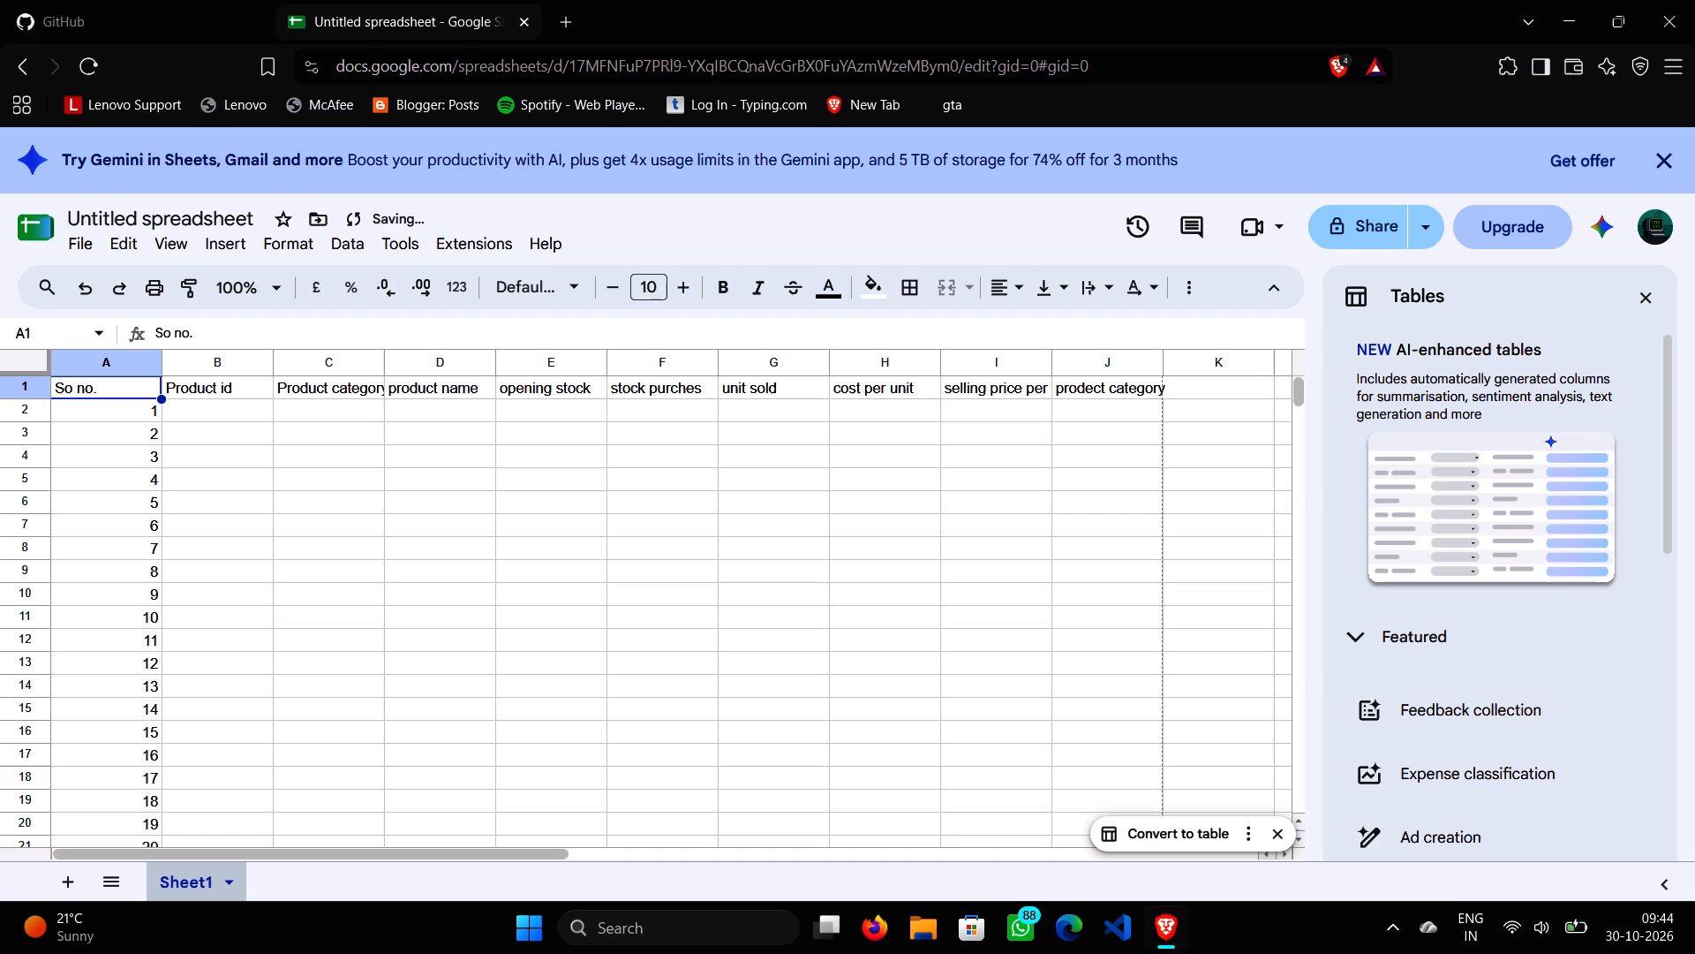
Apply all borders to the "Product id" header cell B1.
click(217, 400)
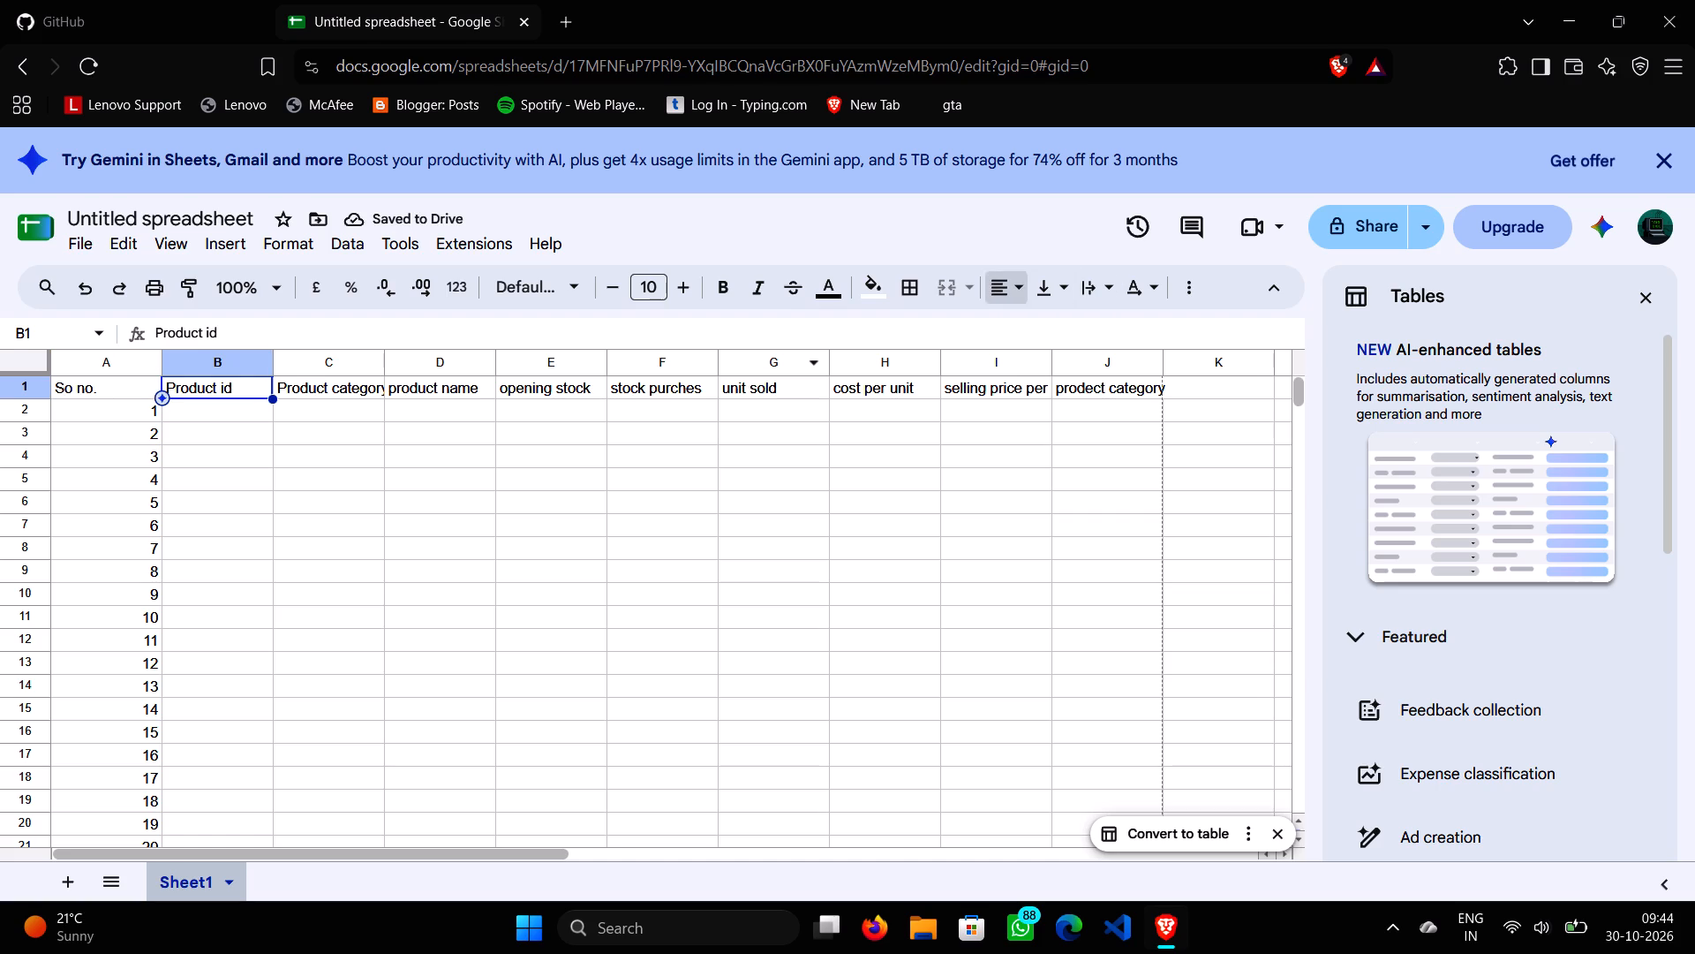
click(906, 285)
click(919, 330)
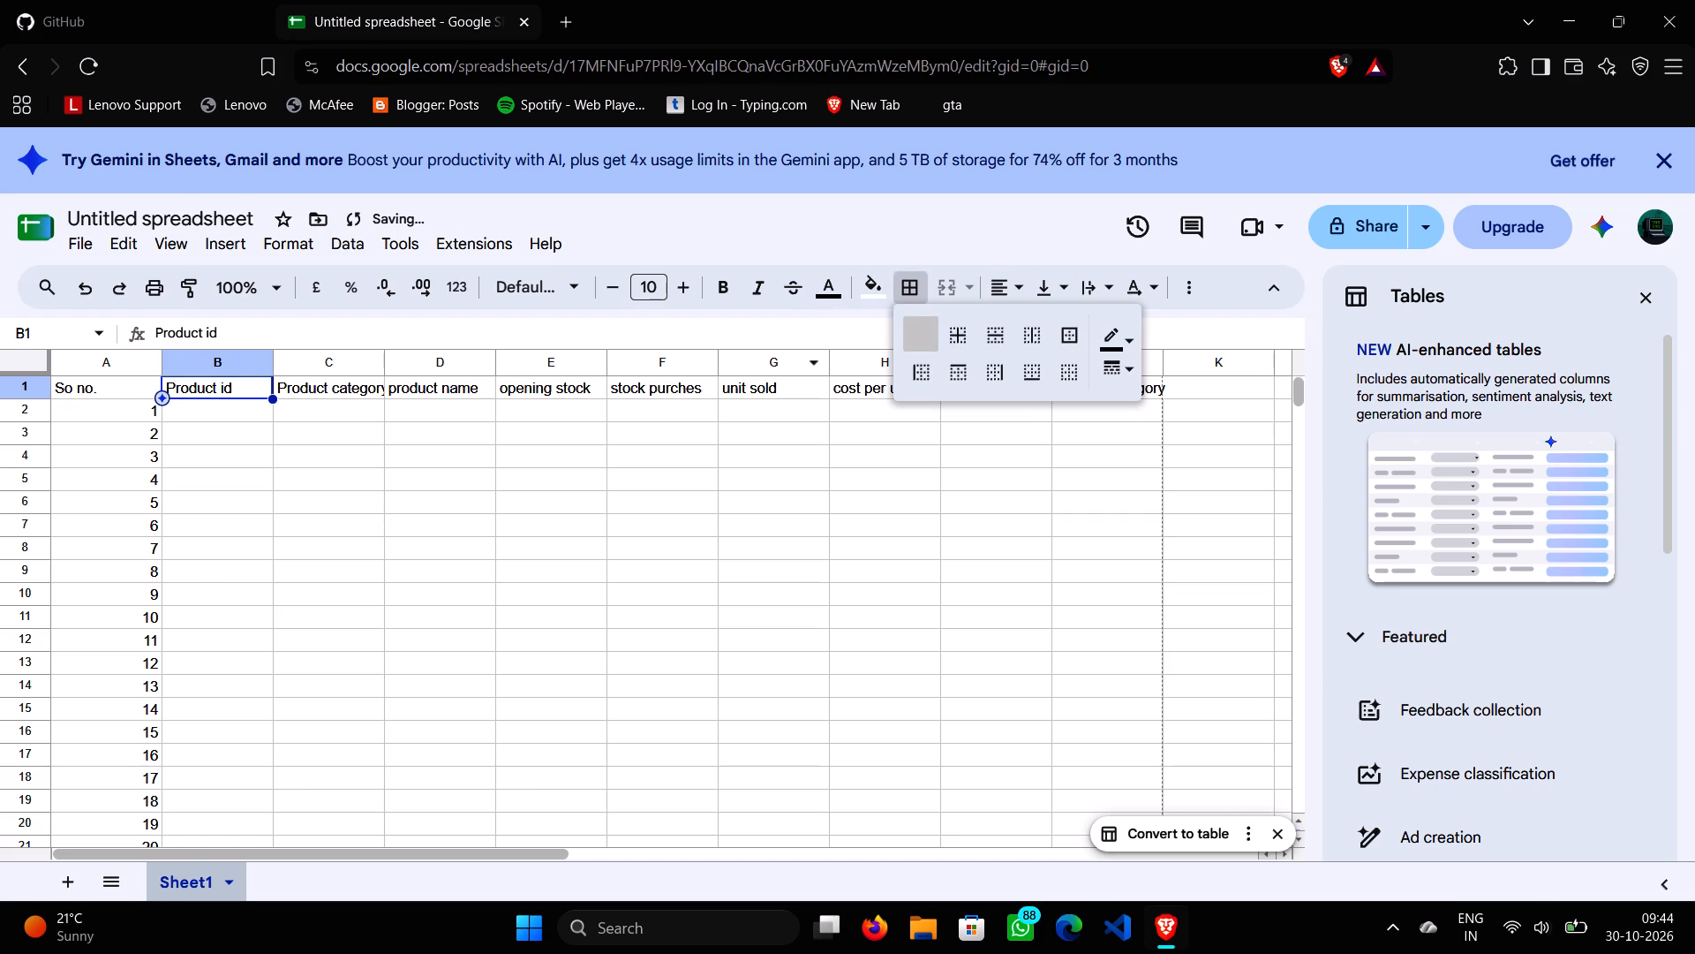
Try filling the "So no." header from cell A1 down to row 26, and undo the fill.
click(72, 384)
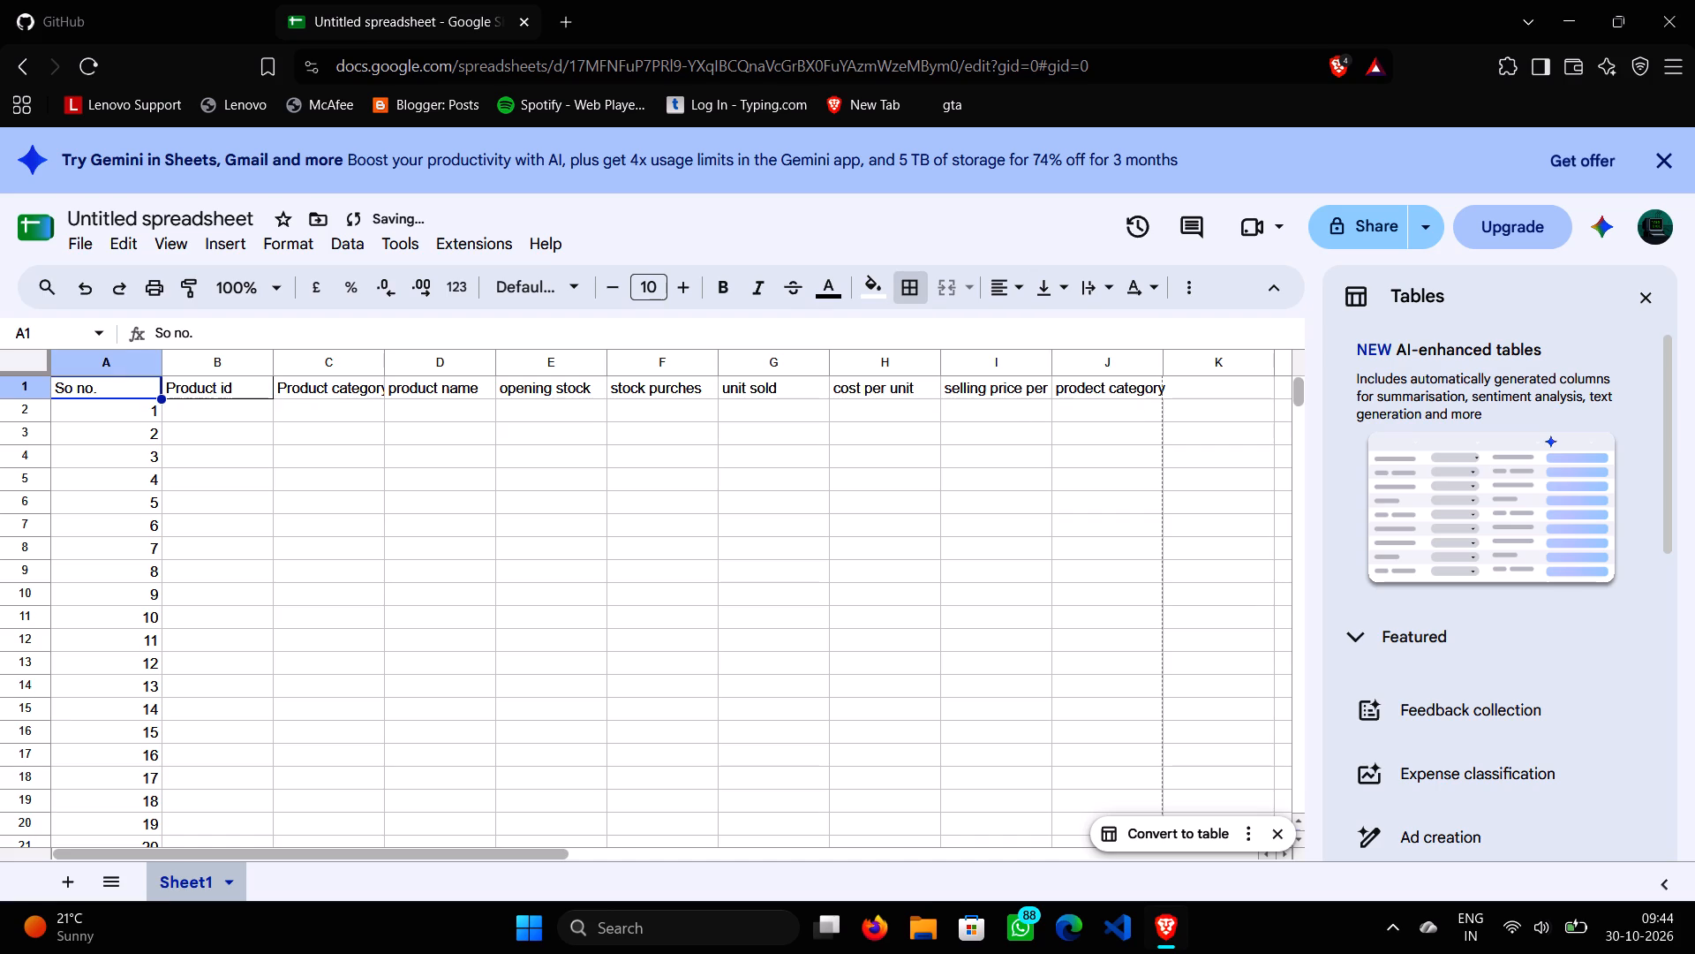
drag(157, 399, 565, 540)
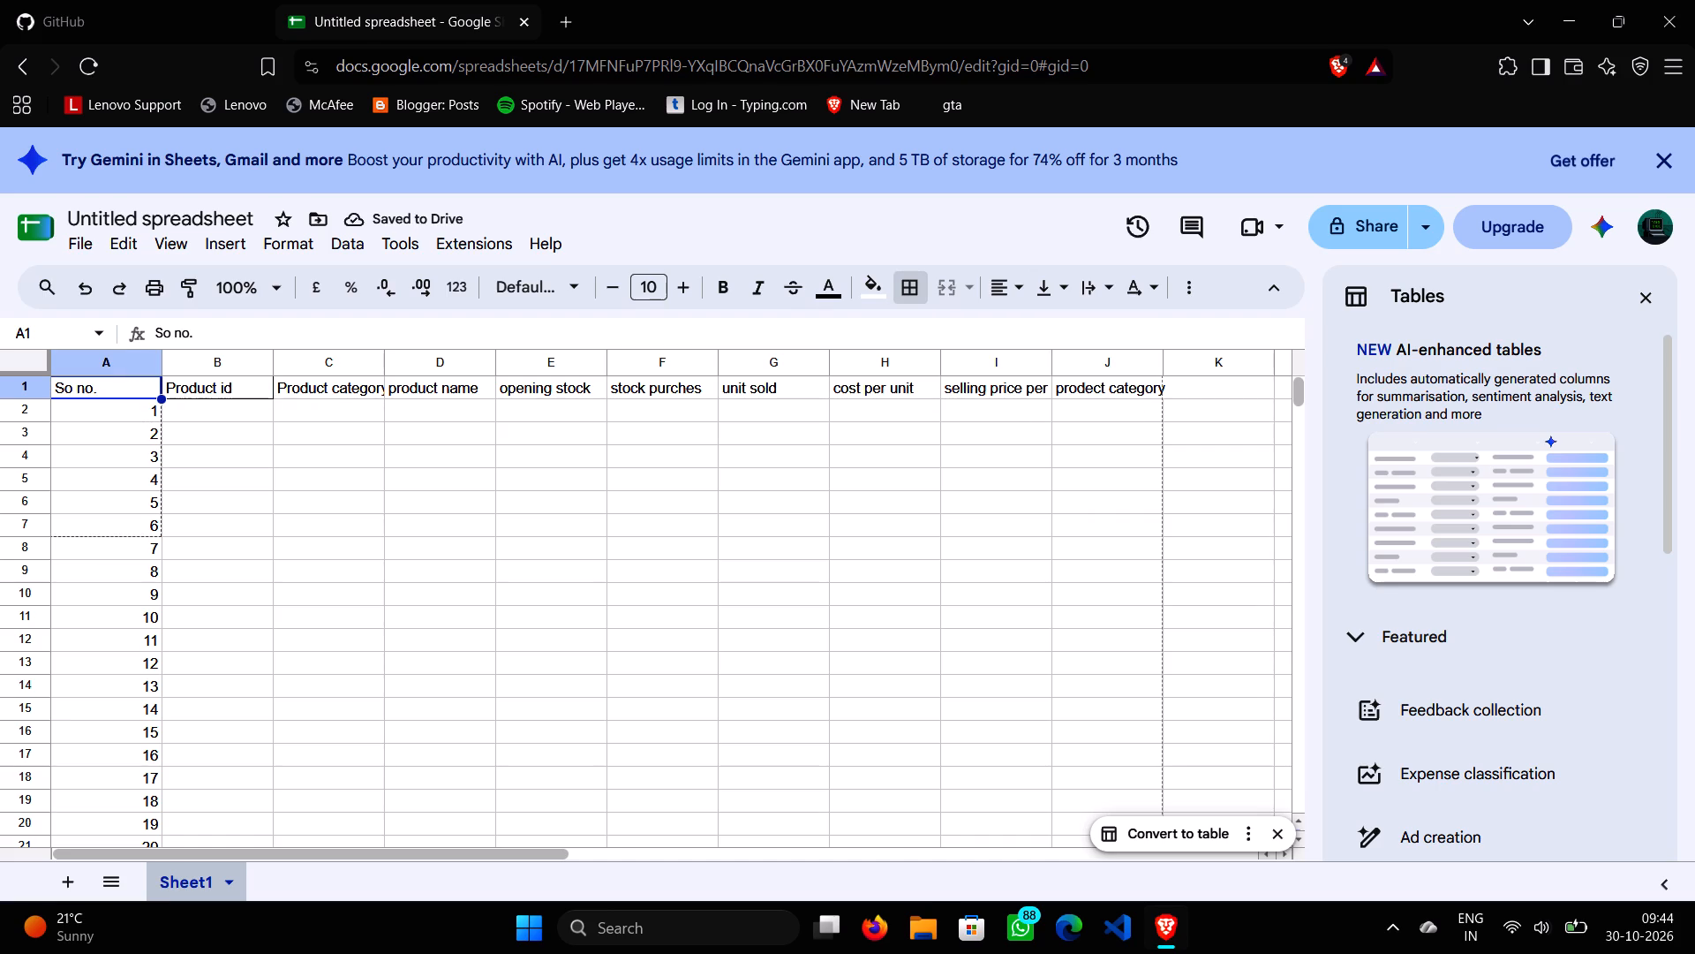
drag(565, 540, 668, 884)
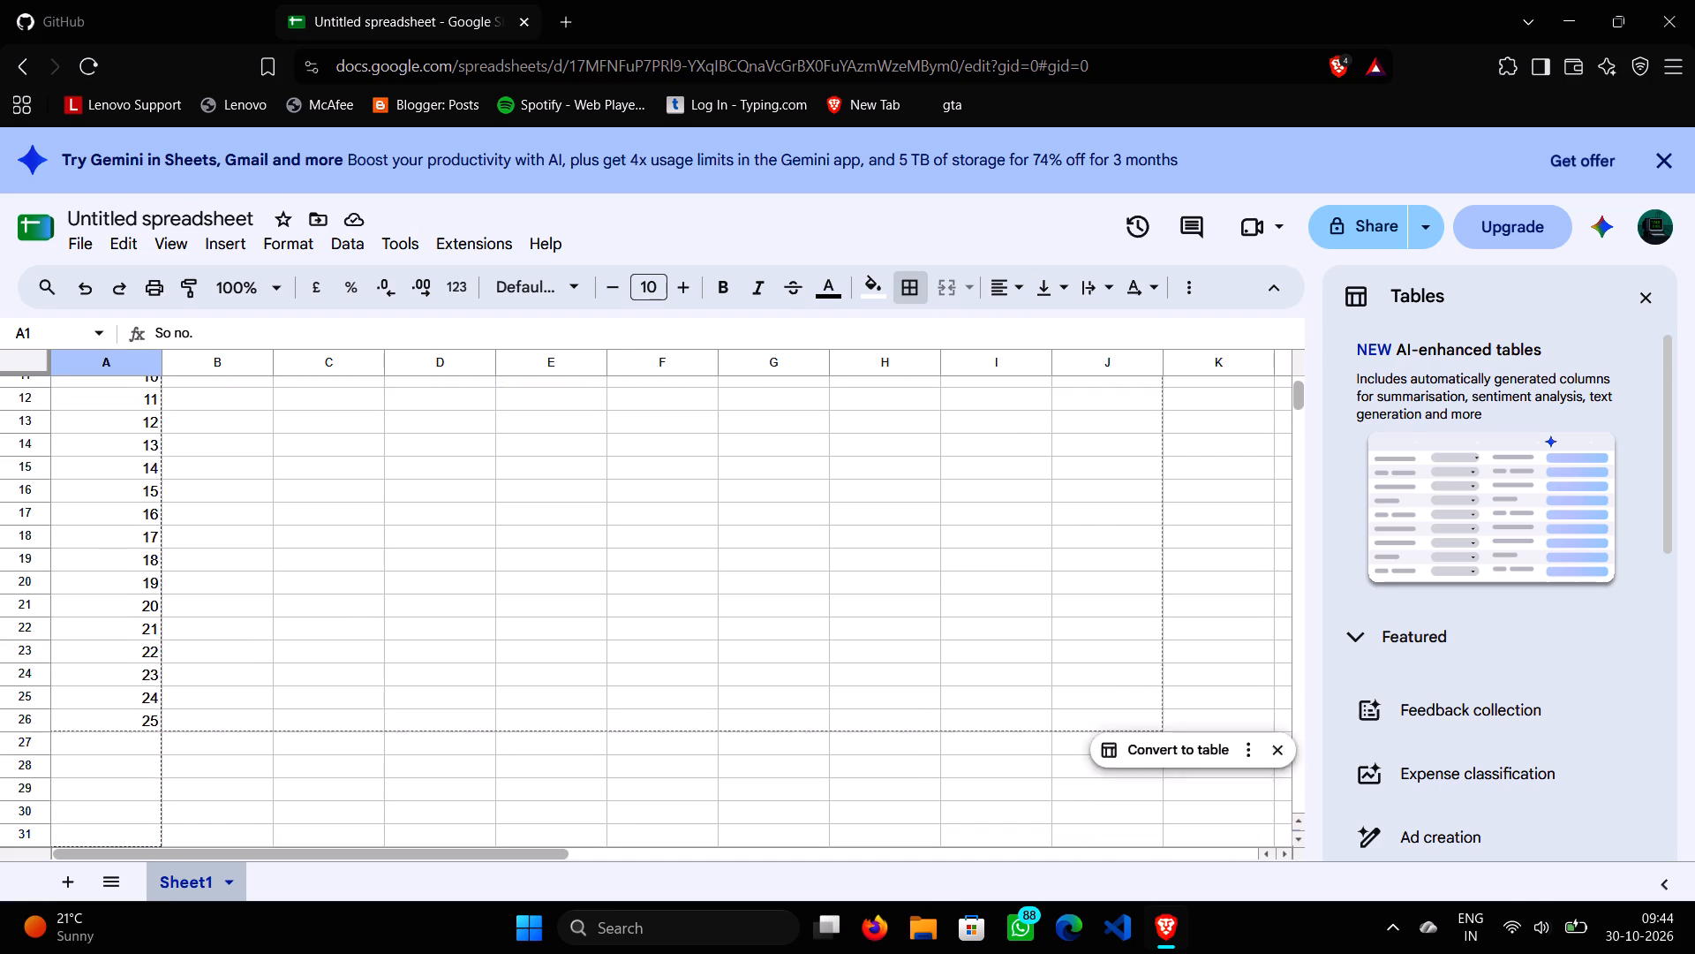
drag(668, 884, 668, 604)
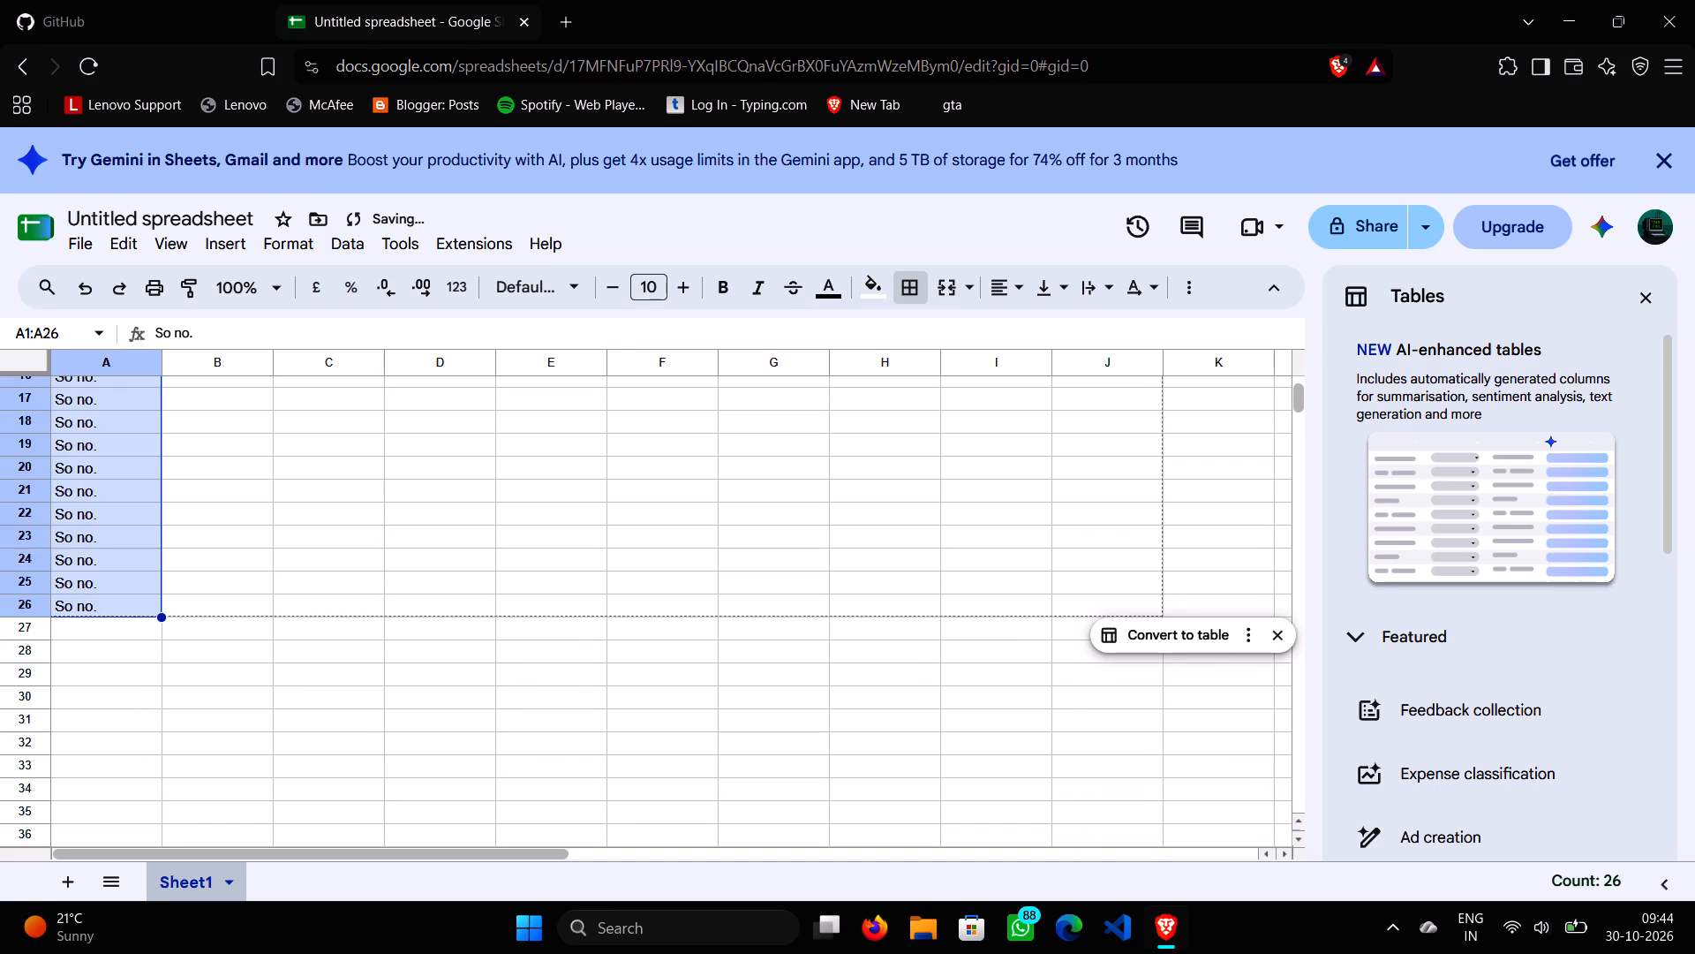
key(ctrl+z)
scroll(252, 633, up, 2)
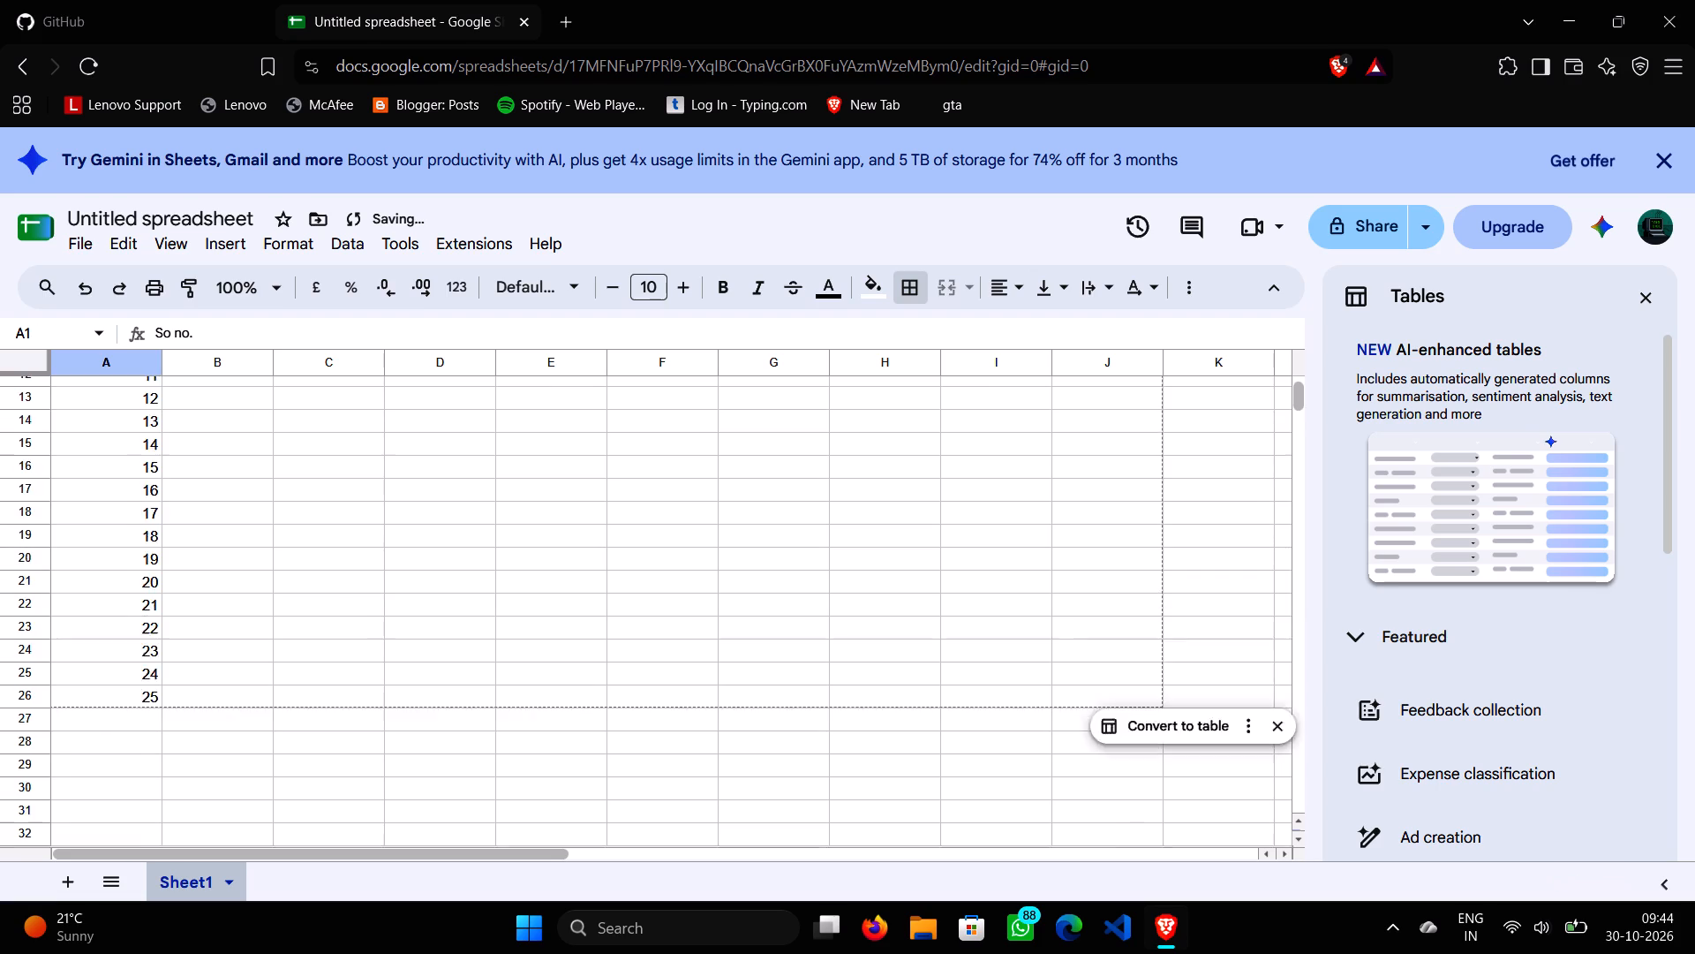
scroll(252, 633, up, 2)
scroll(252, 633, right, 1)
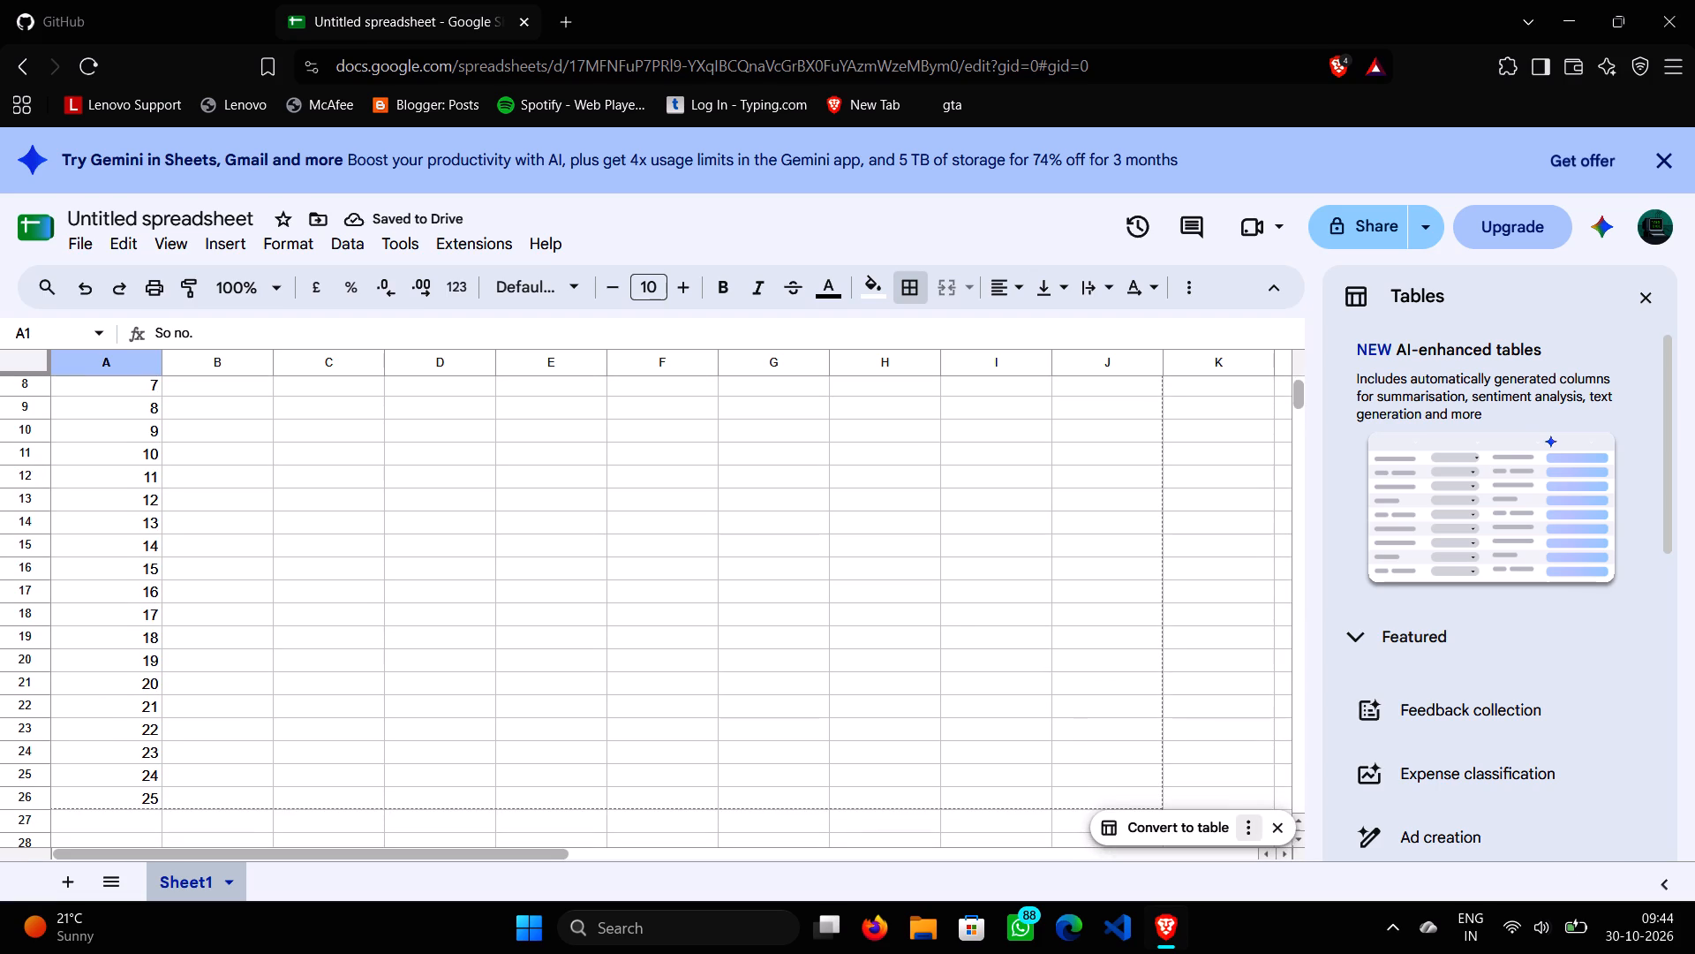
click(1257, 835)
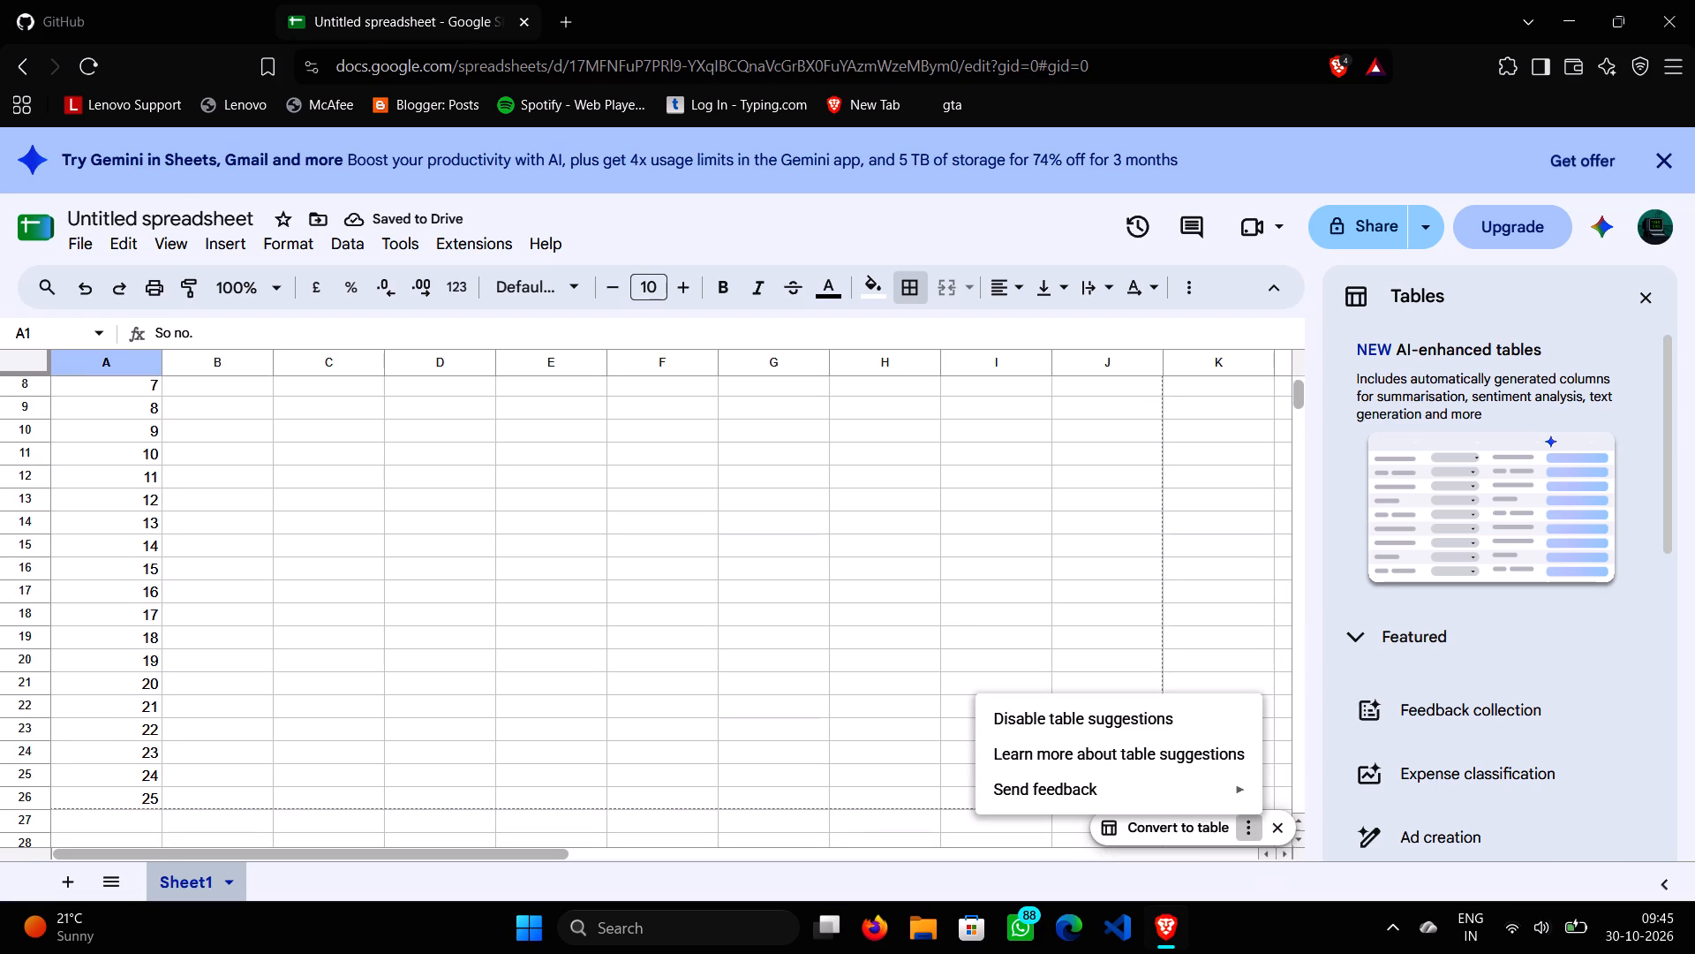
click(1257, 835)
Make the header cells A1 to E1 bold, from "So no." through "opening stock".
scroll(844, 616, up, 6)
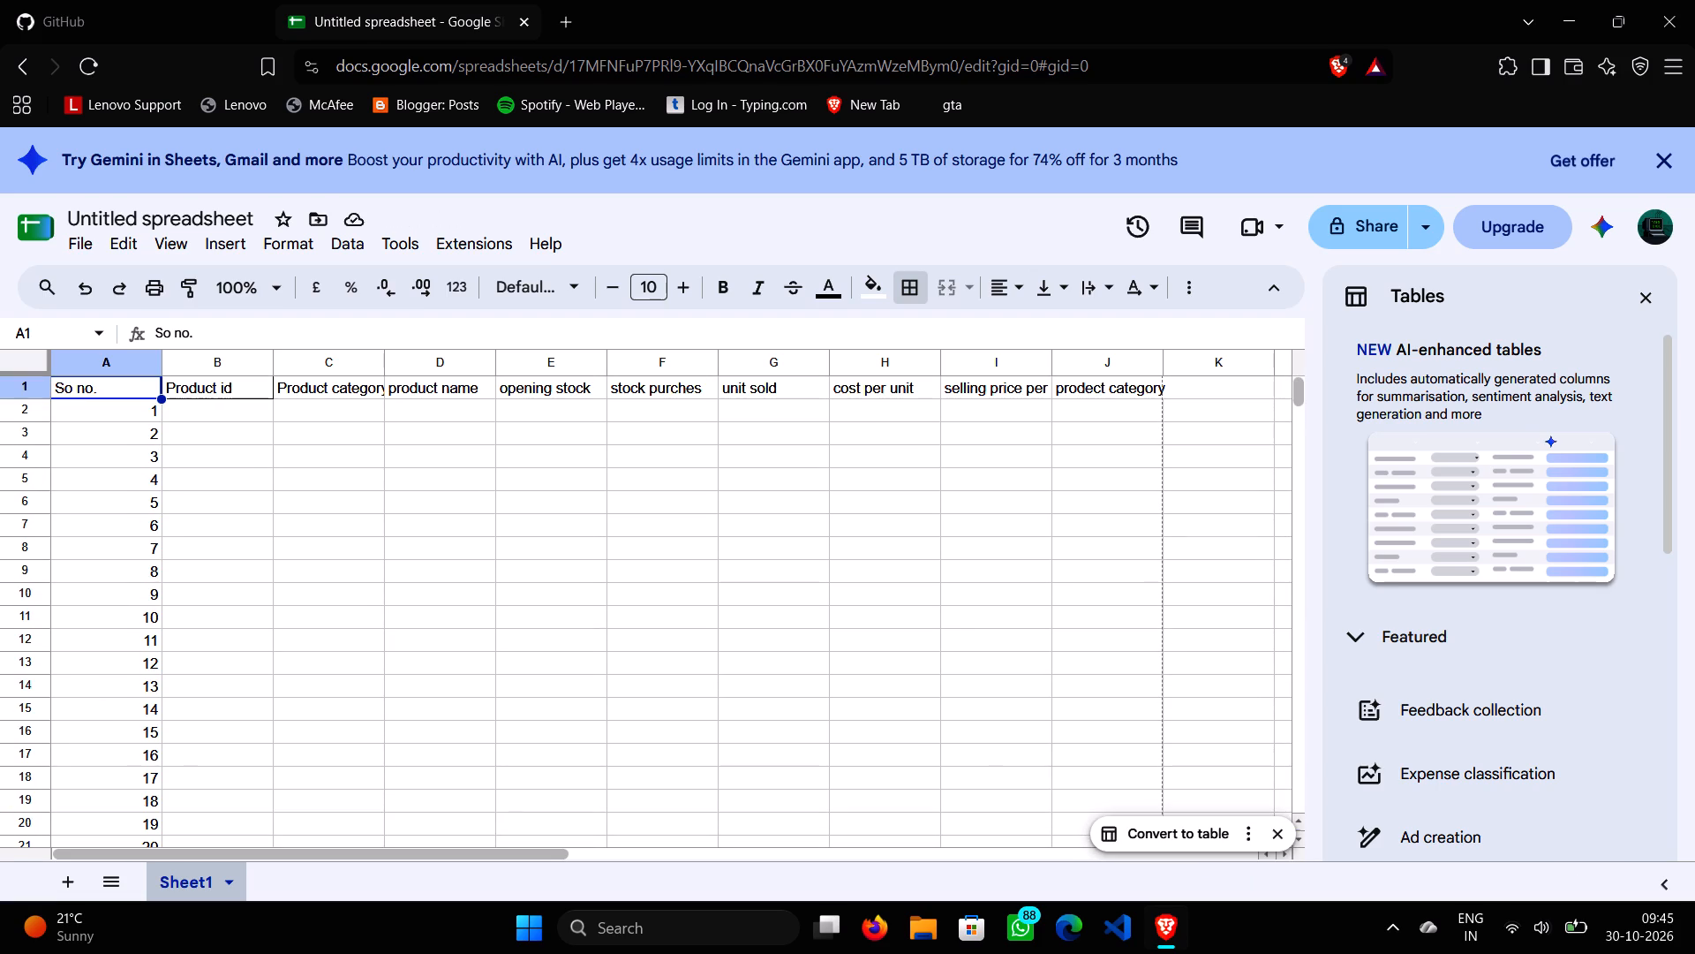
click(123, 391)
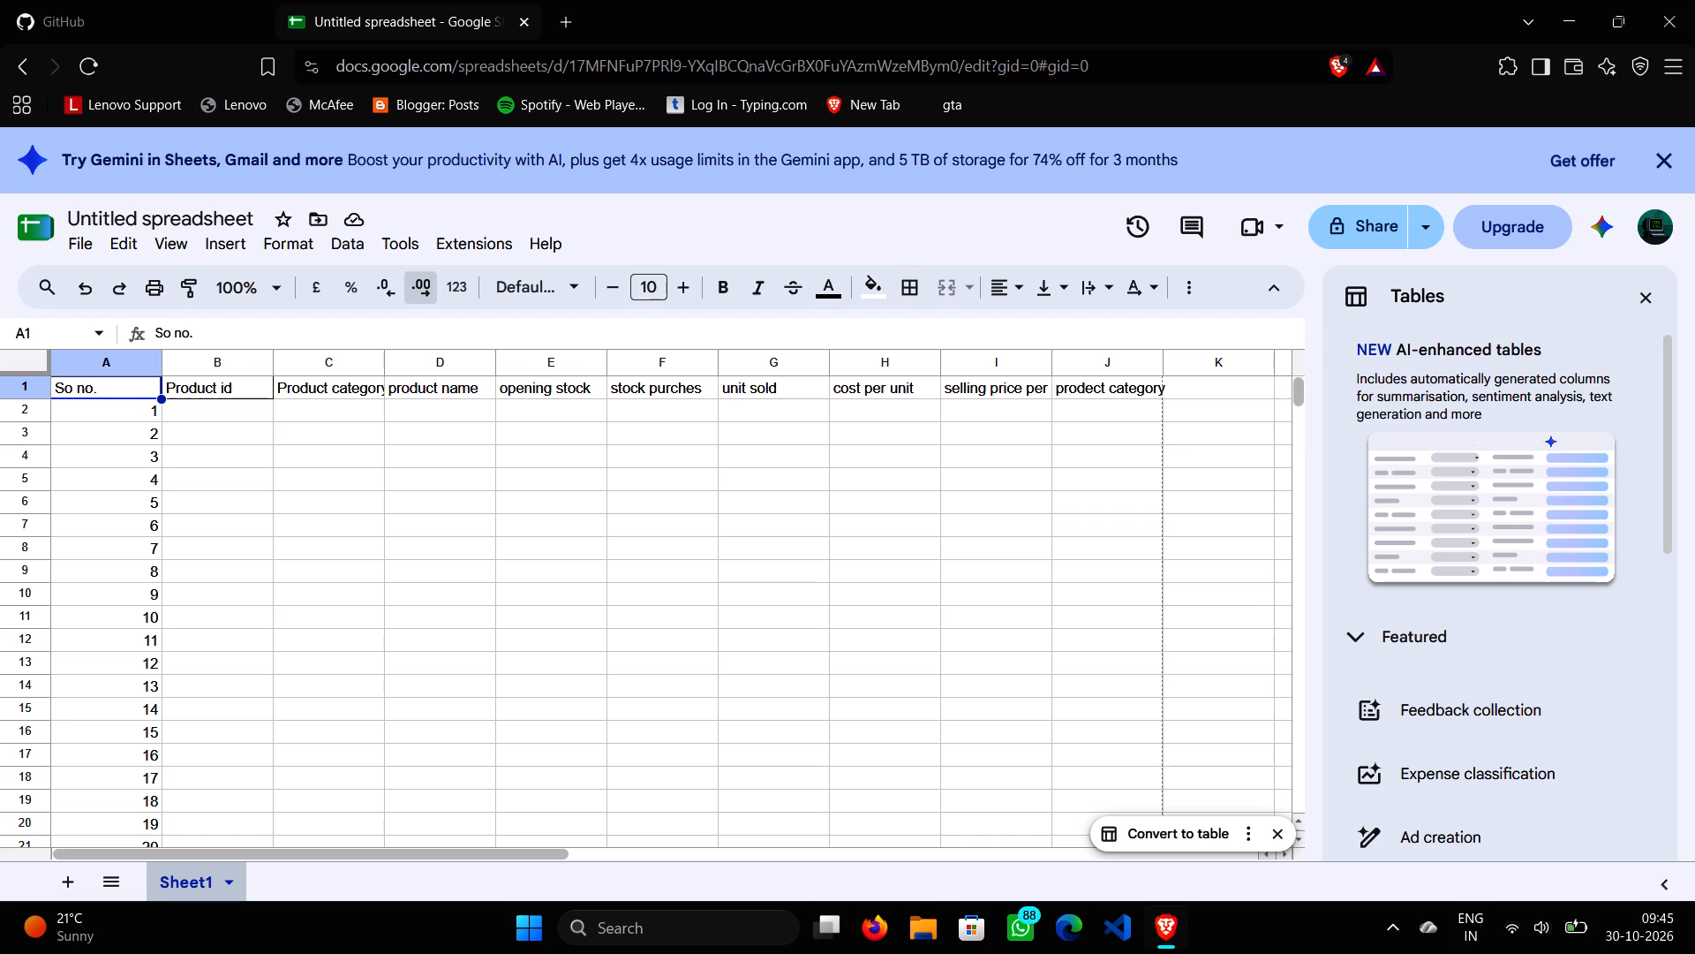
click(728, 291)
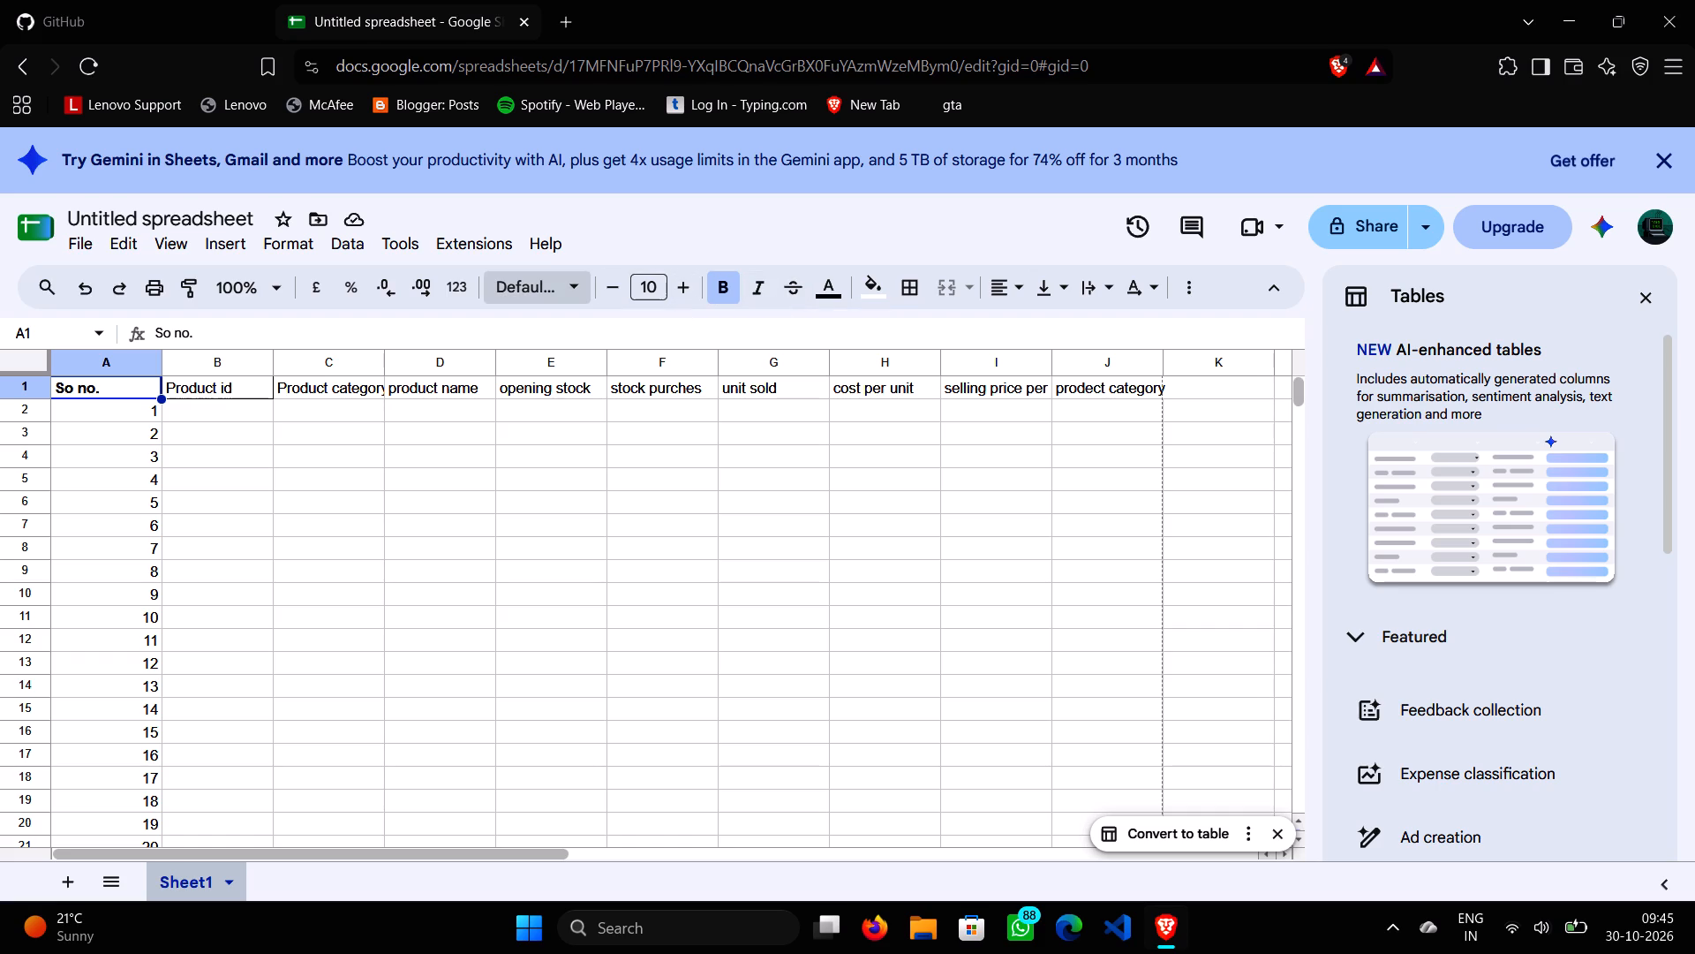
click(244, 383)
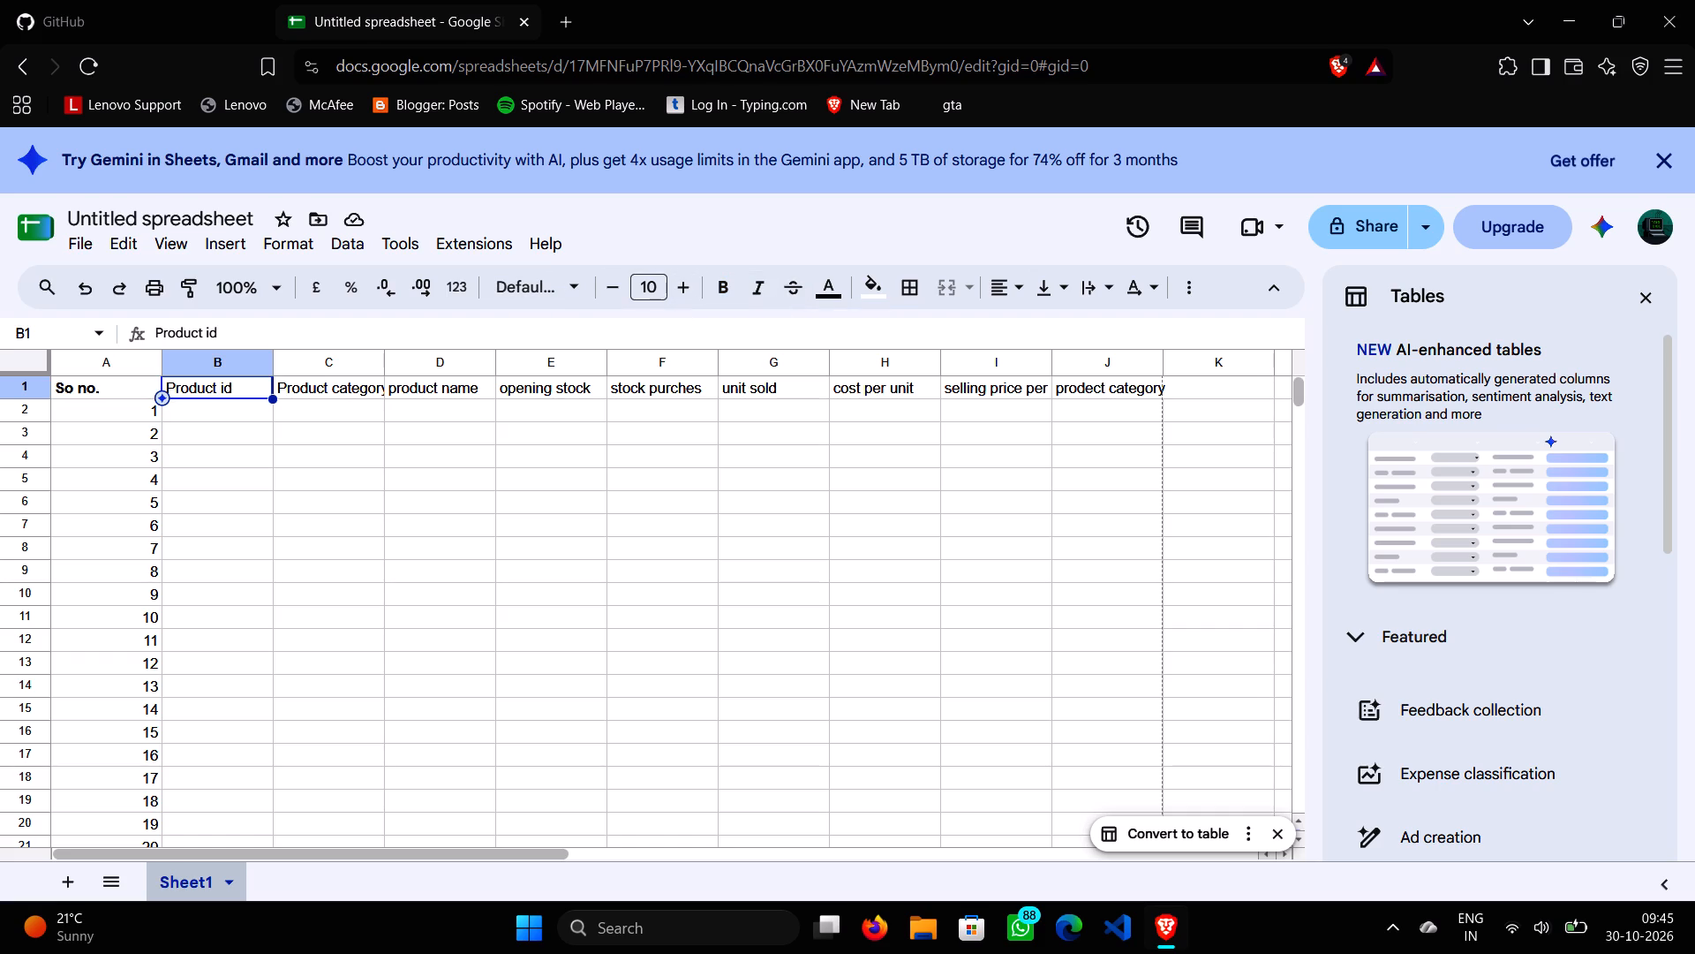
click(726, 288)
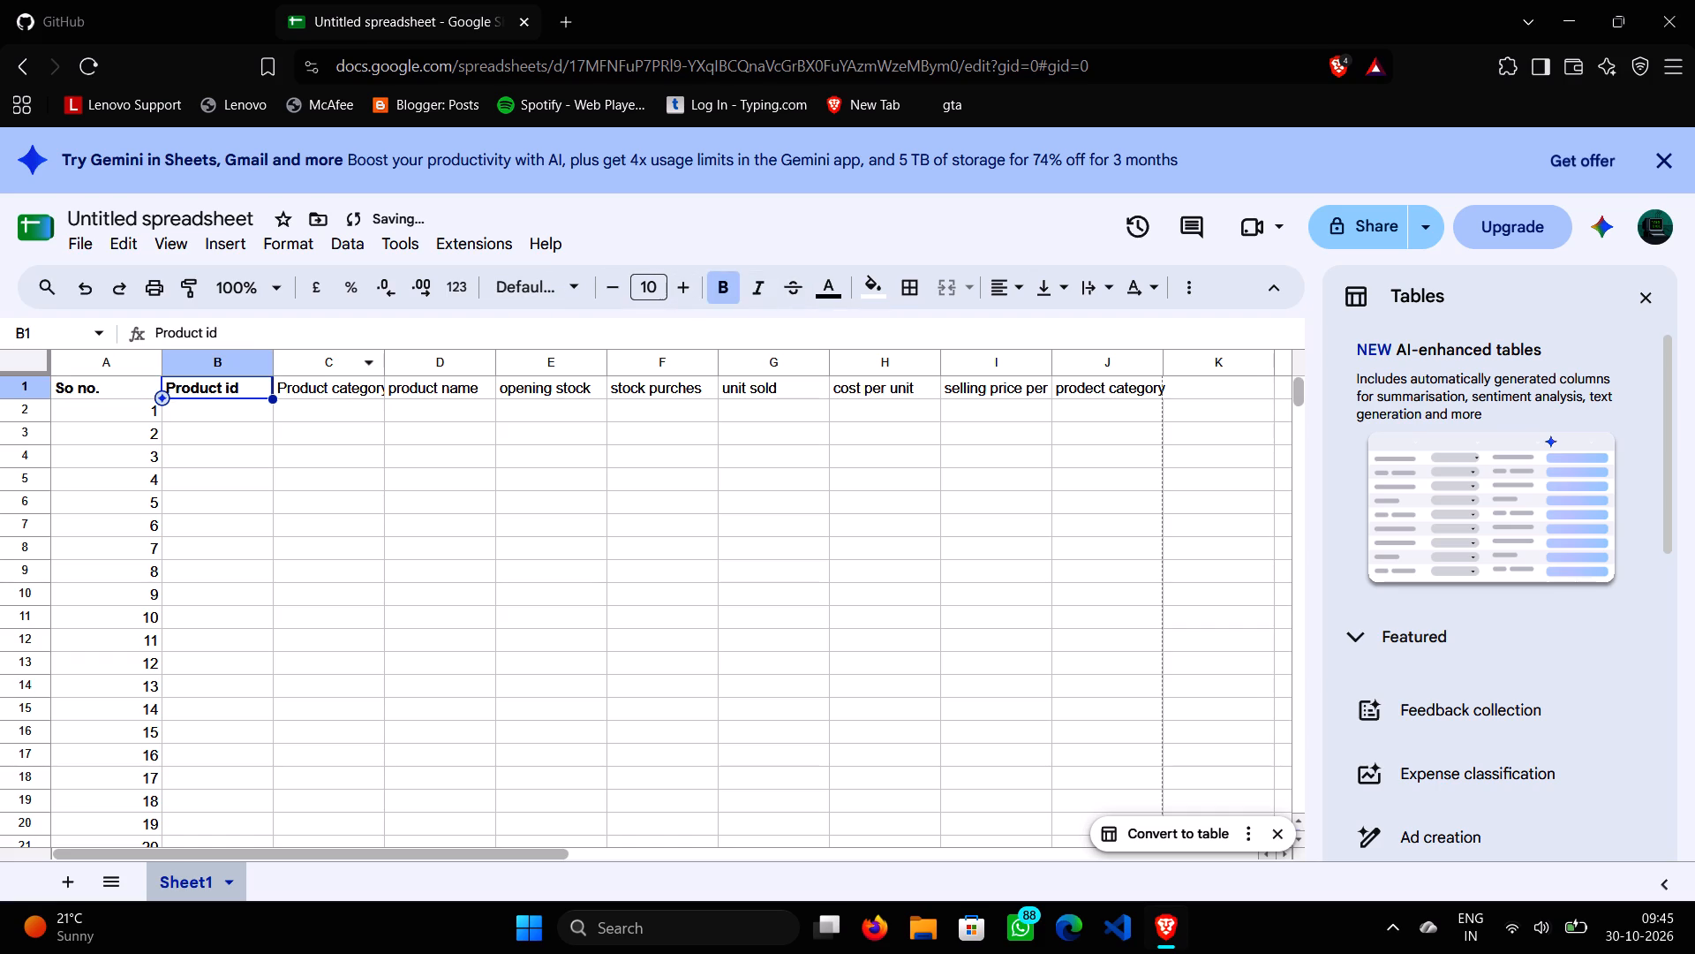
click(334, 389)
click(725, 291)
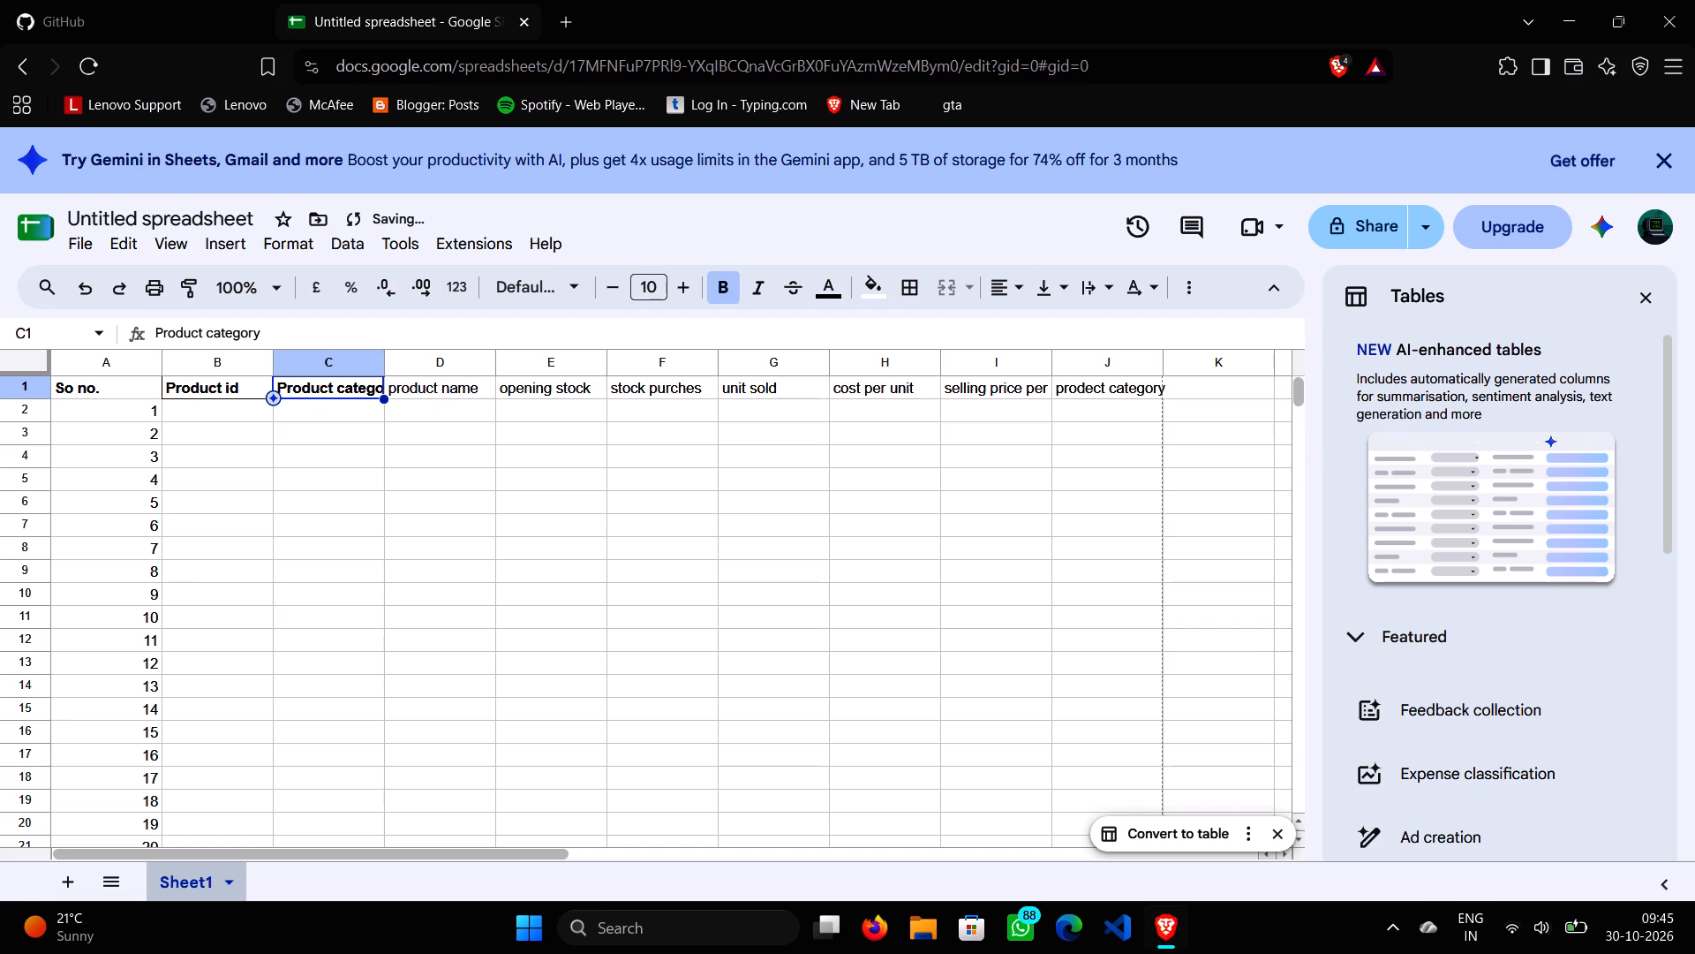
click(441, 386)
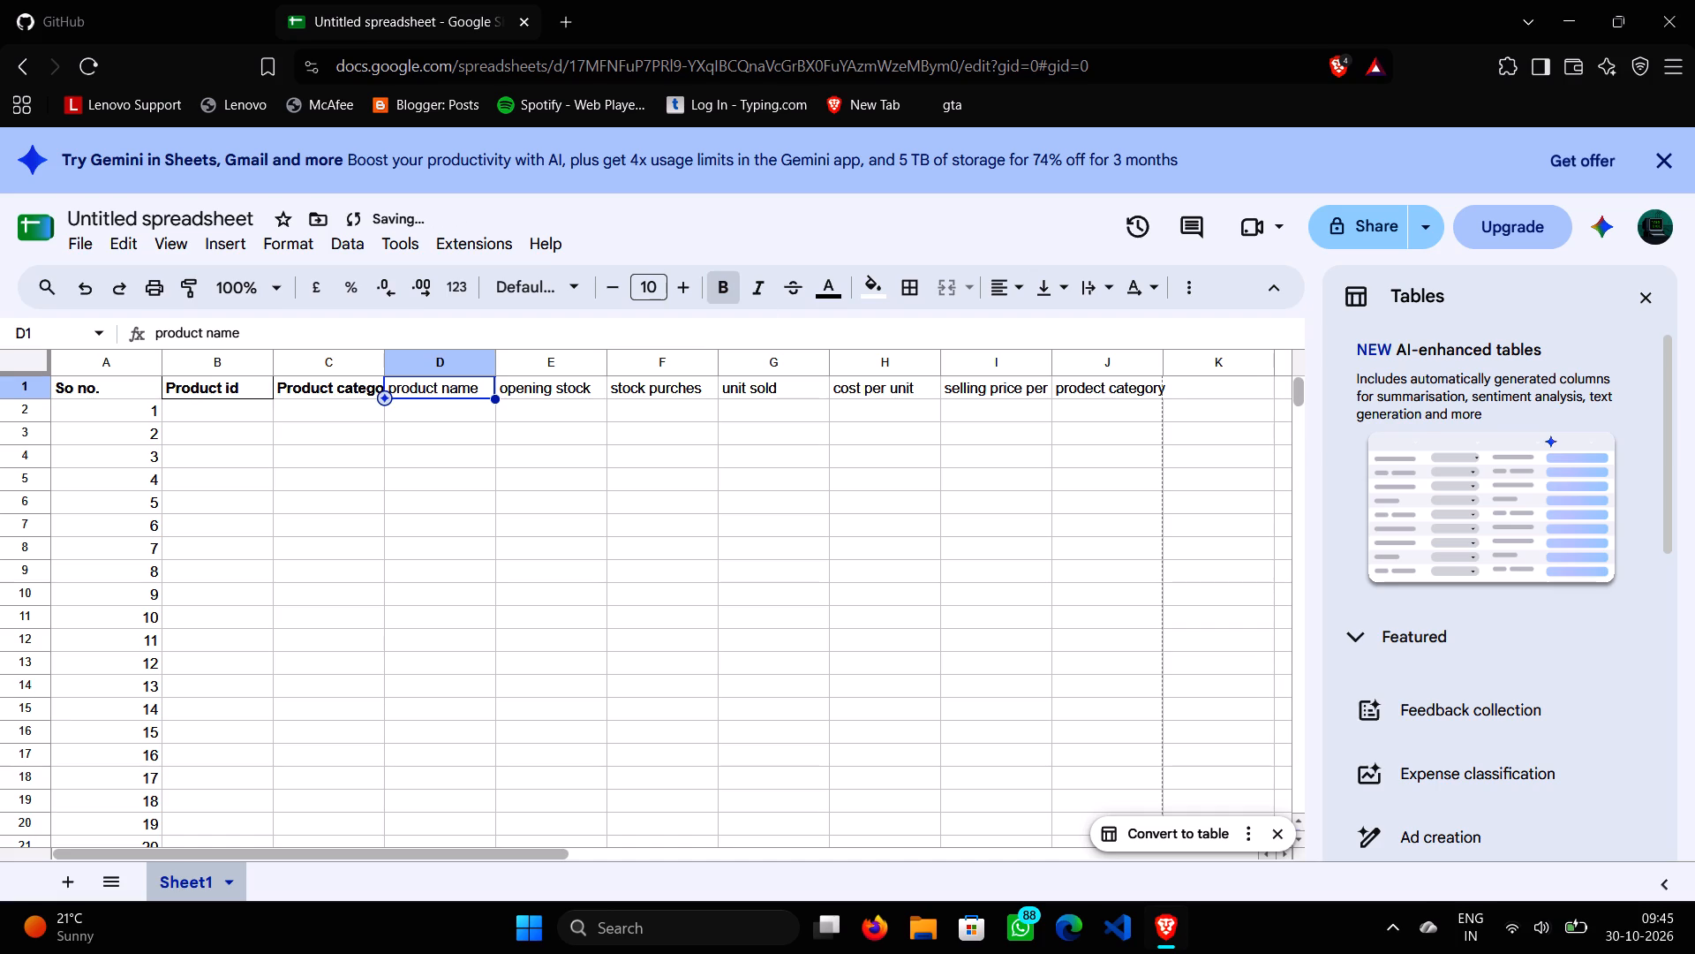
click(732, 288)
click(568, 393)
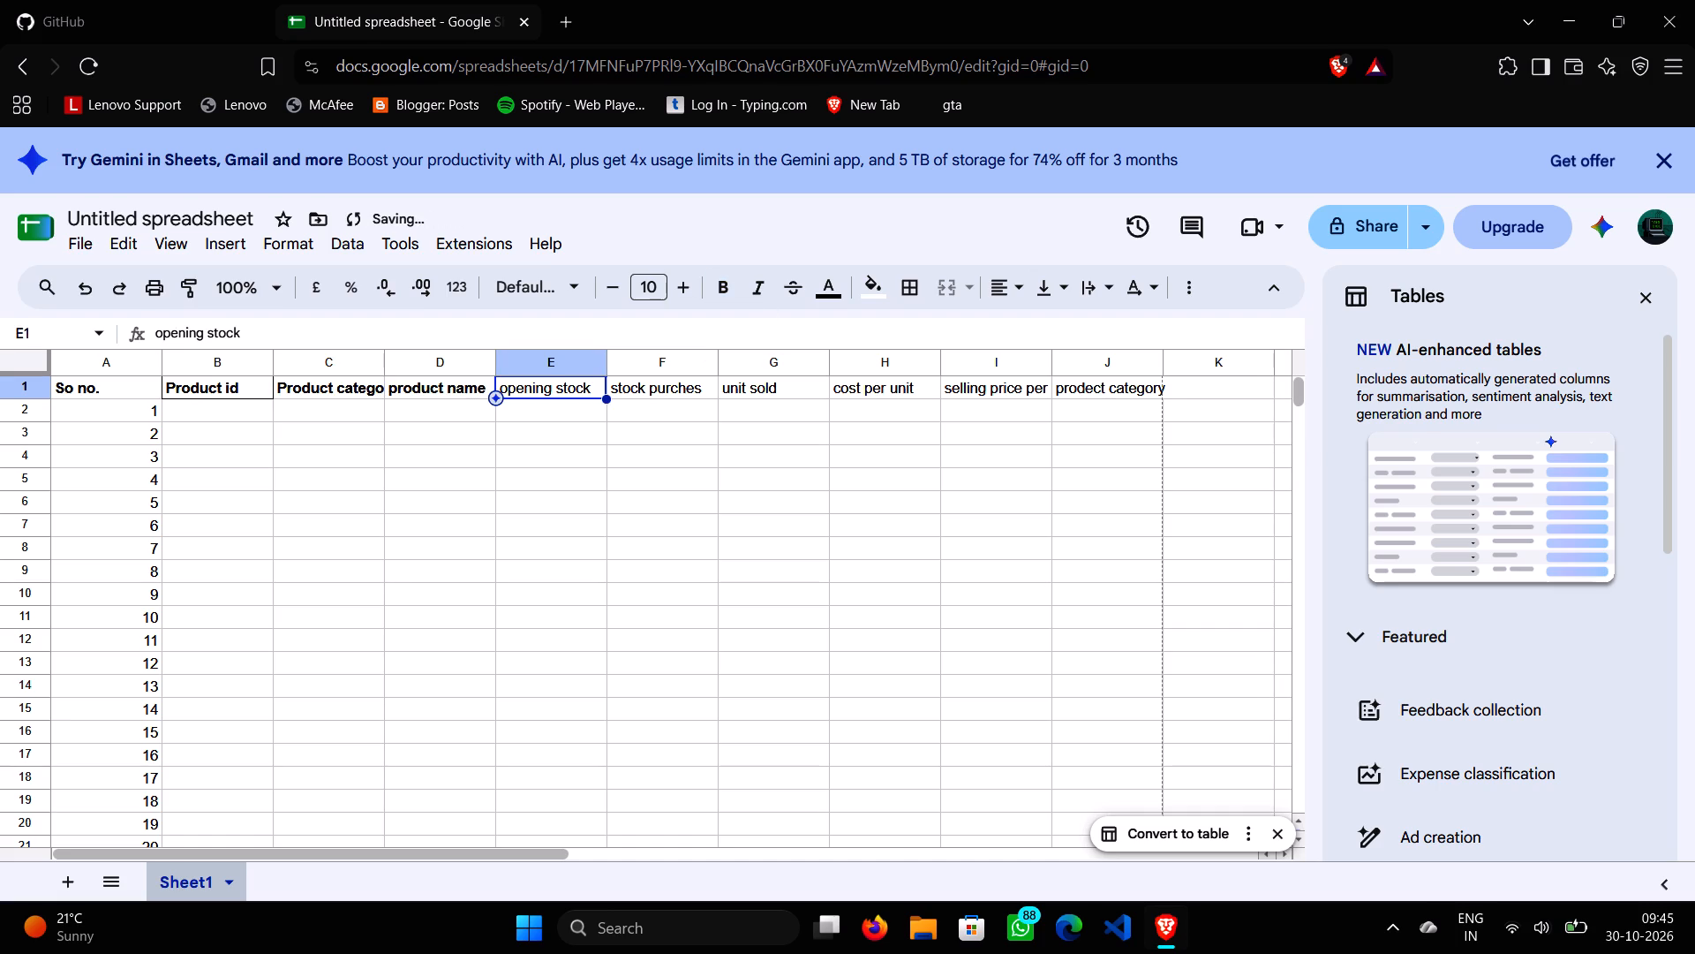
click(722, 294)
Make the header cells F1 to J1 bold, from "stock purches" through "prodect category".
click(673, 382)
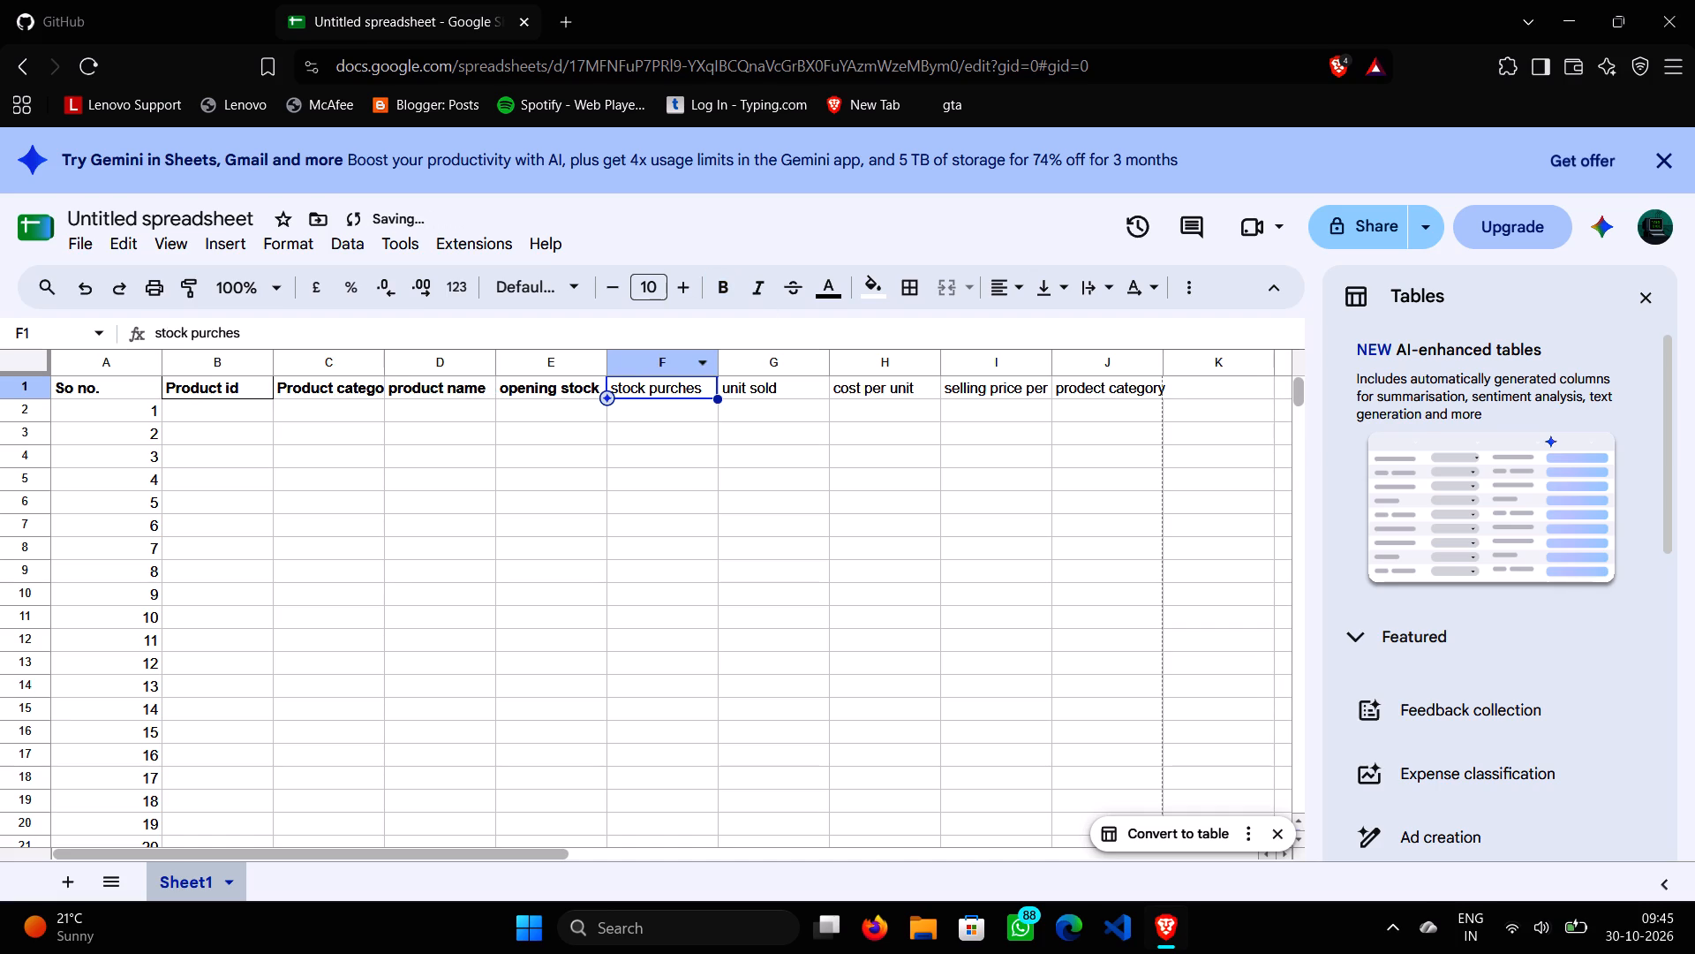
click(719, 294)
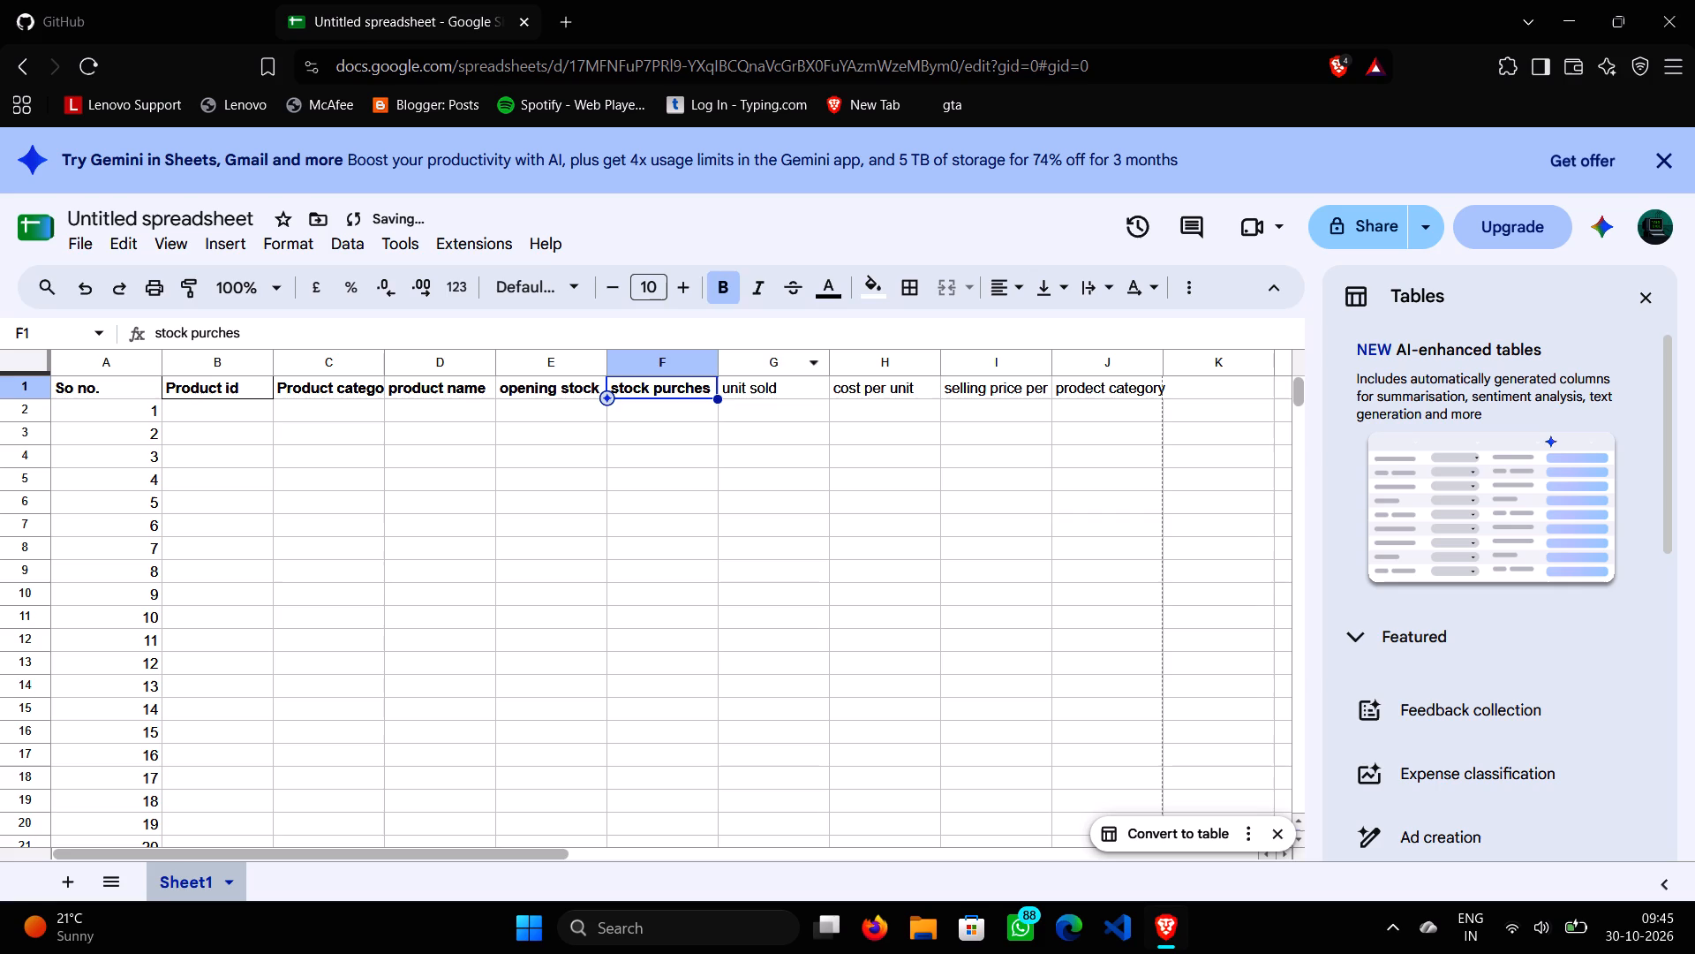
click(763, 382)
click(719, 291)
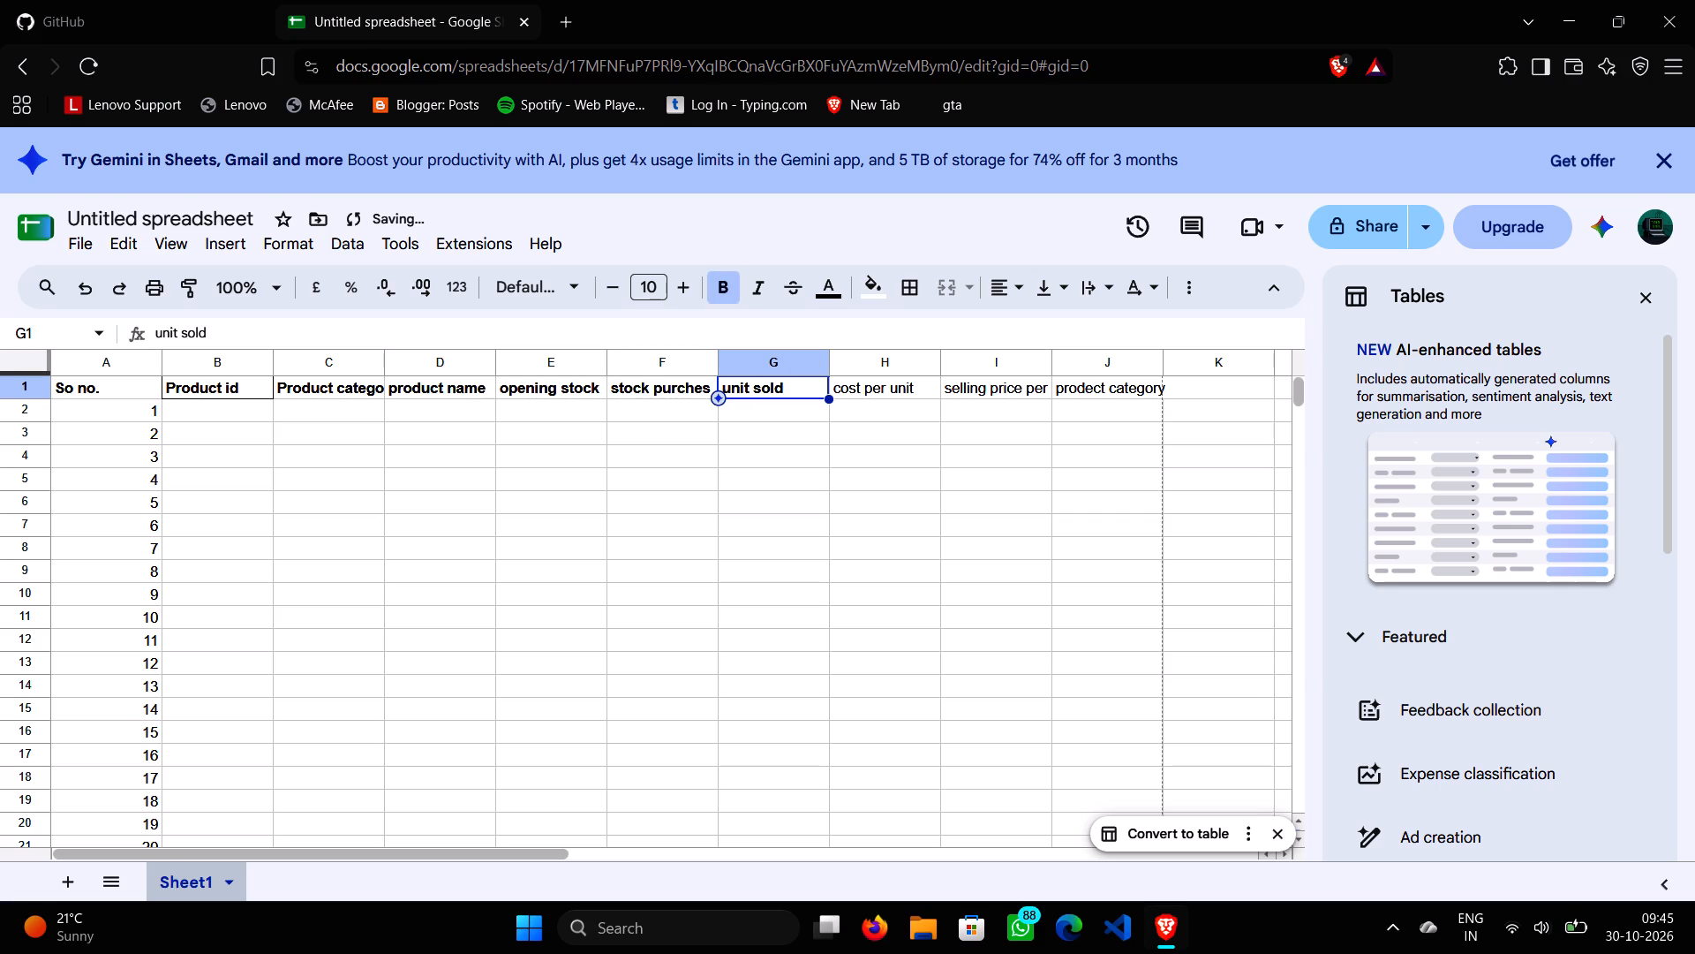
click(882, 390)
click(724, 290)
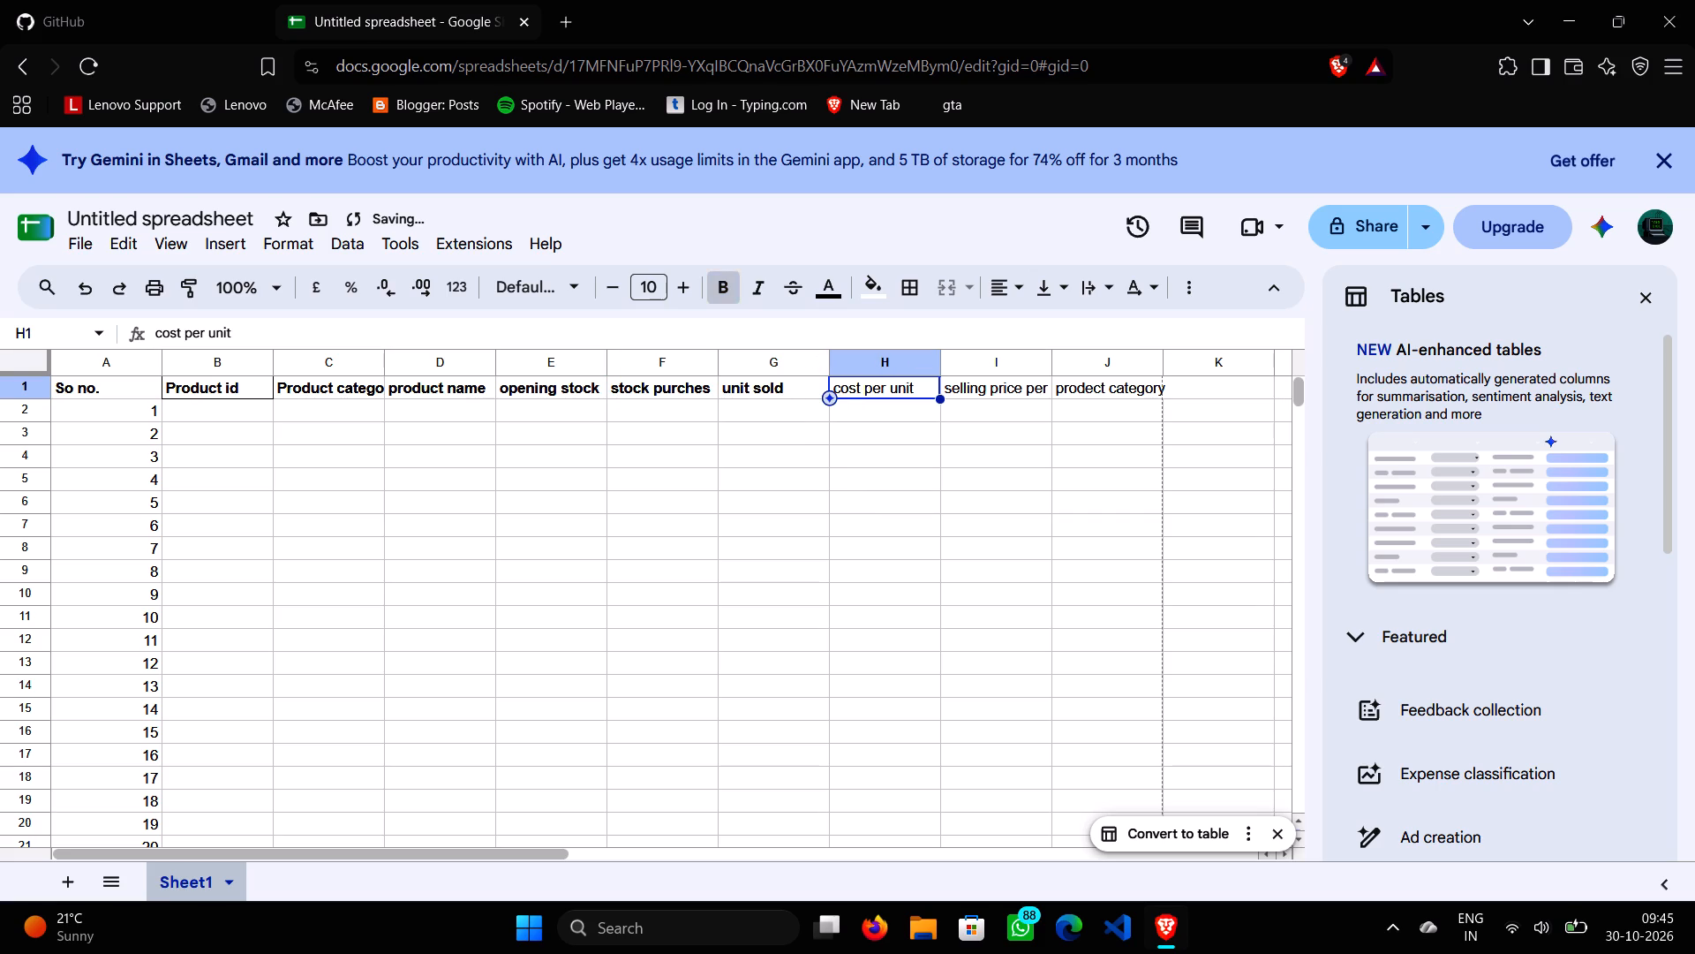
click(982, 390)
click(723, 291)
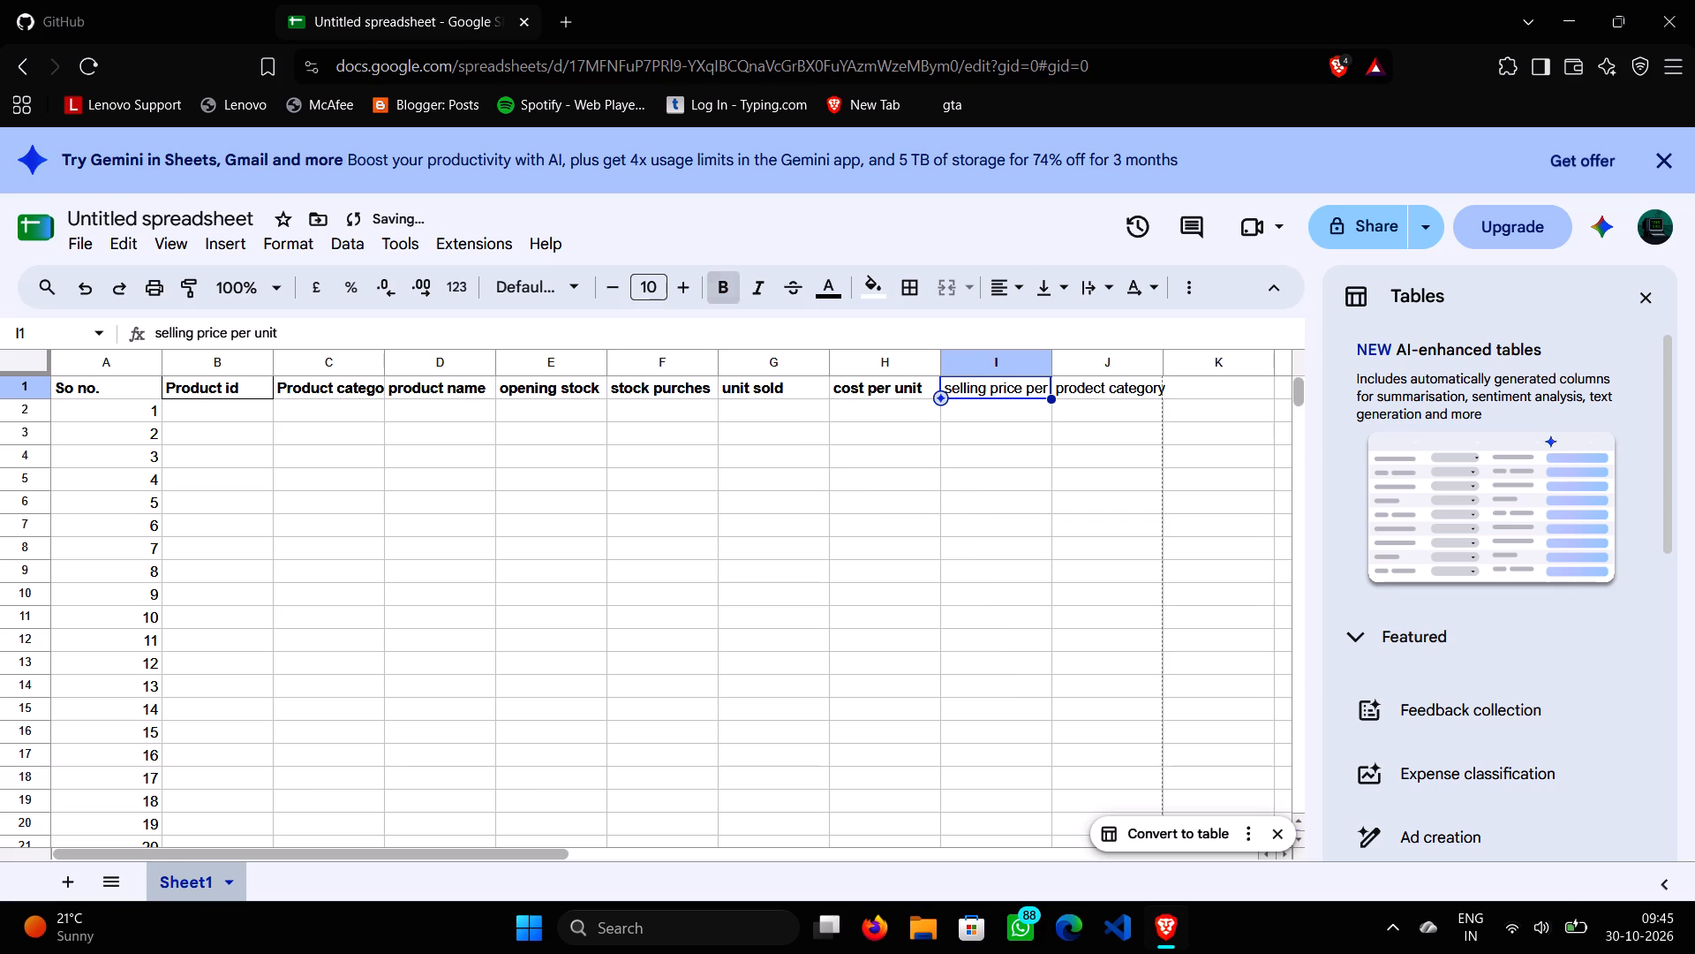
click(1071, 390)
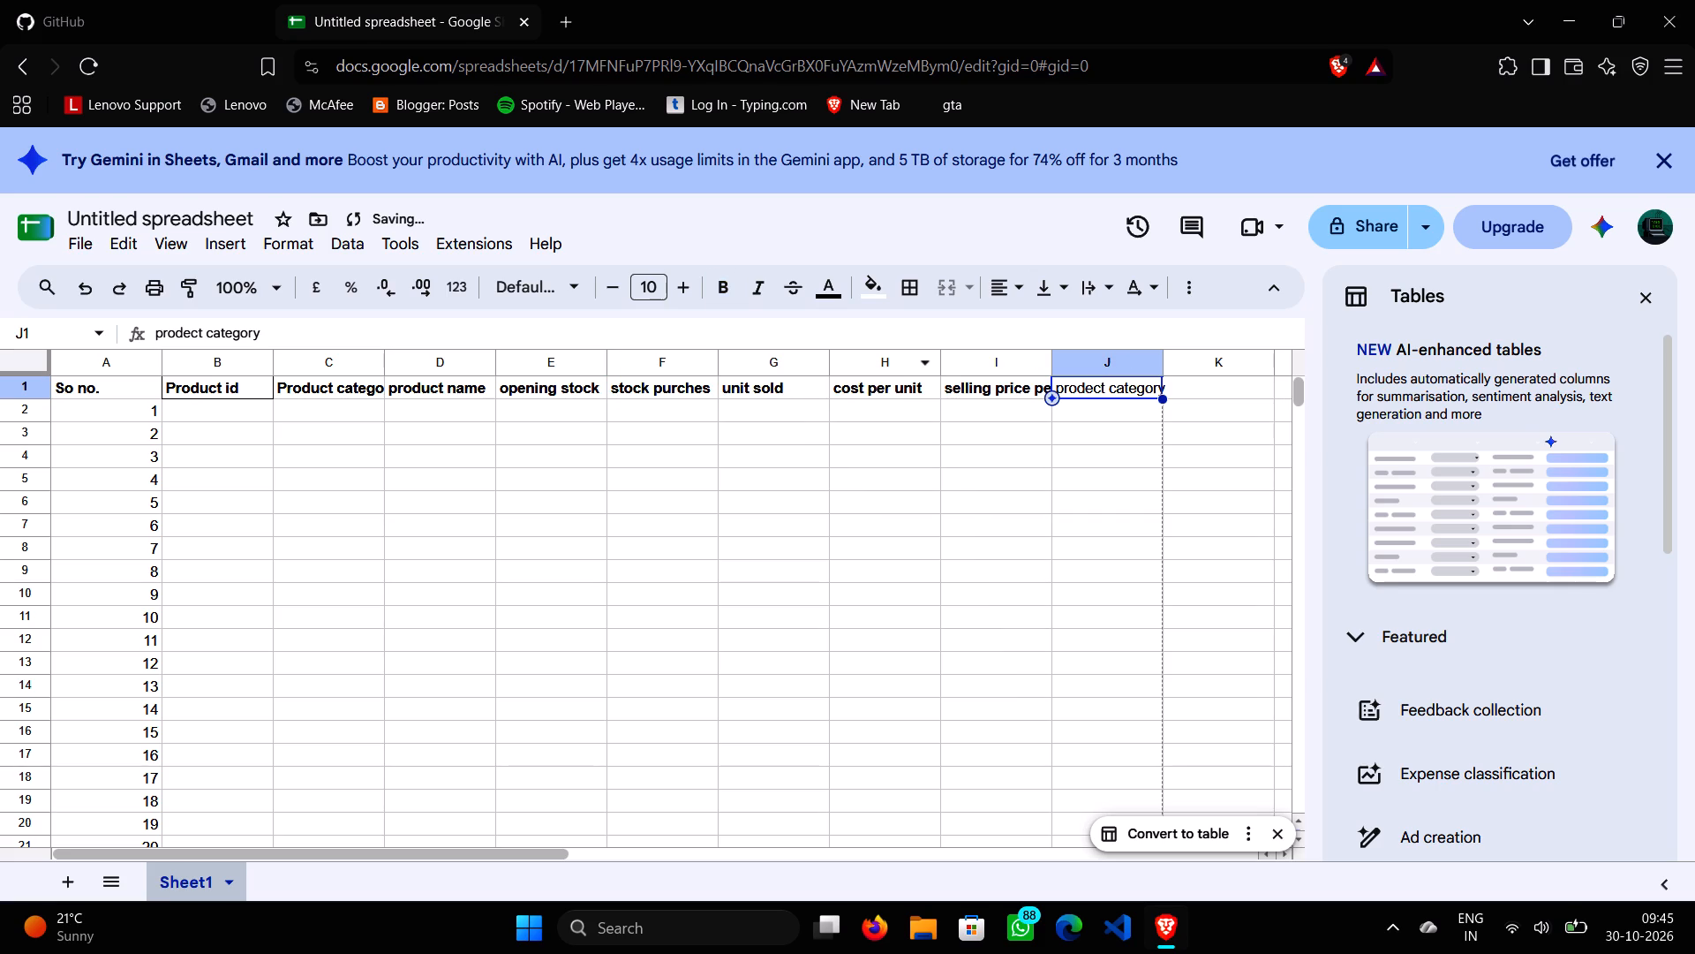
click(716, 291)
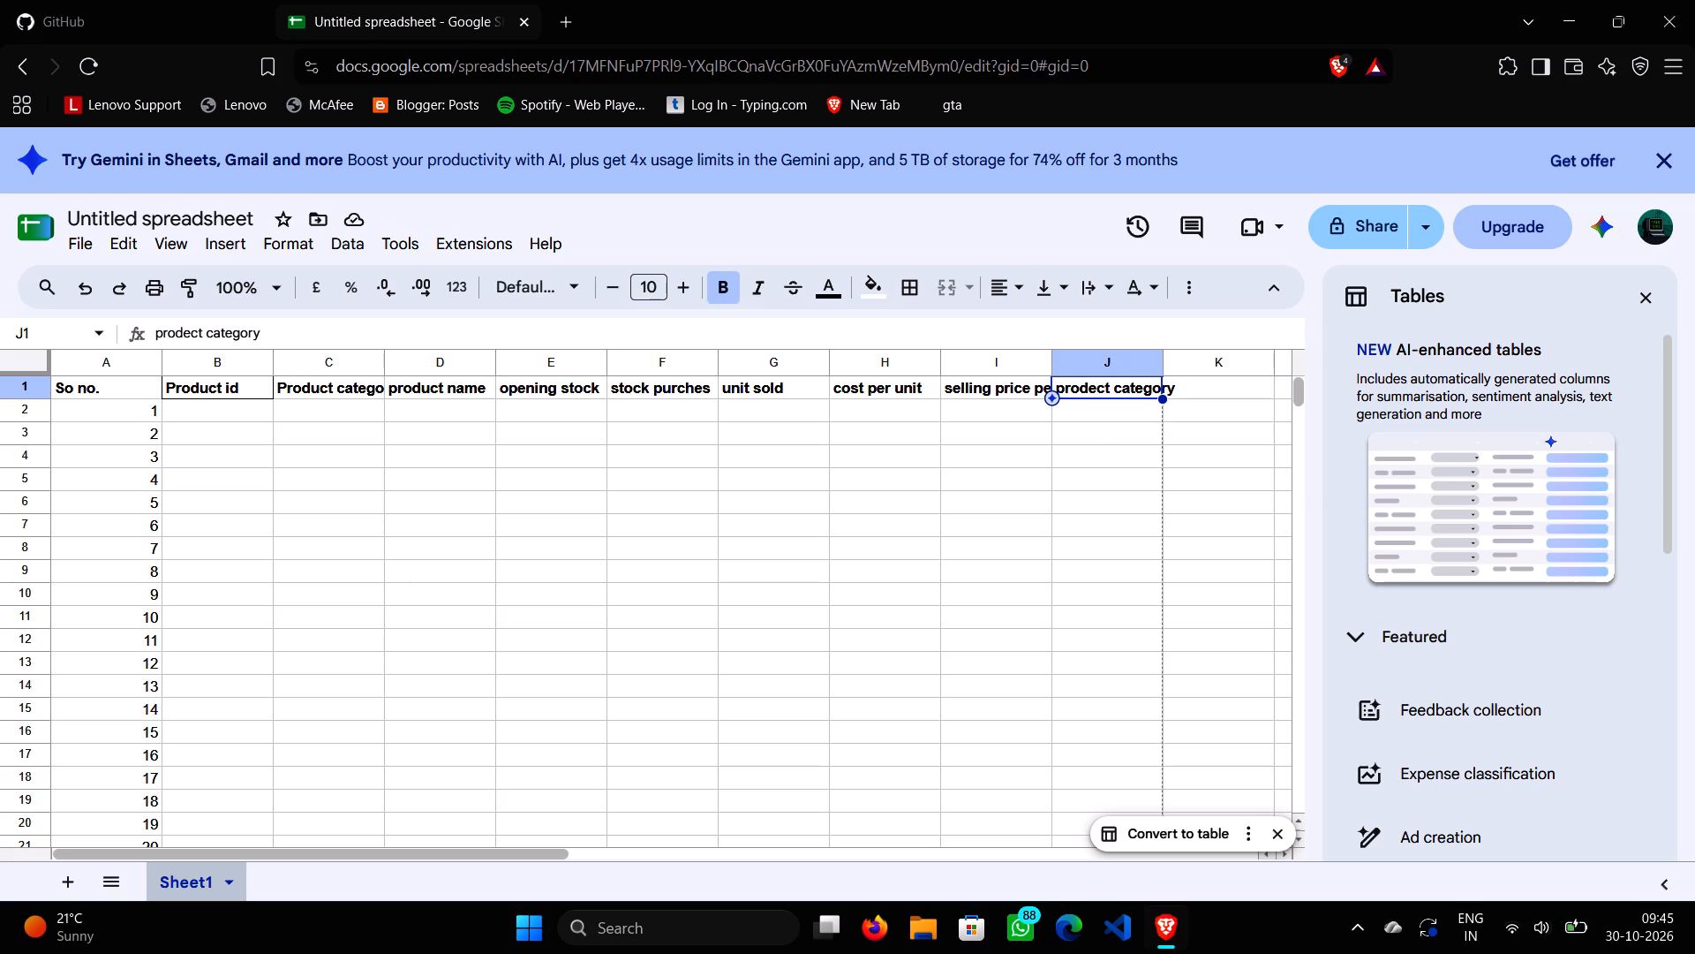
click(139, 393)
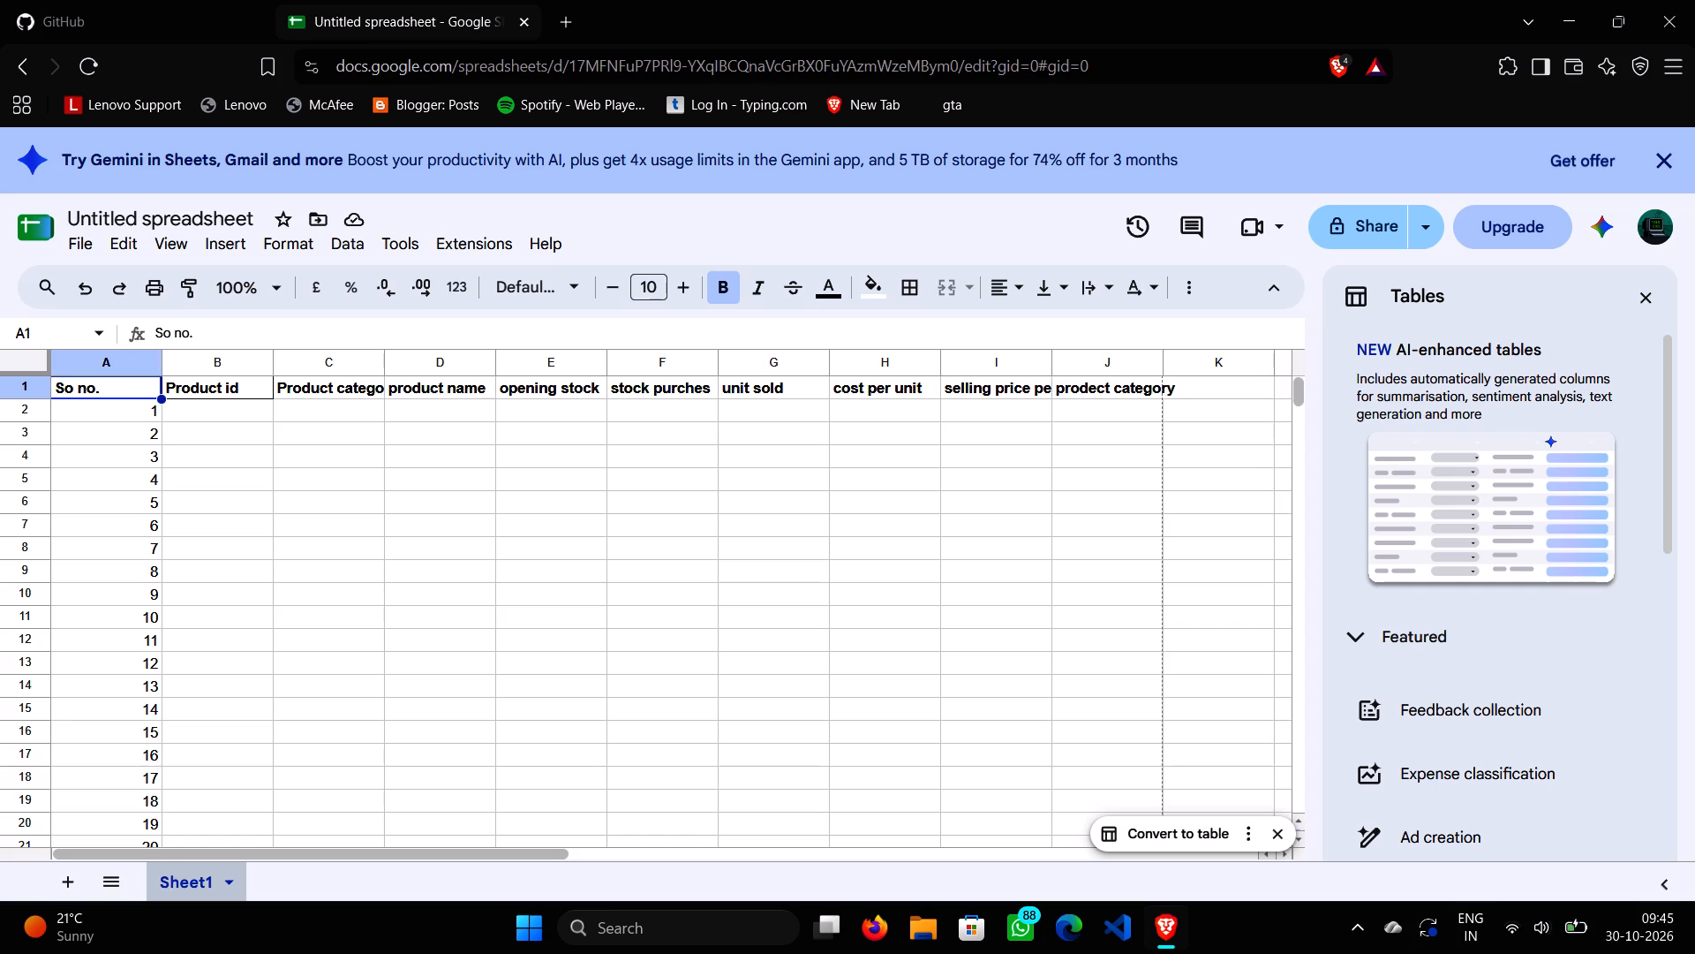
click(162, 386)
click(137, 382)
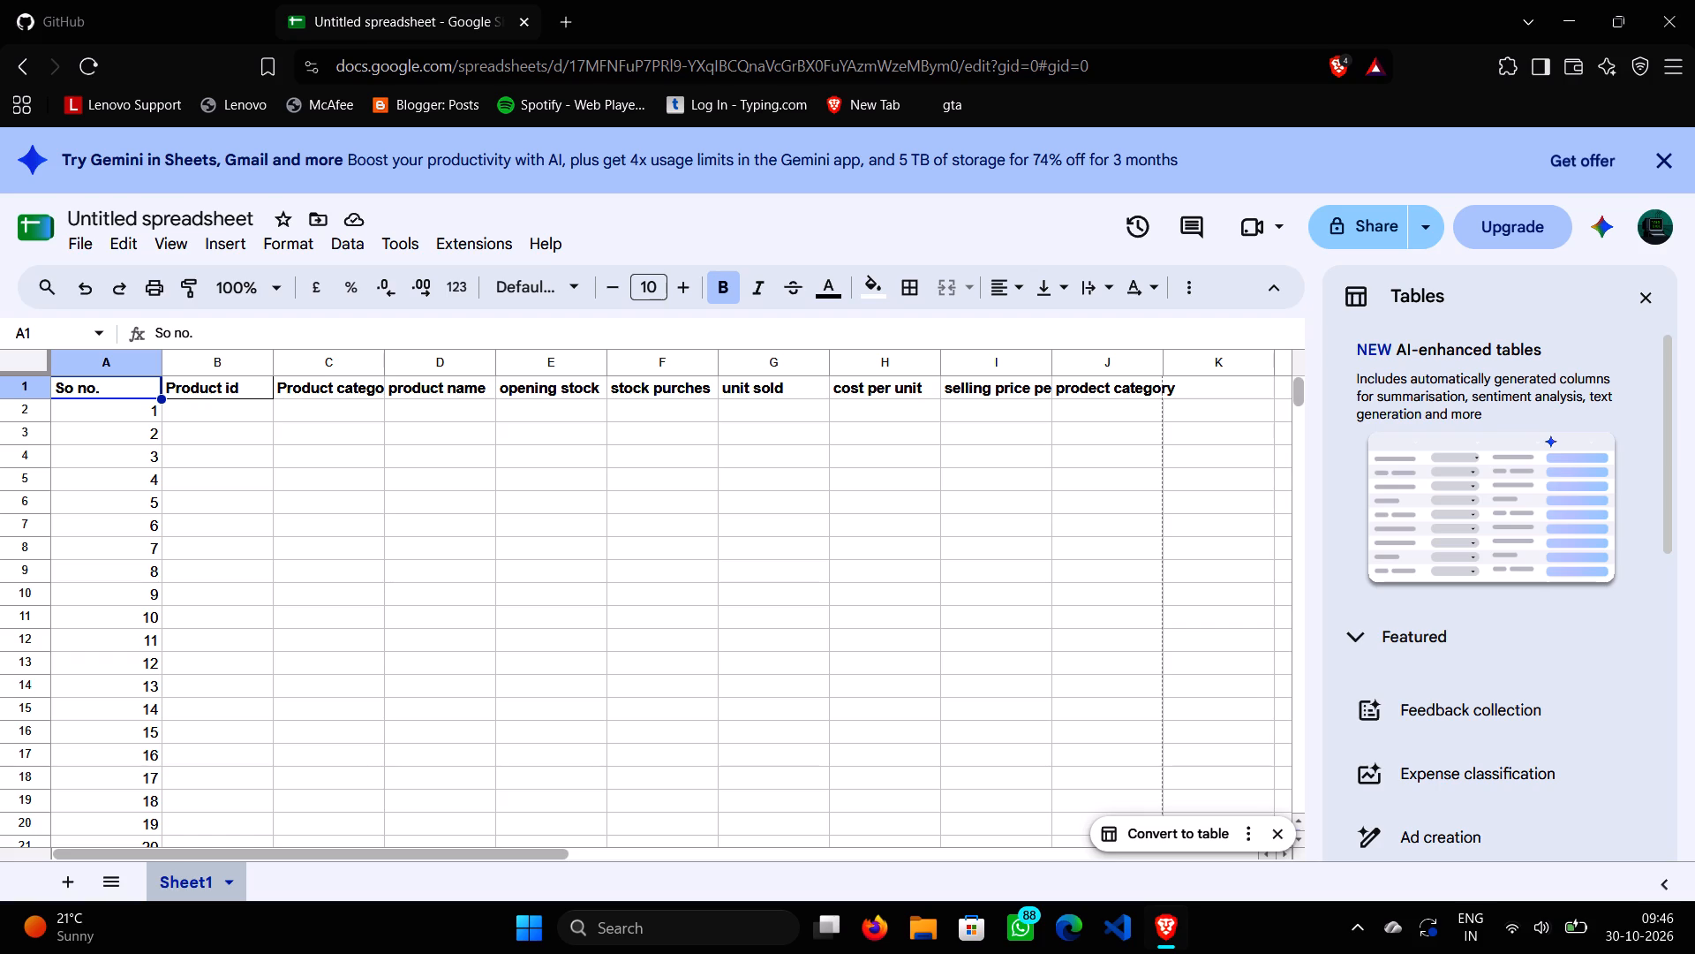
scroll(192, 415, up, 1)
Enter "air conditinor" in cell B2 and "coolar" in cell B3 of the "Product id" column.
click(206, 406)
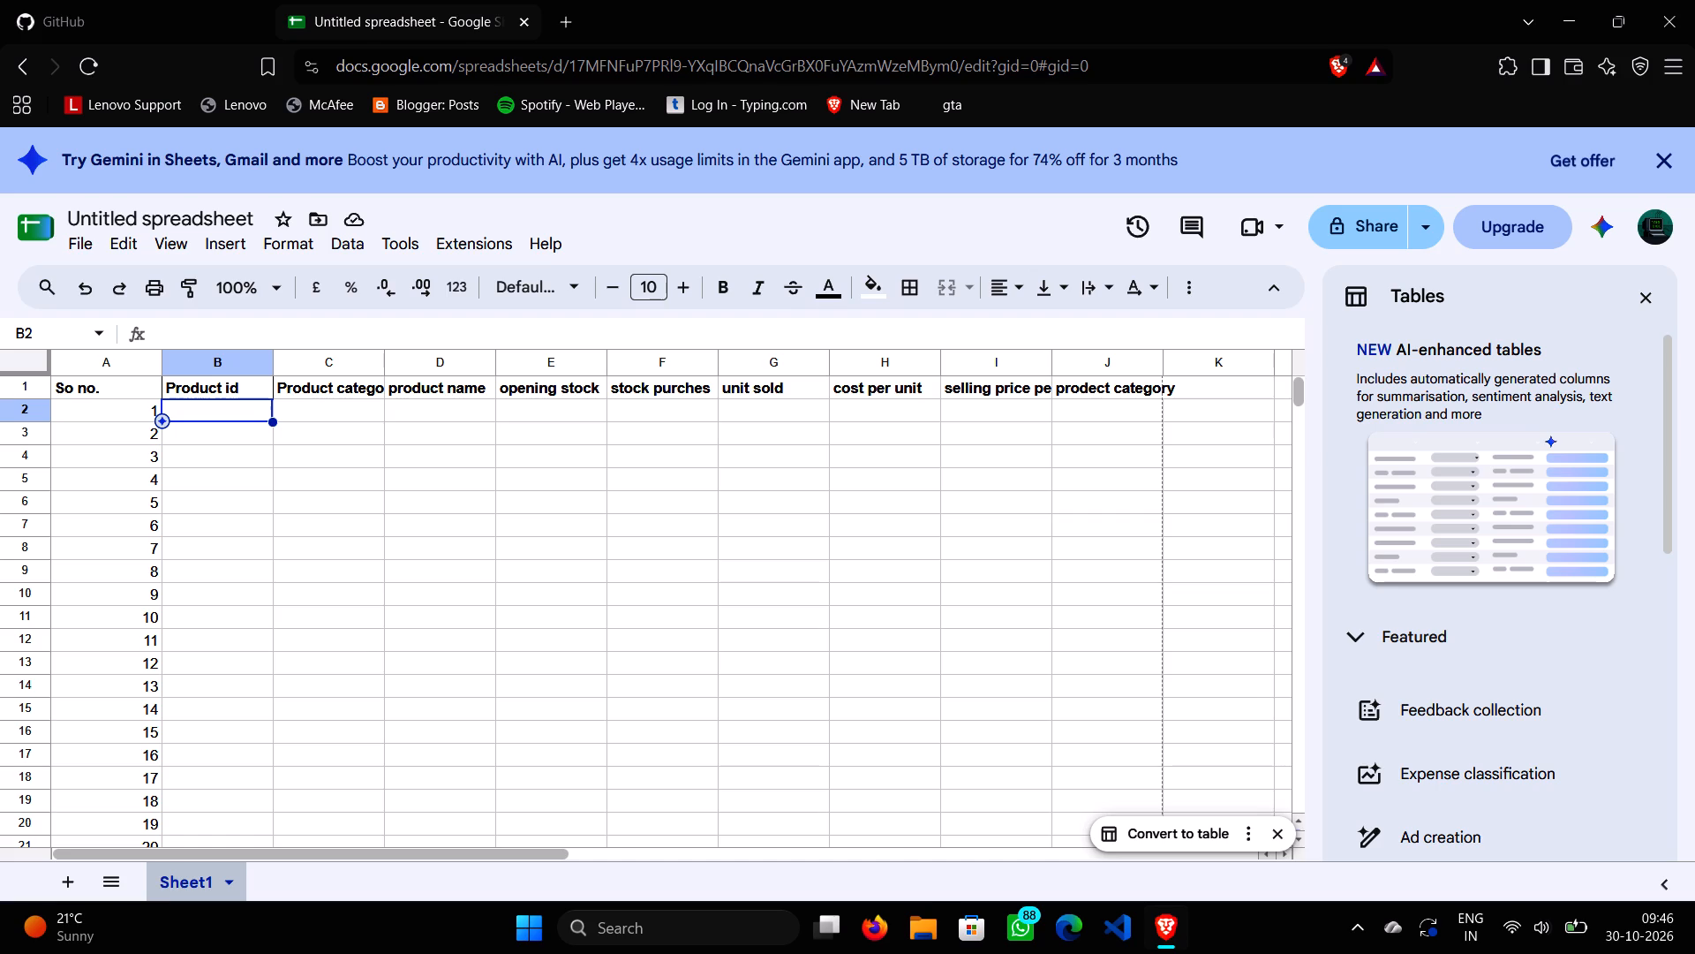
text(fr)
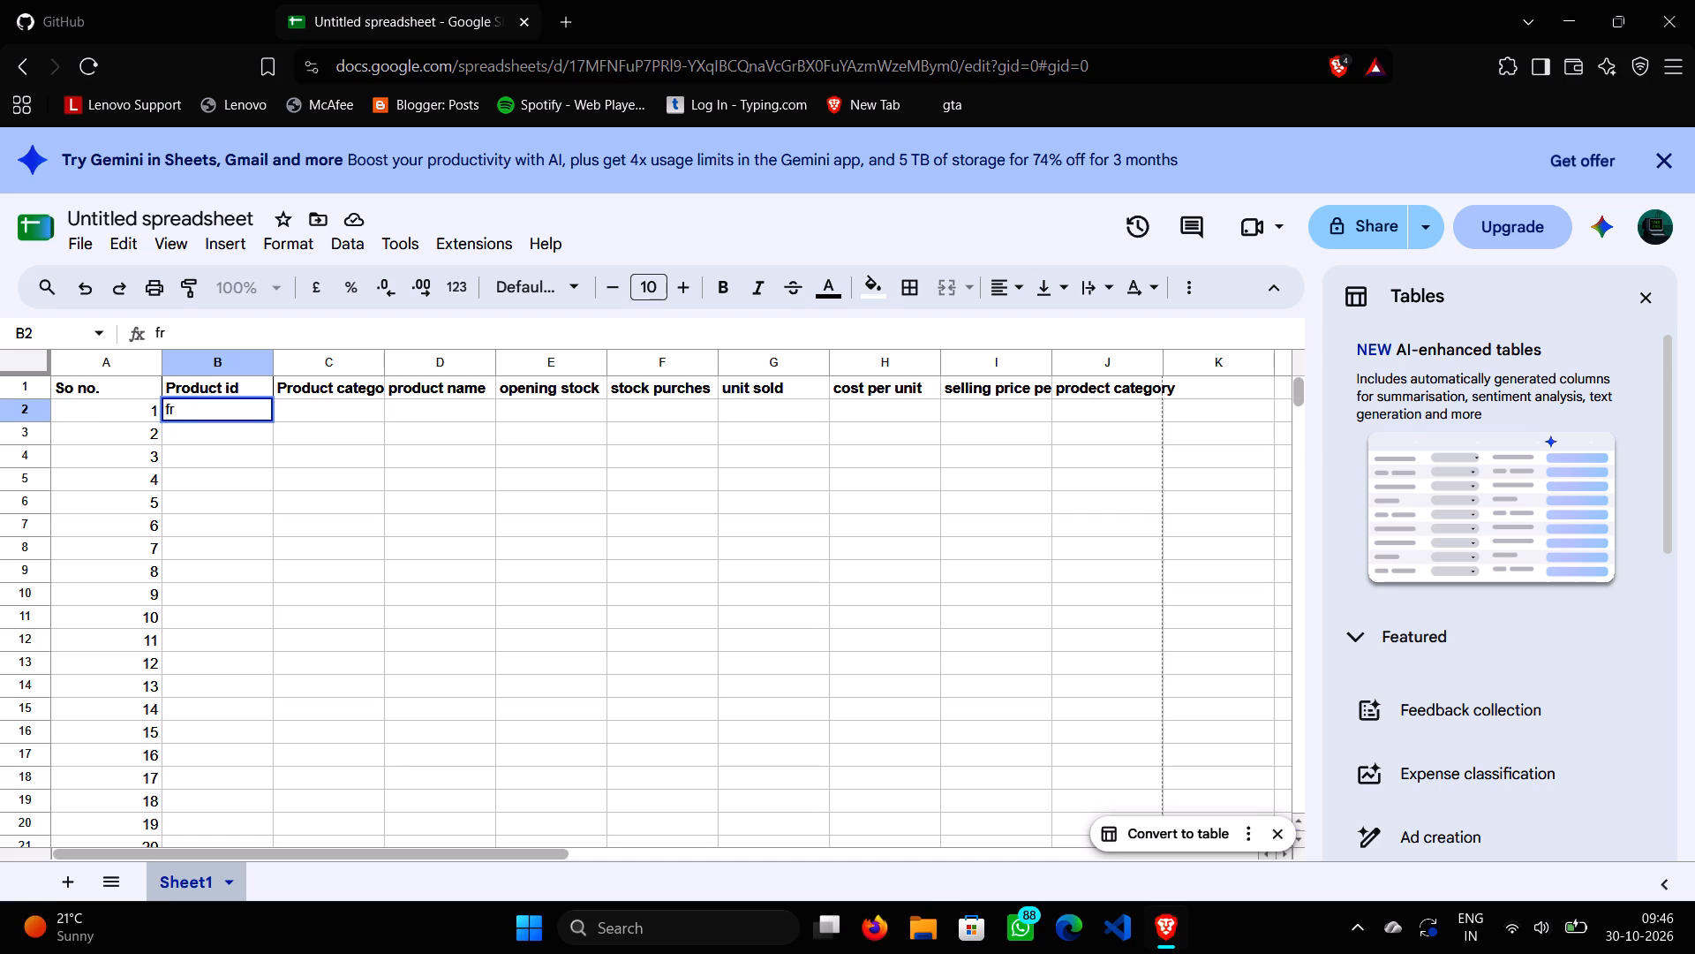
key(BackSpace)
key(BackSpace)
key(a)
text(ir conditinor)
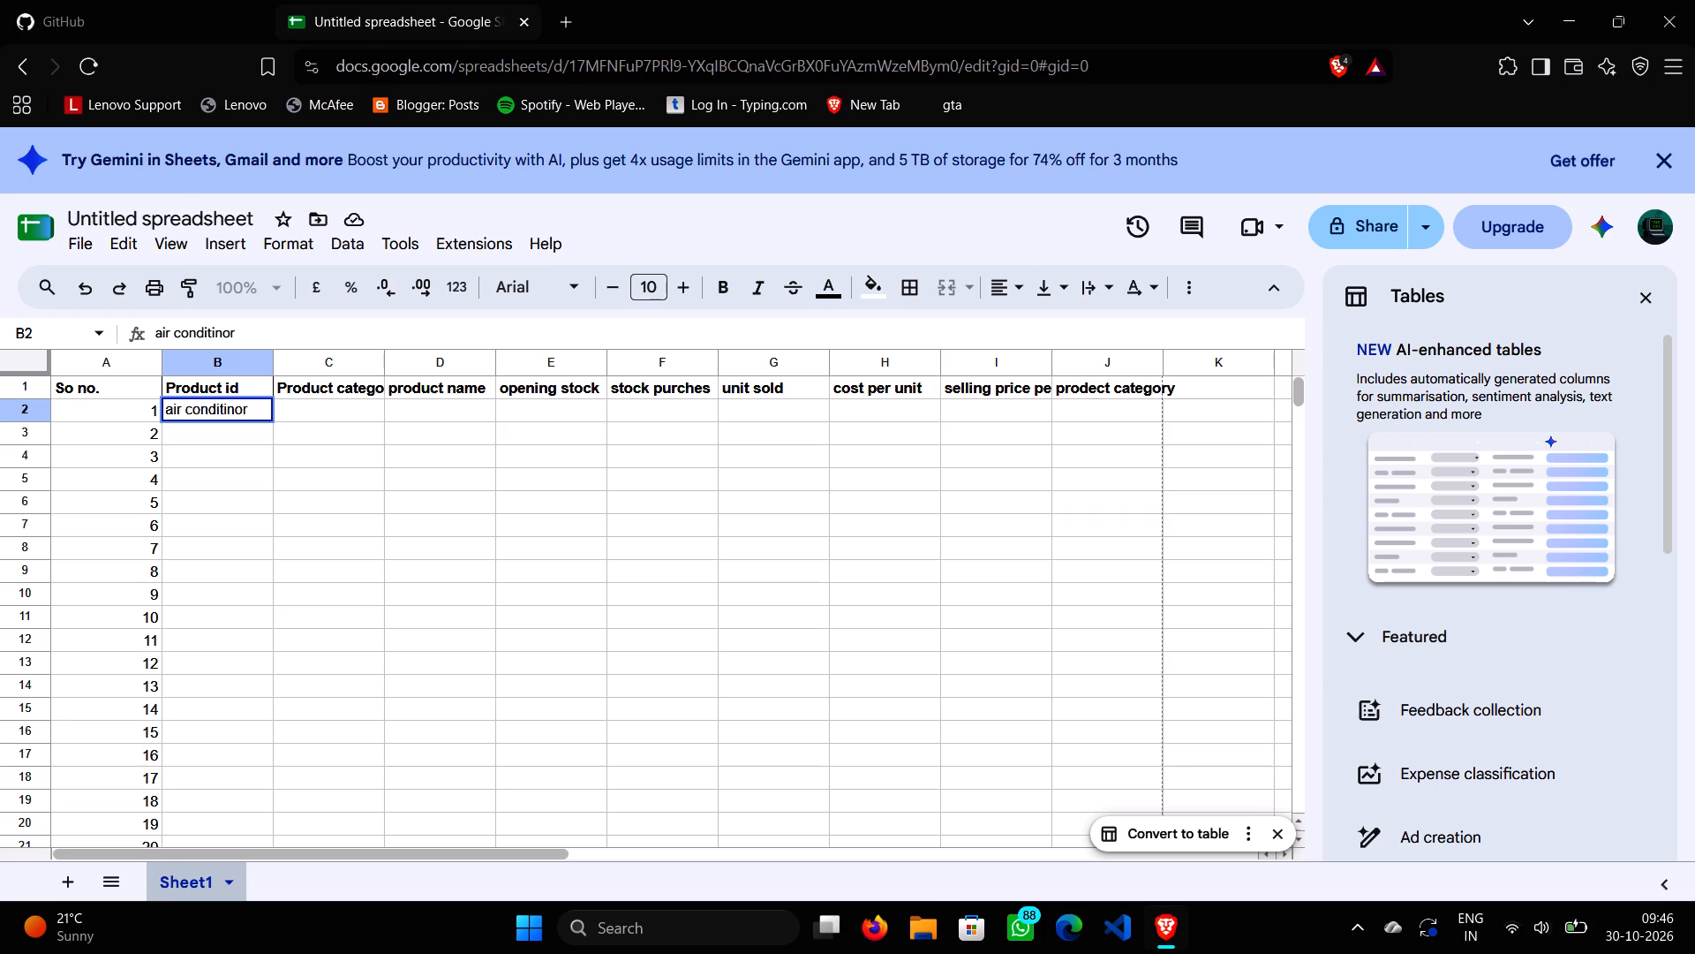
key(Down)
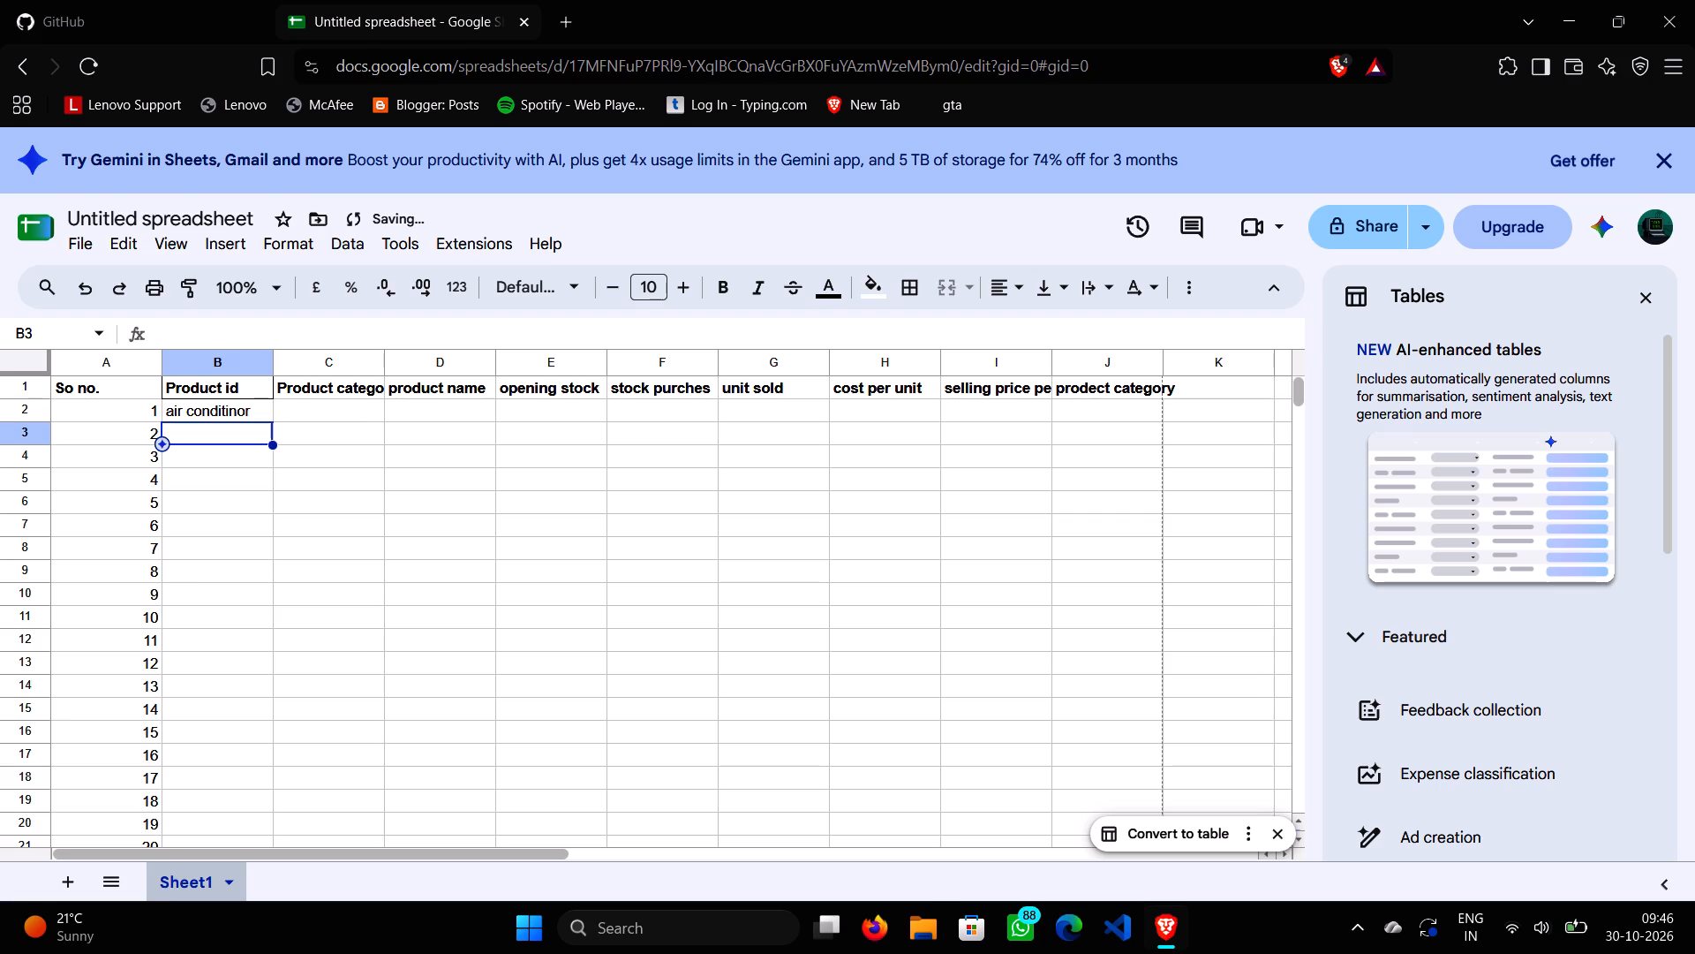
text(coolar)
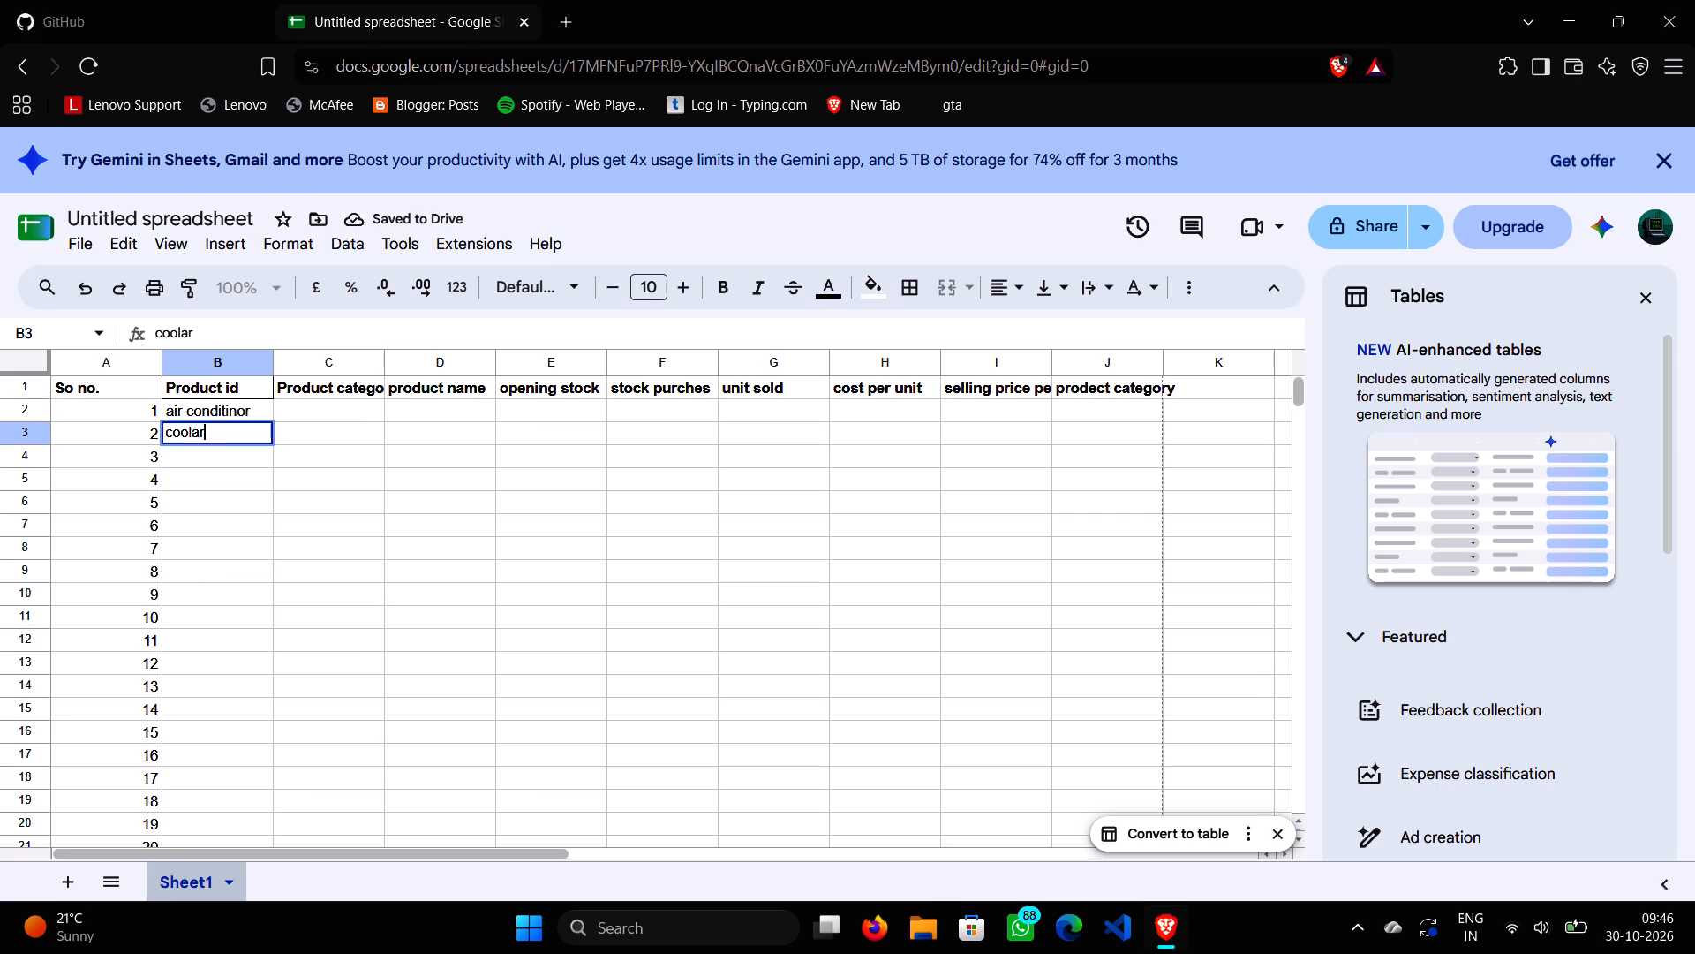
key(Up)
key(Down)
key(Down)
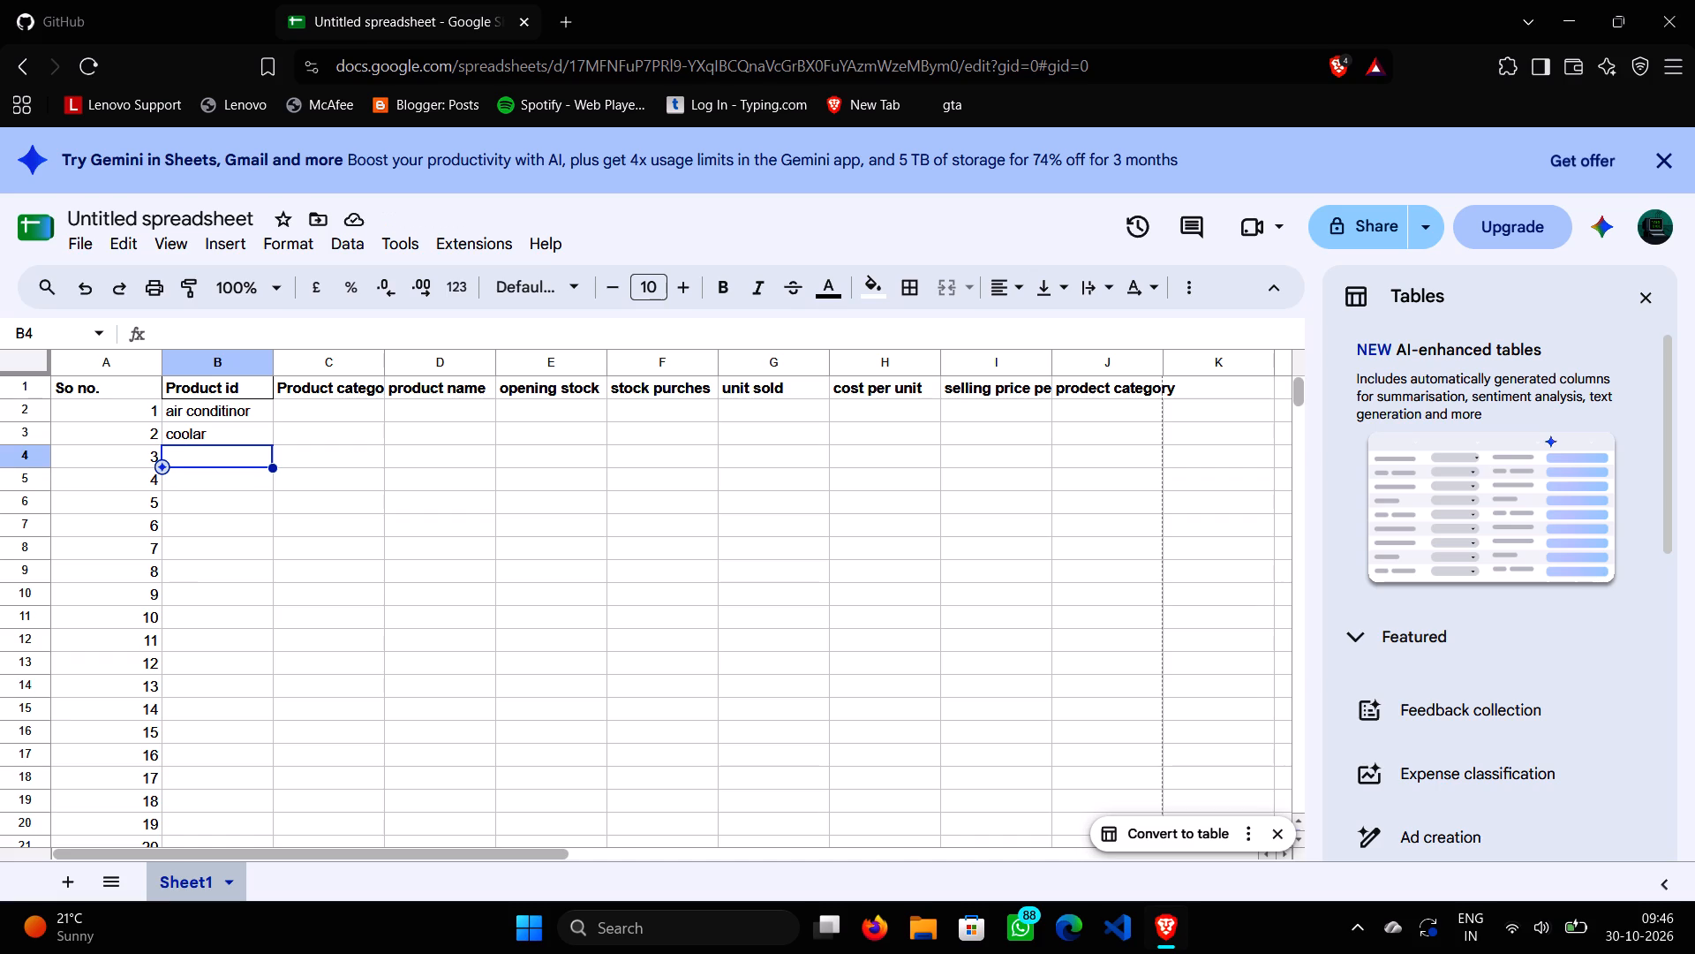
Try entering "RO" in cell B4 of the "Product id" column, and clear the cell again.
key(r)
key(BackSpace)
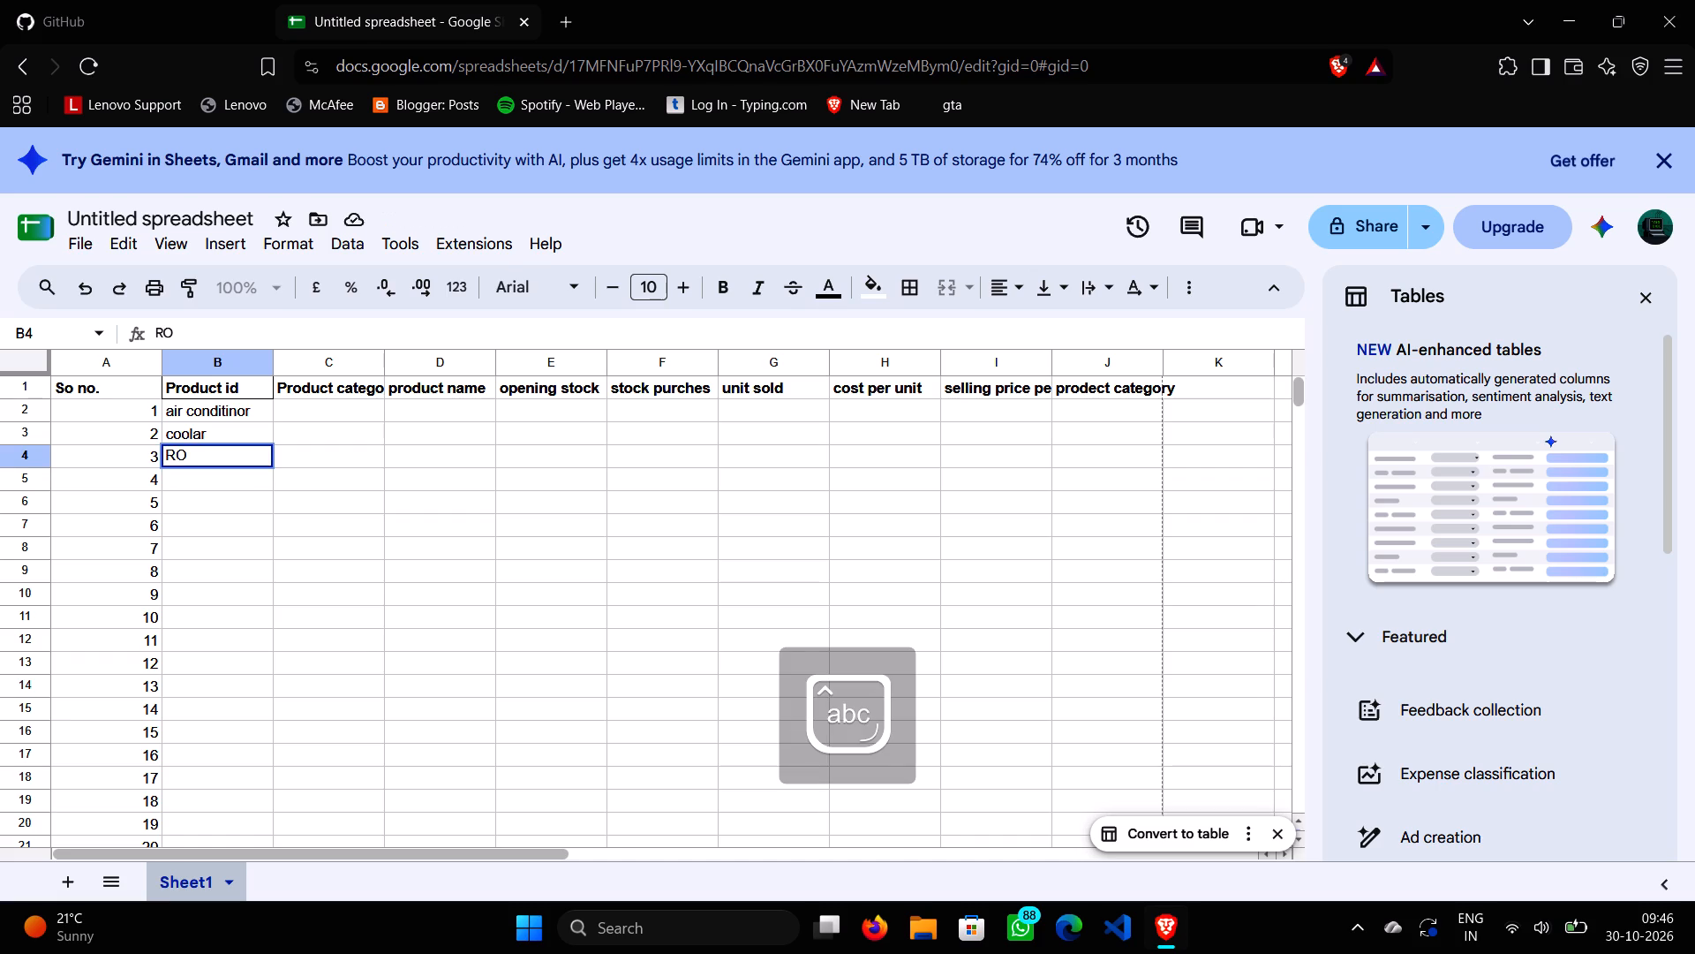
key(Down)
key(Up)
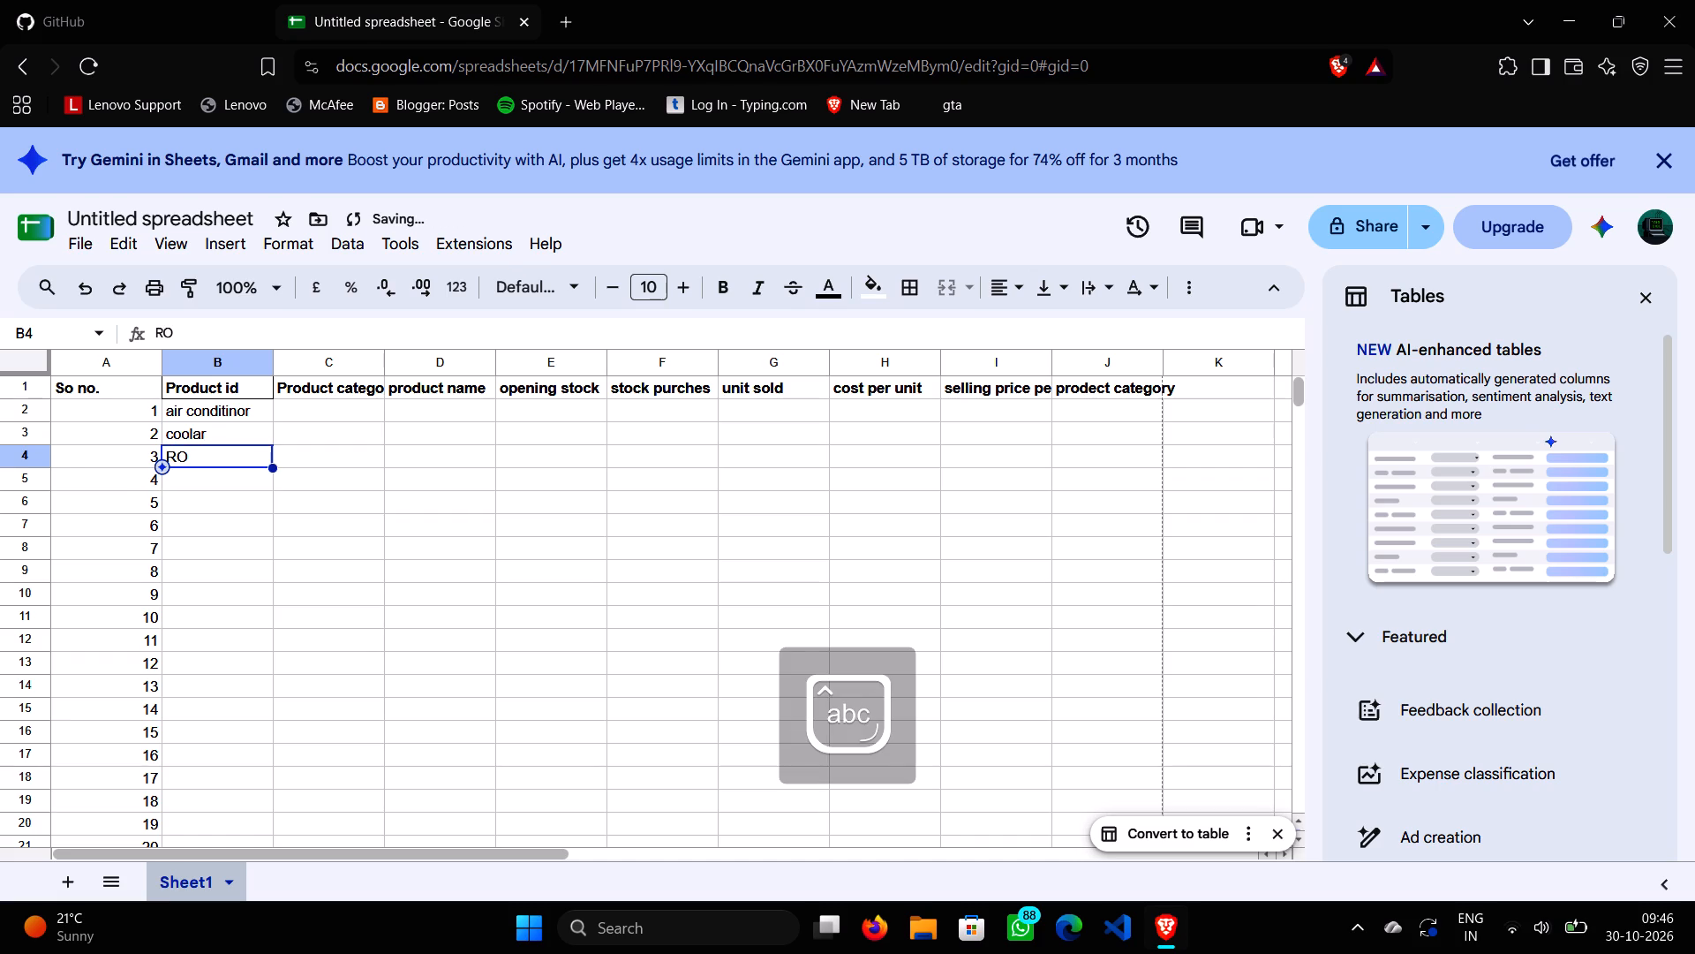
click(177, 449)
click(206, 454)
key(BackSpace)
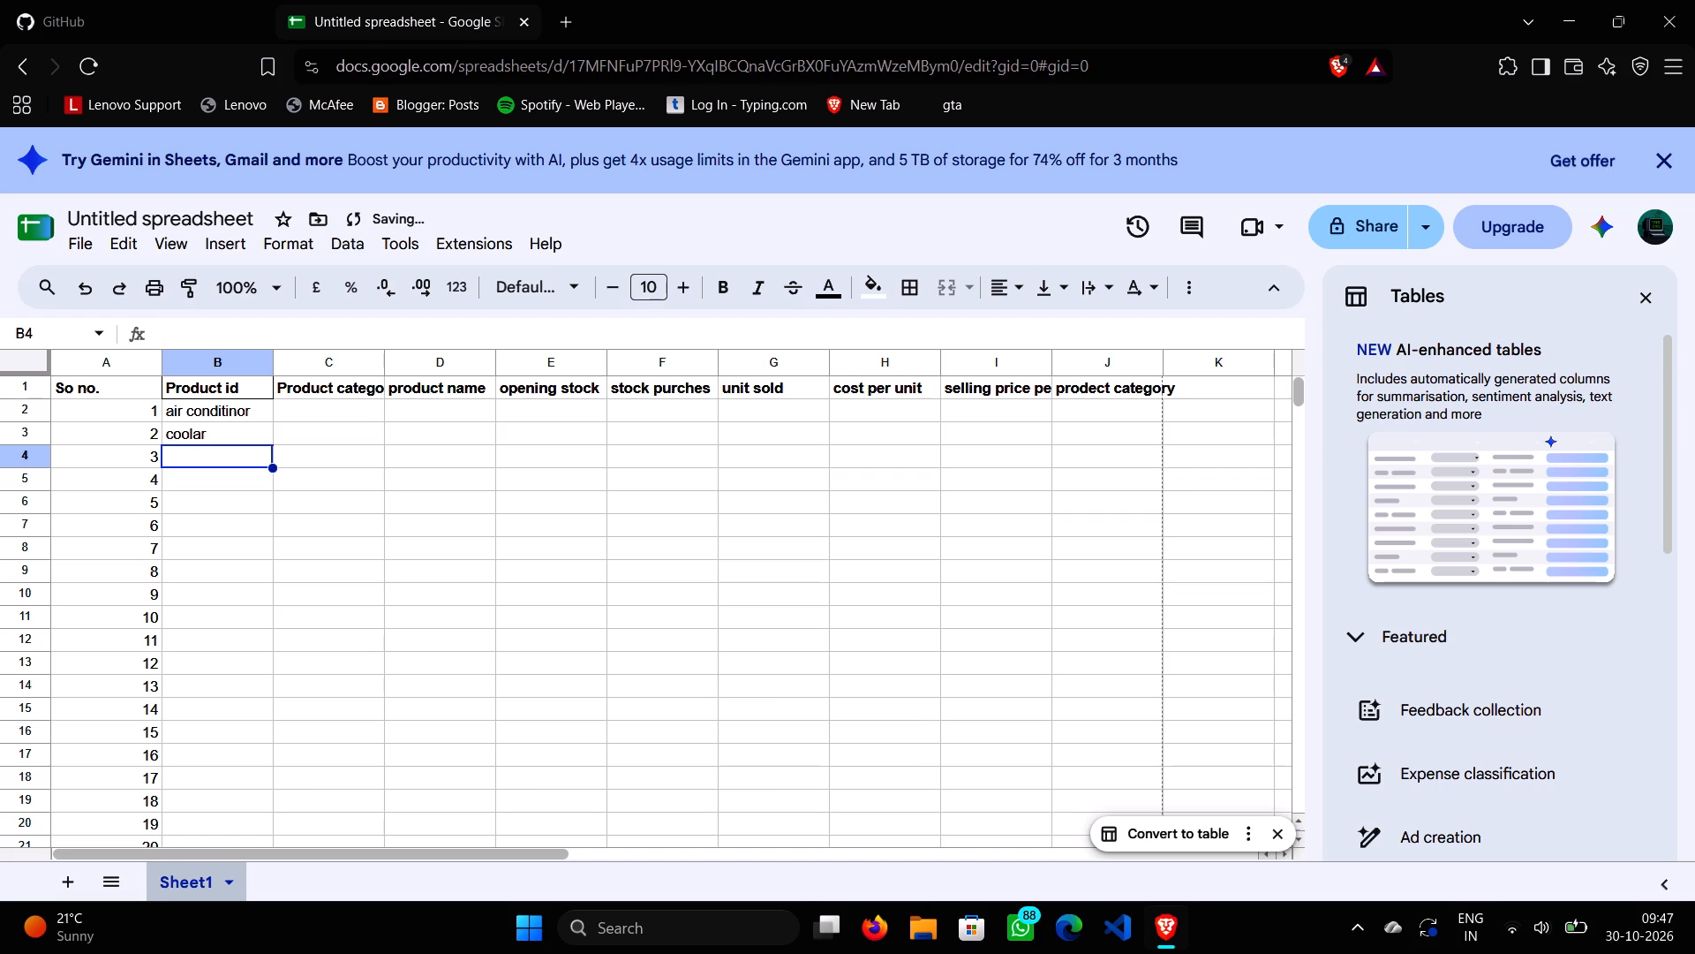
Enter "R.0." in cell B4 of the "Product id" column.
text(R>)
key(shift+o)
key(BackSpace)
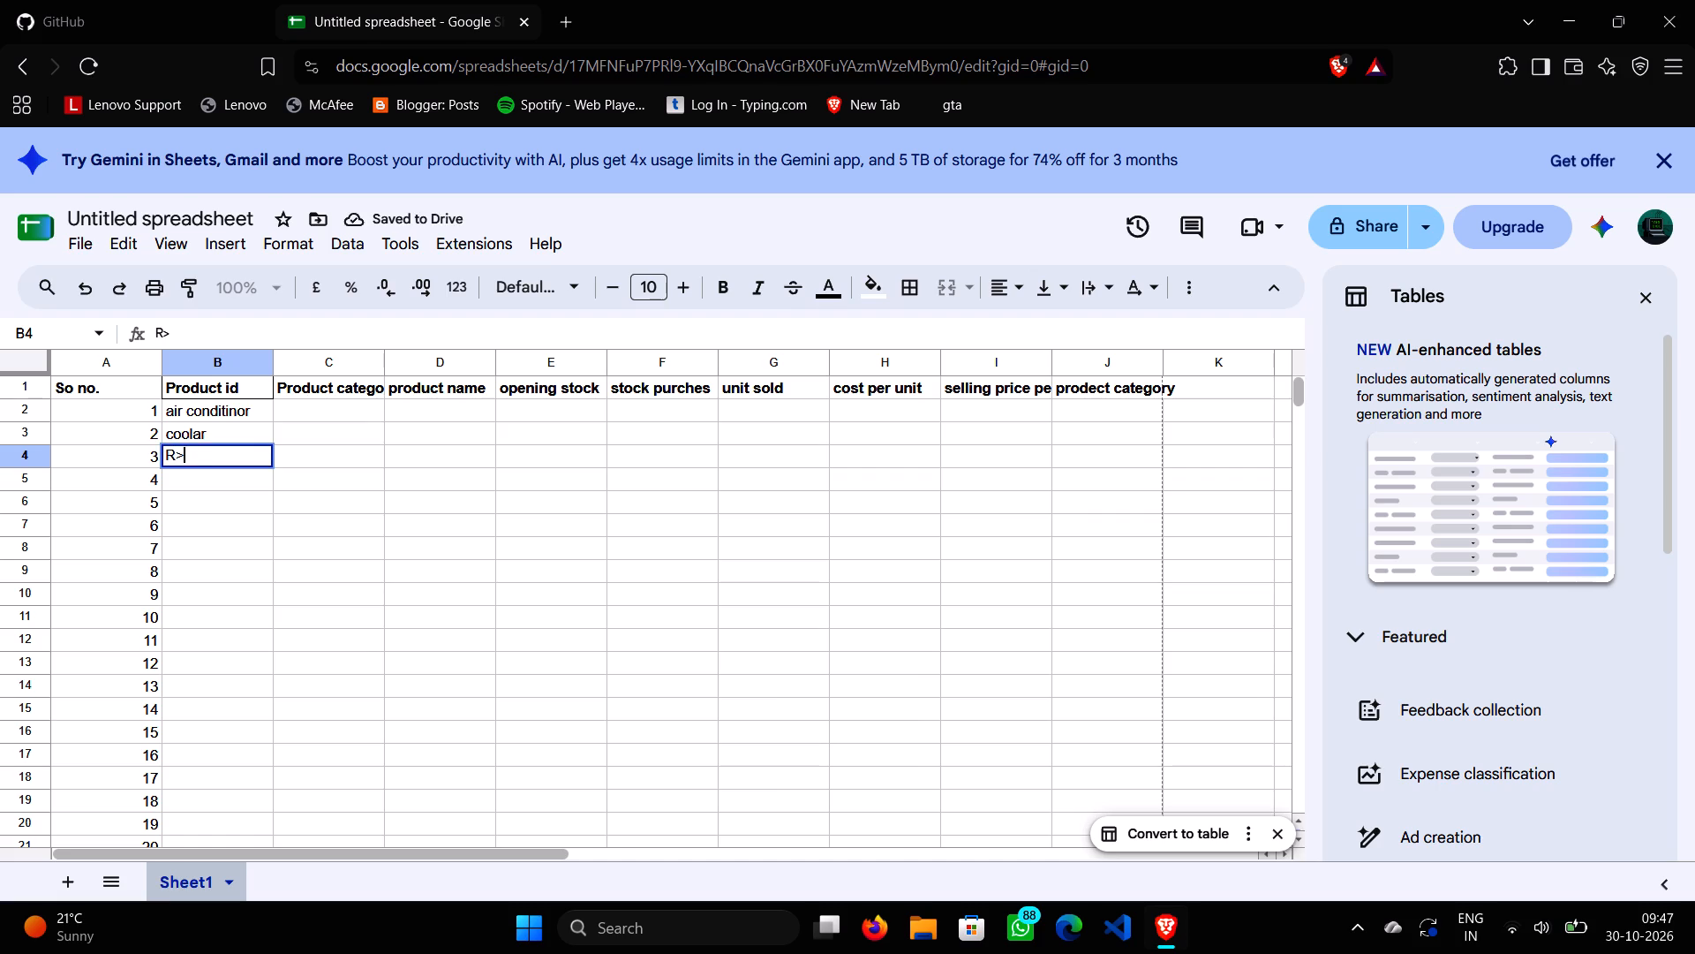
key(BackSpace)
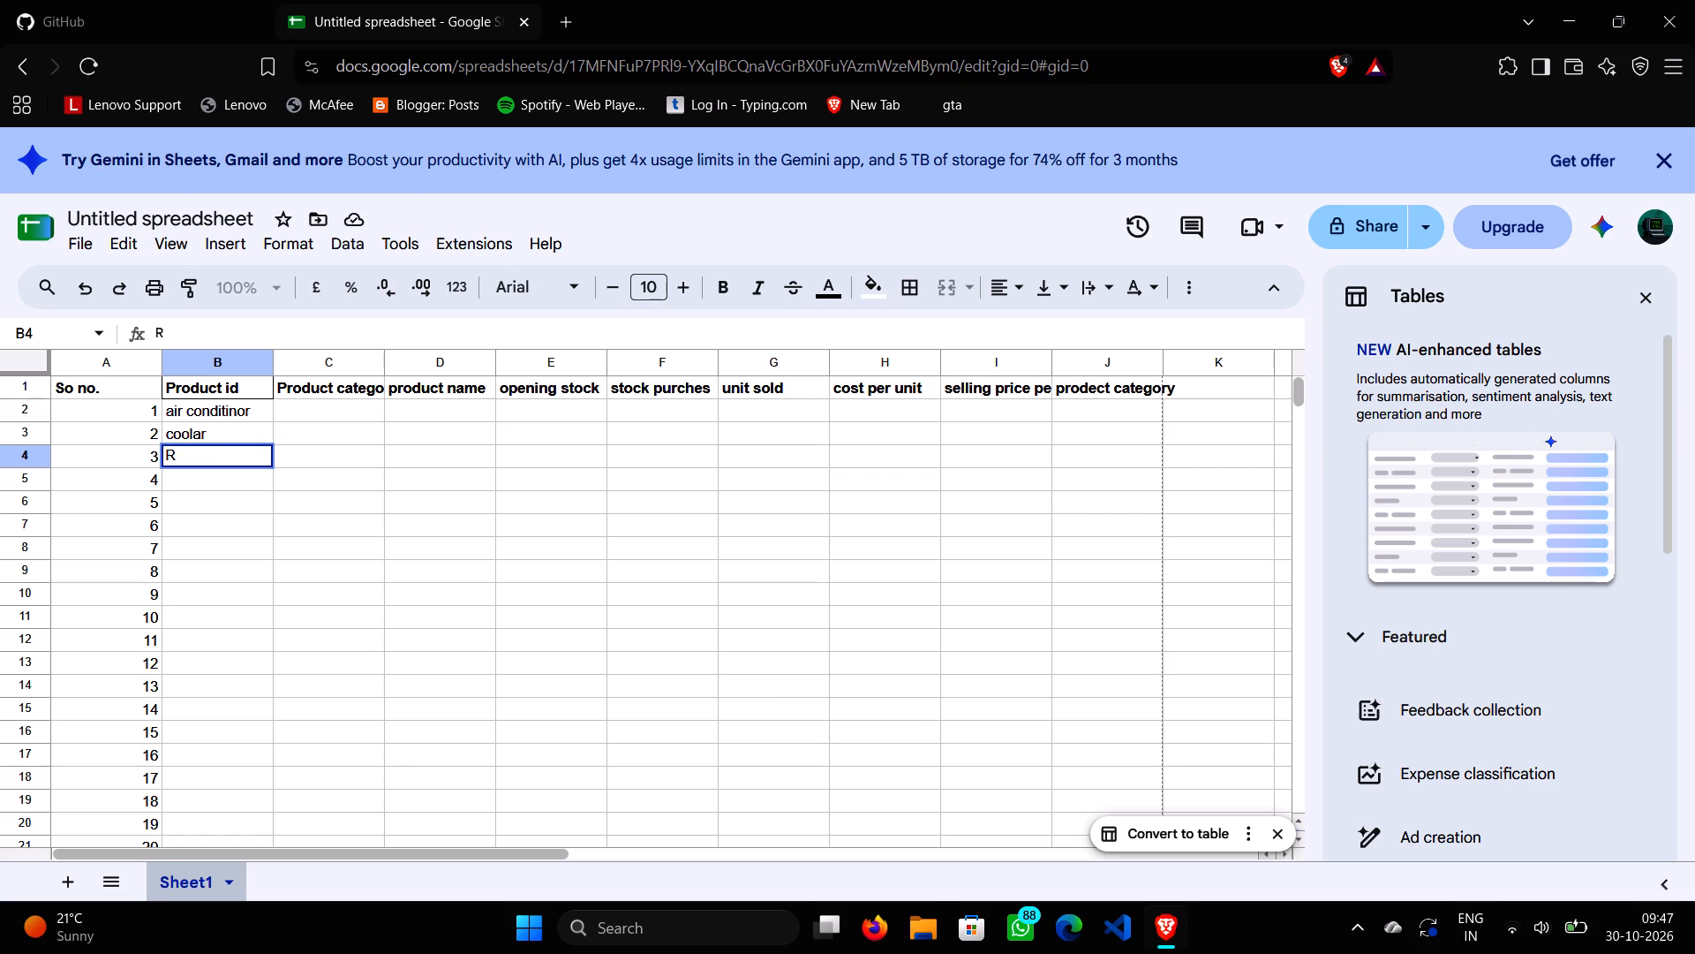
key(period)
key(shift+parenright)
key(BackSpace)
key(0)
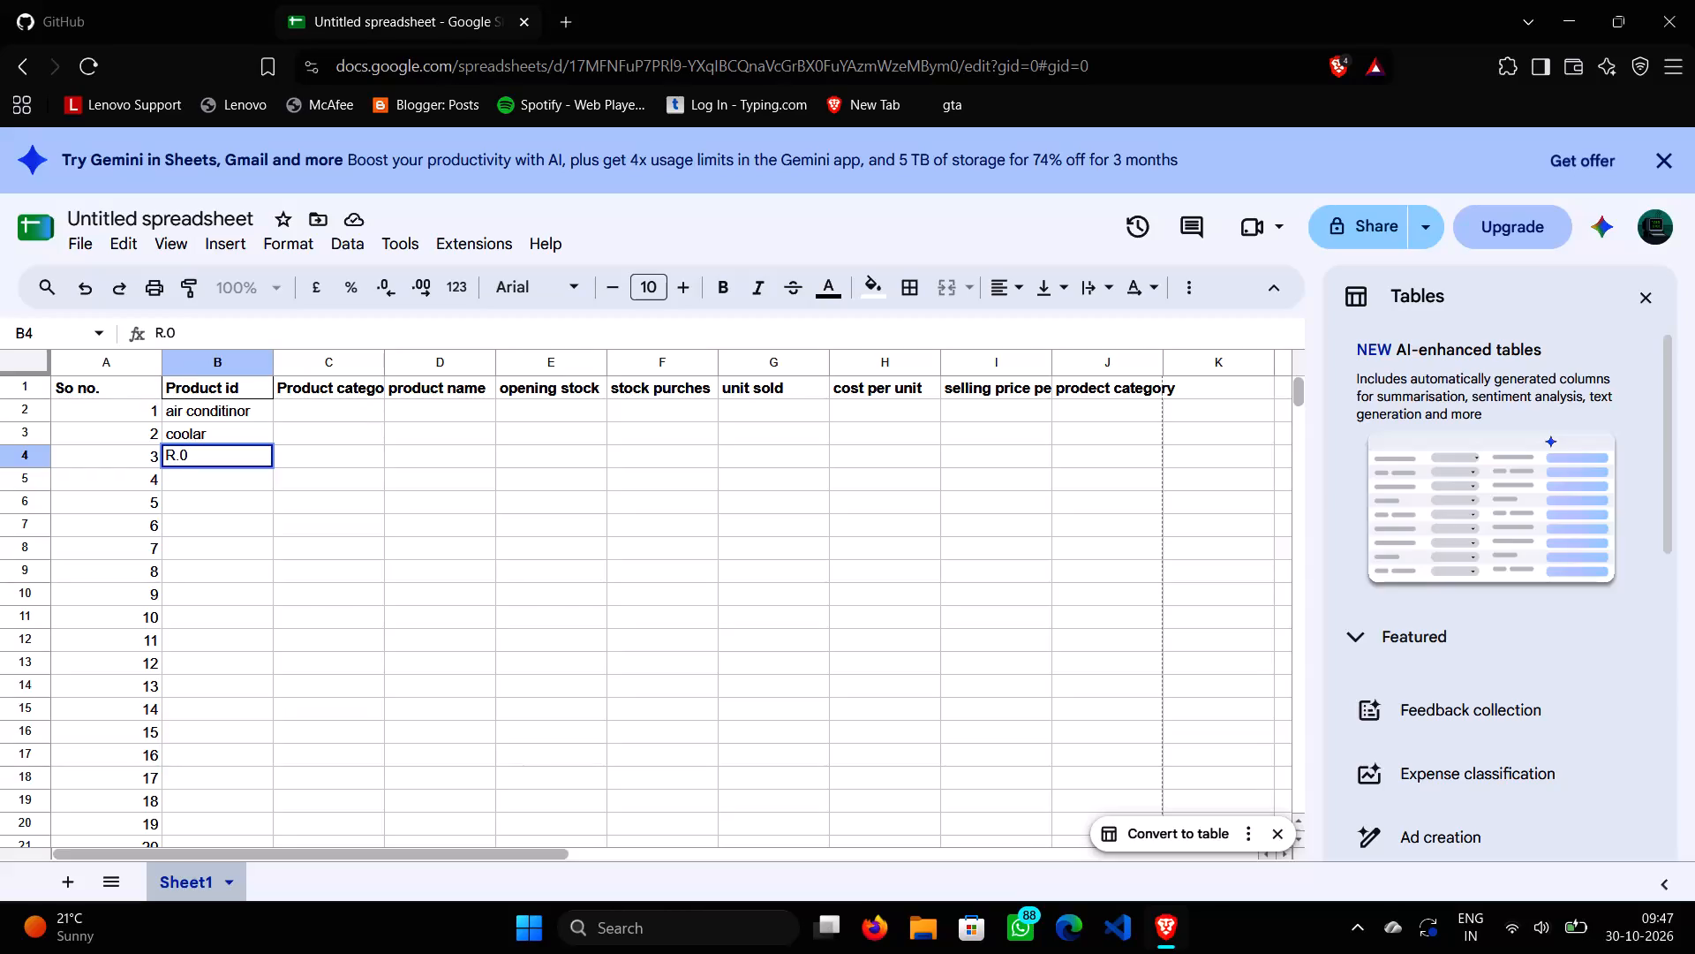
key(period)
key(Down)
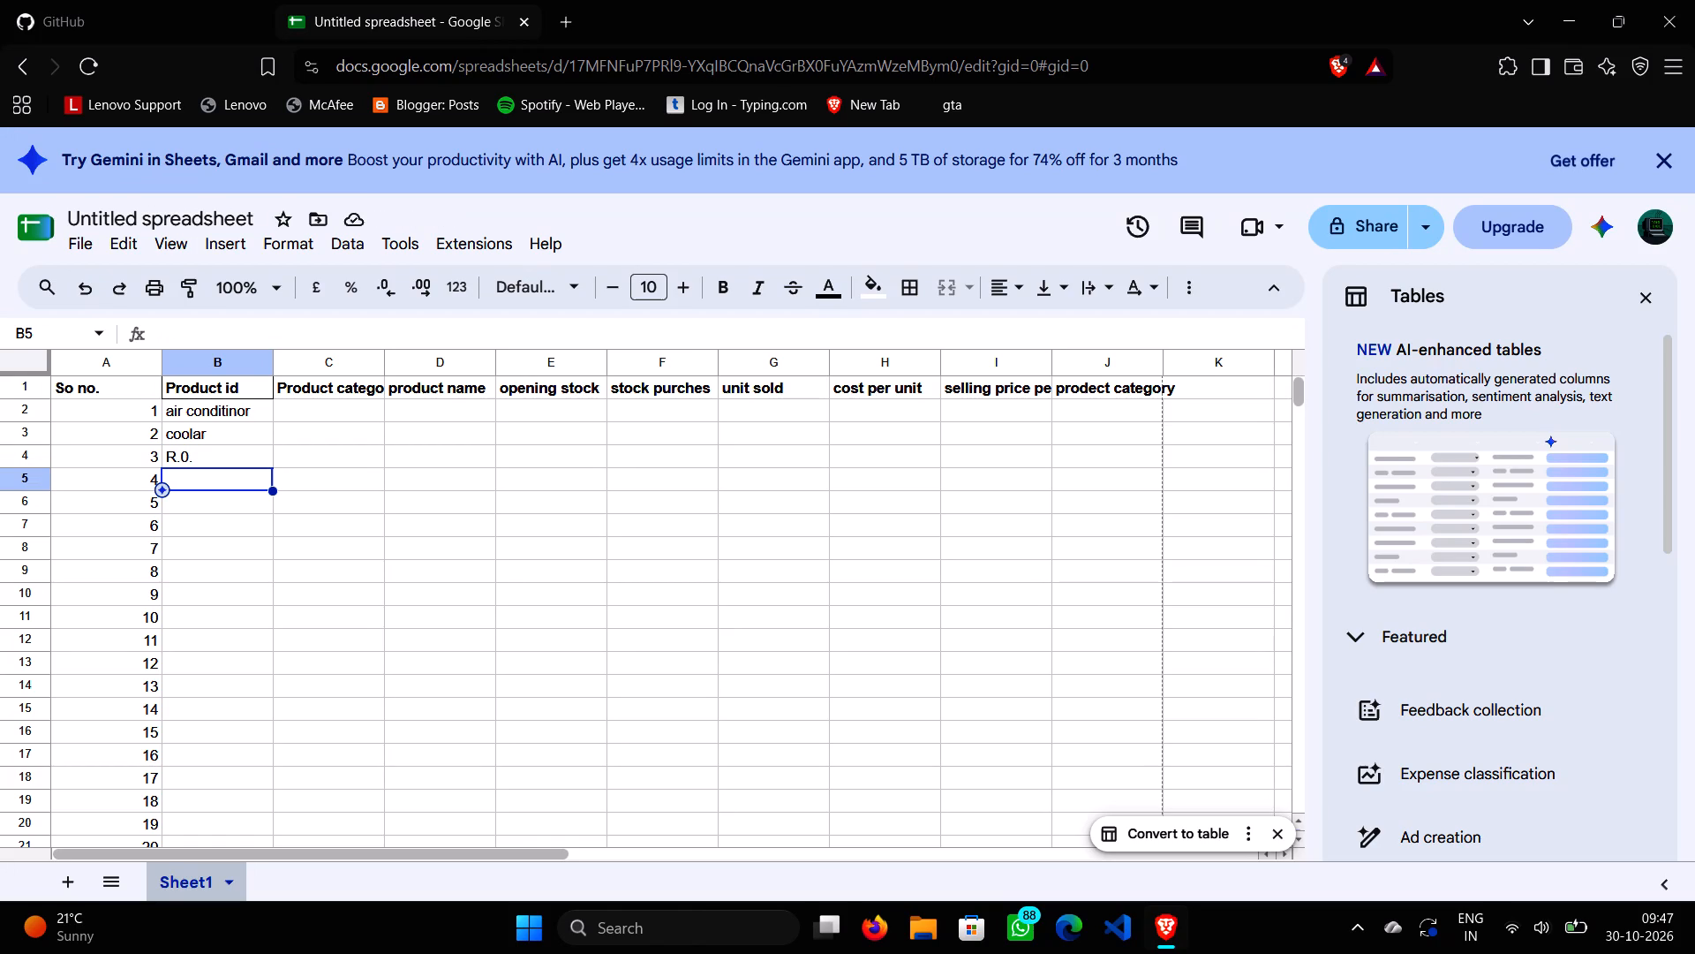
Enter "Kattle", "Laptop" and "Mouse" in cells B5 to B7 of the "Product id" column.
text(Kattle)
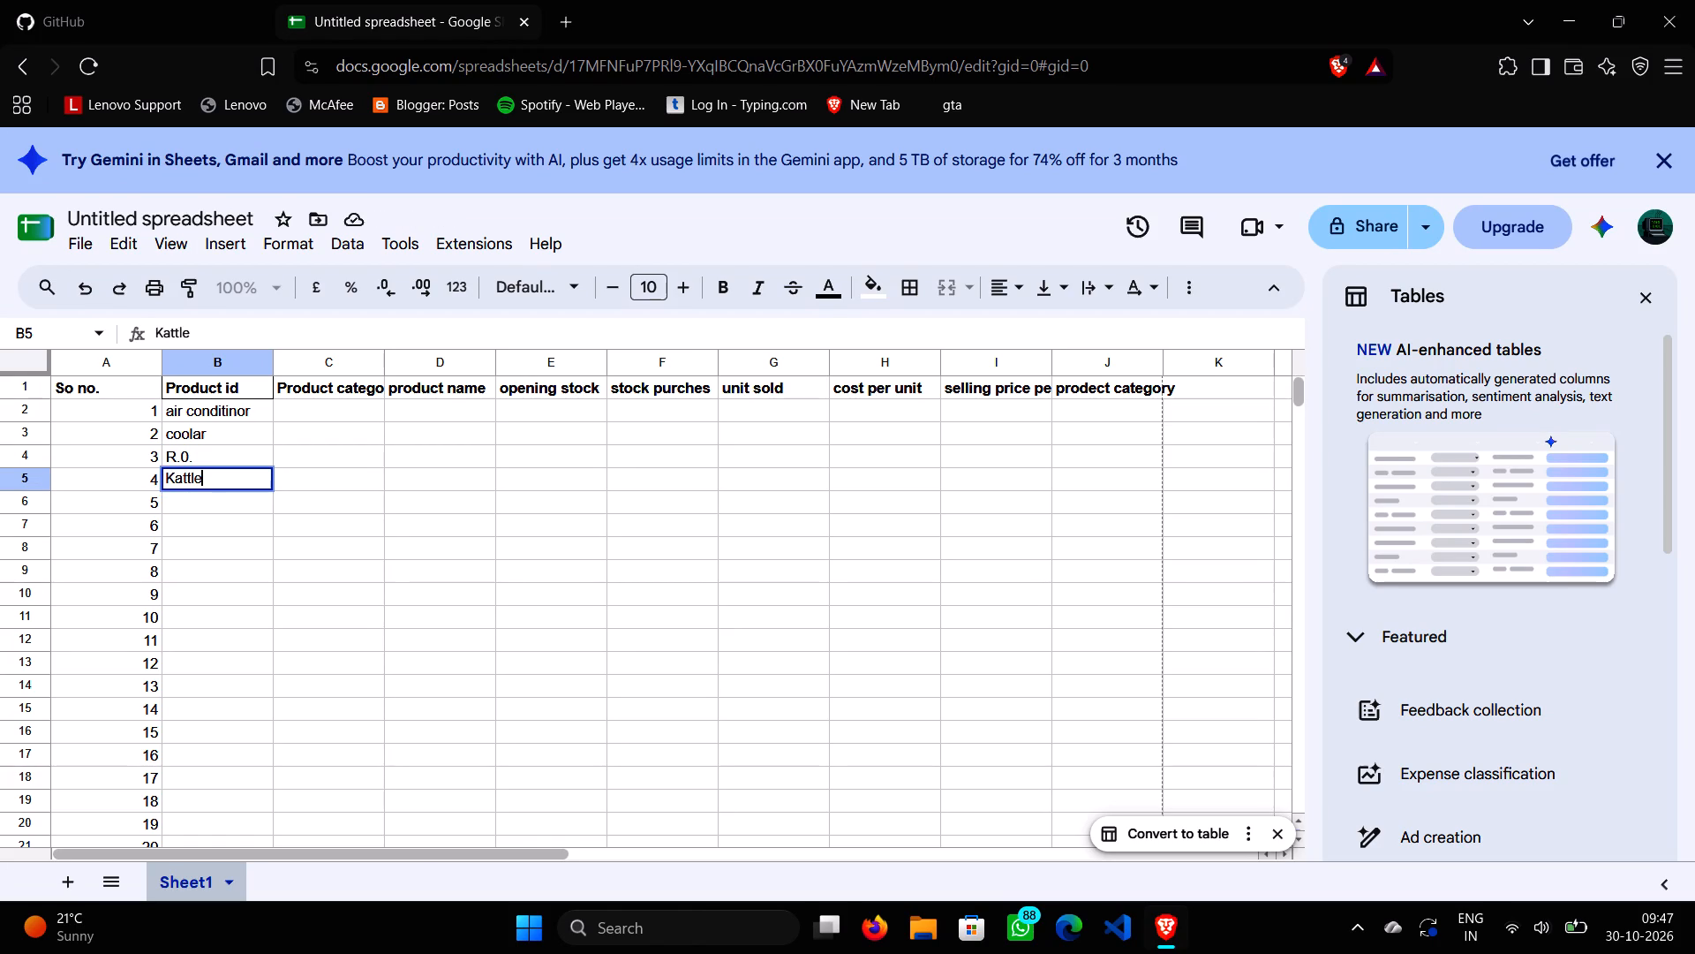
key(Down)
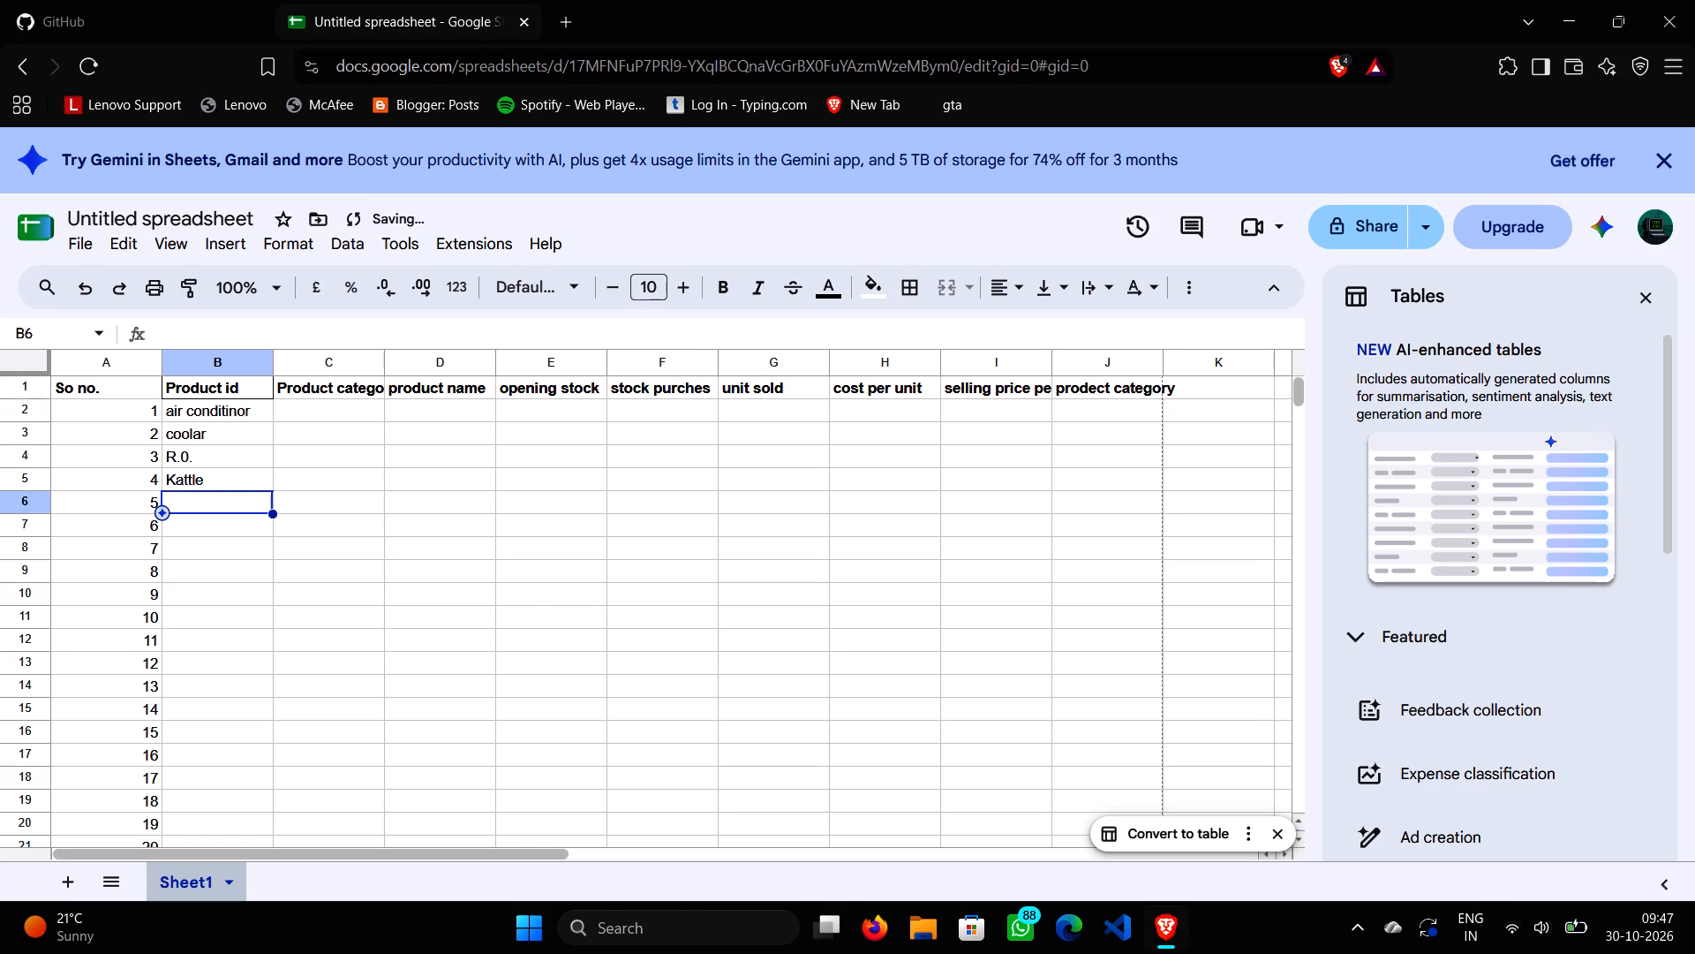
text(LA)
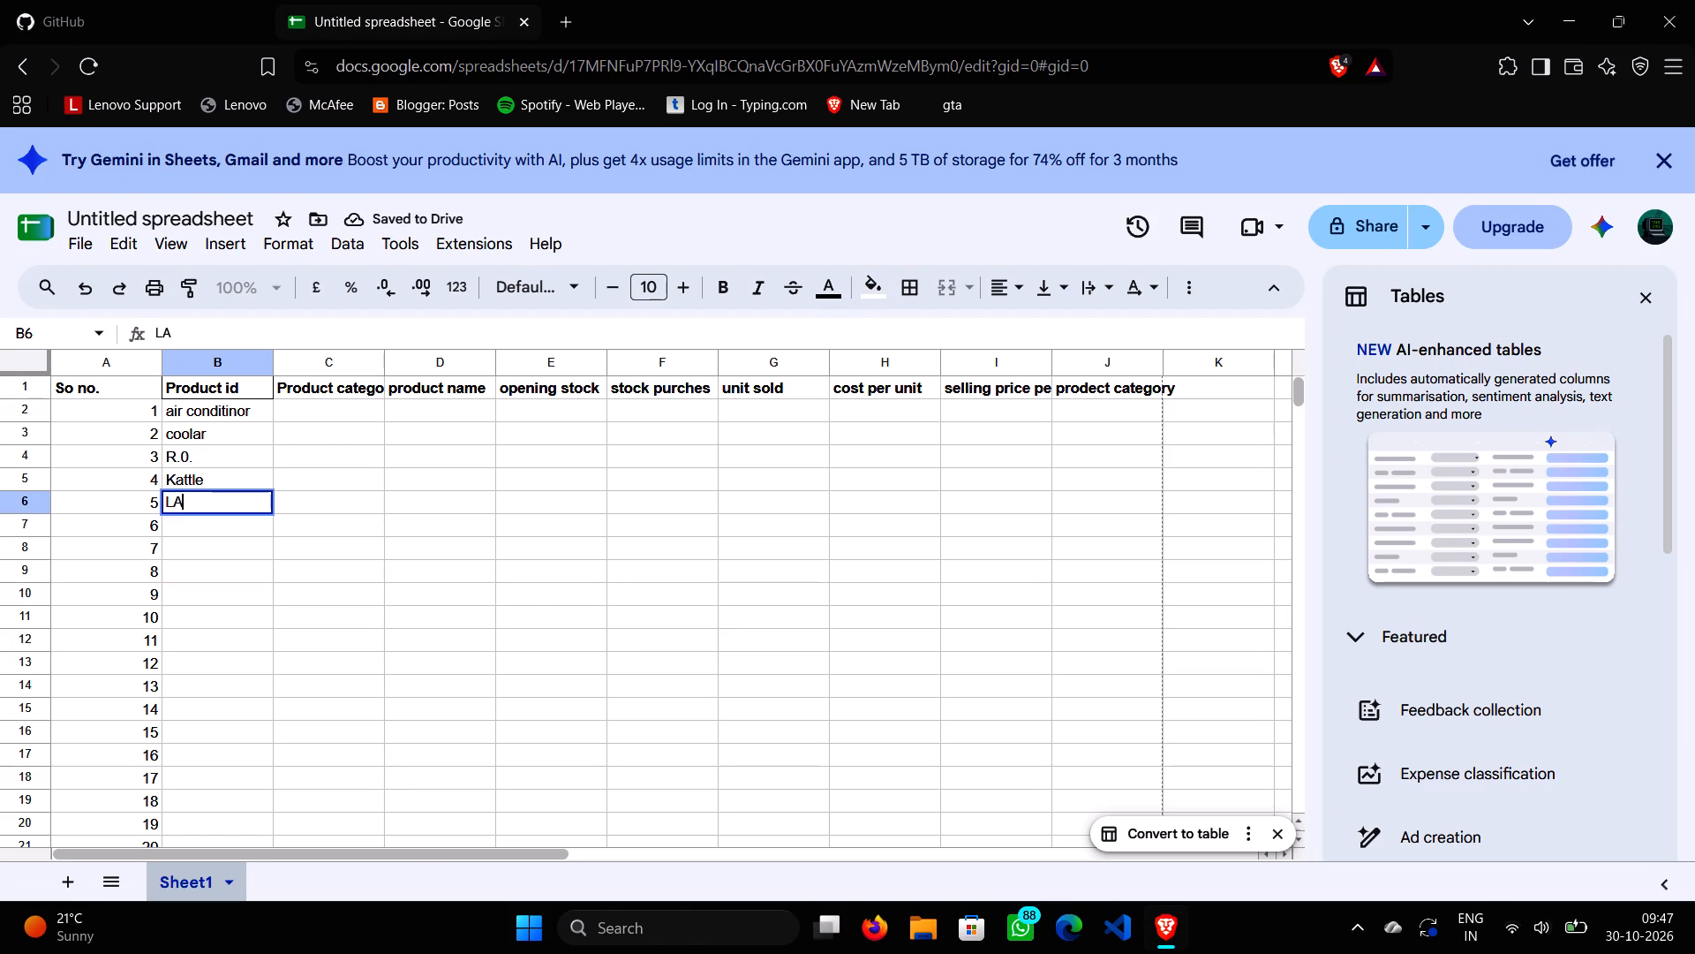
key(BackSpace)
text(aptop)
key(Down)
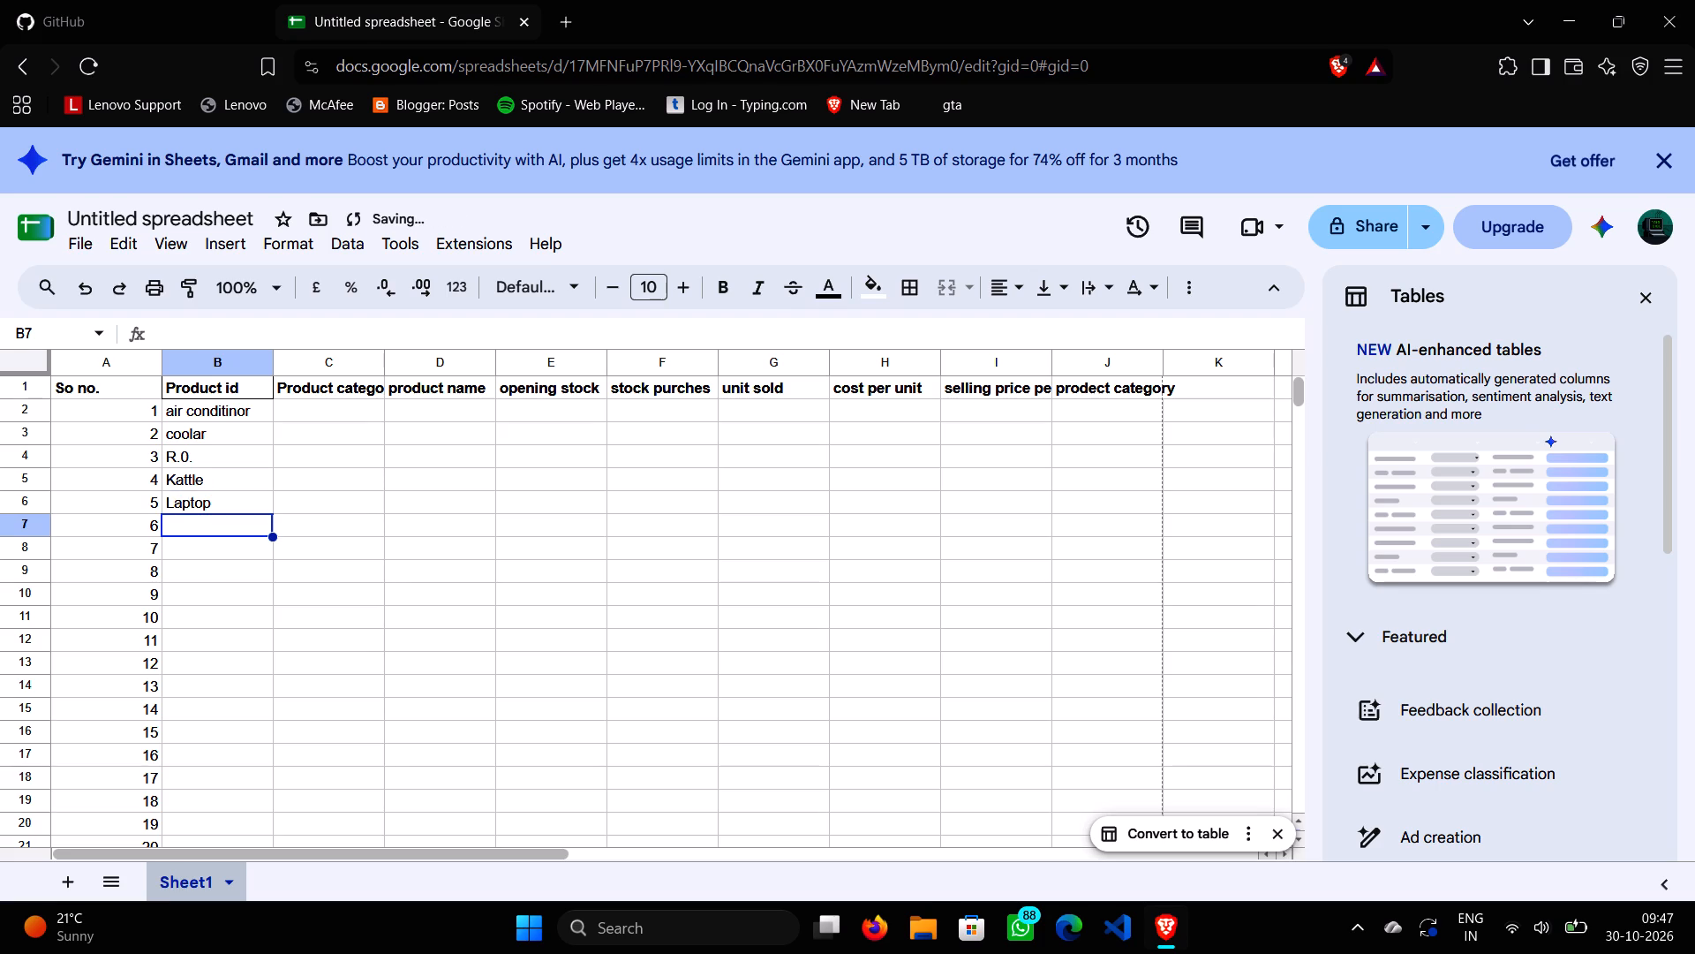
text(Mouse)
key(Down)
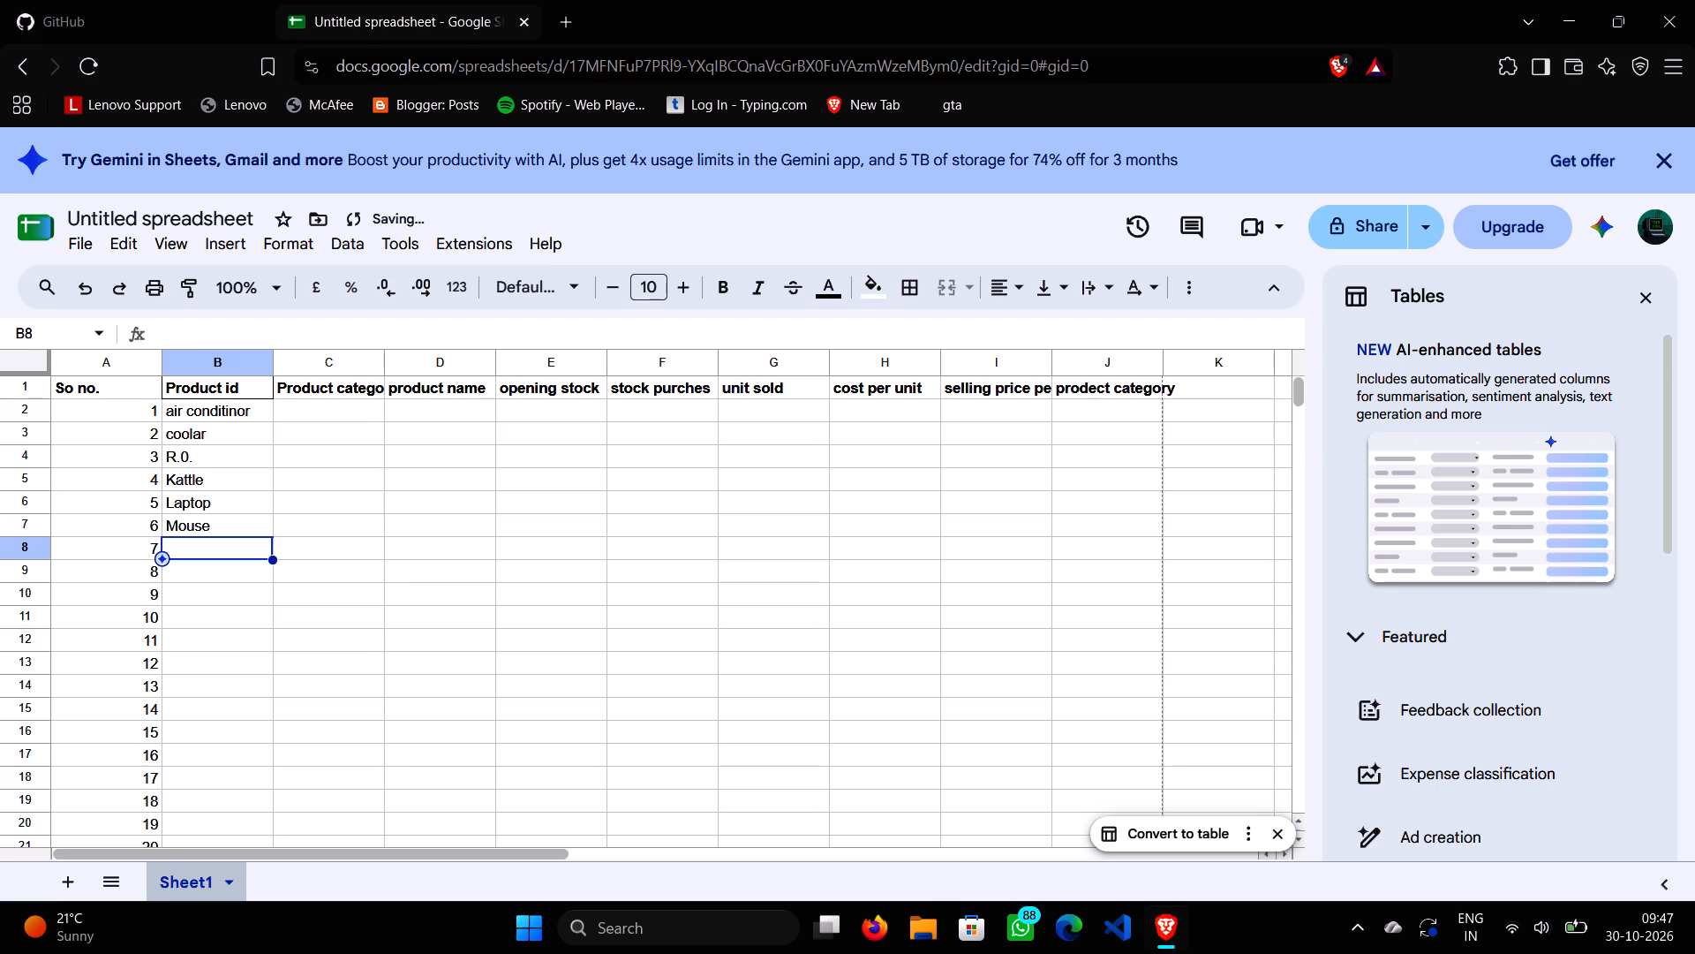
Enter "Chair" in cell B8 and "Bulb" in cell B9 of the "Product id" column.
text(Chsir)
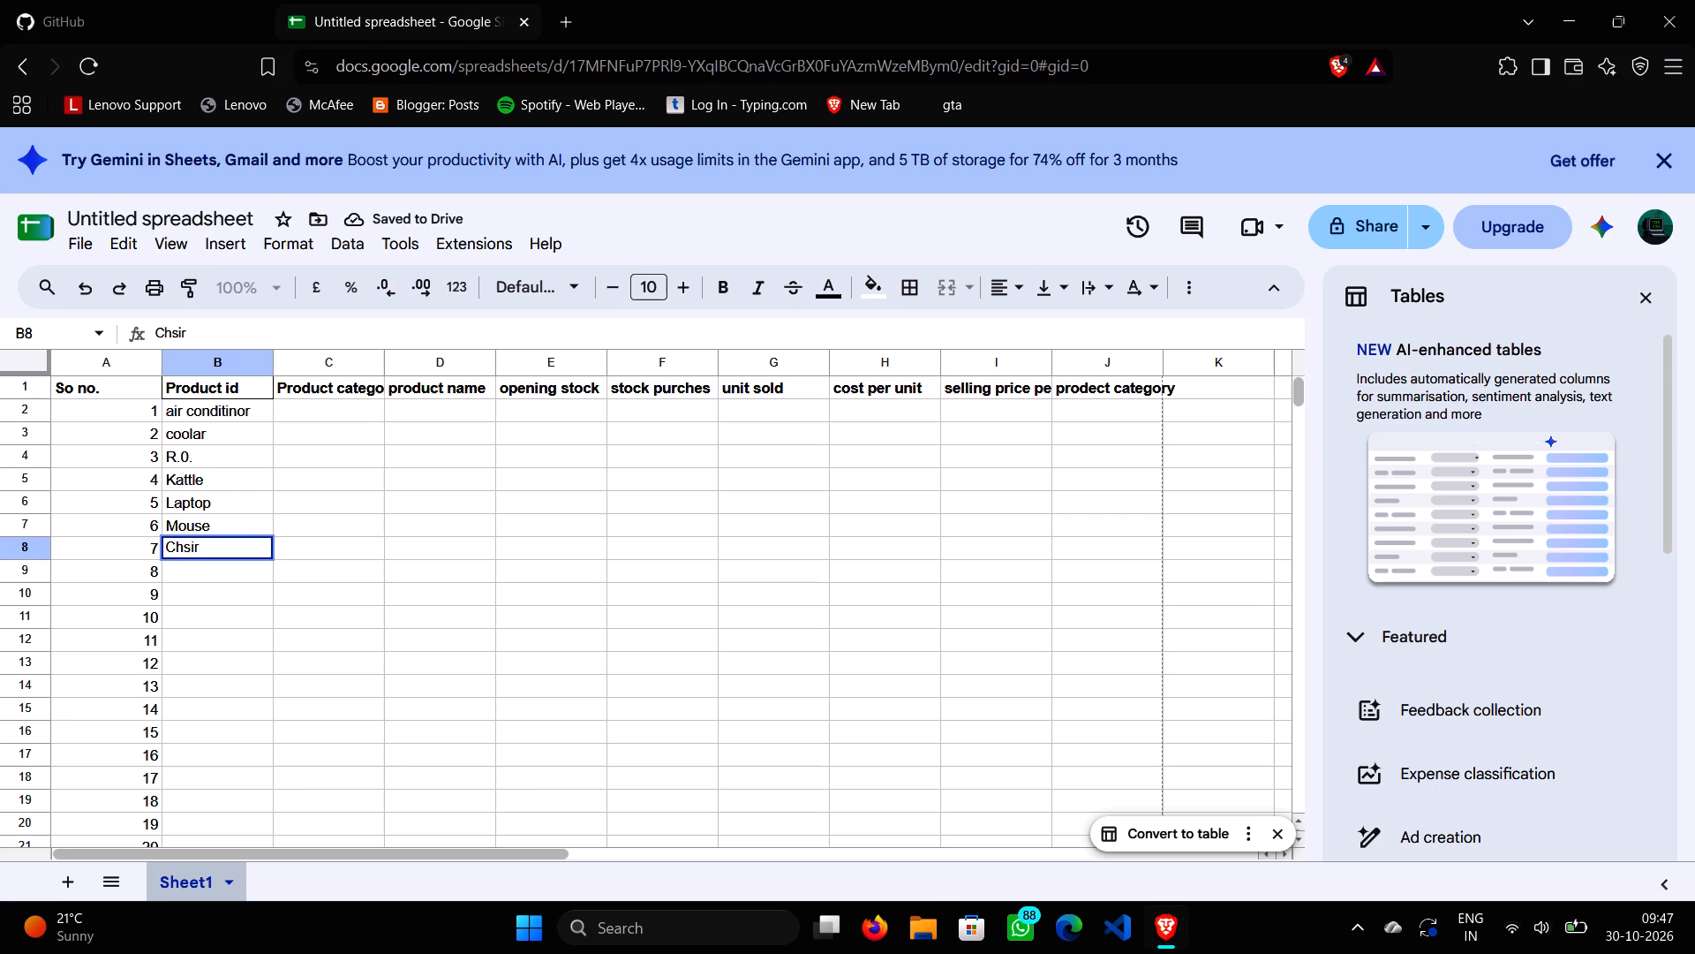
key(BackSpace)
key(BackSpace)
key(BackSpace)
text(air)
key(Down)
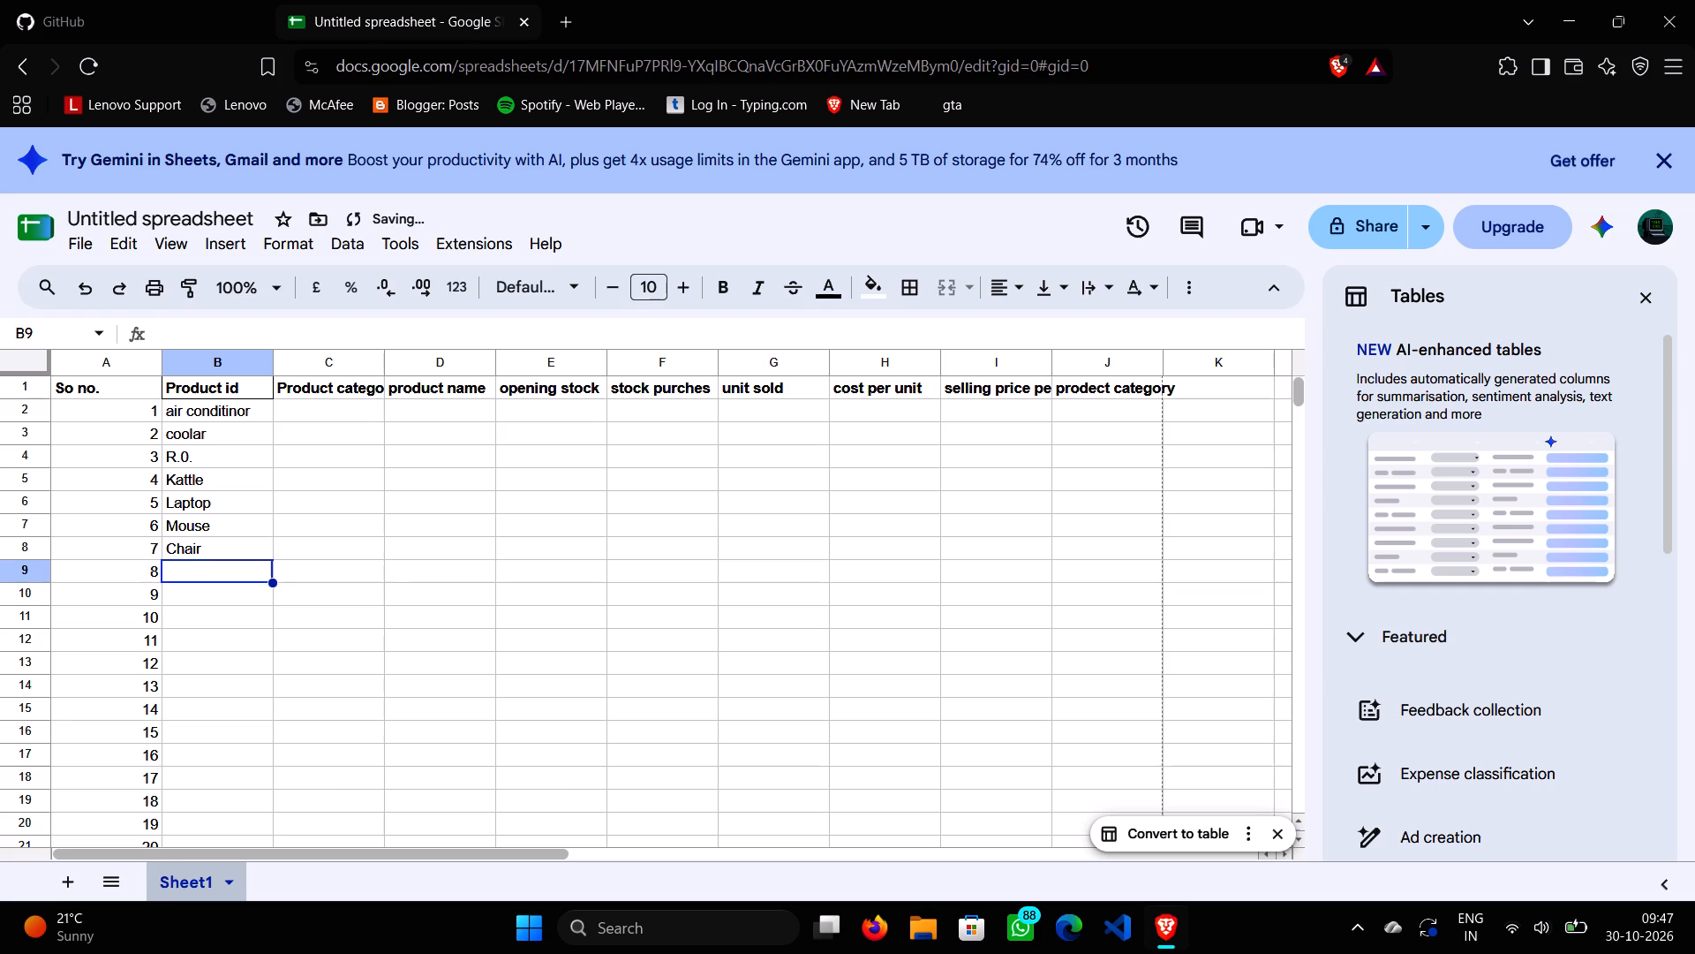
text(Bulb)
key(Down)
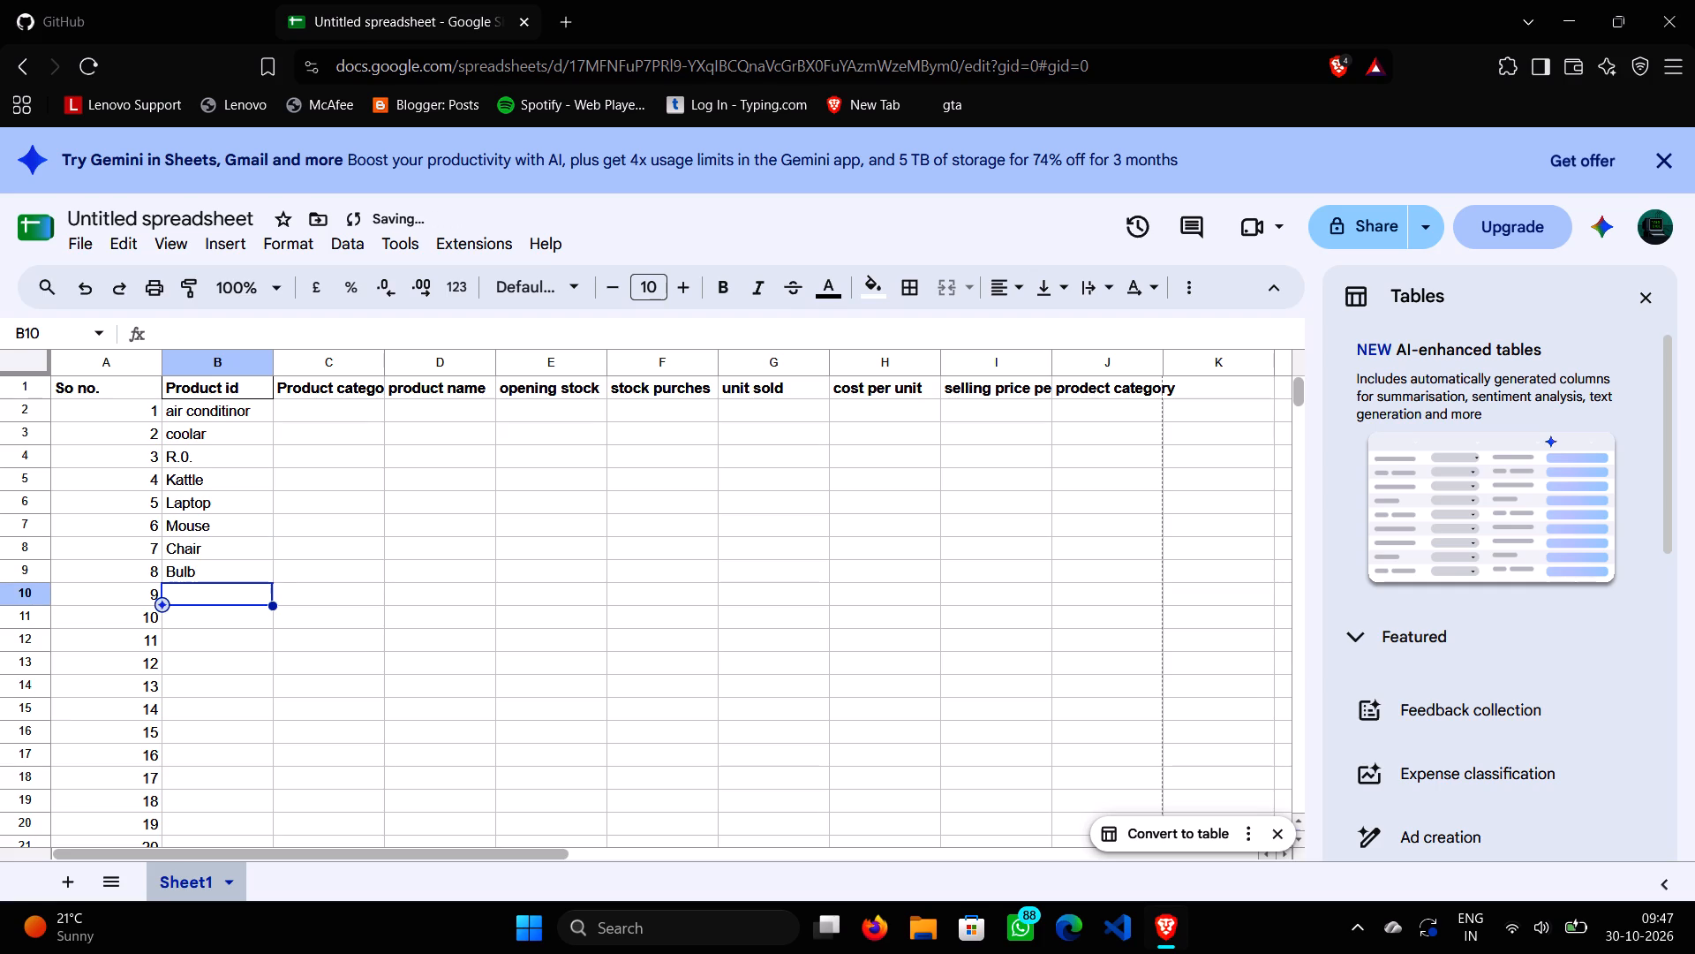
Enter "Bat", "Ball" and "Football" in cells B10 to B12 of the "Product id" column.
text(Bat)
key(Down)
text(Ball)
key(Down)
text(Football)
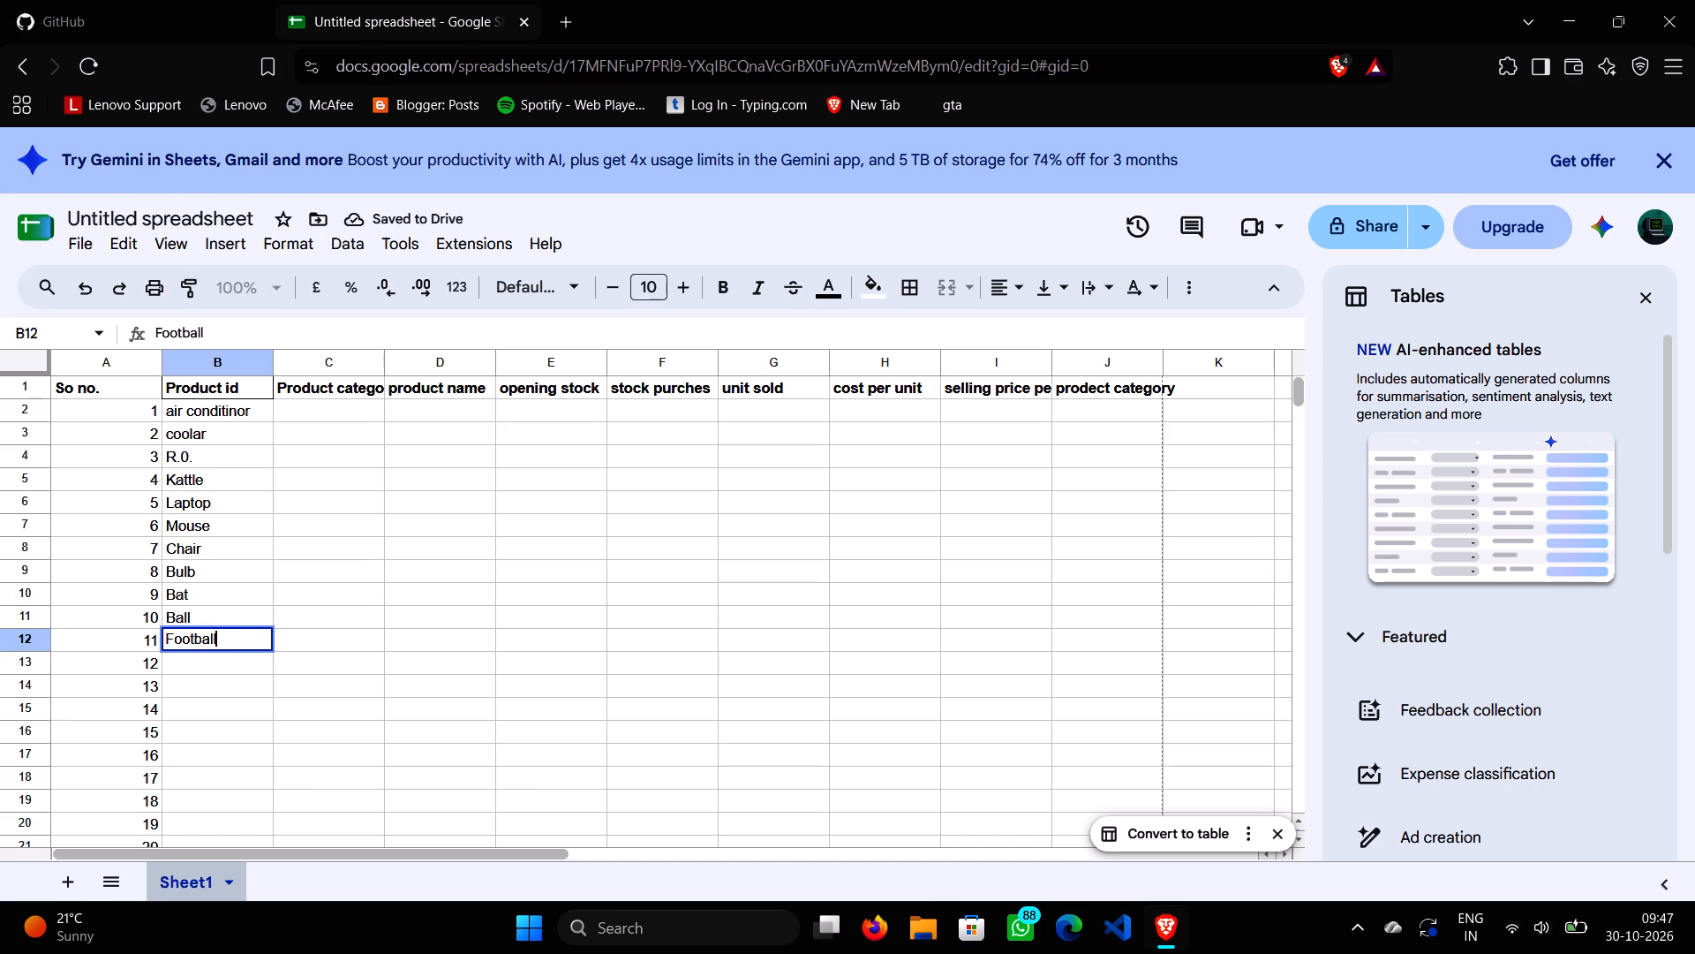
key(Down)
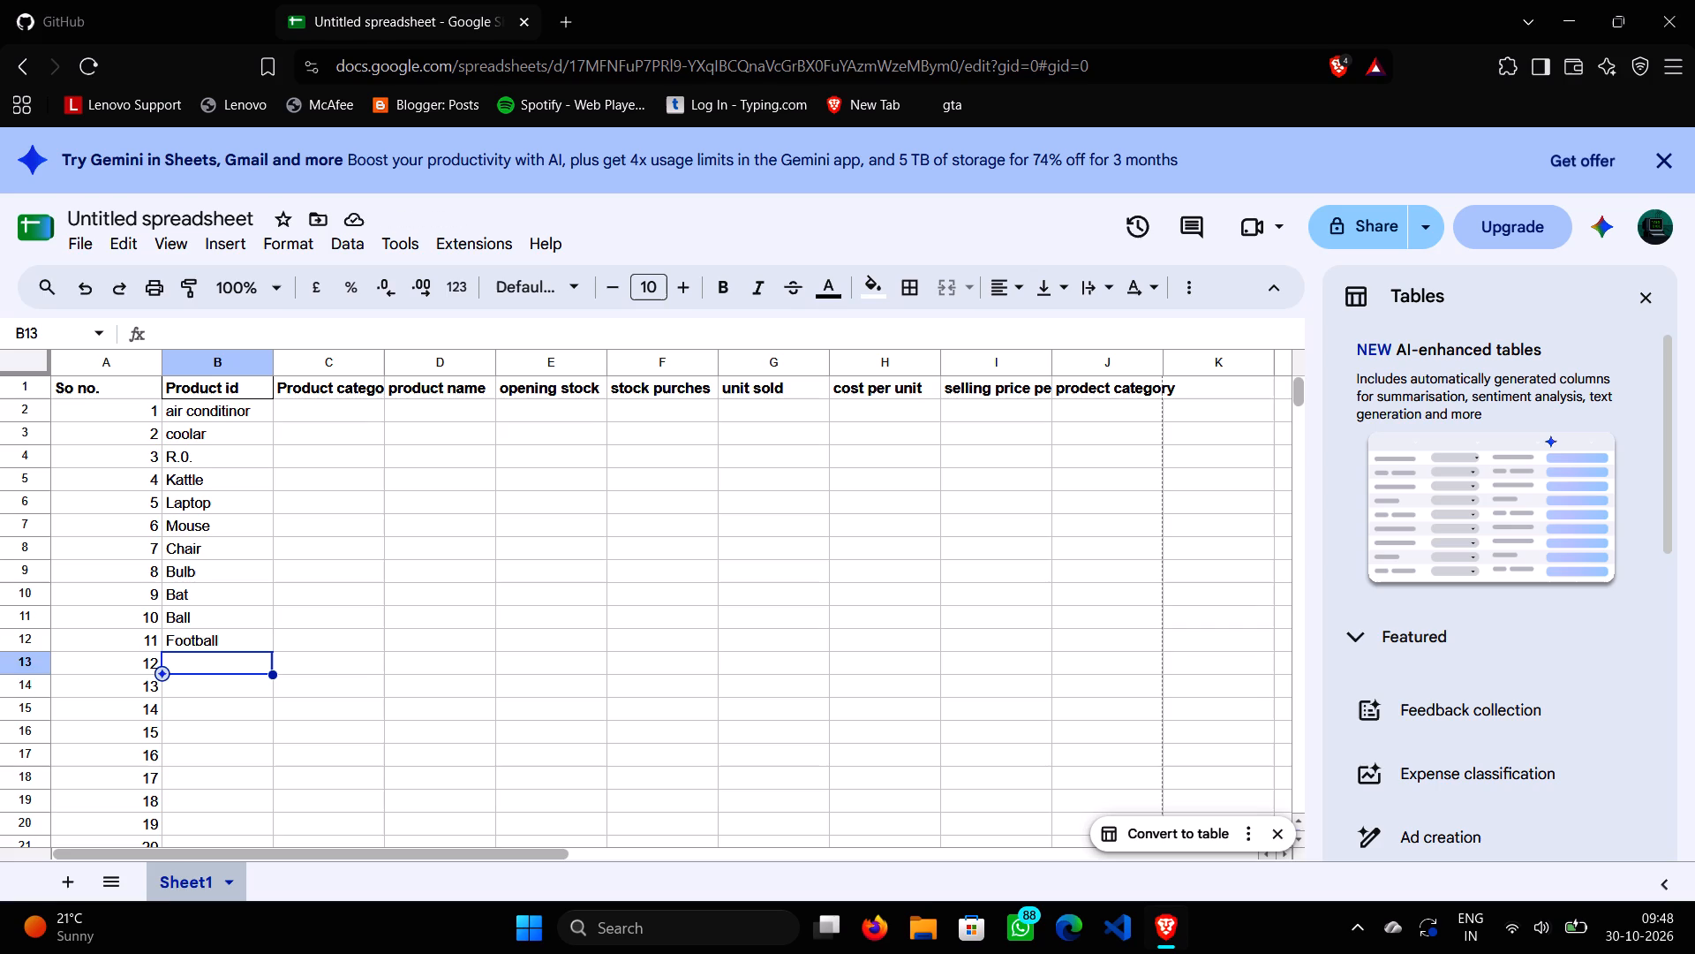
Enter "Helmet", "Namkeen" and "Toys" in cells B13 to B15 of the "Product id" column.
text(Helmet)
key(Down)
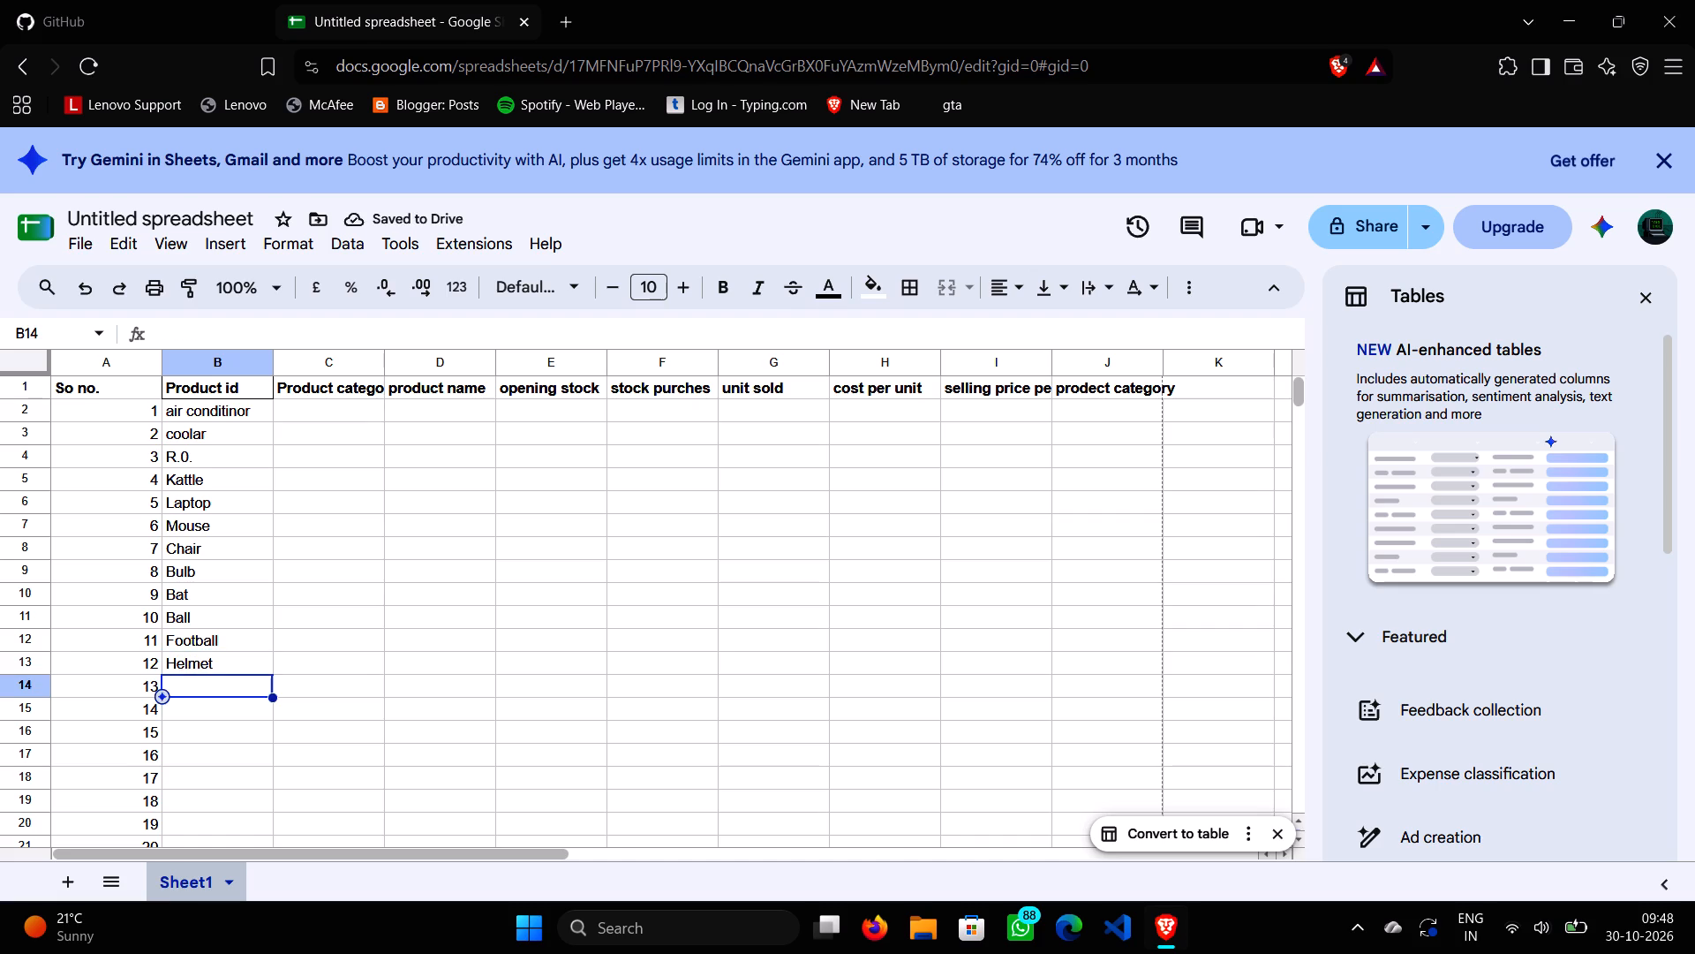
text(Namkeen)
key(Down)
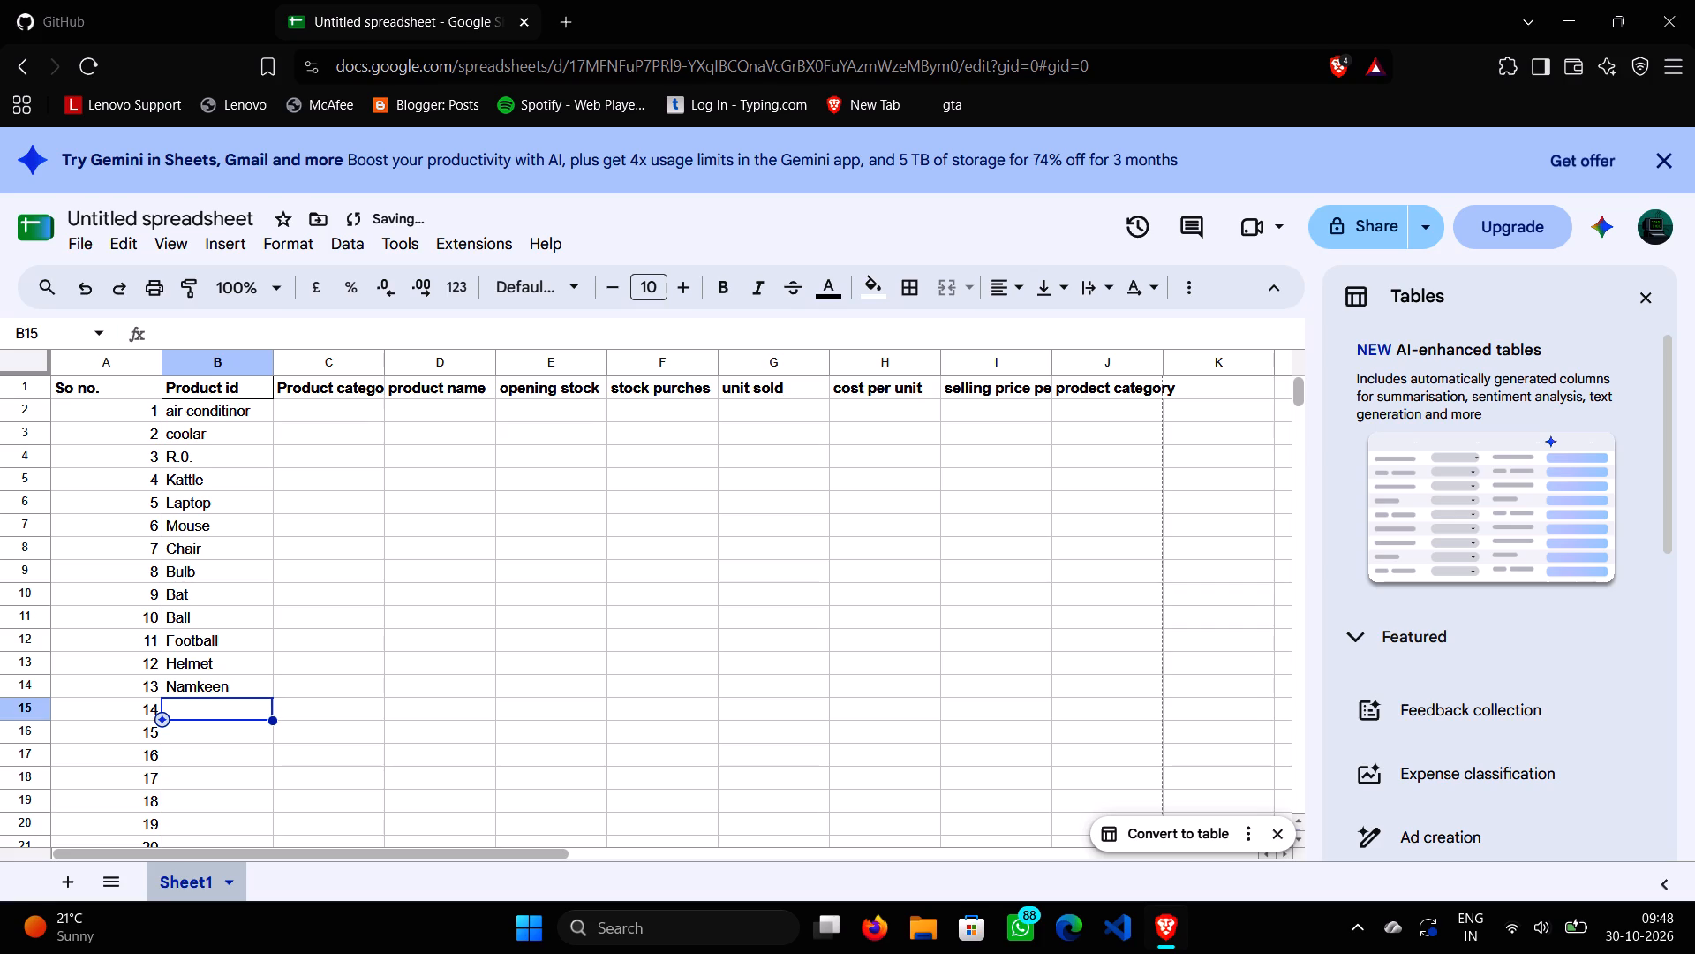
text(Toys)
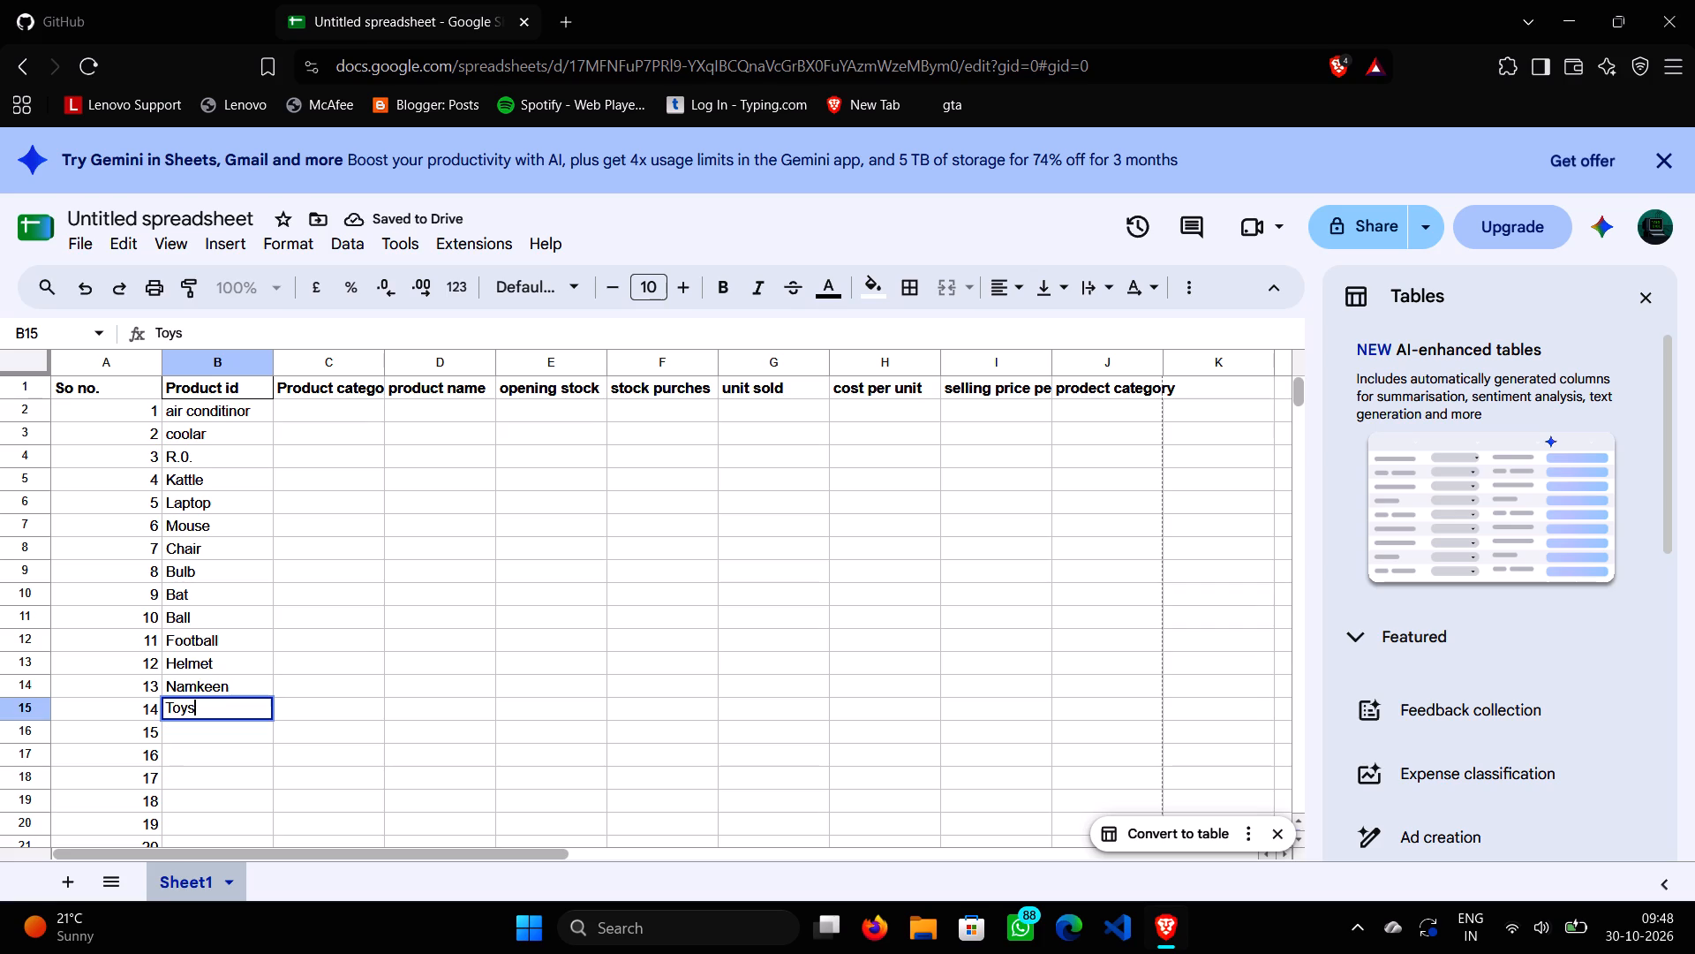
key(Down)
Enter "Moniter" in cell B16 and "Fan" in cell B17 of the "Product id" column.
scroll(206, 454, down, 1)
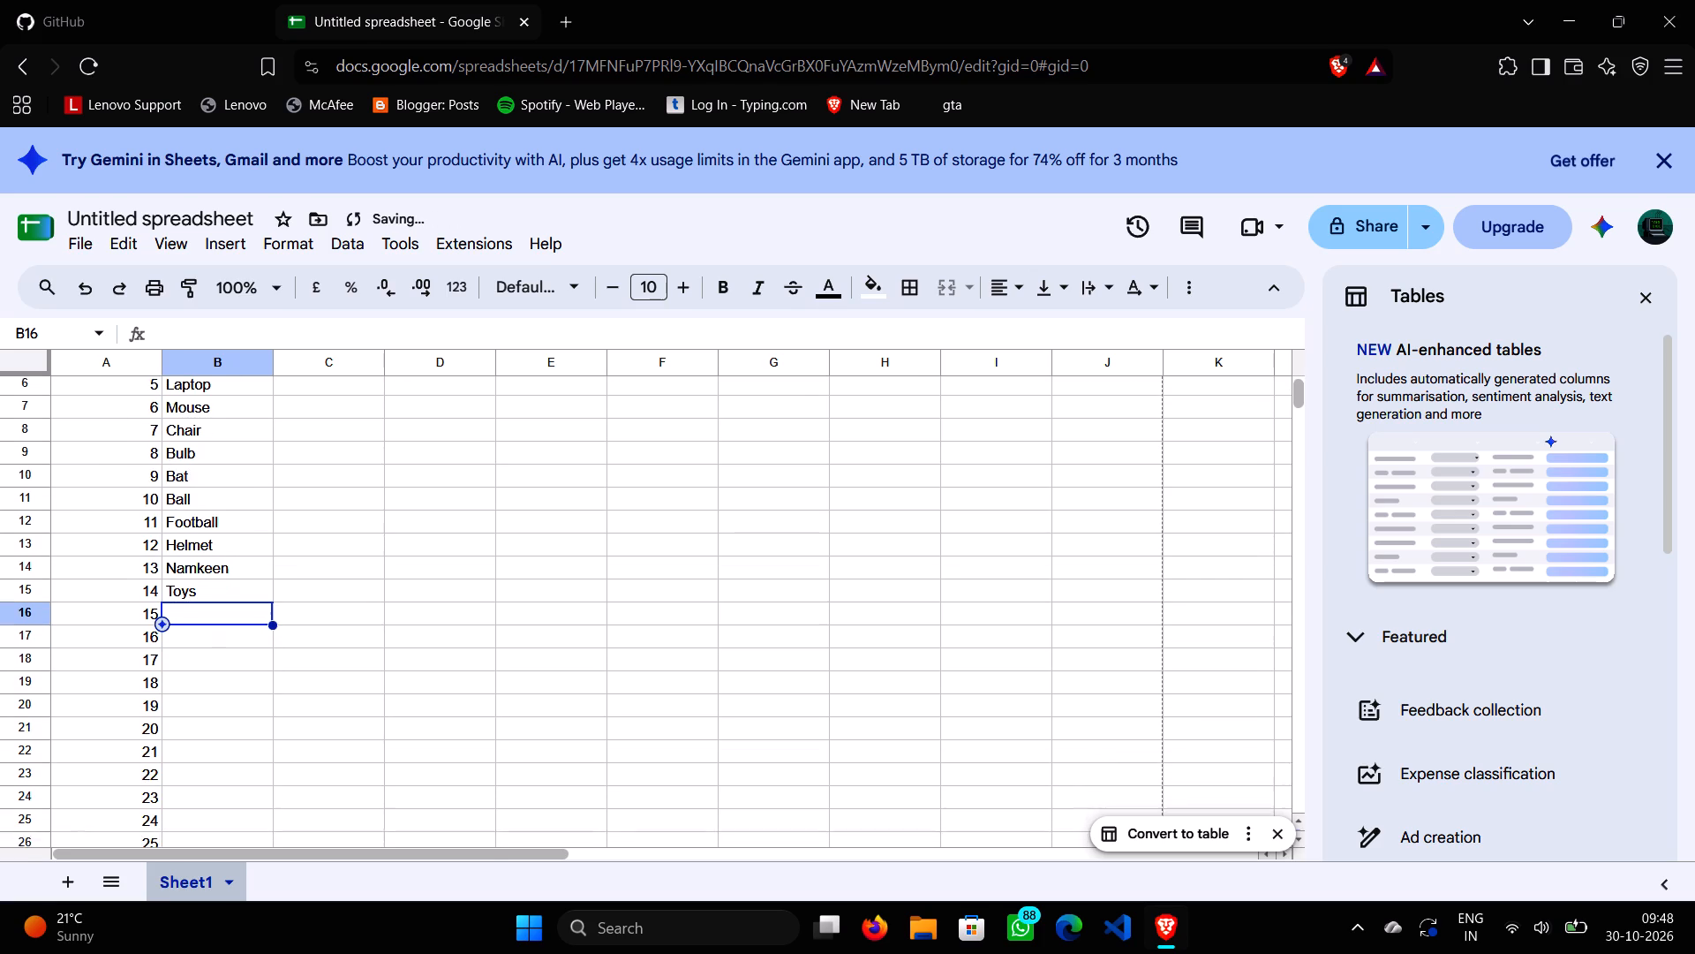
scroll(206, 454, down, 1)
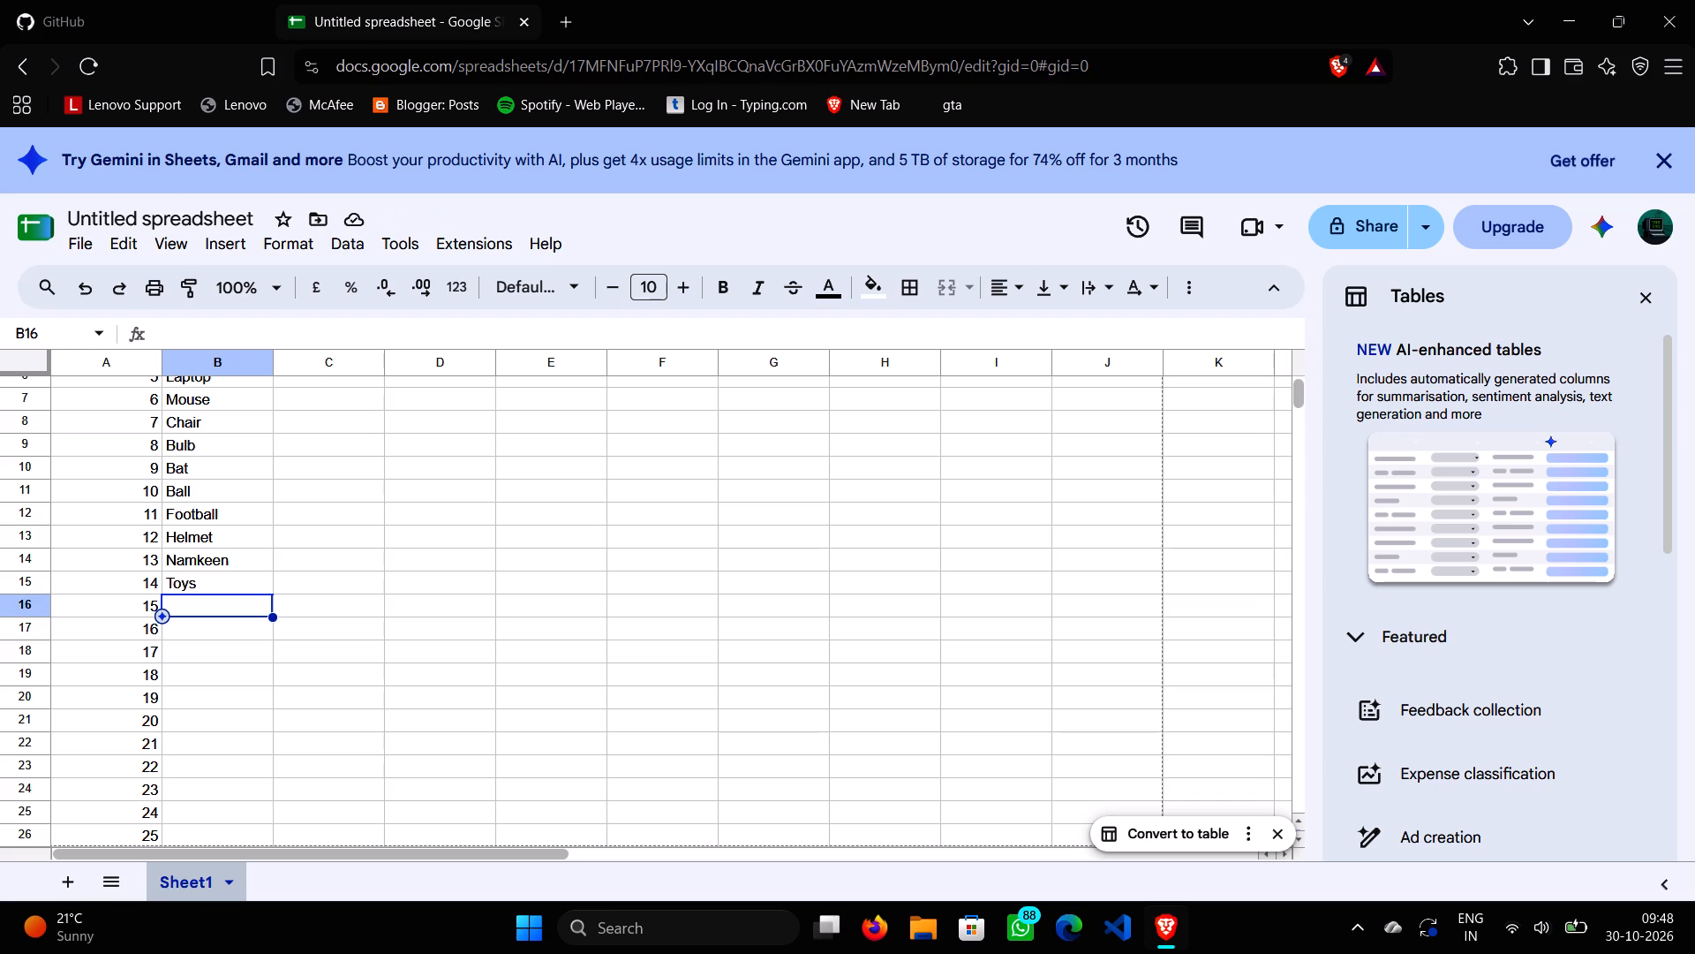
scroll(206, 454, up, 1)
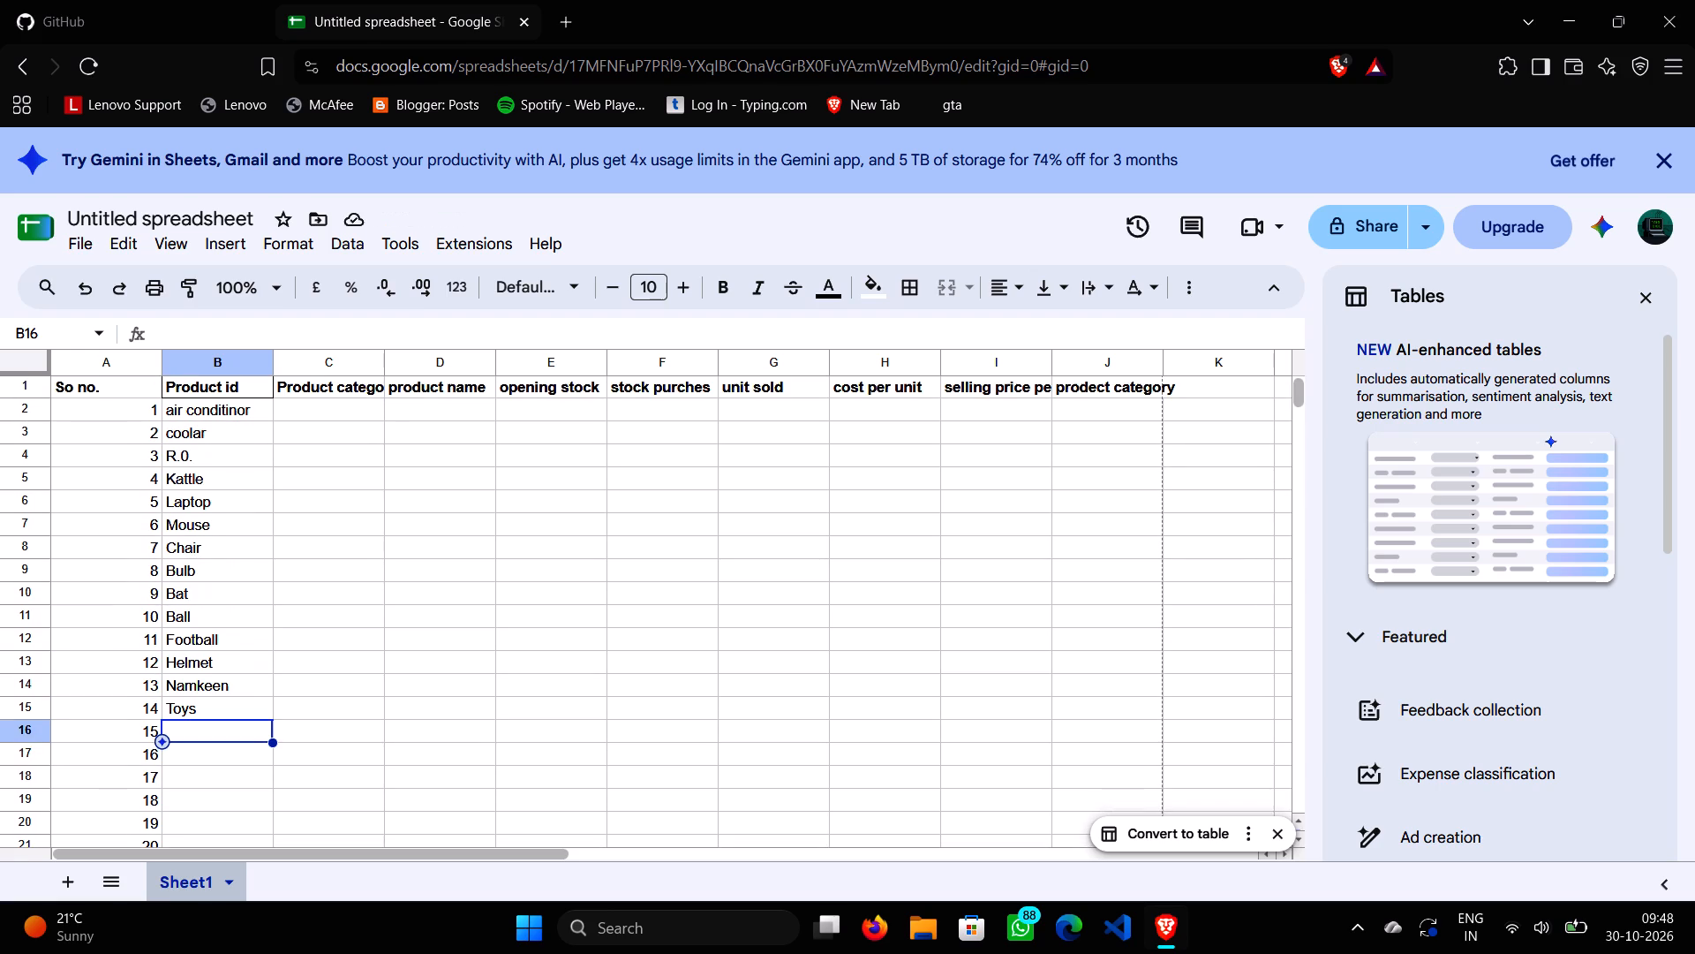
scroll(206, 454, up, 1)
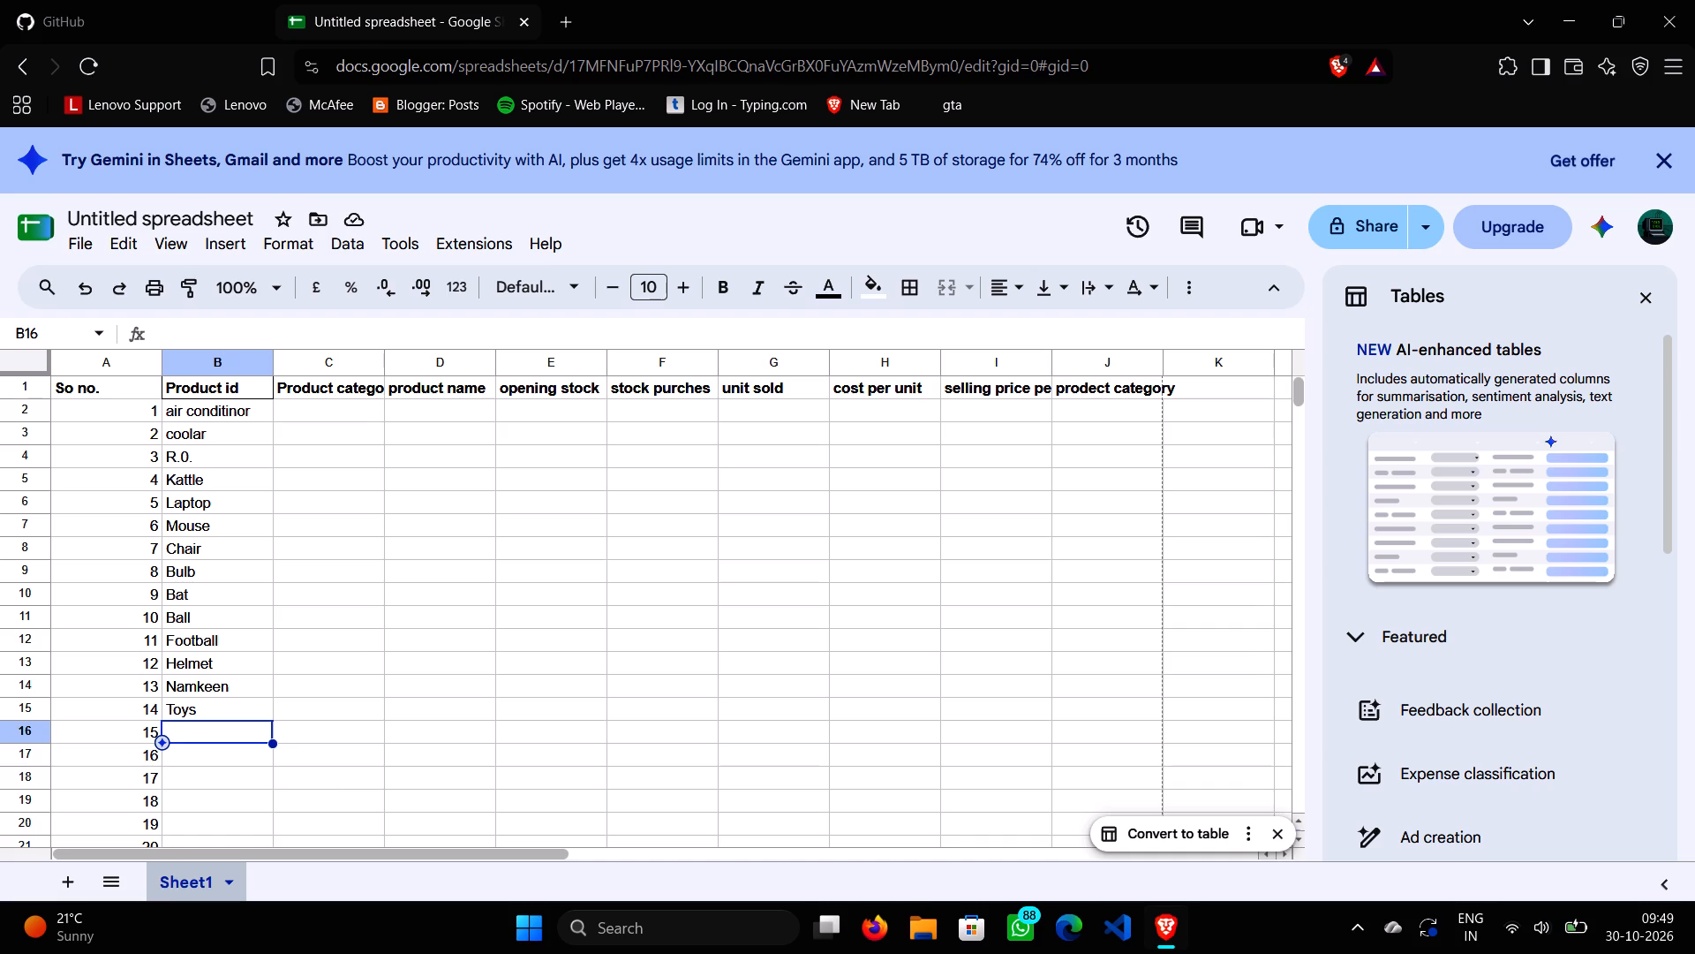
text(Mont)
key(BackSpace)
text(iter)
key(Down)
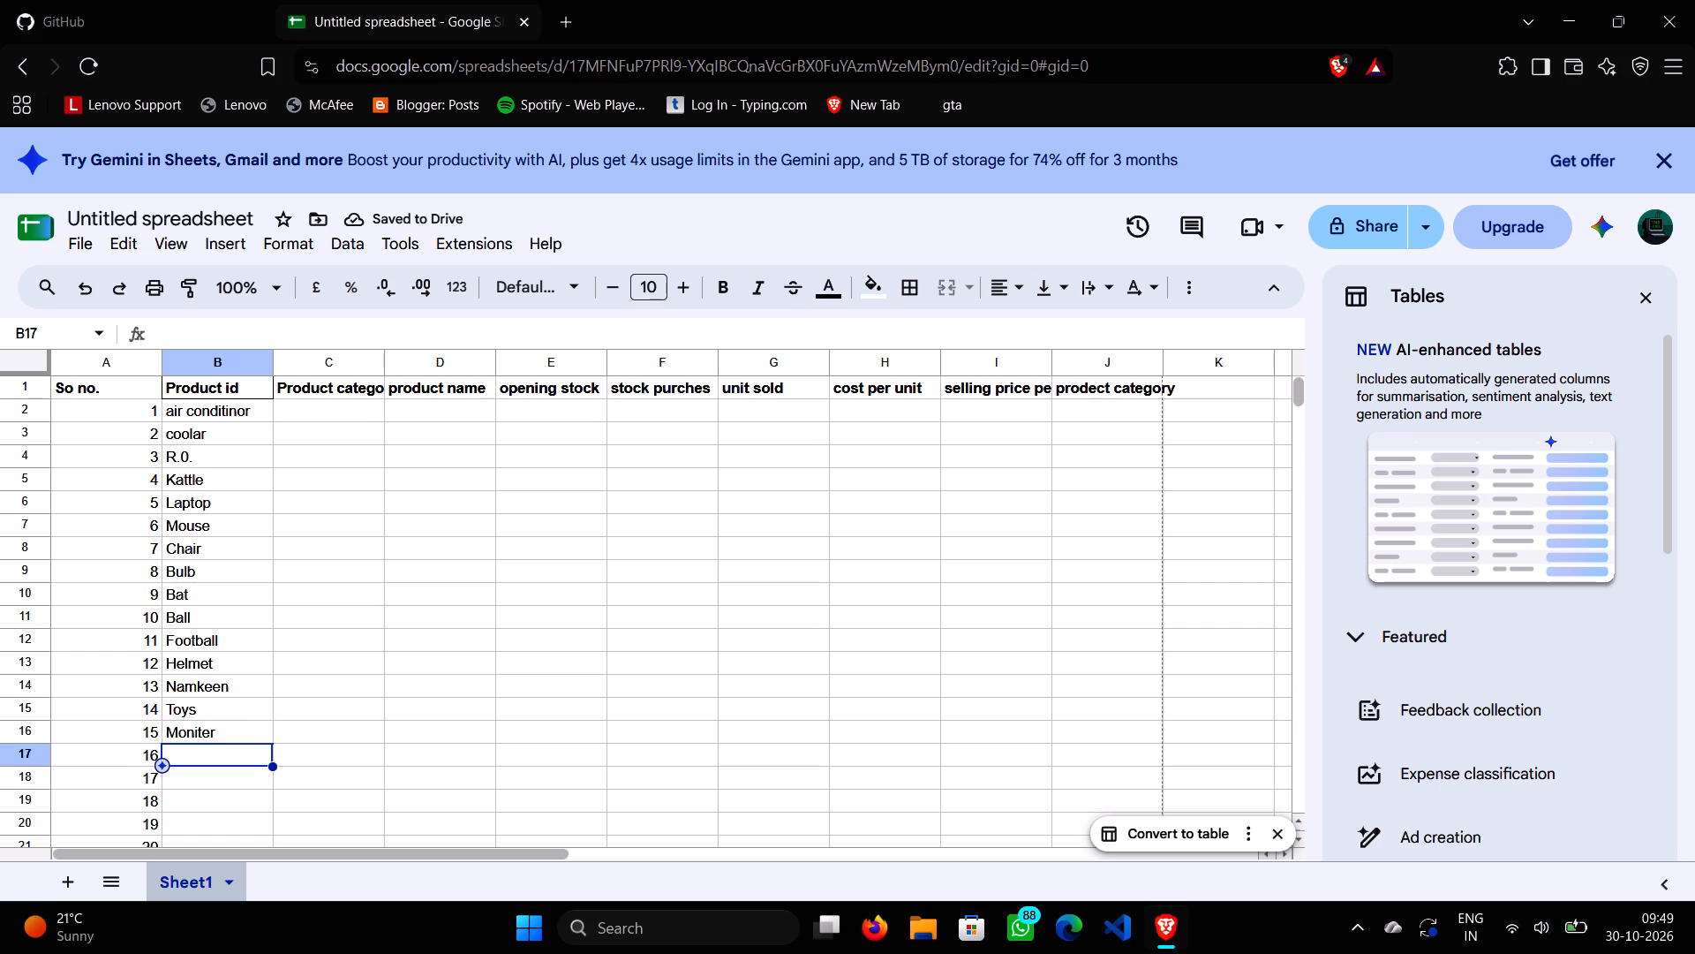
text(Fa)
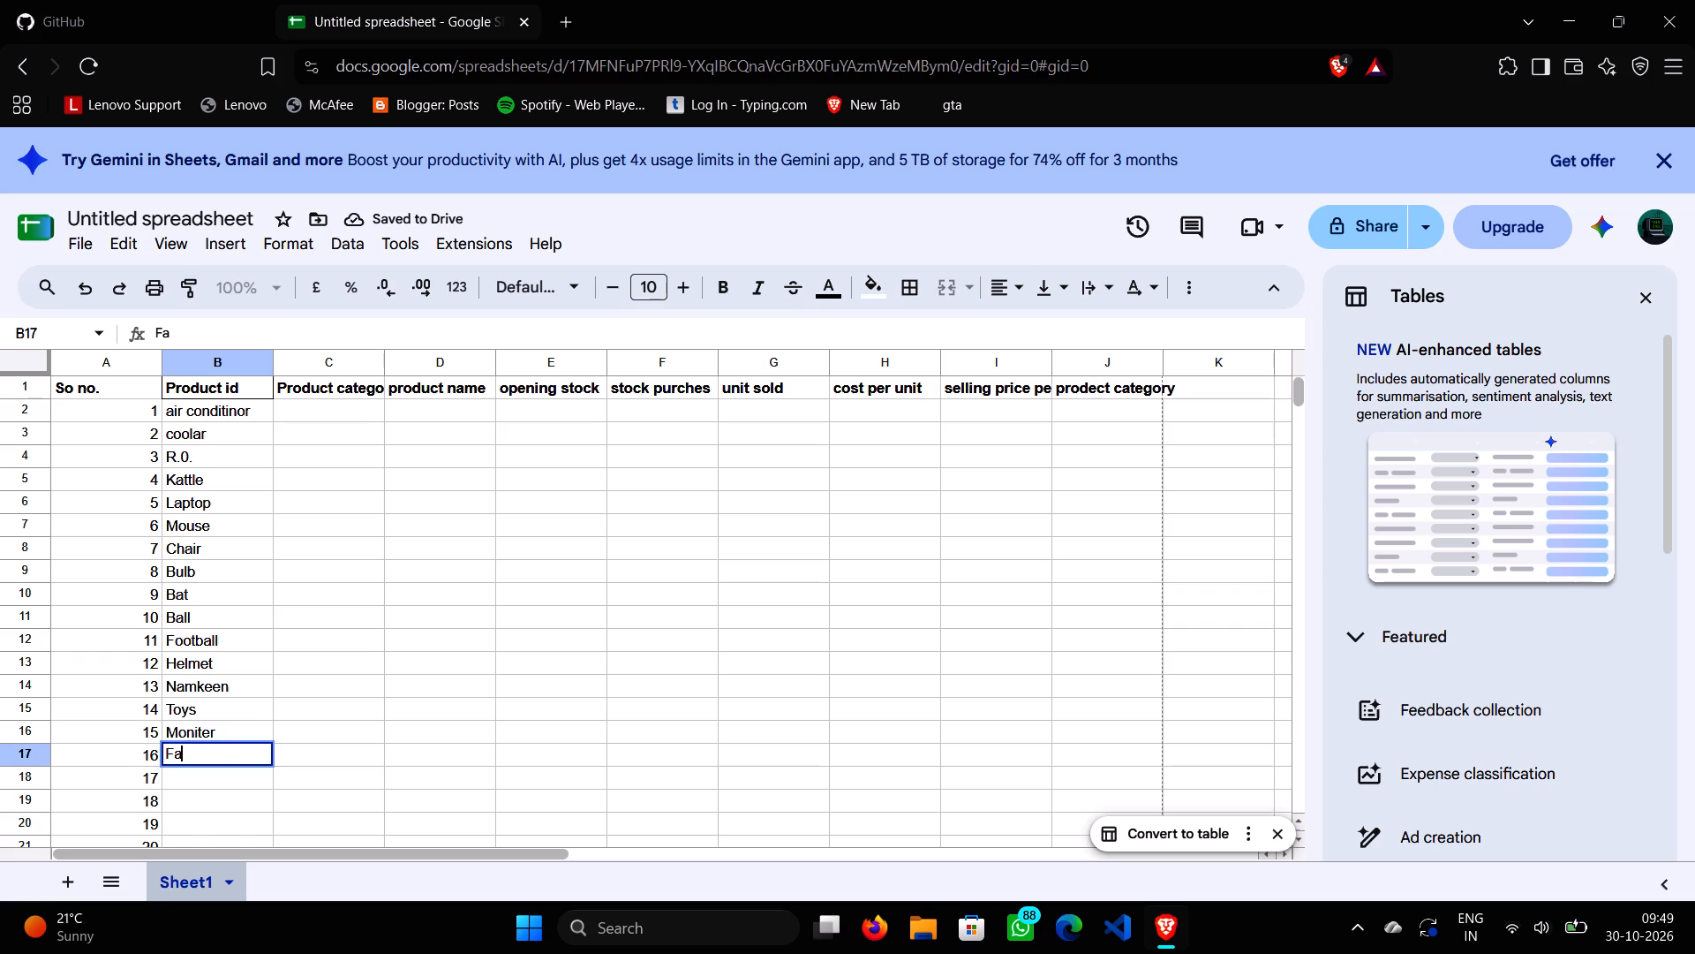
key(n)
key(Down)
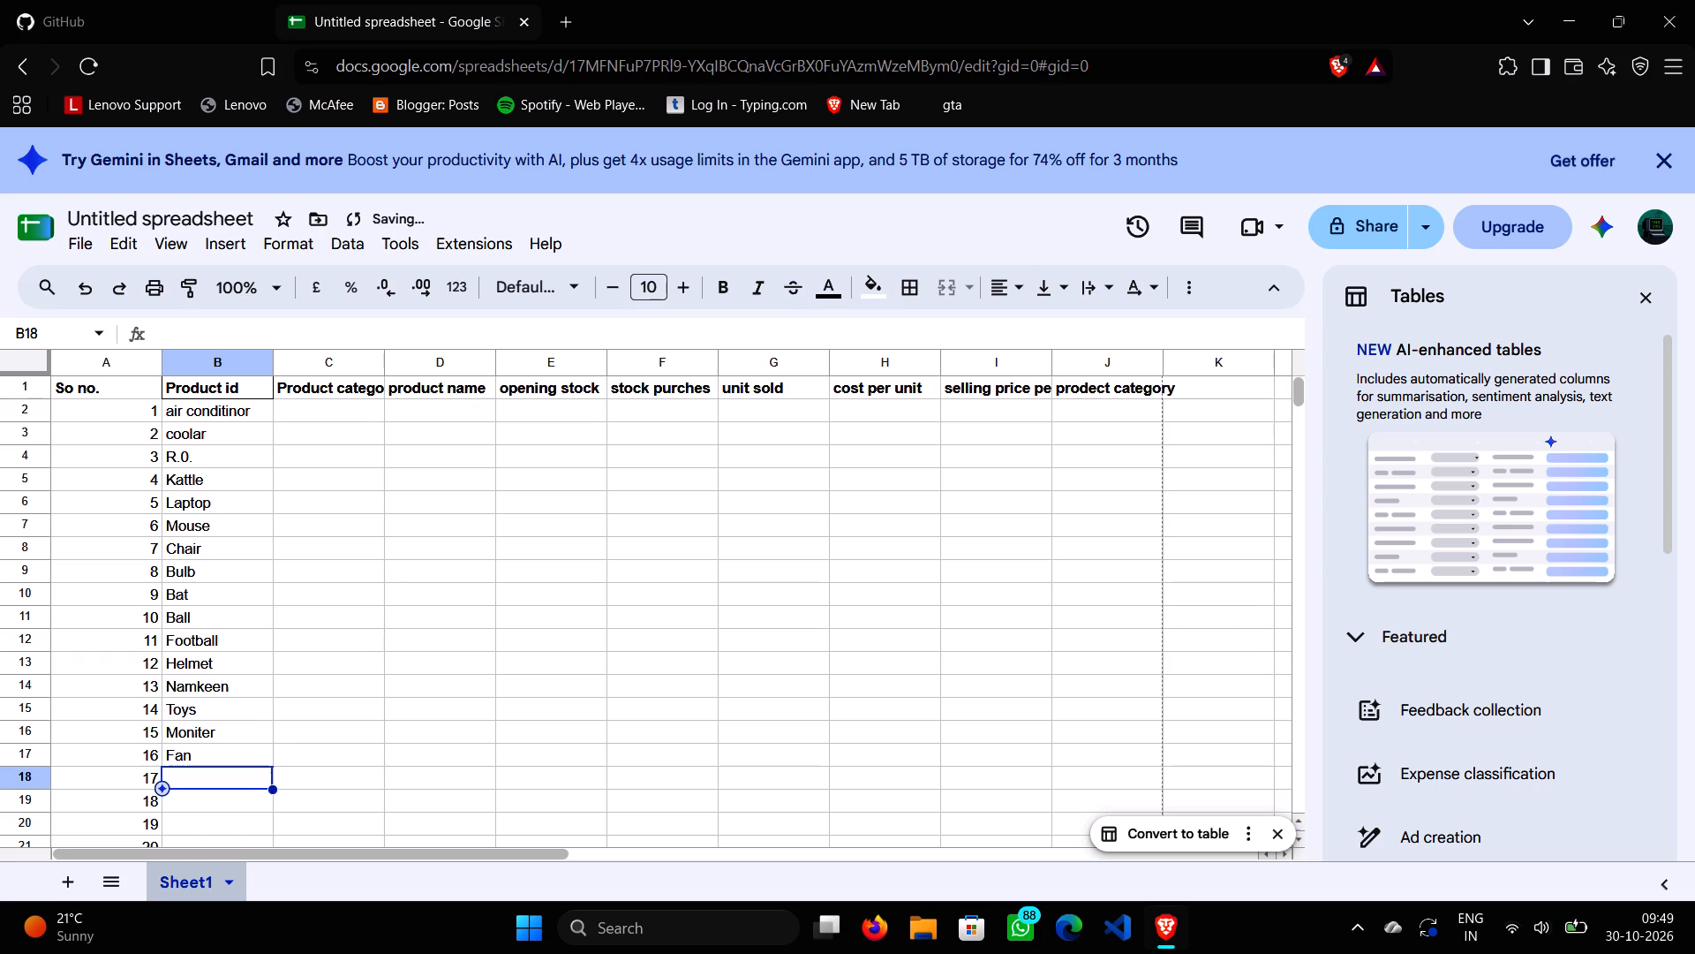
Enter "Taddy", "Charger" and "Chain" in cells B18 to B20 of the "Product id" column.
scroll(206, 454, down, 2)
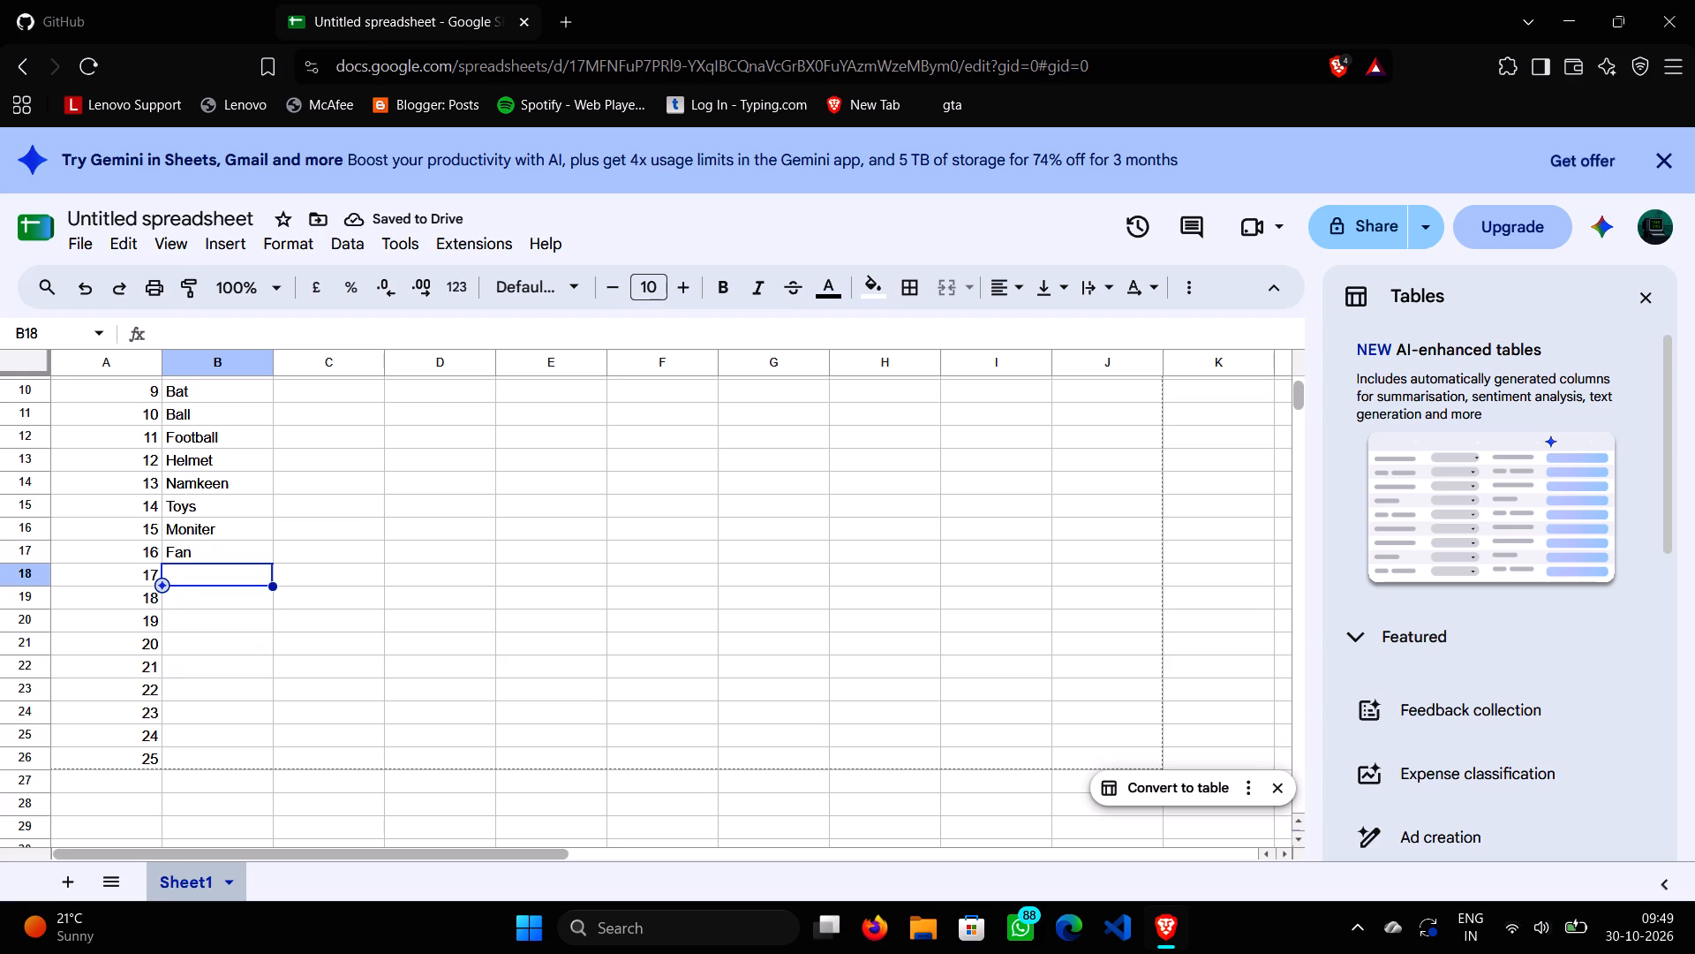
key(shift+t)
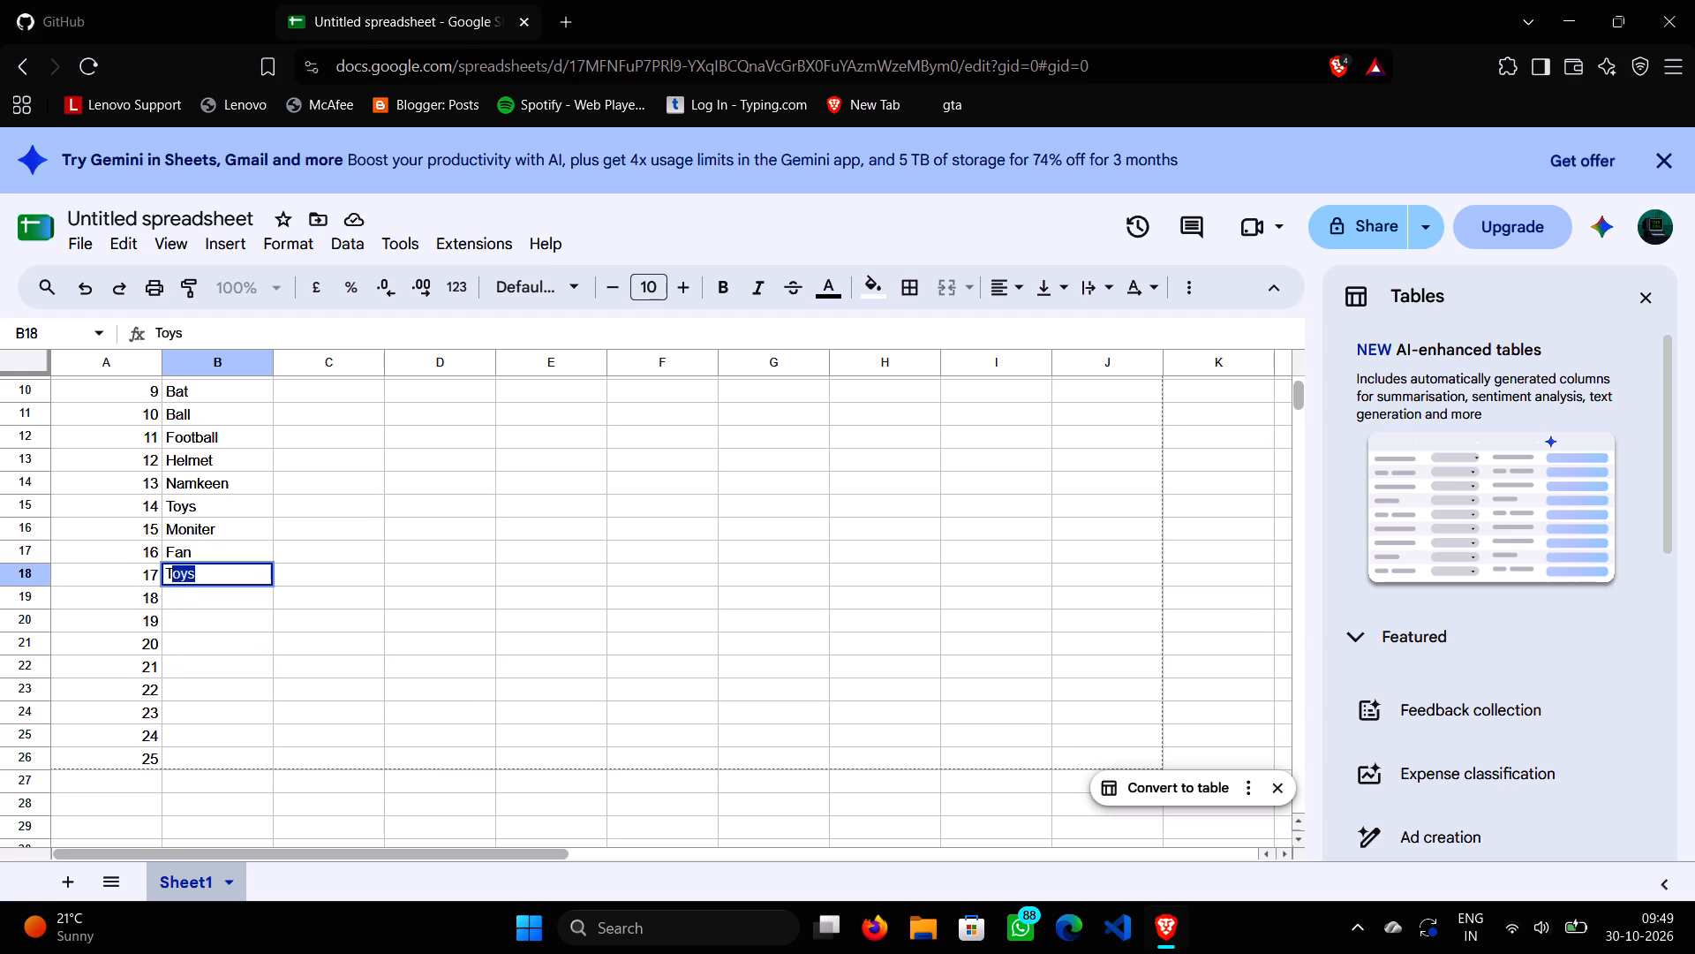
key(BackSpace)
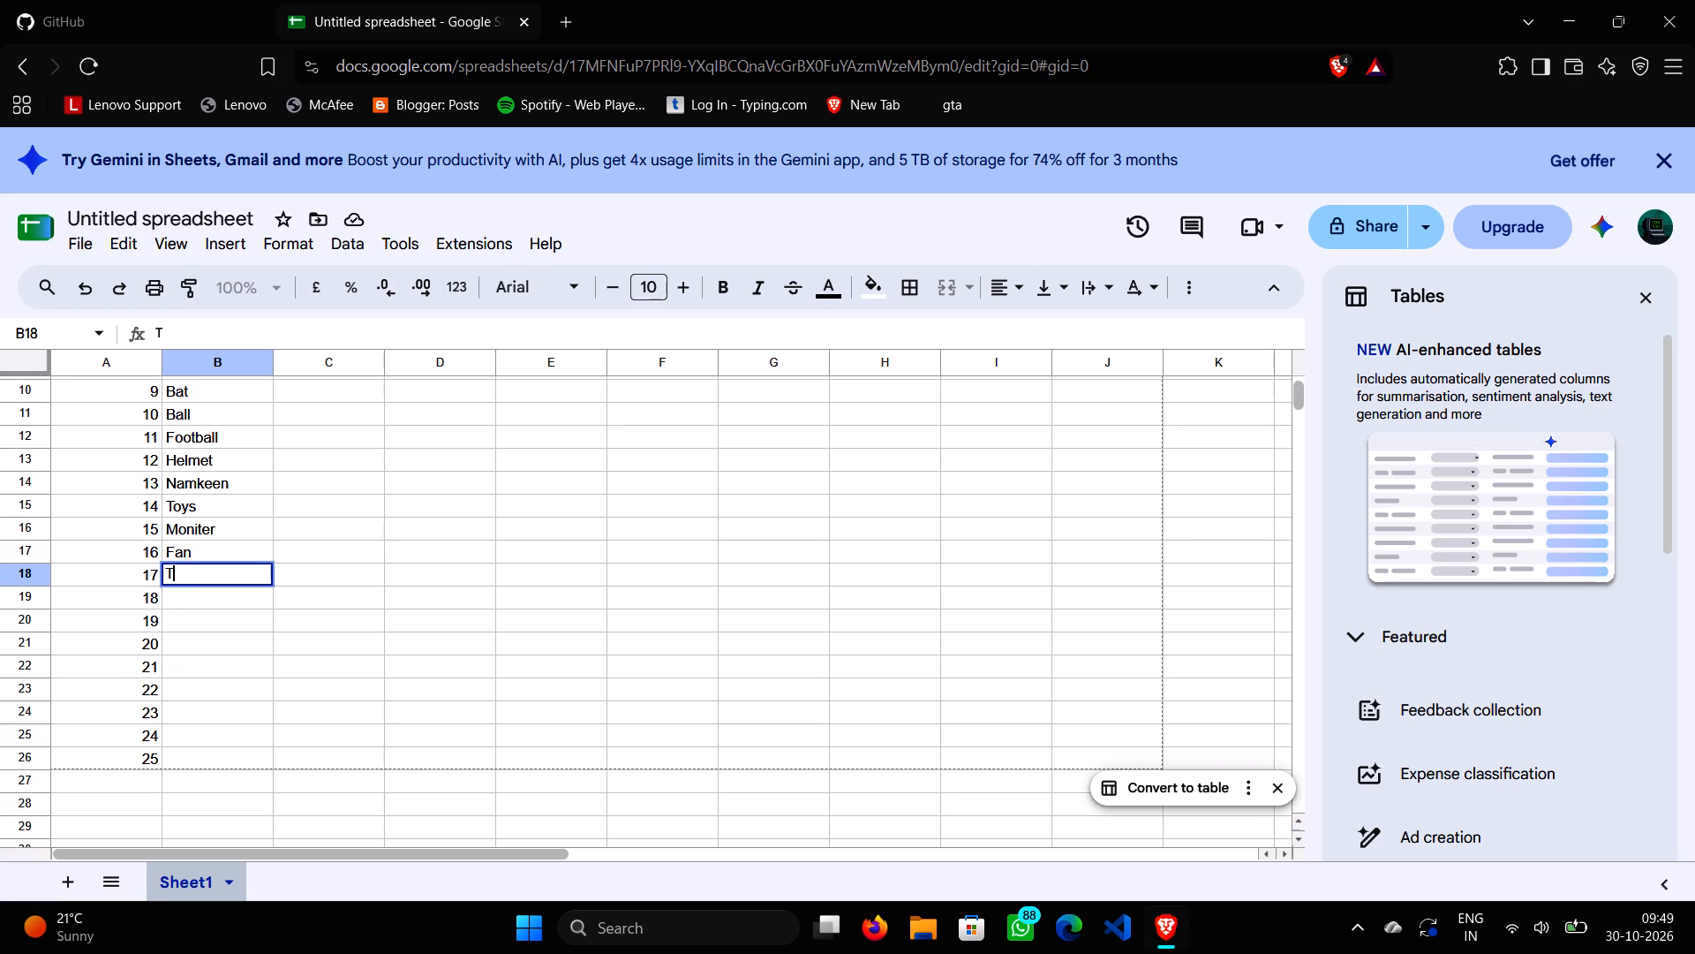
text(addy)
key(Down)
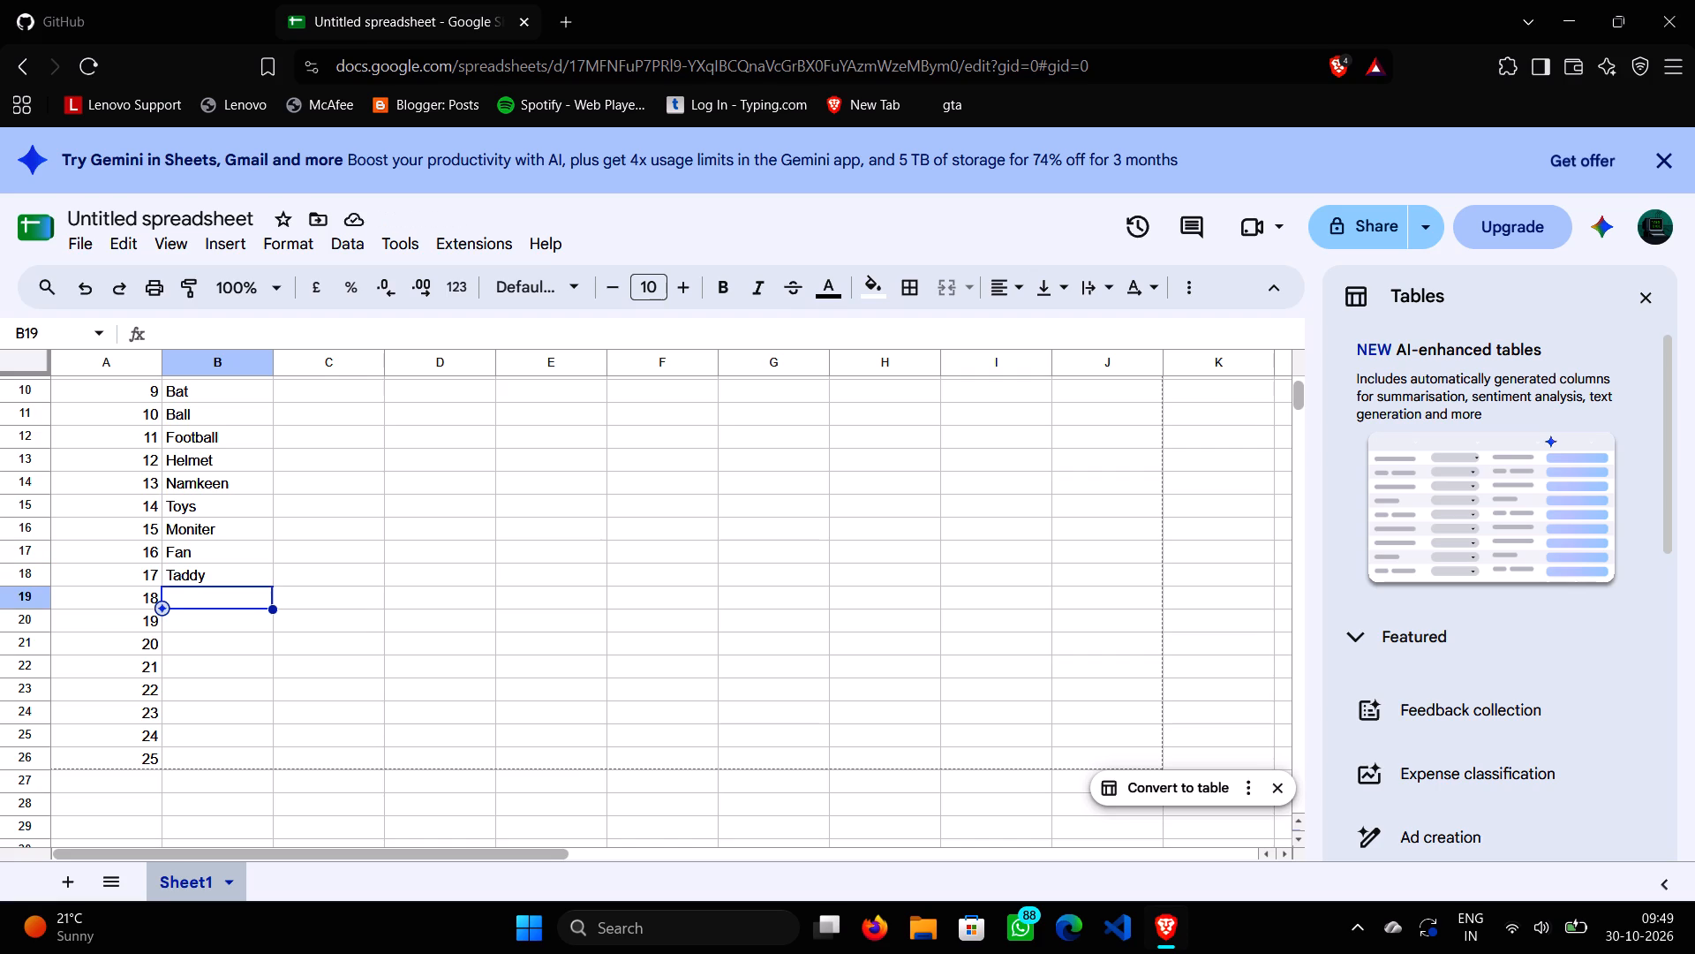
key(shift+c)
key(BackSpace)
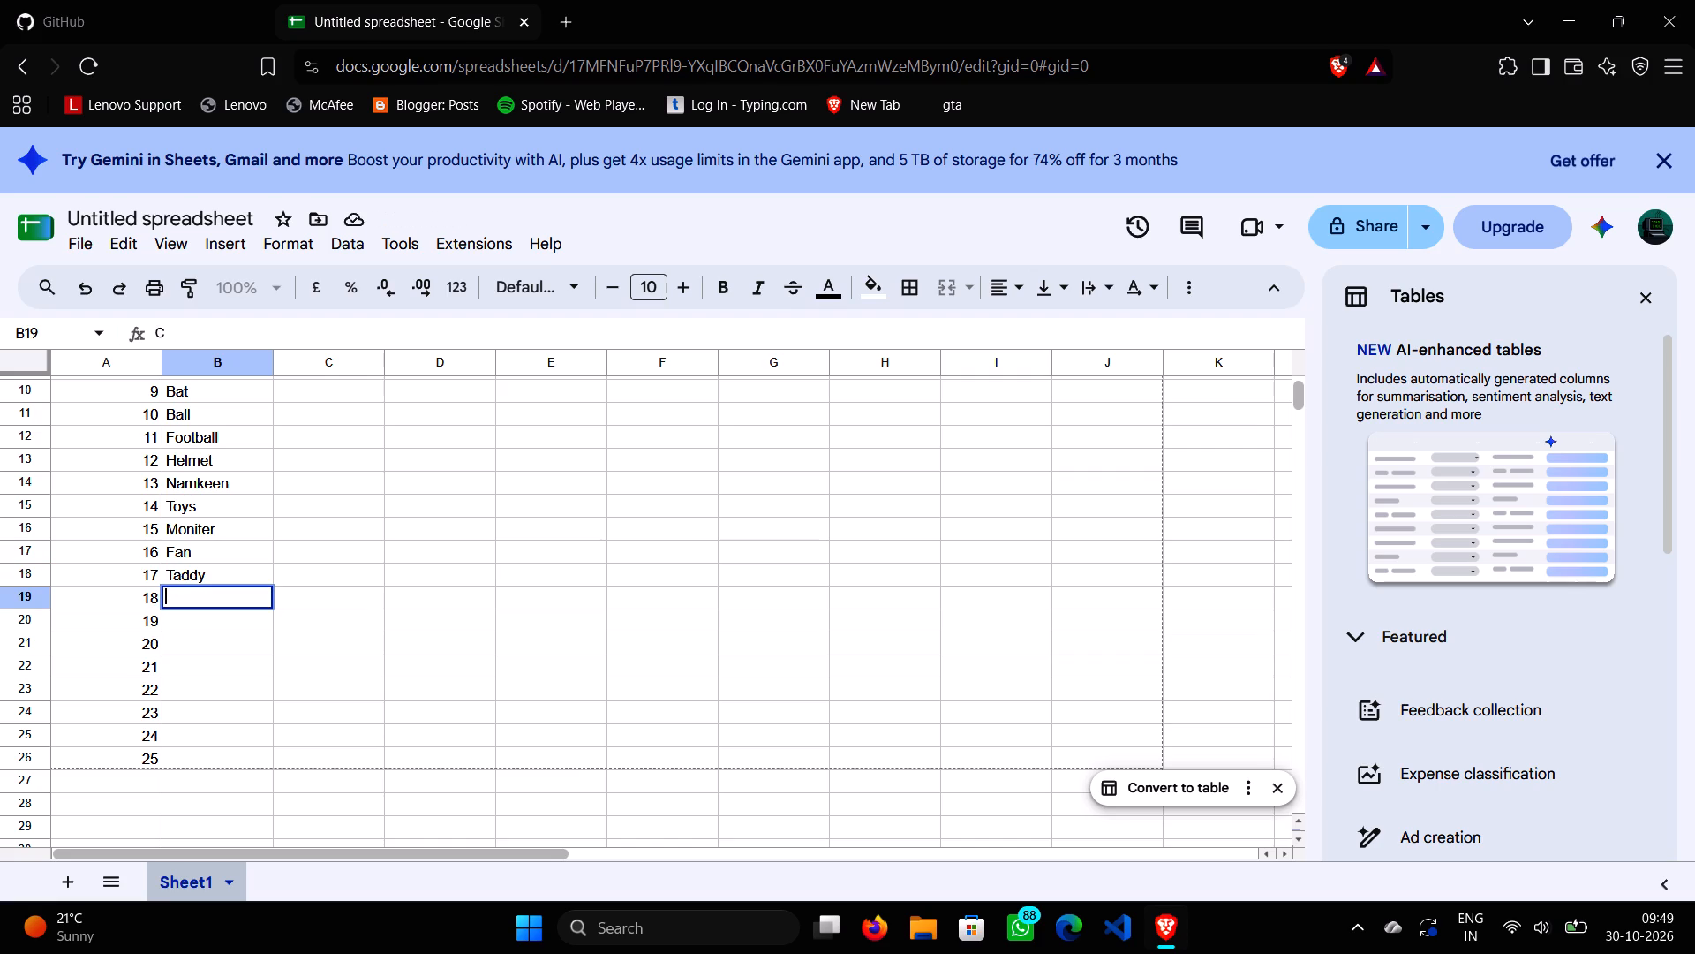
key(c)
key(BackSpace)
text(Charger)
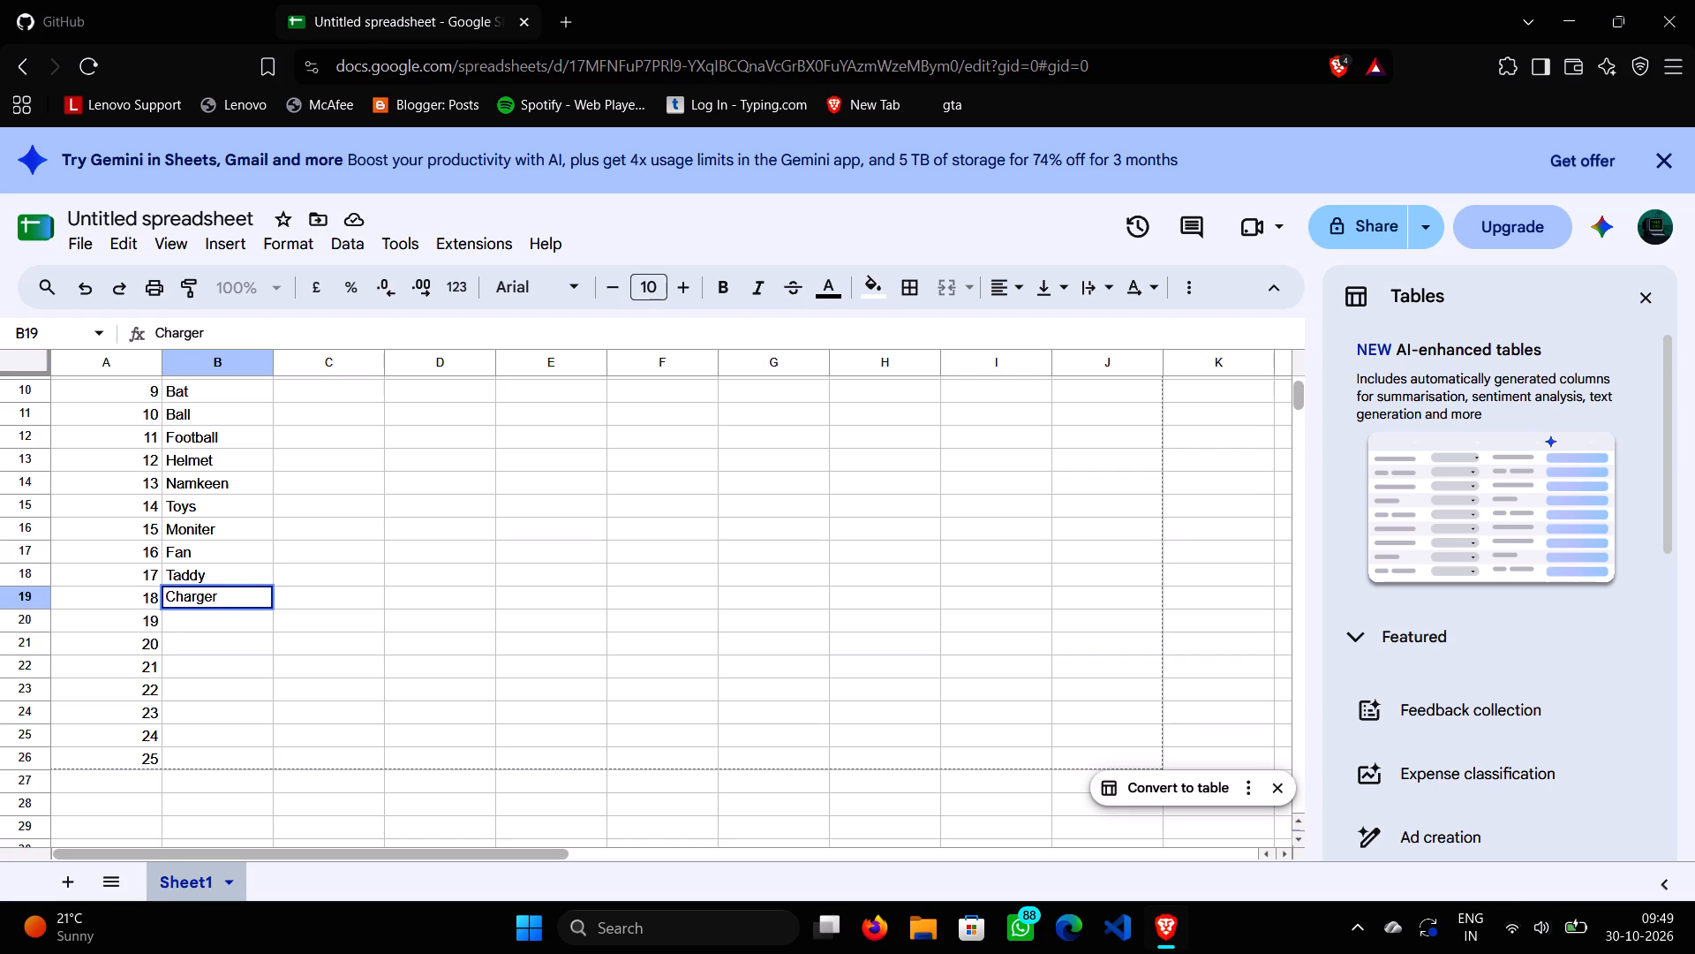
key(Down)
text(Chain)
key(Down)
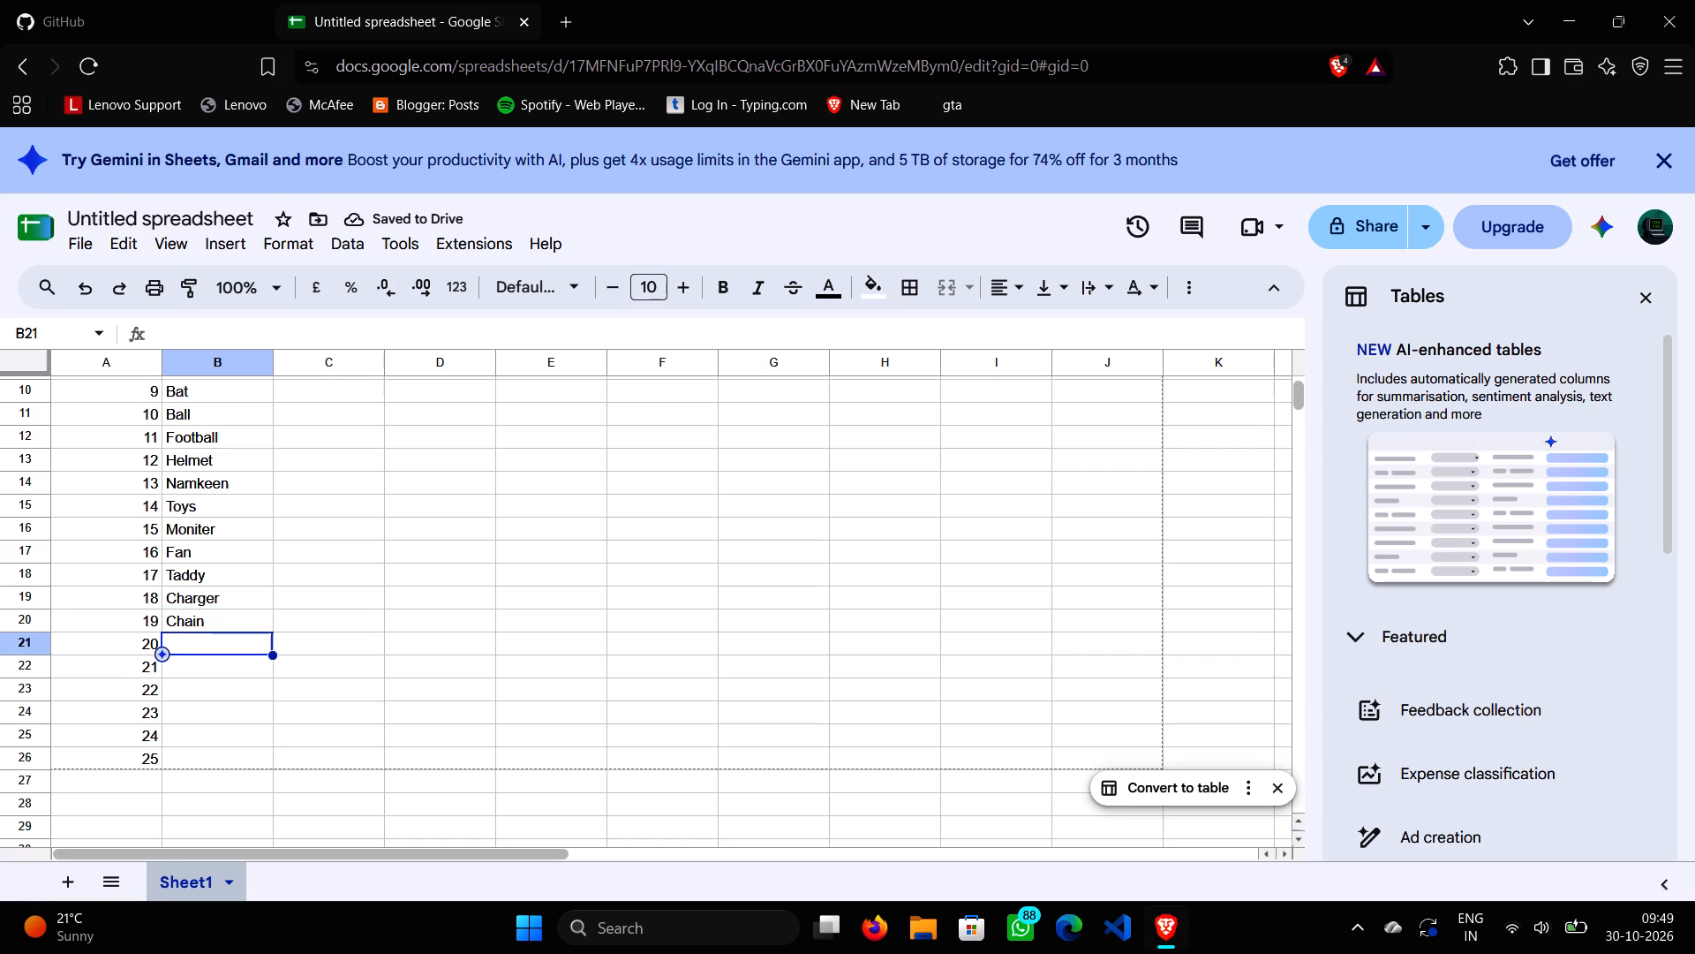
Enter "Spices" in cell B21 and "Rice" in cell B22 of the "Product id" column.
text(Mas)
key(BackSpace)
key(BackSpace)
key(BackSpace)
key(s)
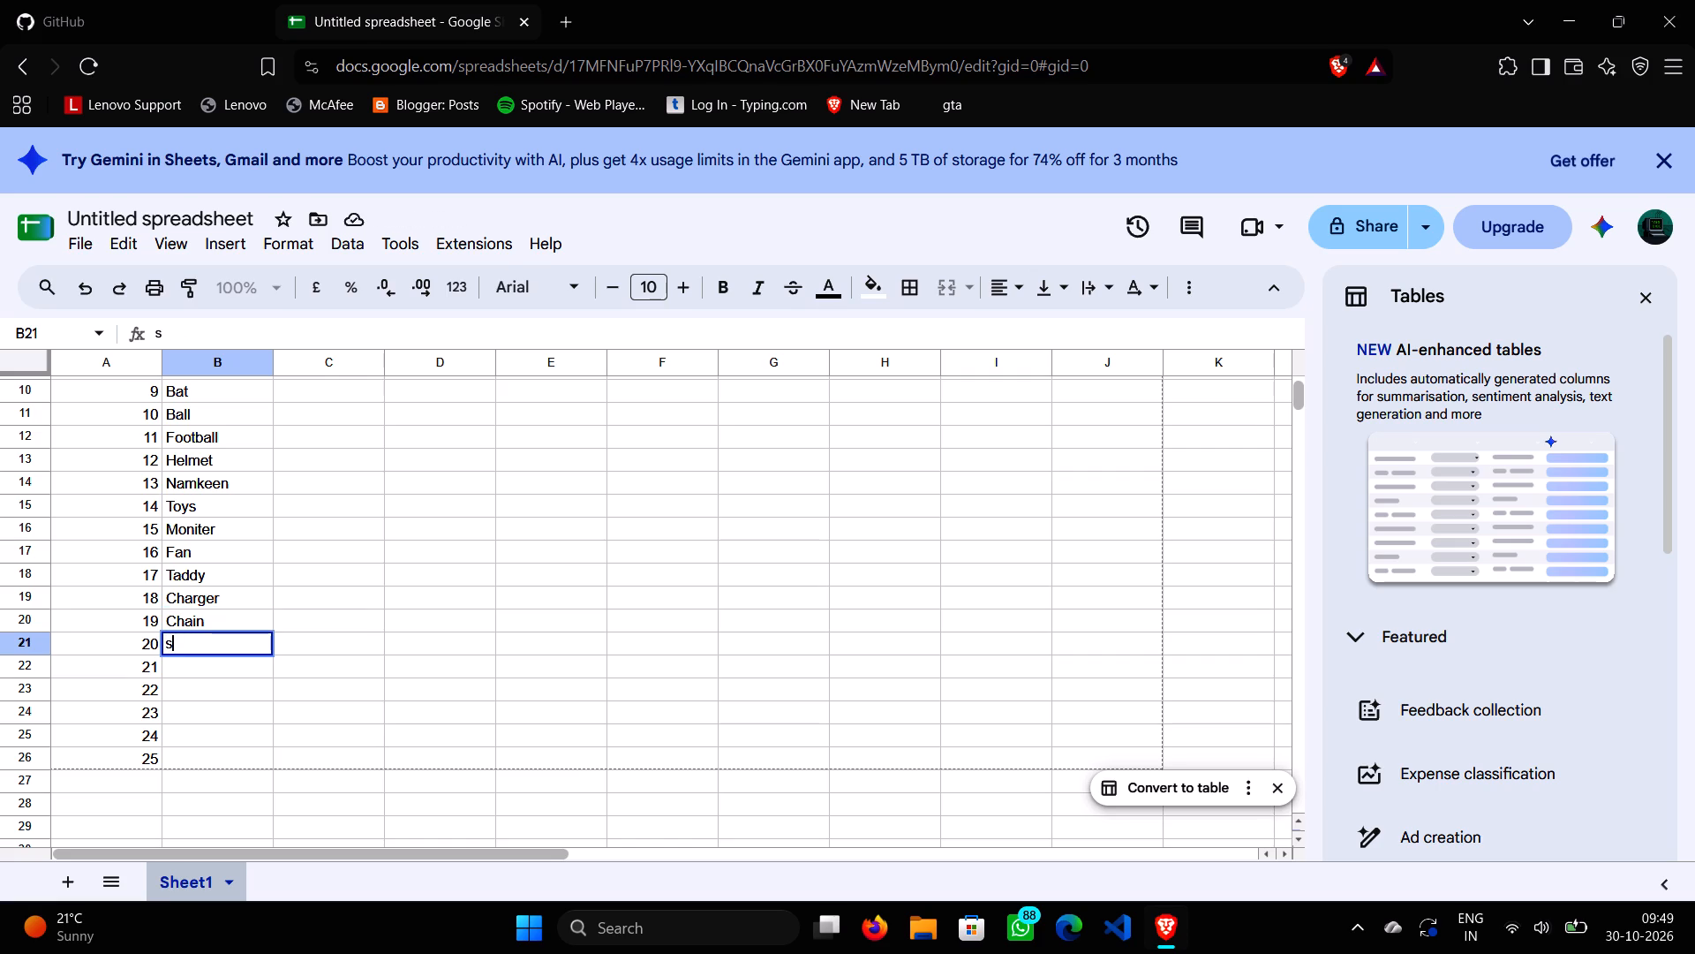
key(shift+BackSpace)
text(Spices)
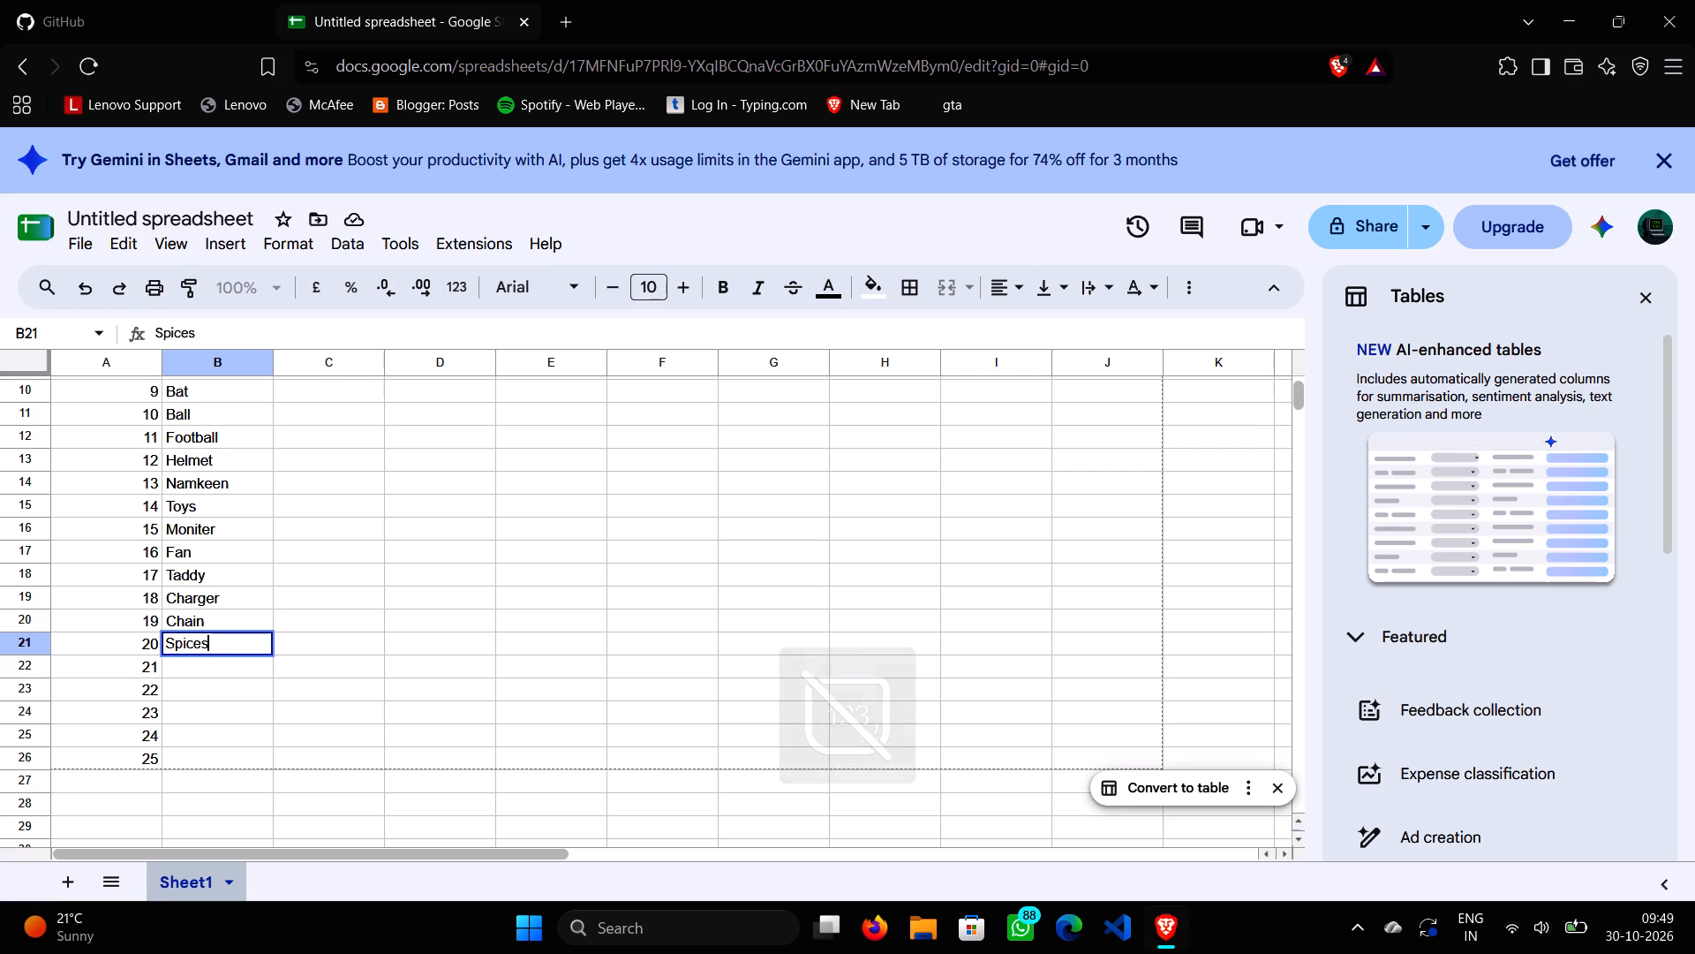
key(Down)
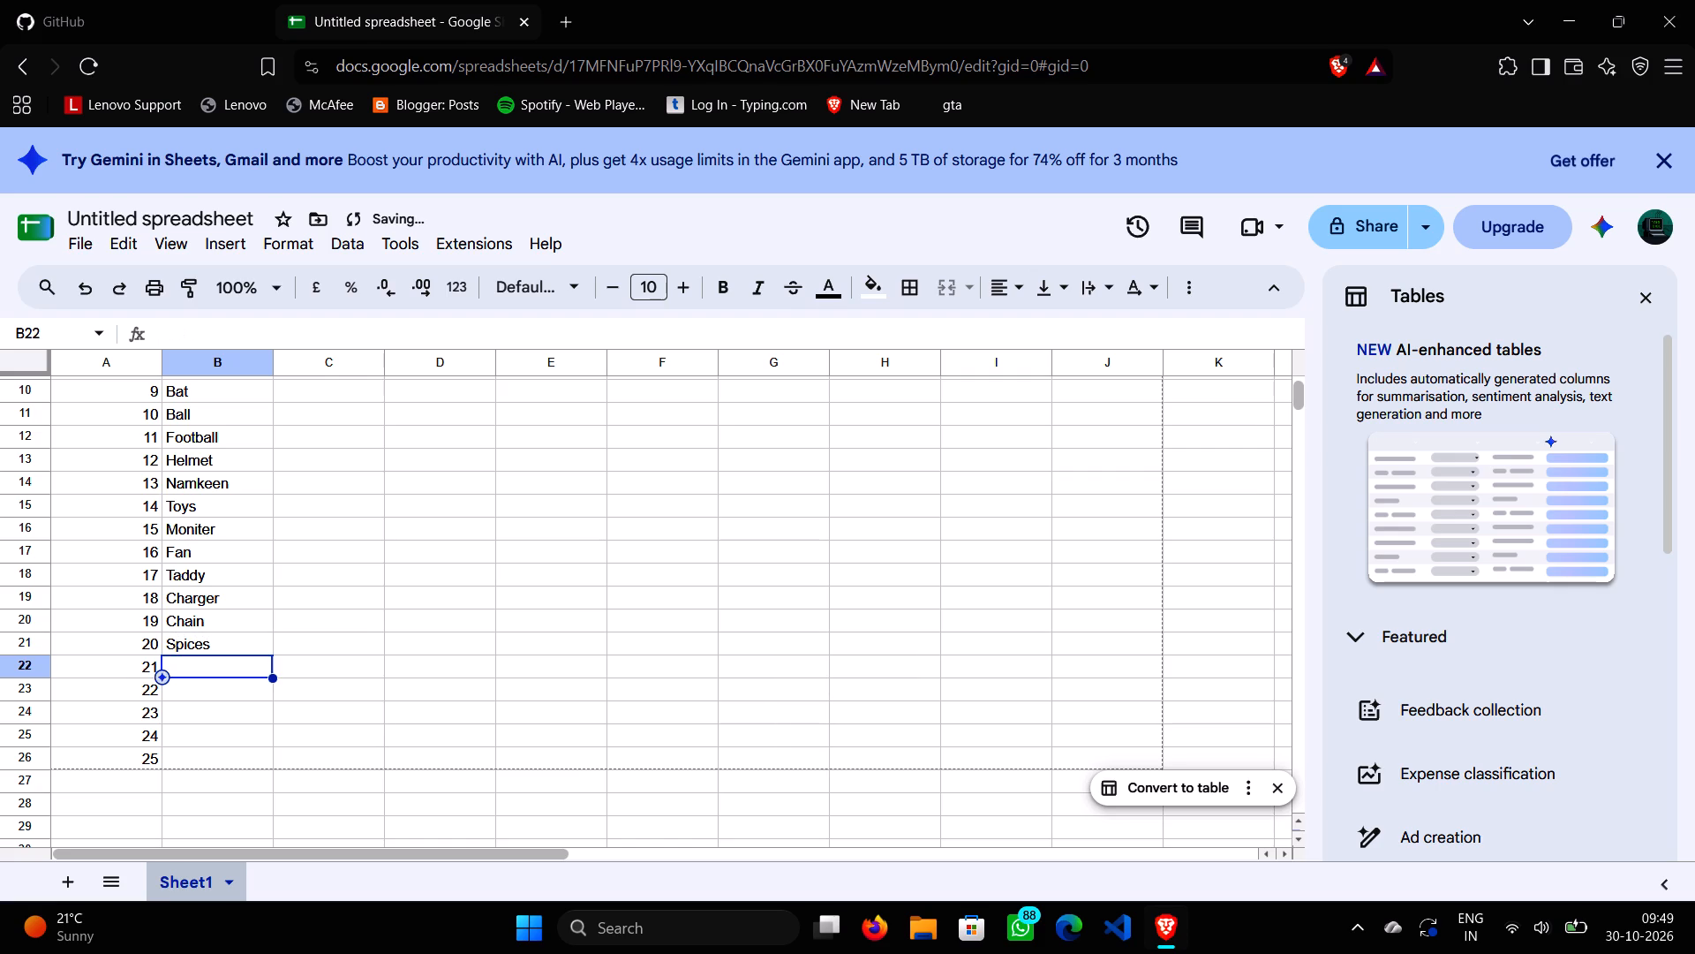
text(Rice)
key(Down)
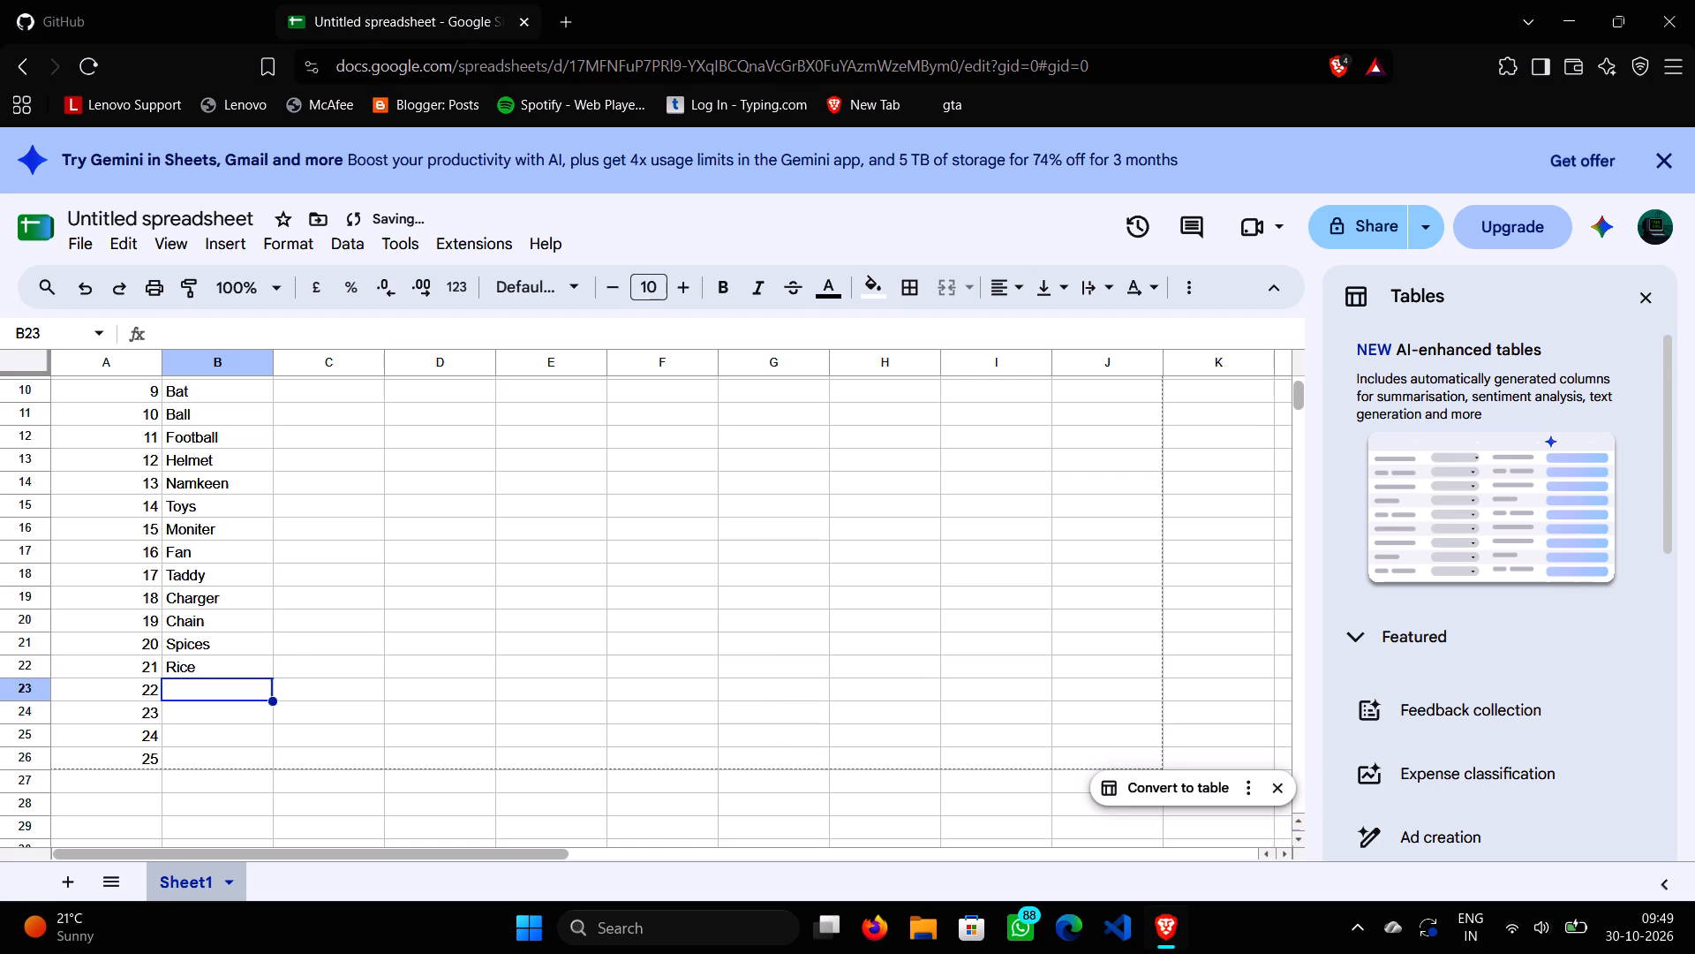
Enter "Wheat" in cell B23 and "Salt" in cell B24 of the "Product id" column.
text(WEat)
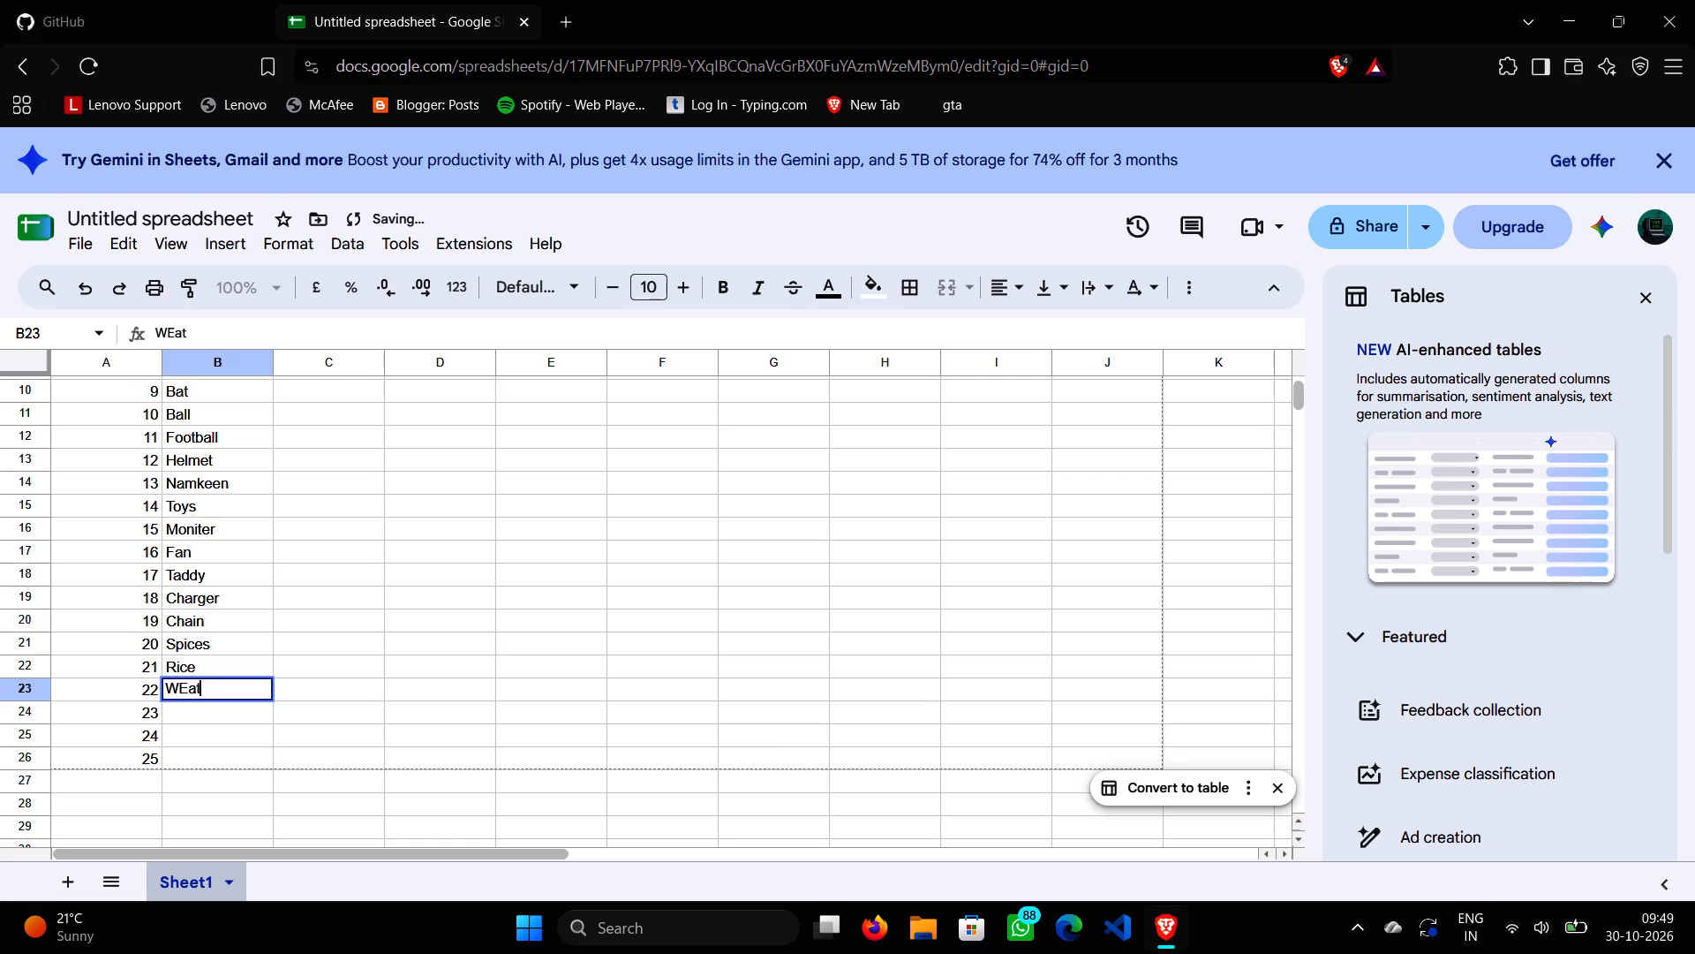
key(BackSpace)
key(BackSpace)
key(BackSpace)
text(heat)
key(Down)
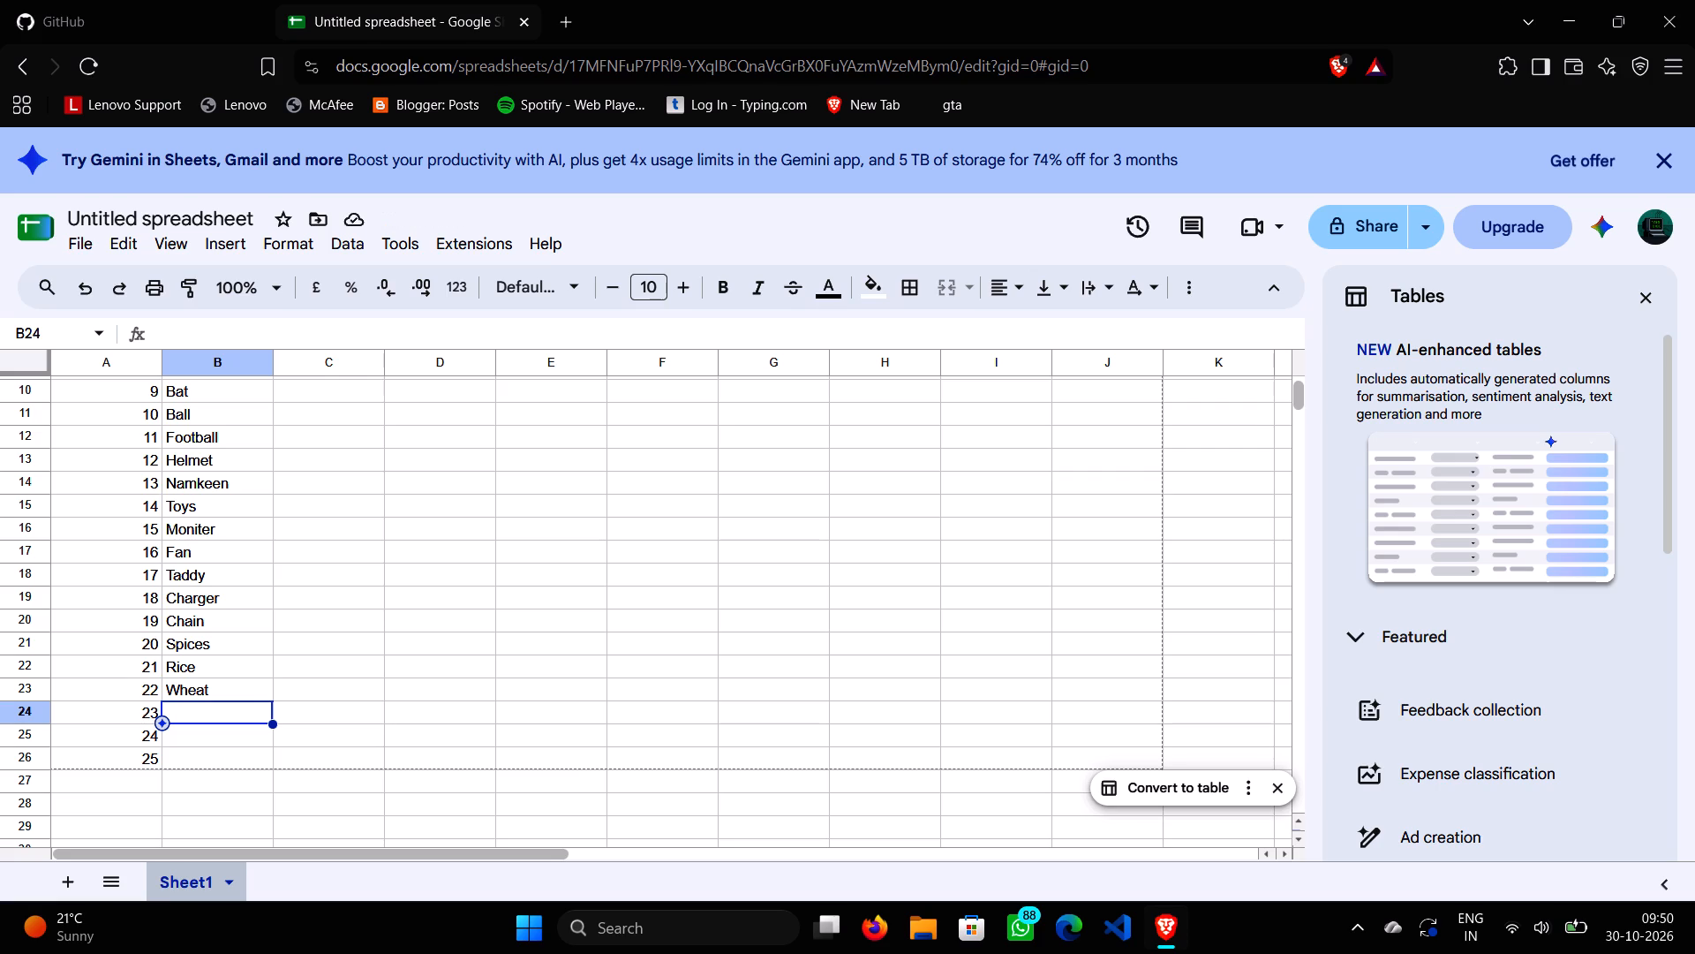
text(Saly)
key(Down)
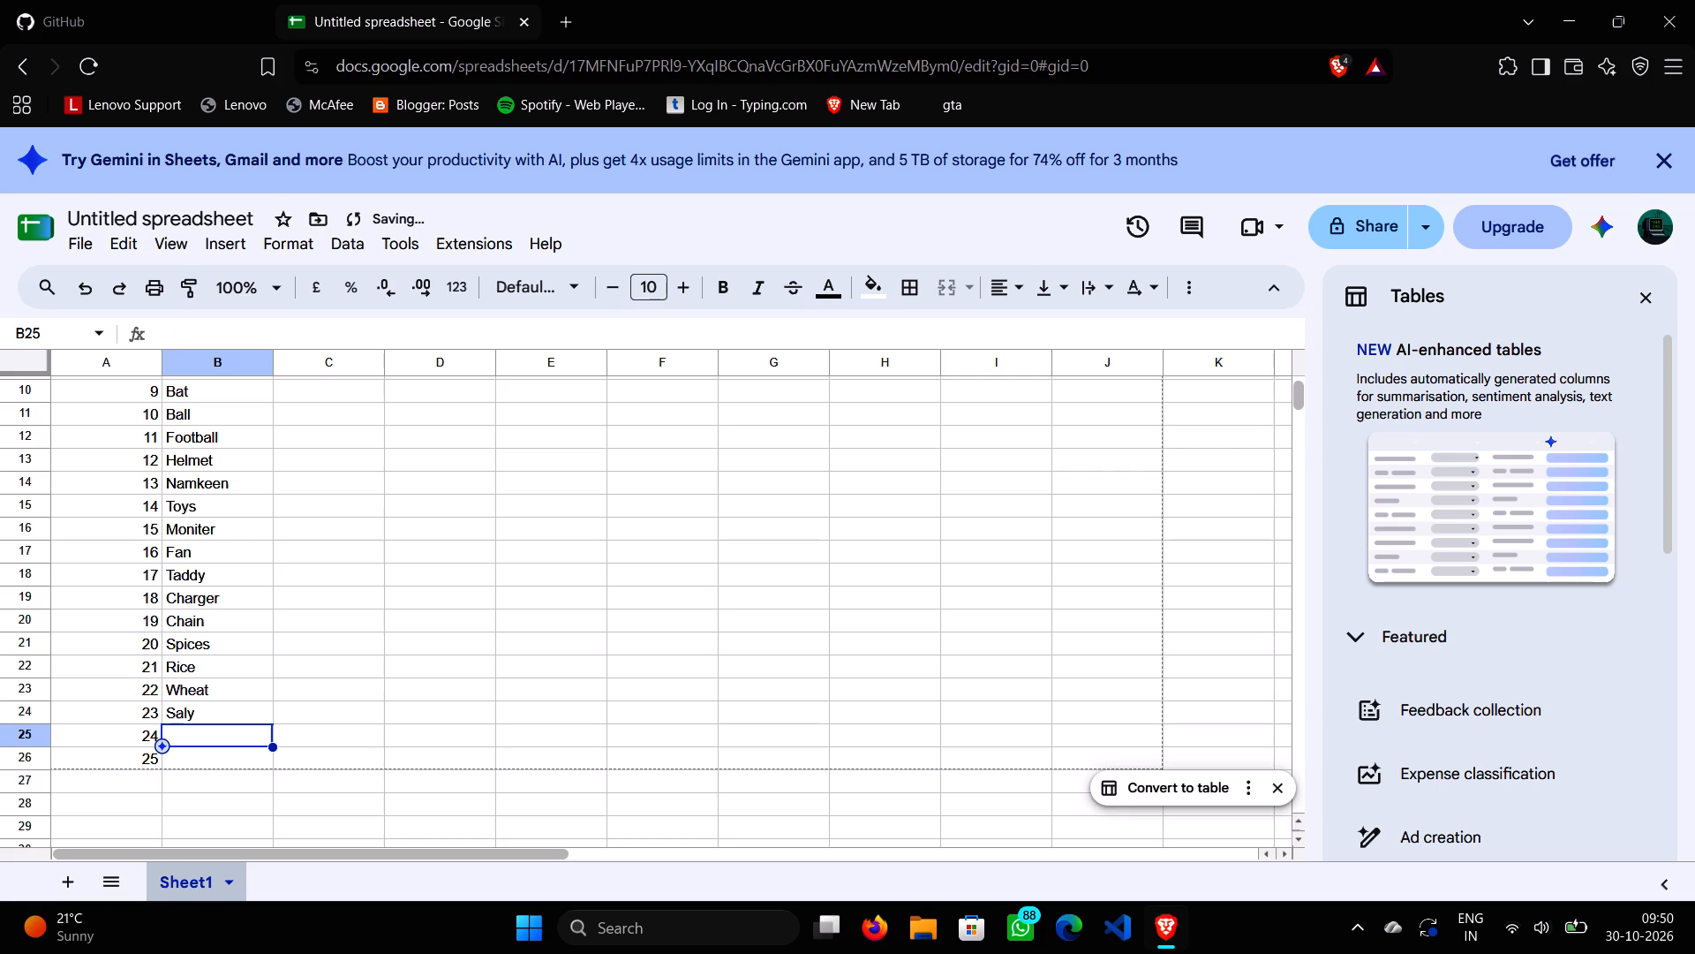
key(Up)
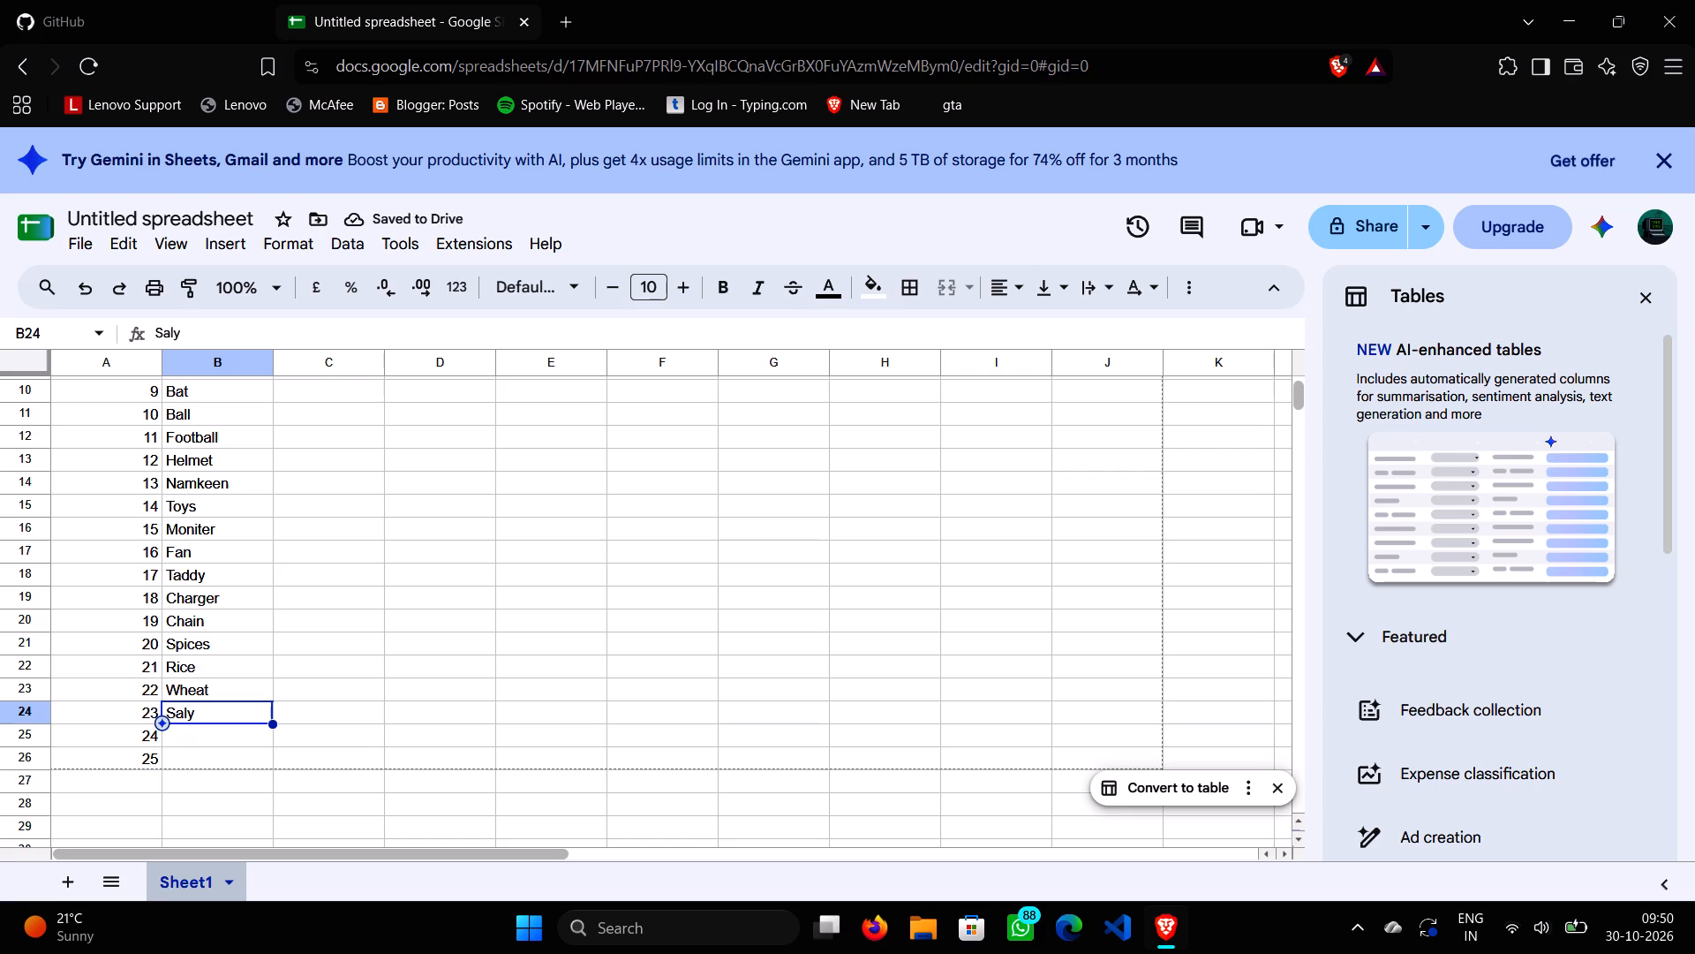
key(BackSpace)
text(Salt)
key(Down)
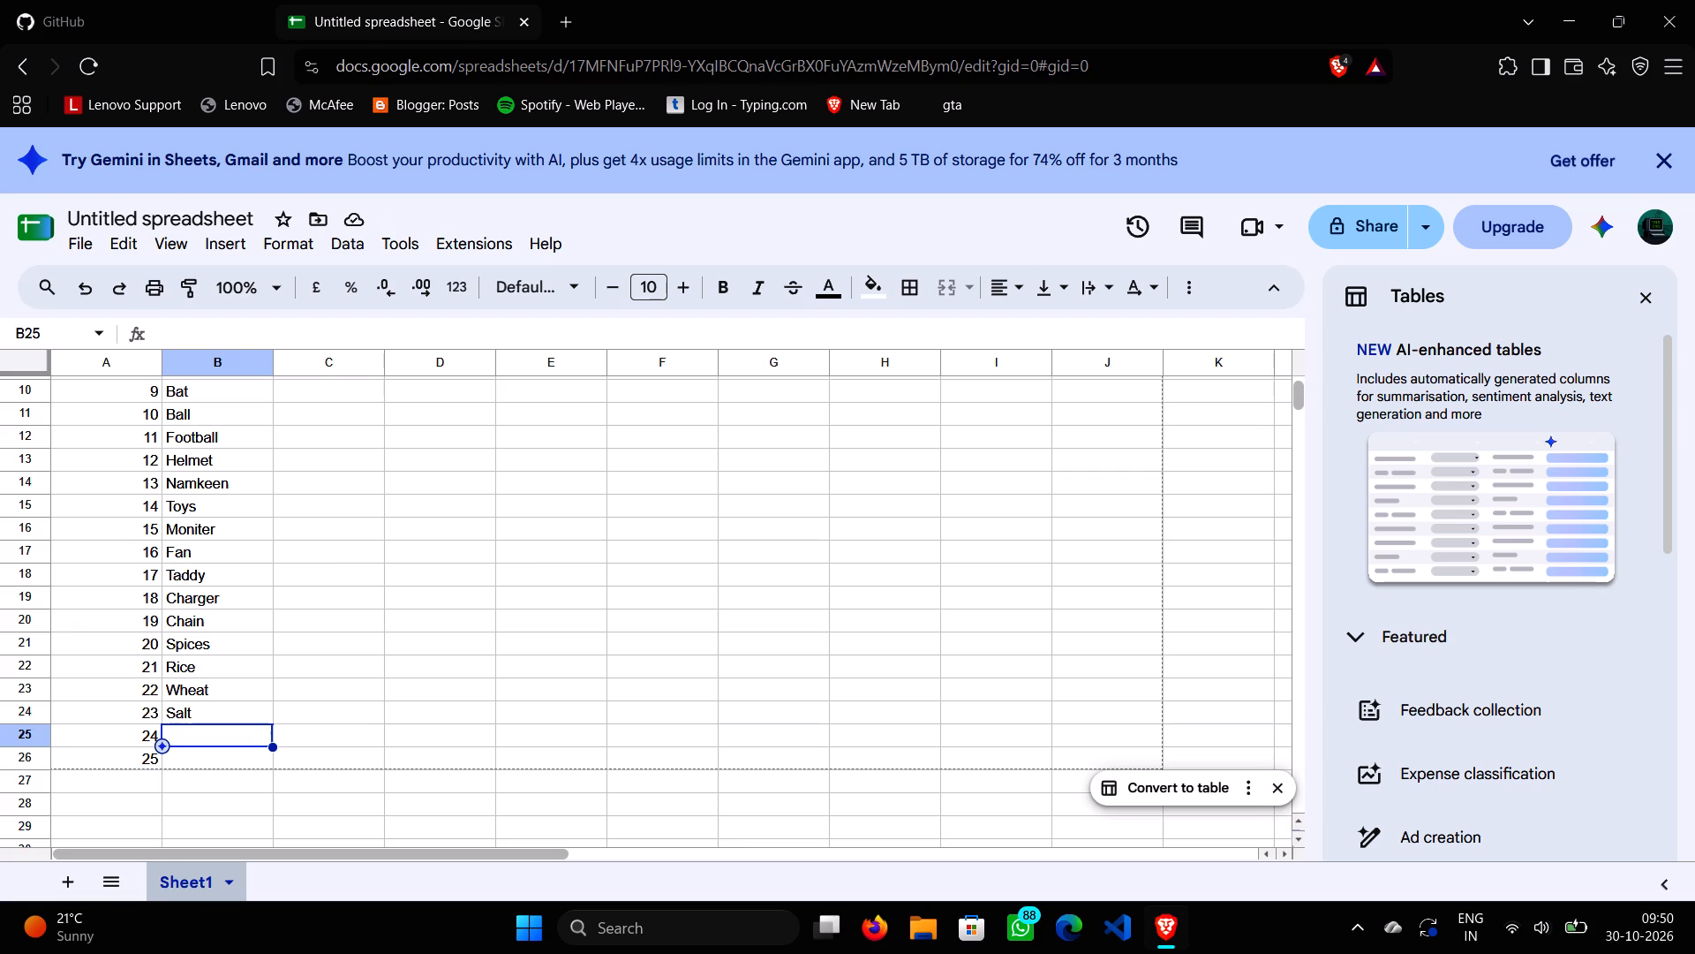
Enter "Coke" in cell B25 and "Sprite" in cell B26 of the "Product id" column.
text(Co)
text(ke)
key(Down)
text(Sprite)
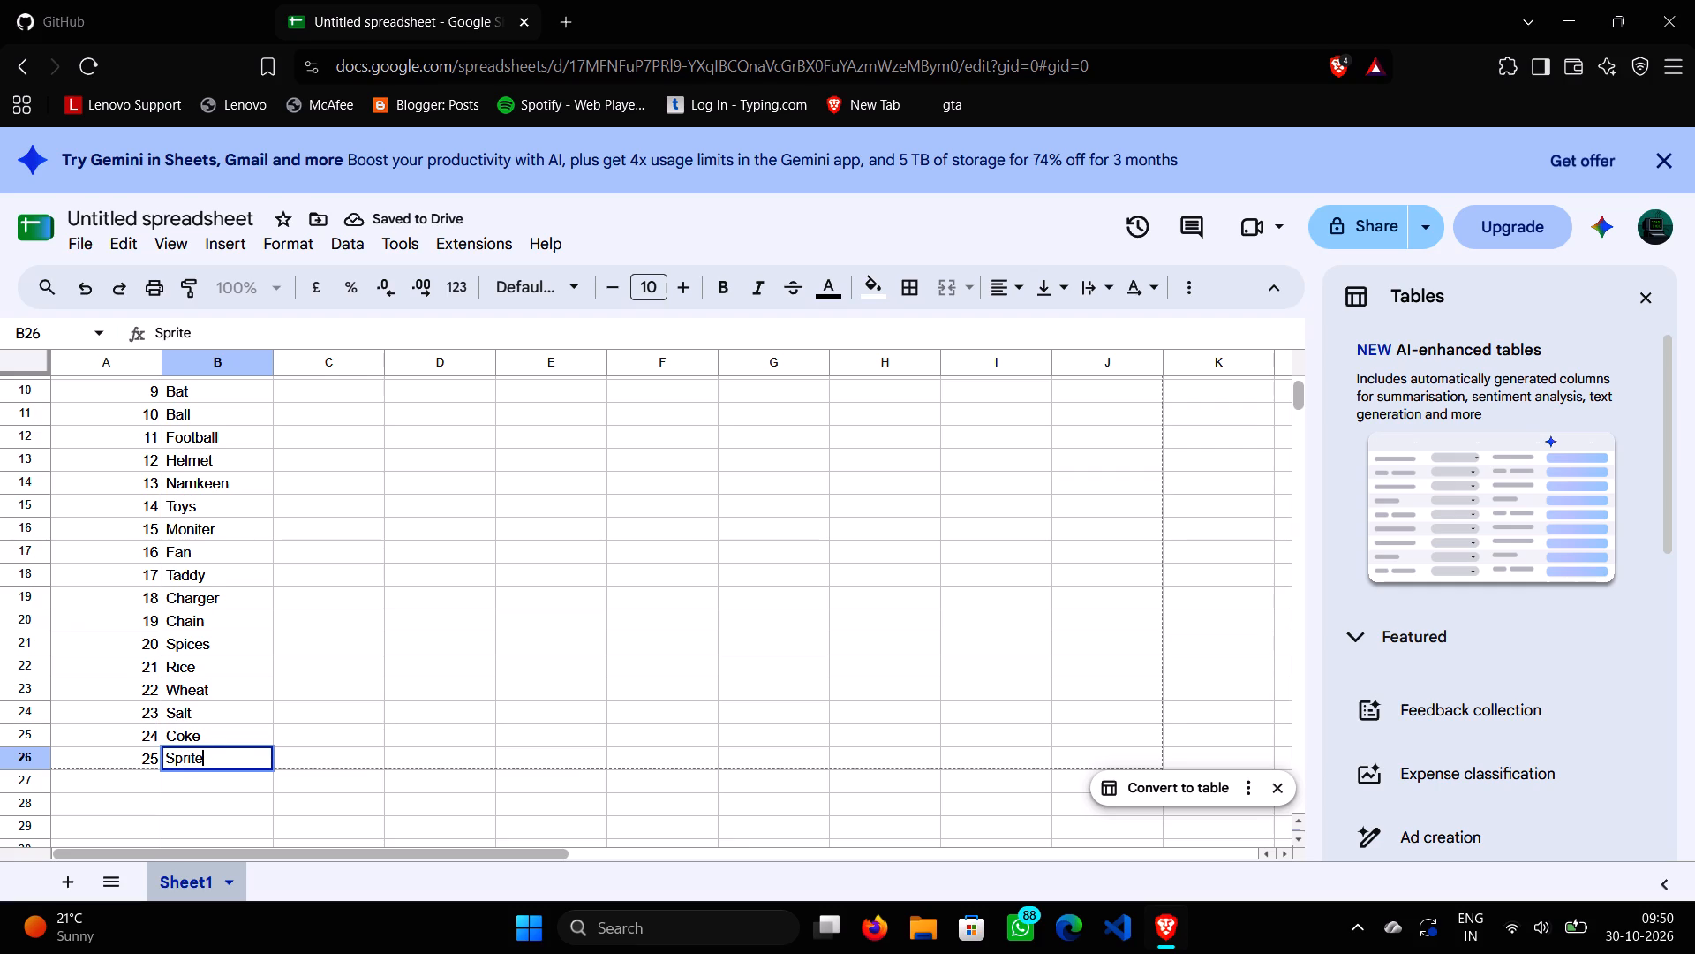
Enter "electric" as the product category in cells C2 to C4, for the air conditioner, cooler and R.O.
scroll(206, 454, up, 5)
click(316, 413)
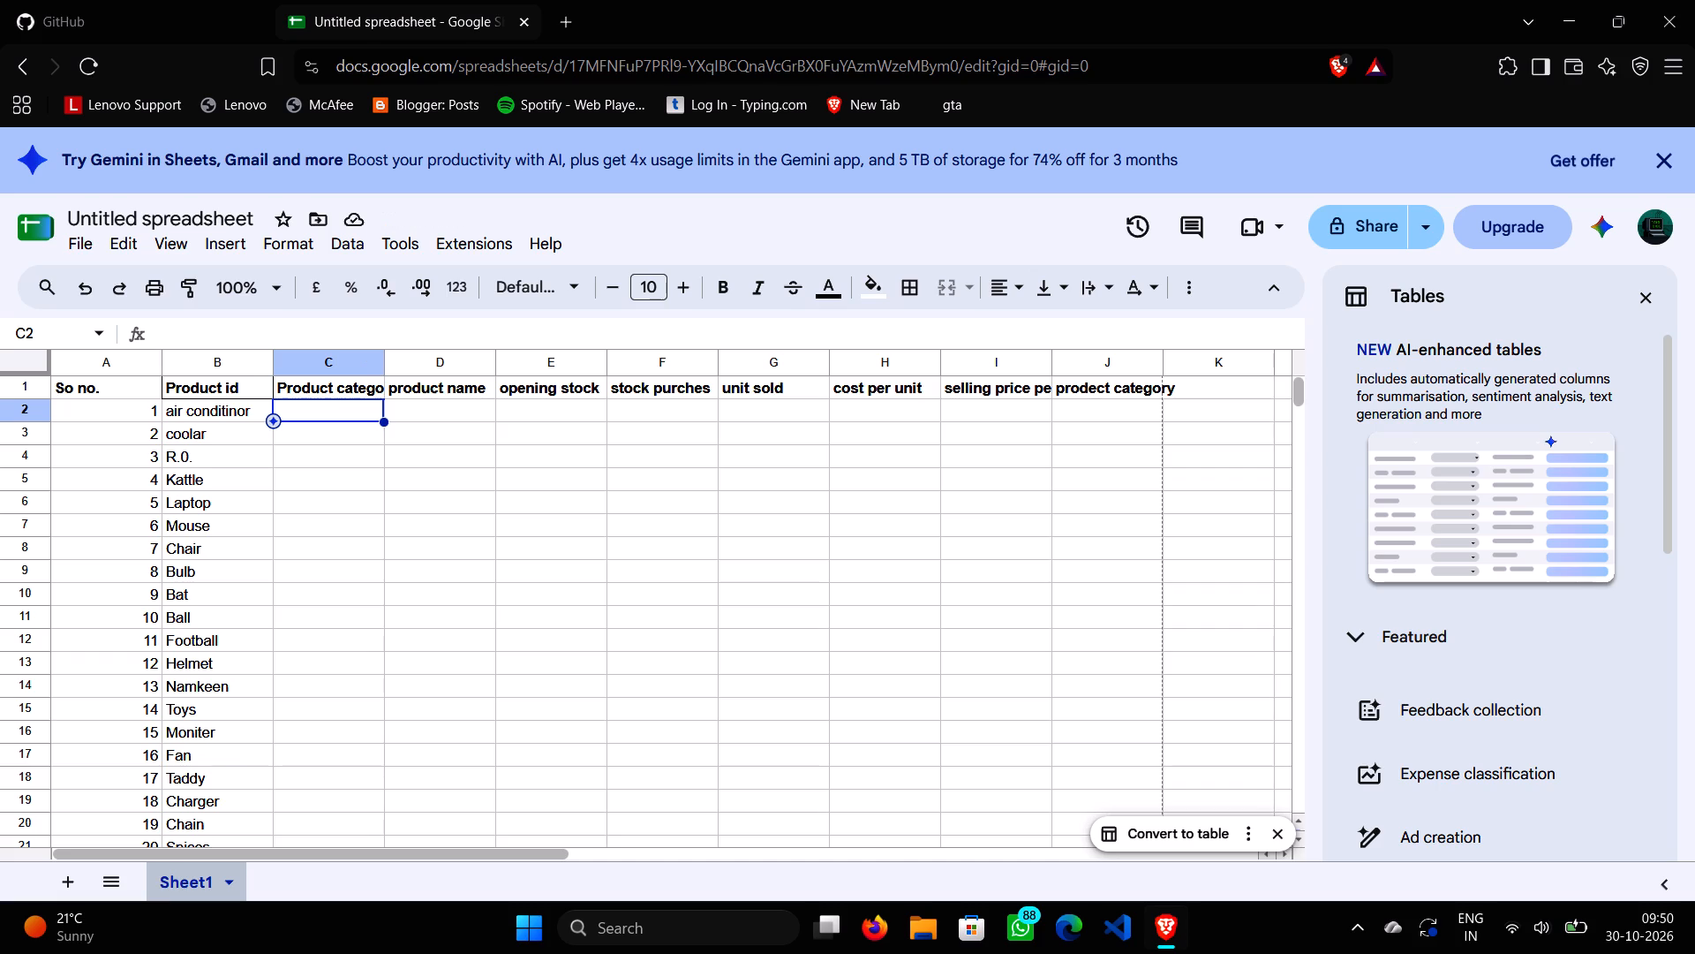
text(elect)
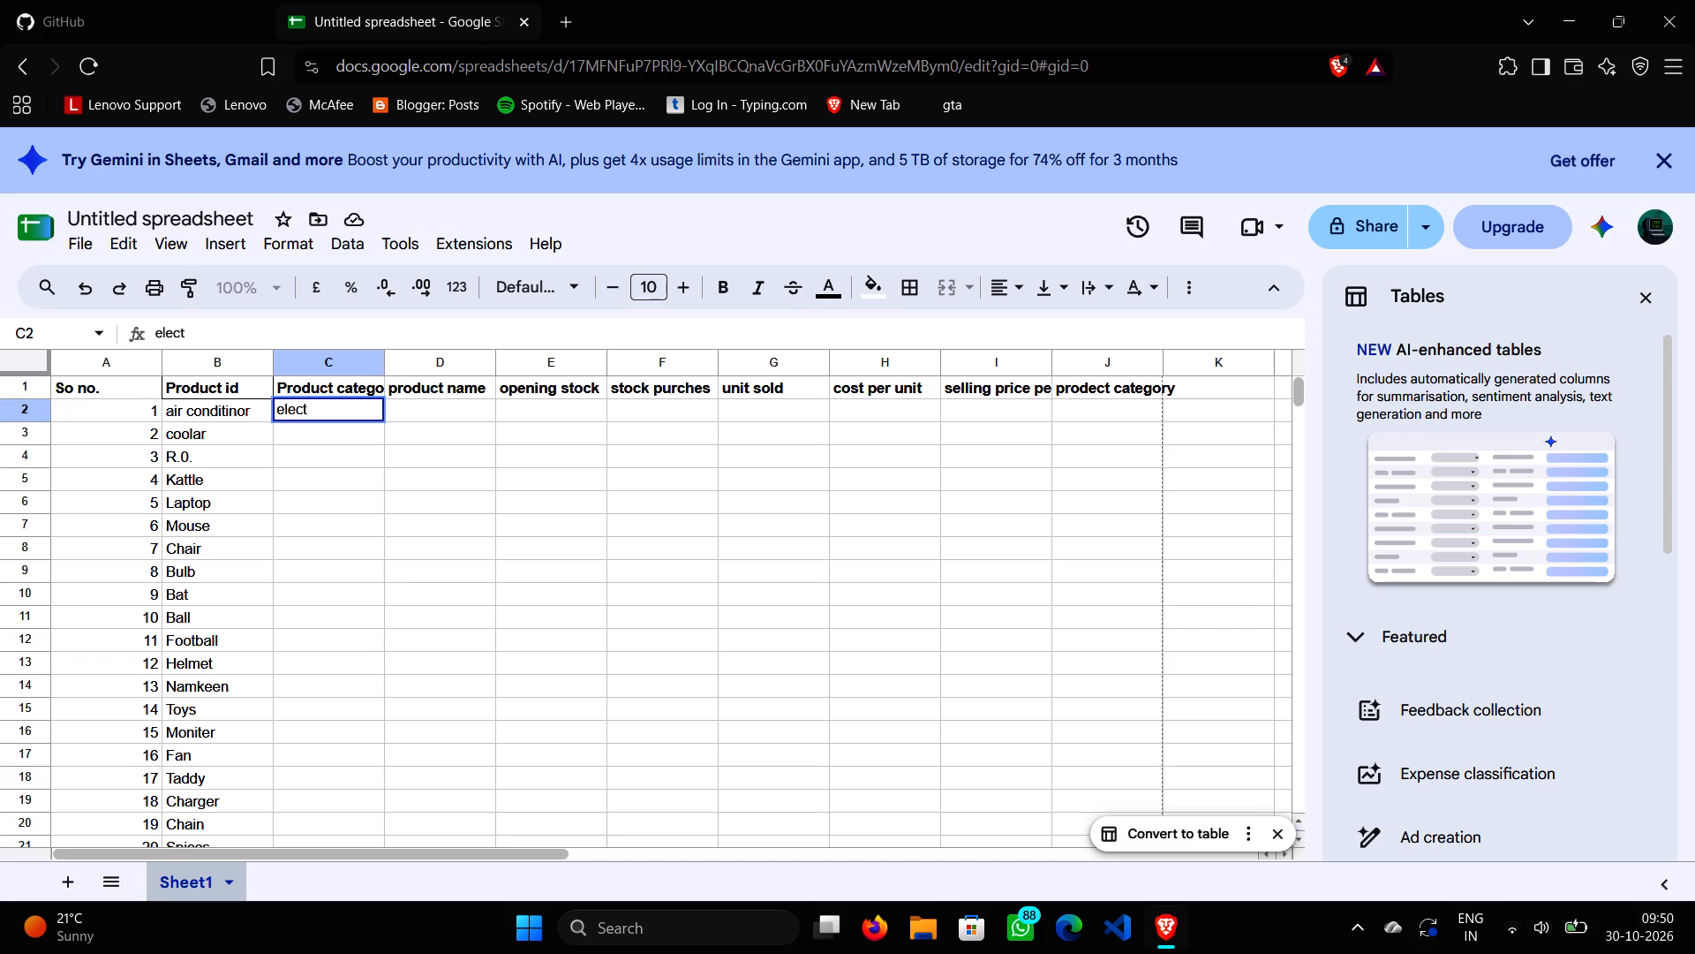
text(ric)
key(Down)
key(e)
key(Return)
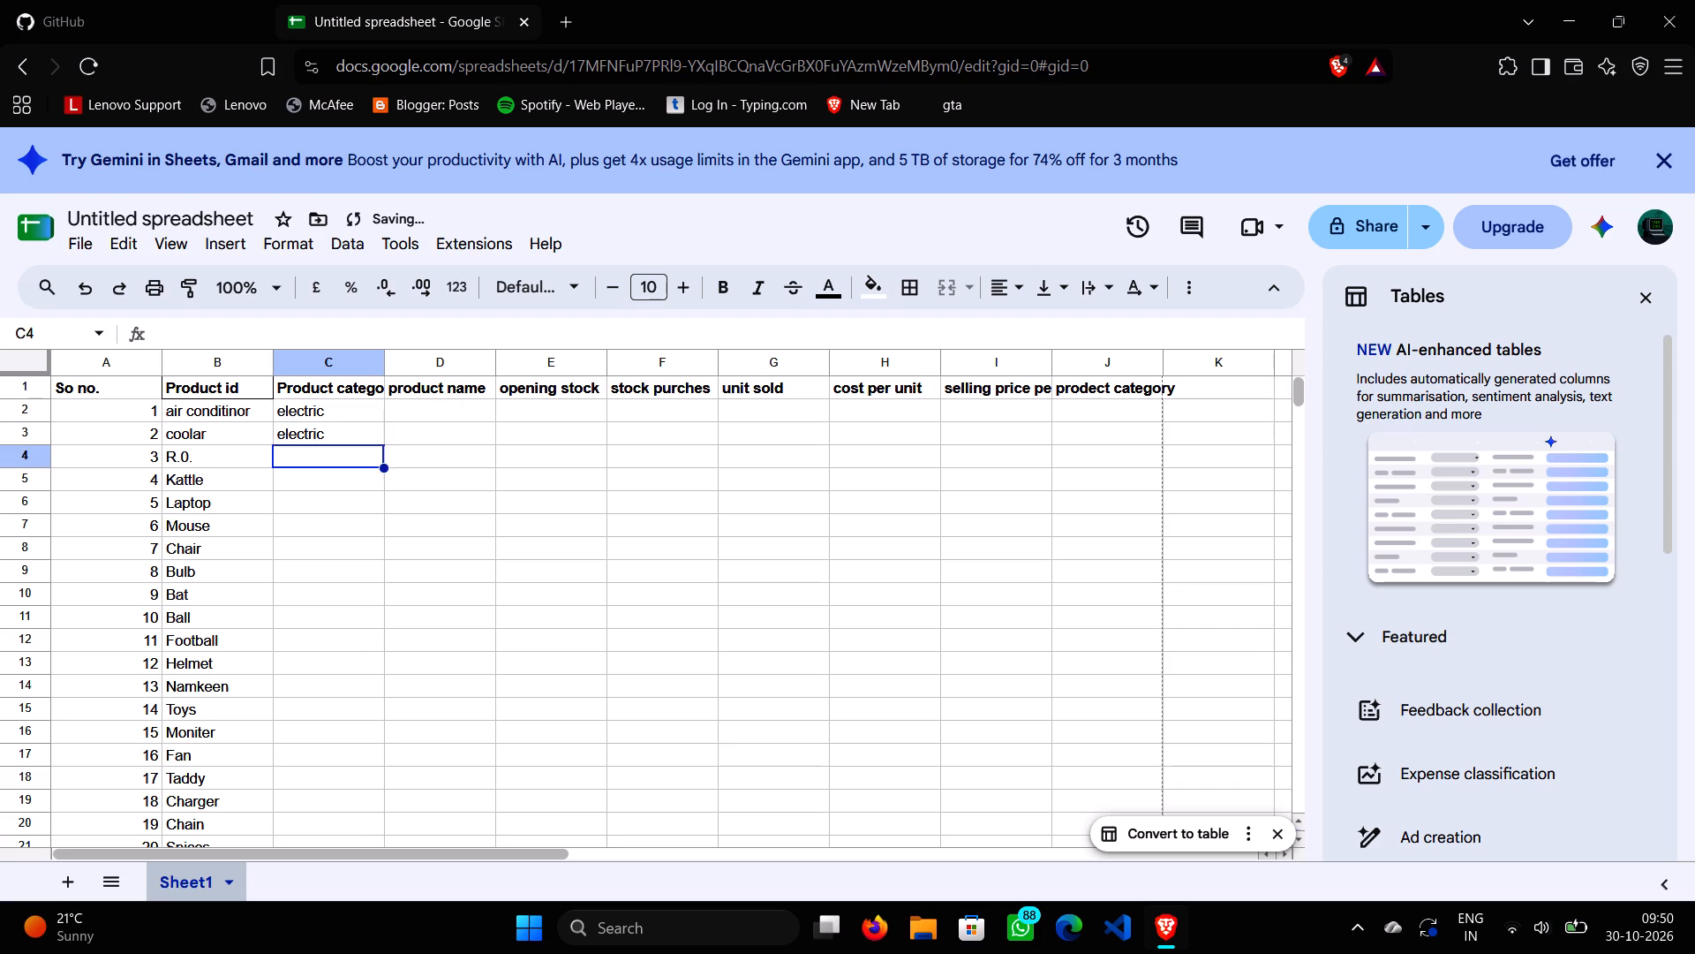
key(Down)
key(Up)
key(e)
key(Return)
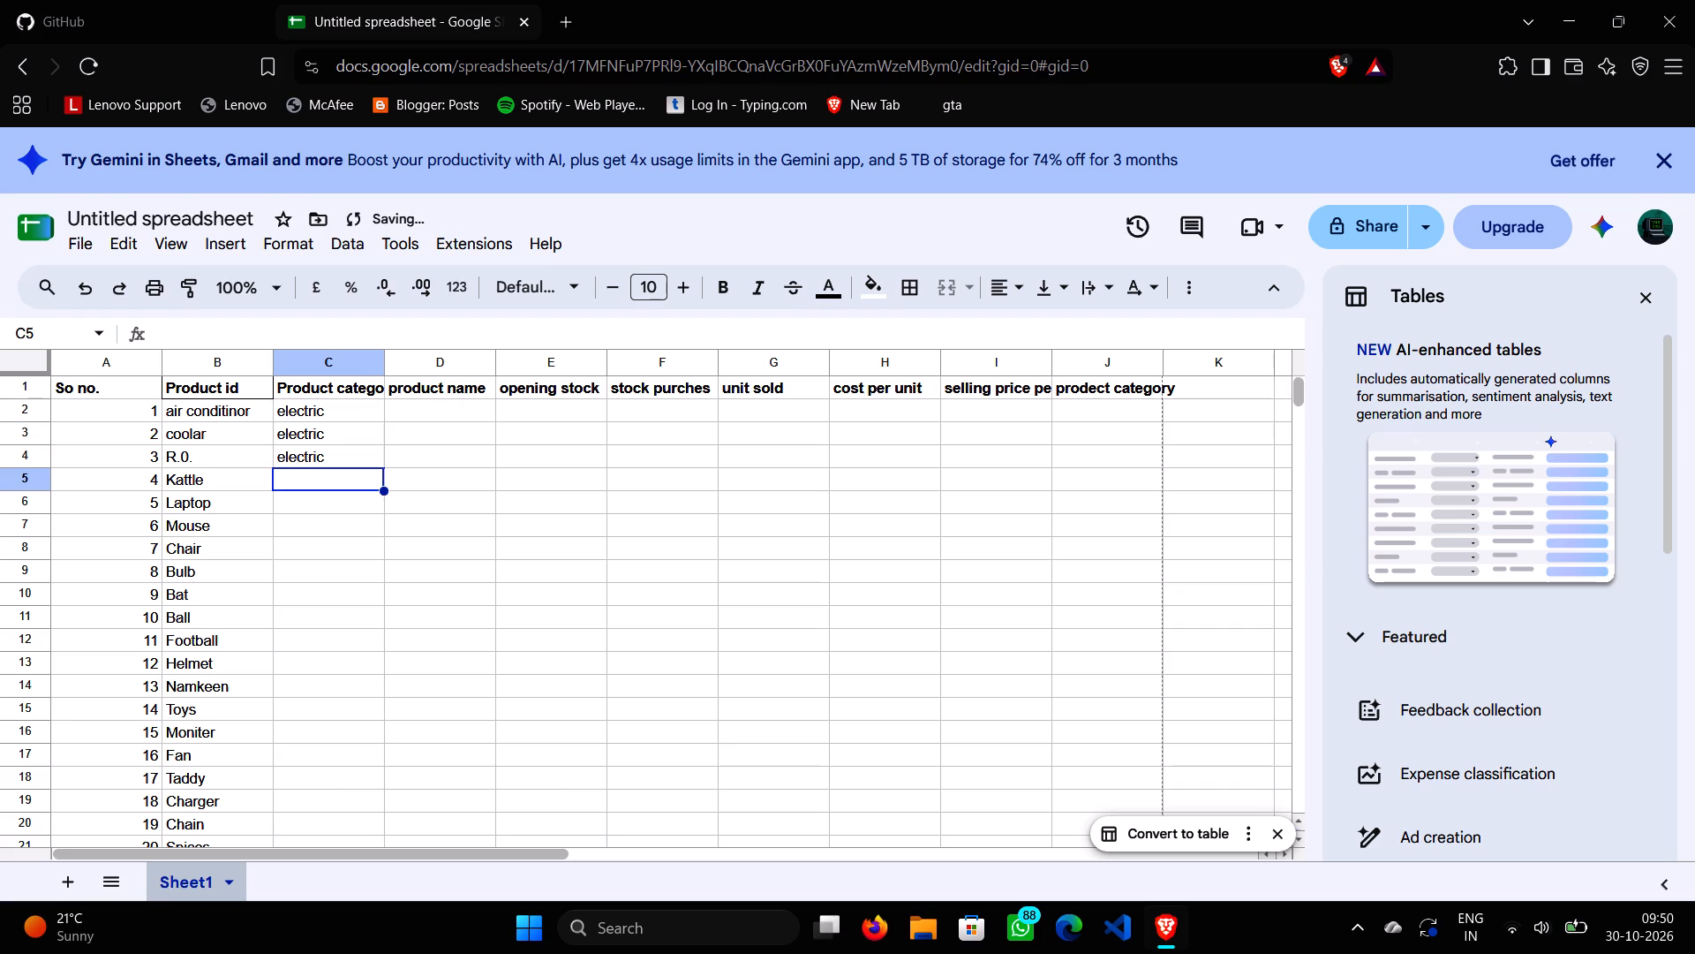
Enter "electric" as the product category in cells C5 to C7, for the kettle, laptop and mouse.
key(e)
key(Return)
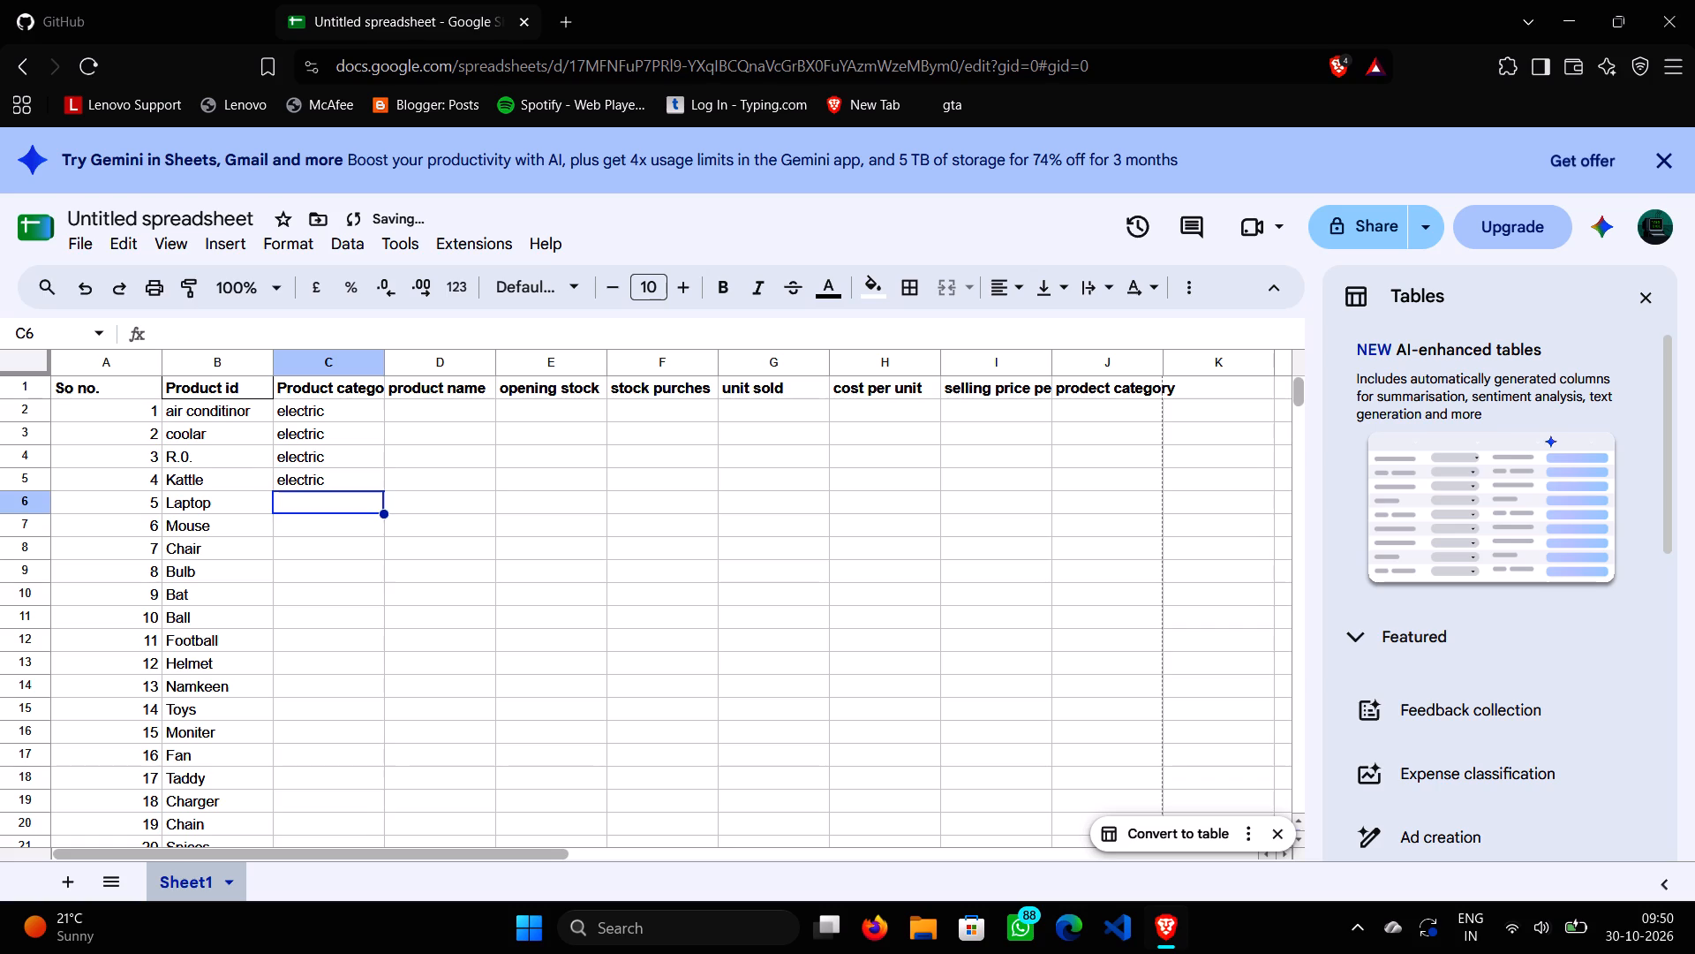
key(e)
key(Return)
key(e)
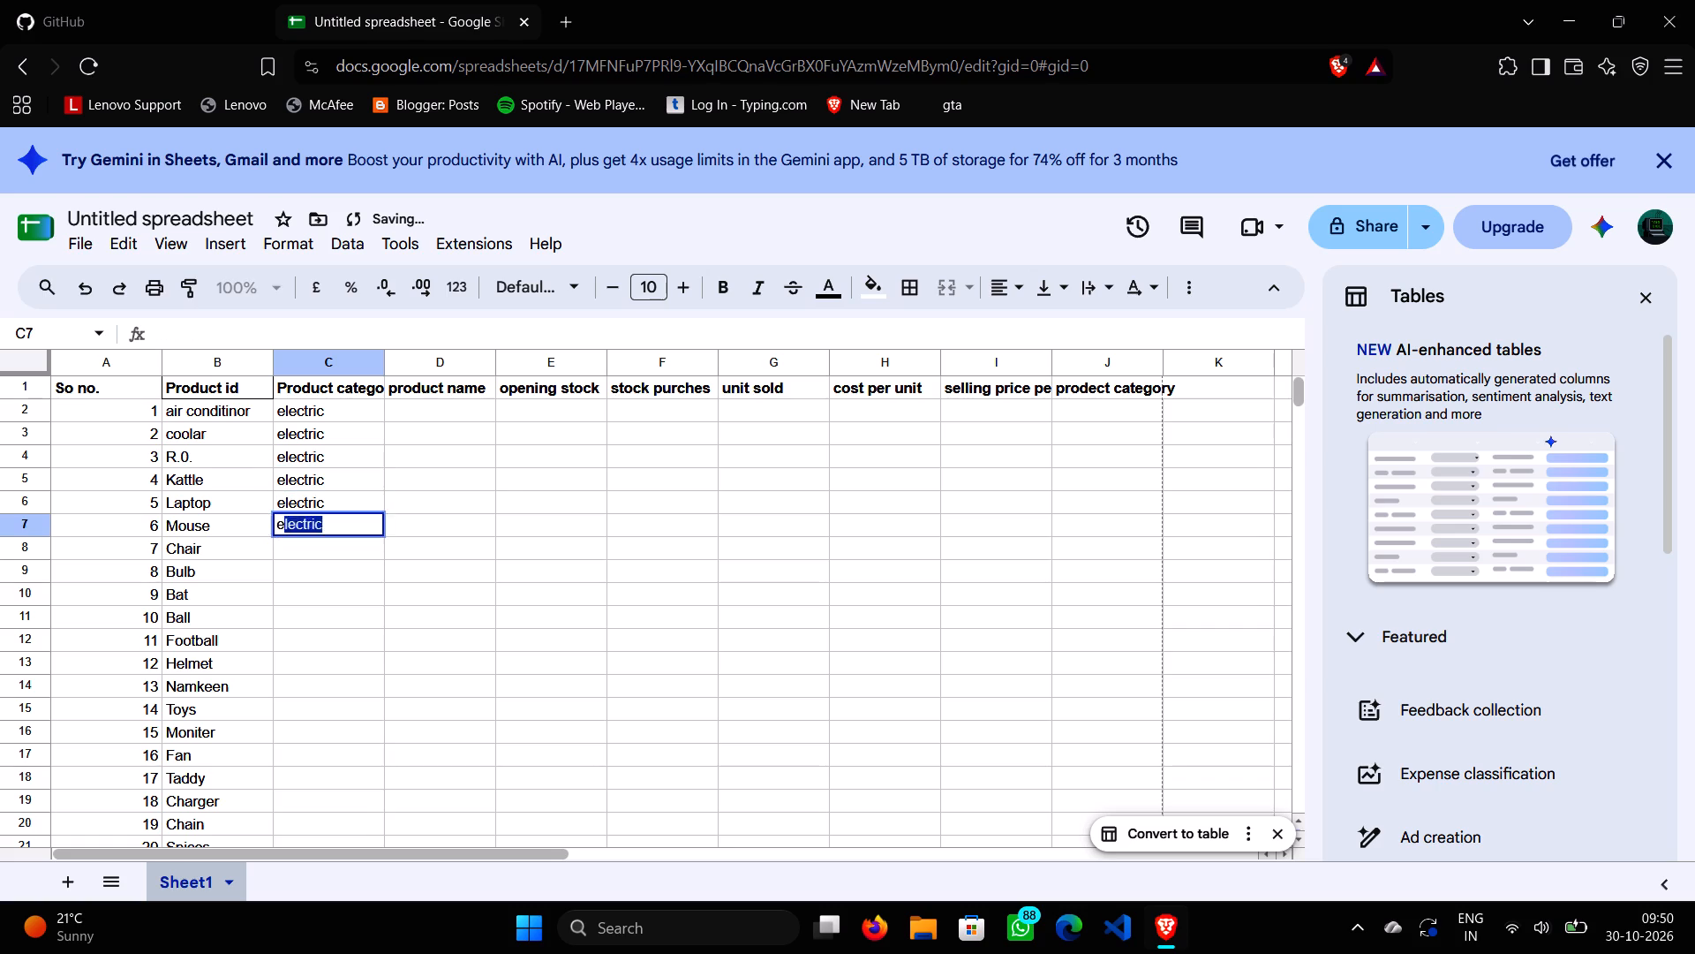
key(Return)
Enter "household" in cell C8 for the chair and "electric" in cell C9 for the bulb.
key(e)
key(BackSpace)
key(BackSpace)
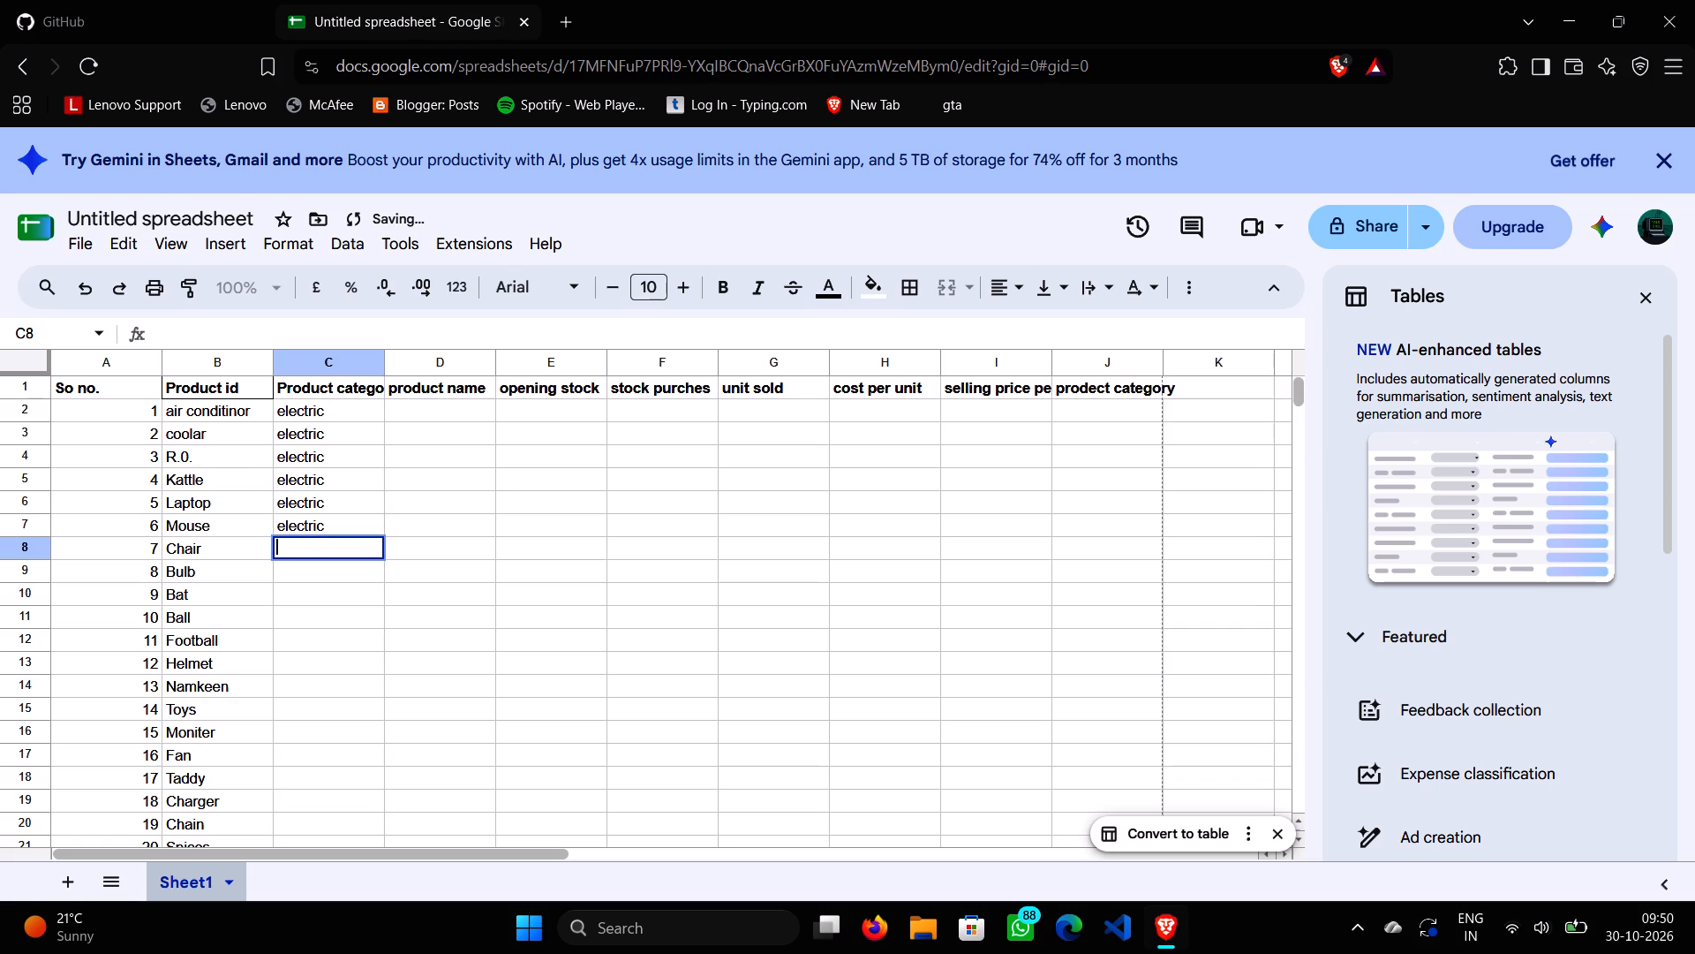
text(household)
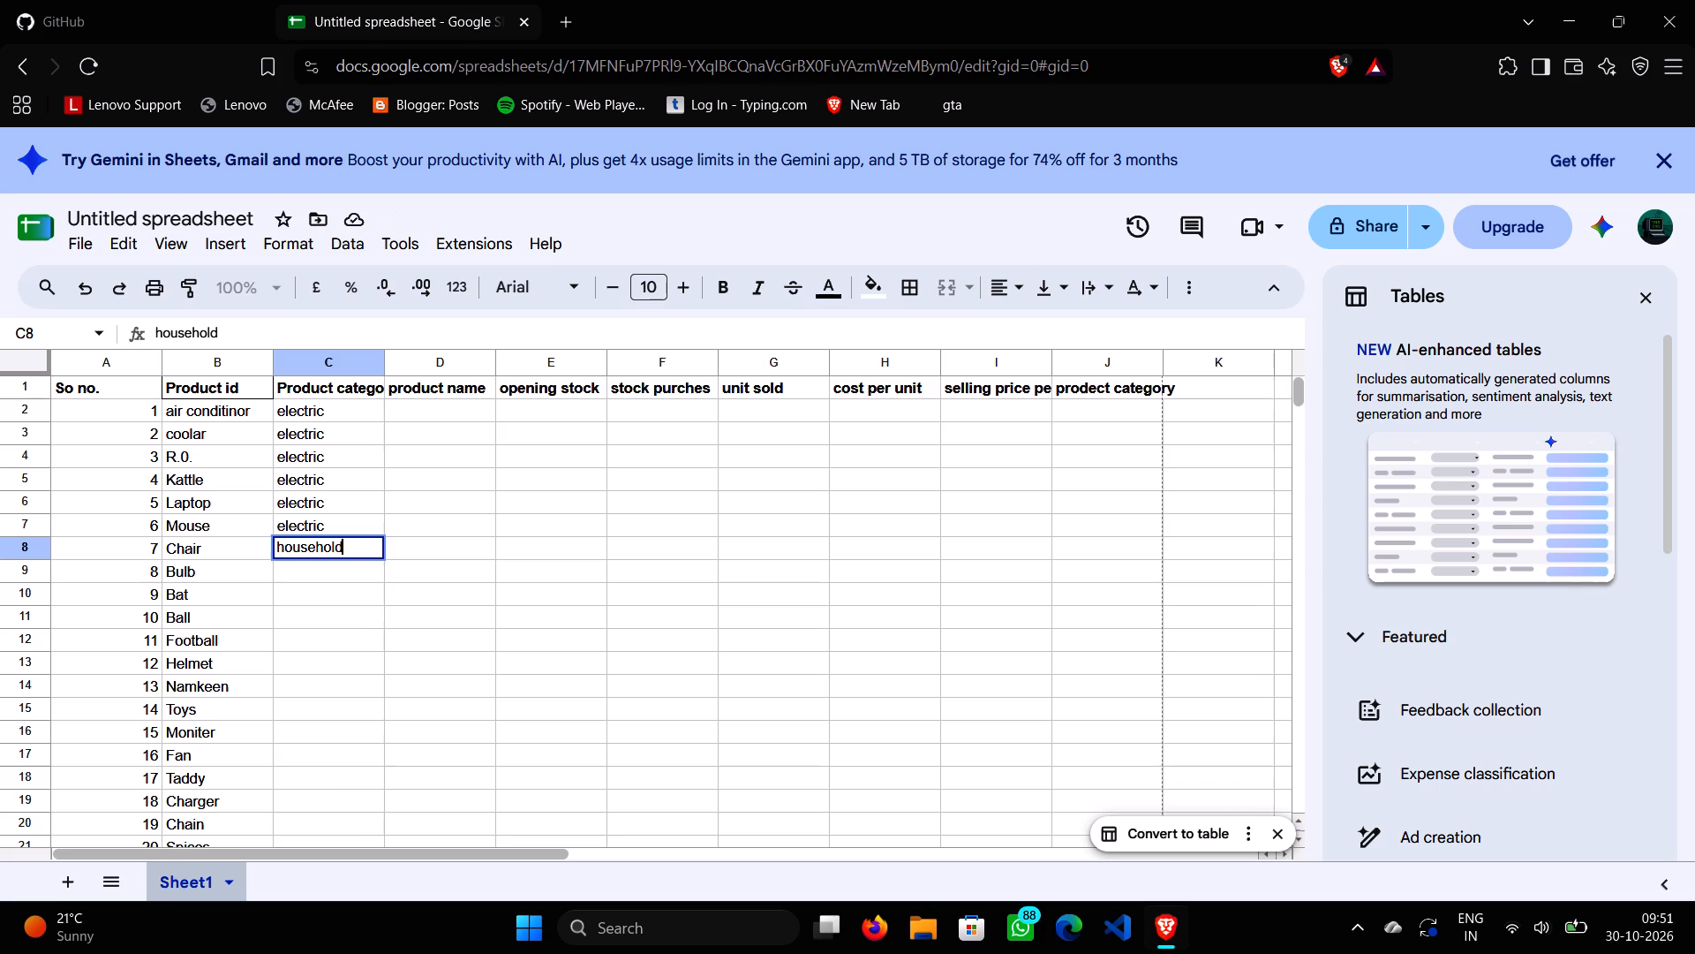
key(Down)
key(e)
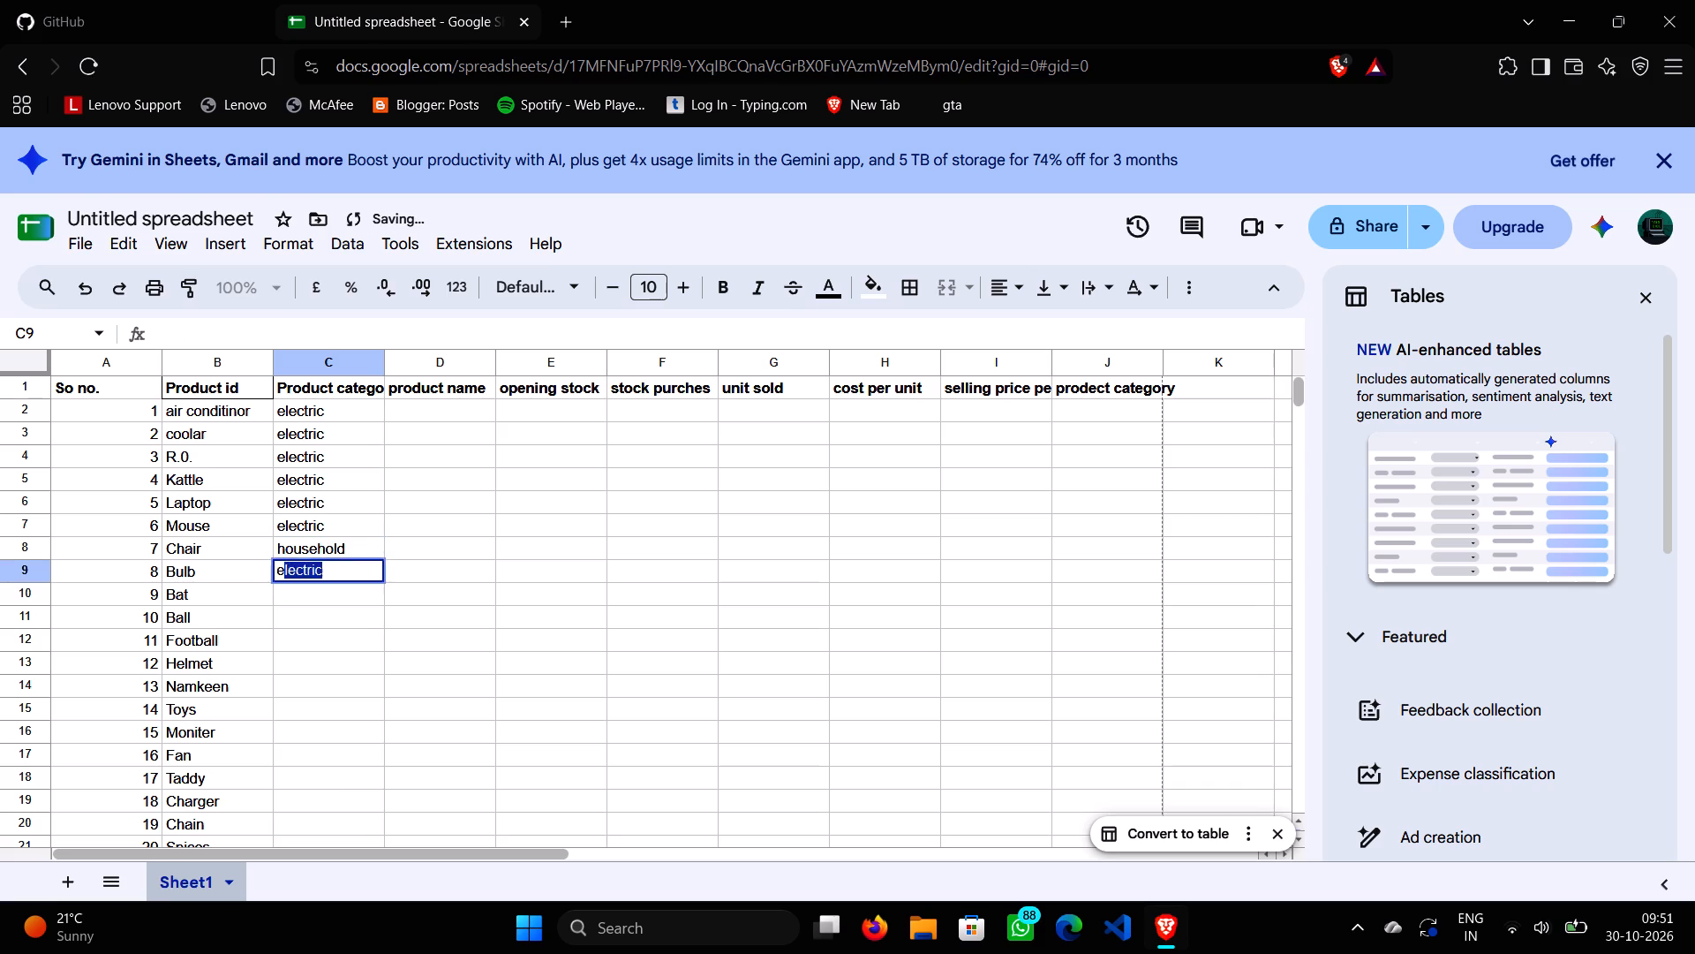
key(Return)
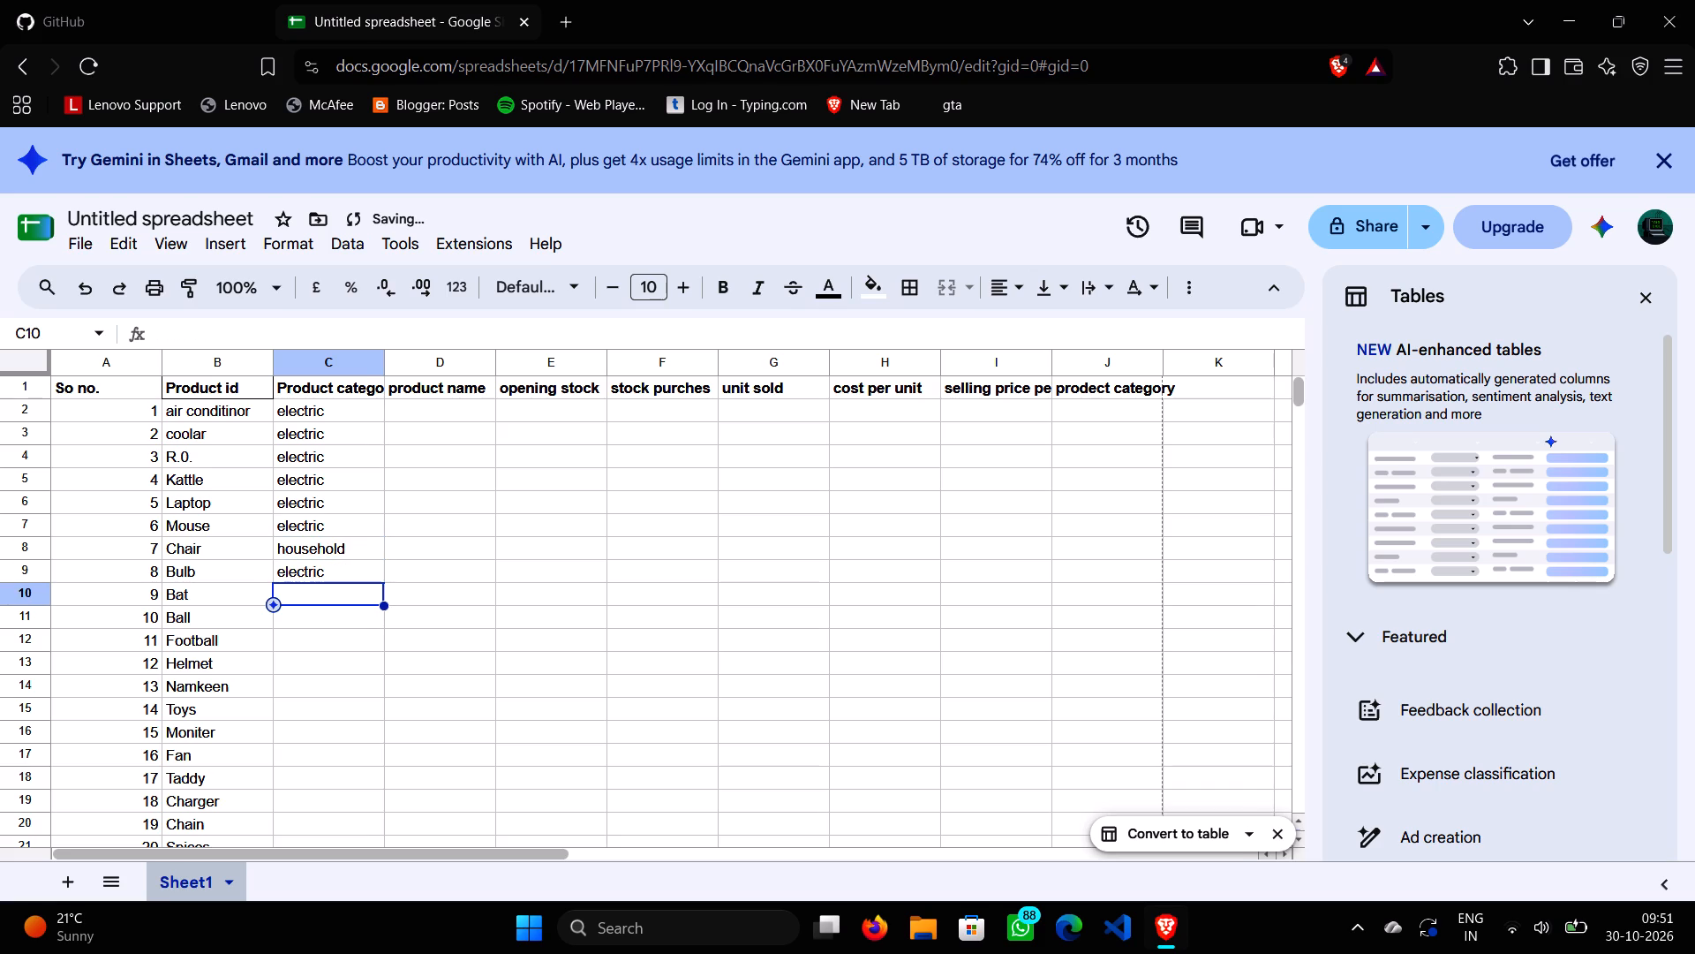
Enter "sports" as the product category in cells C10 to C13, from the bat to the helmet.
text(sports)
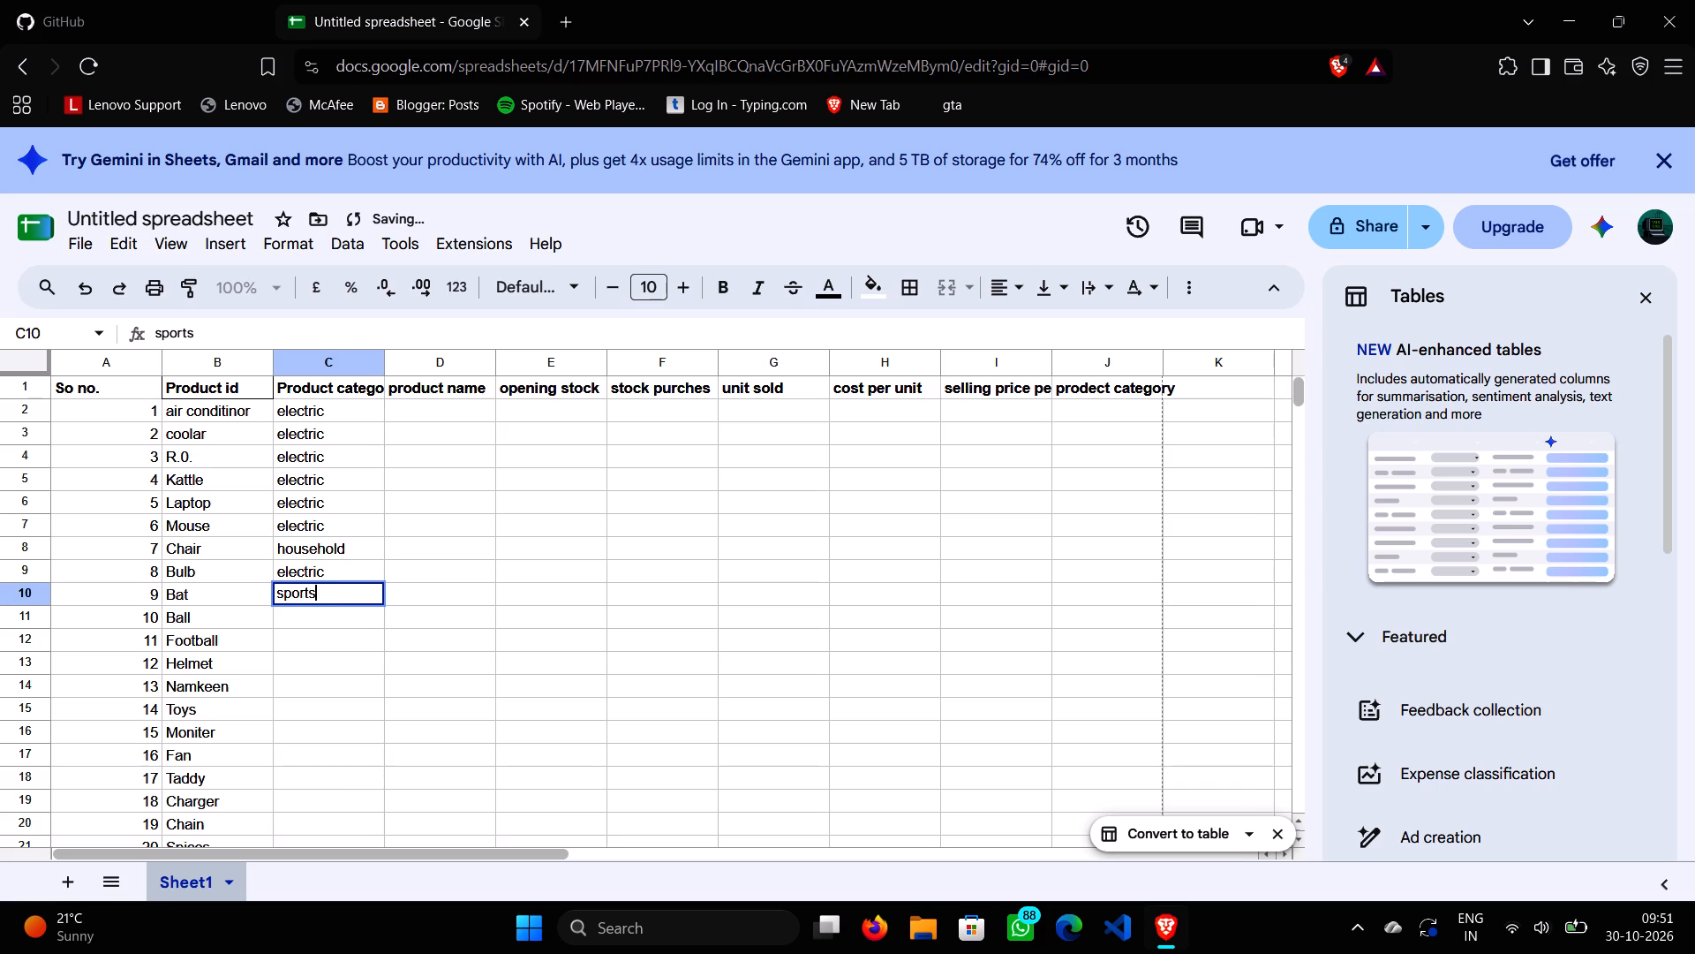
key(Down)
text(sp)
key(Return)
text(sp)
key(Return)
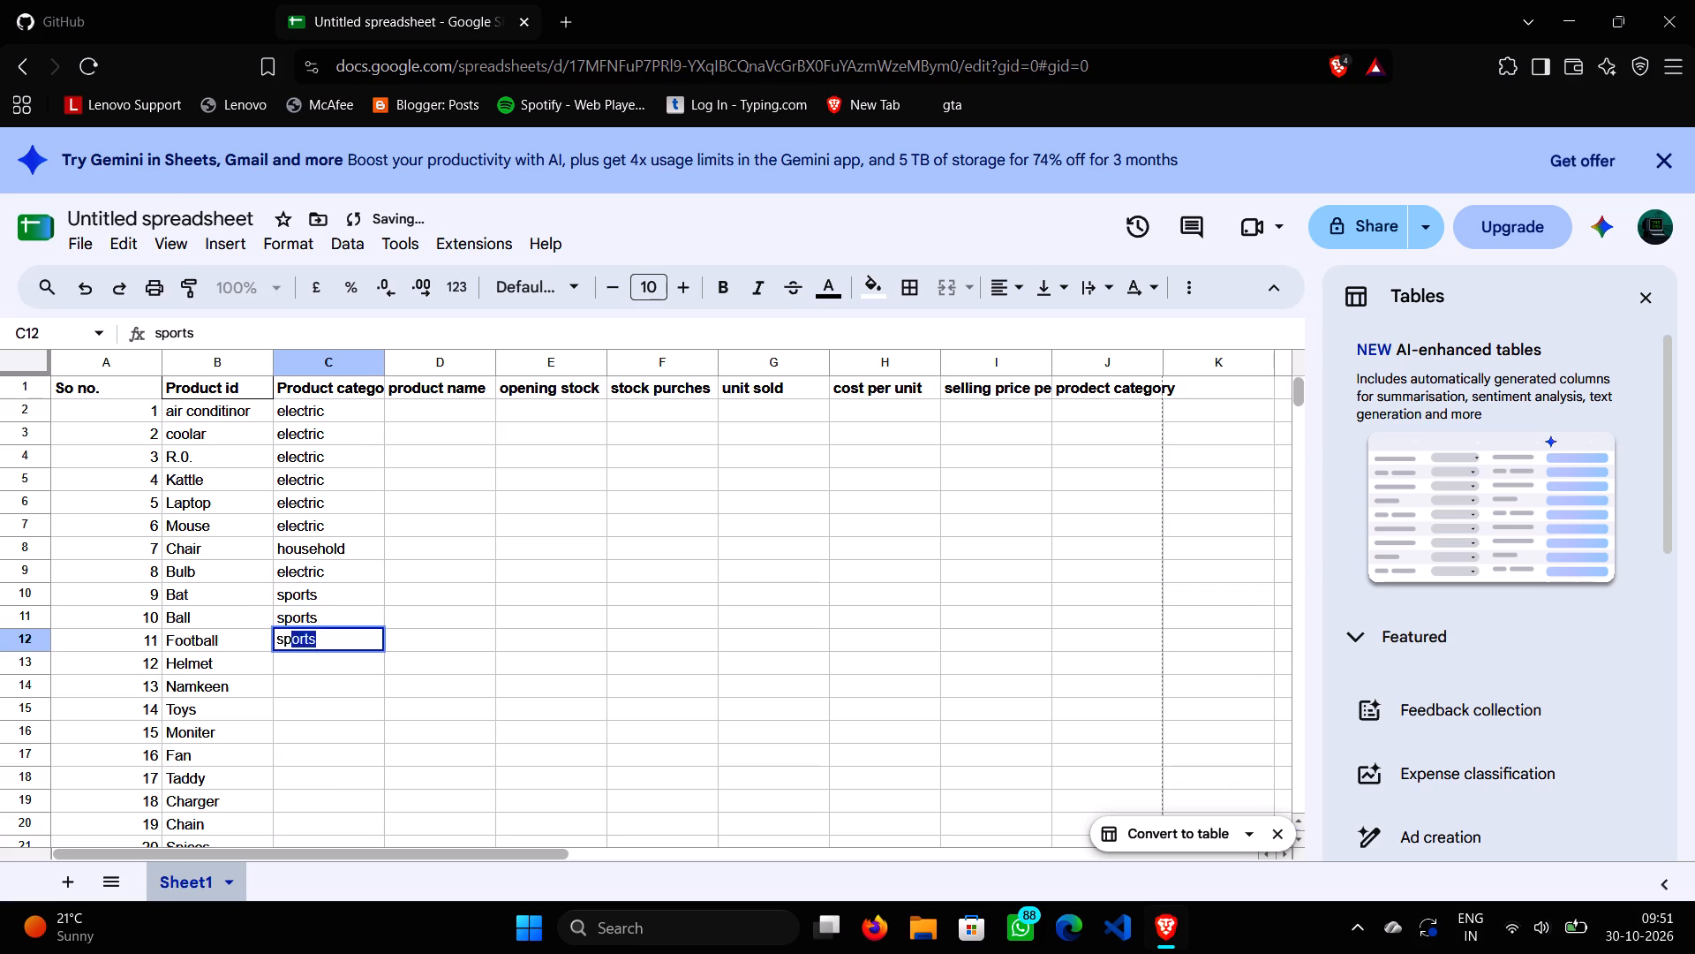
text(sp)
key(Return)
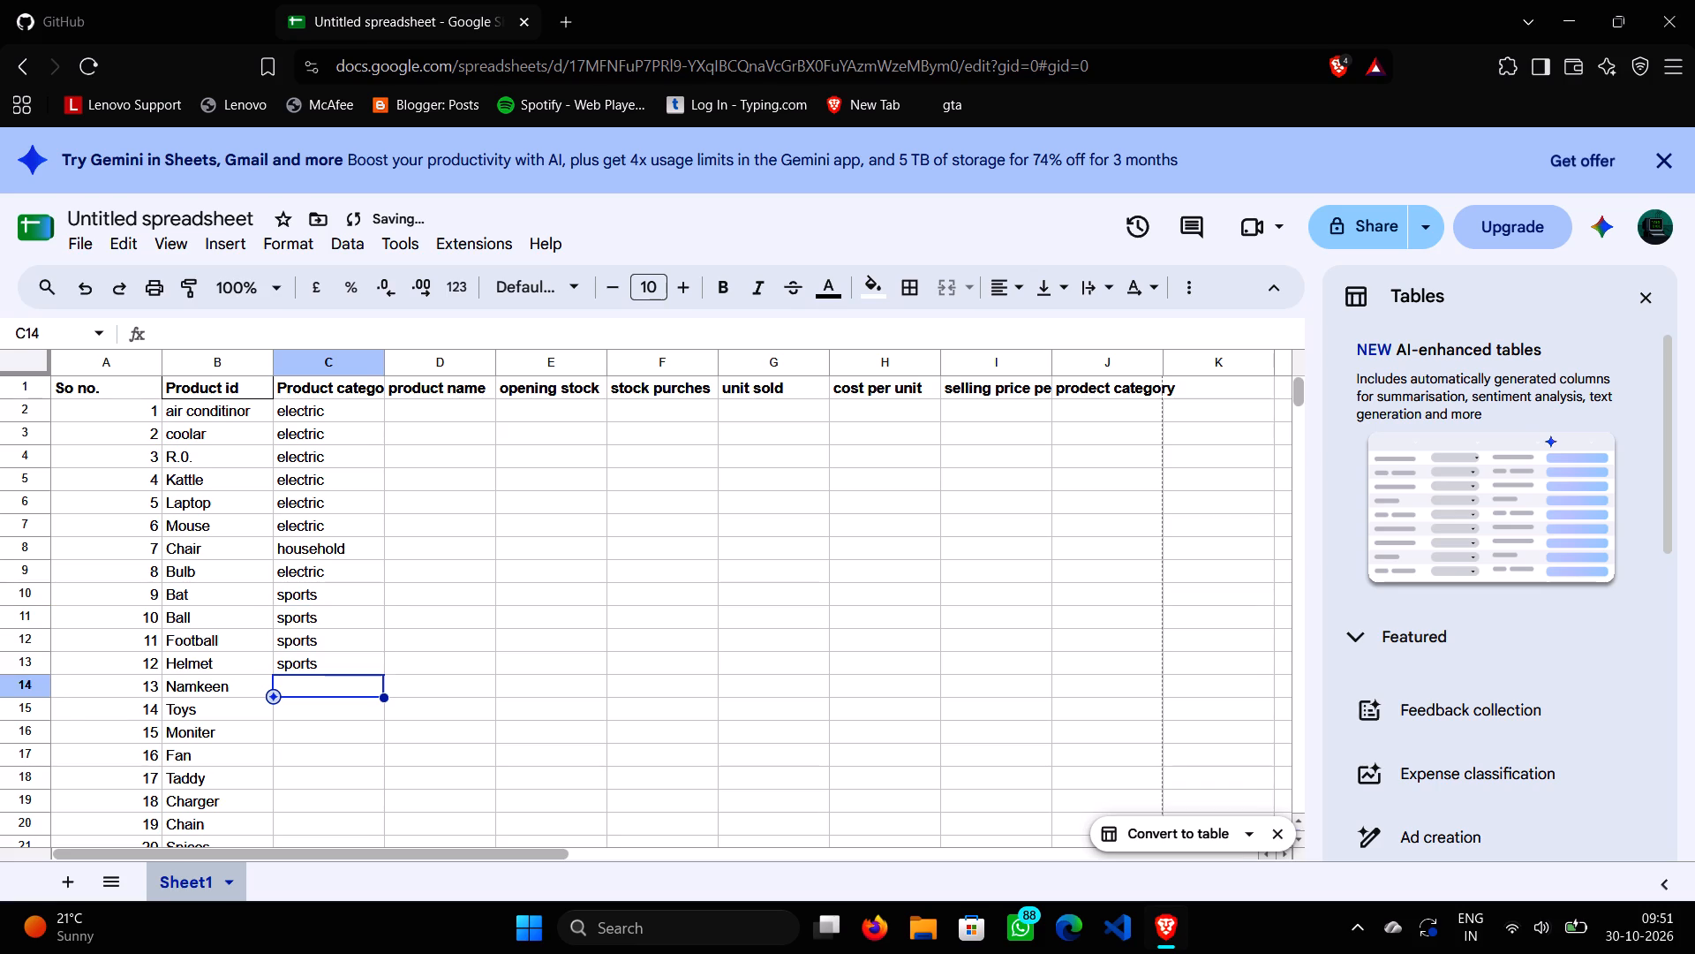
Enter "household" as the category in cells C14 and C15, and "electric" in cells C16 and C17.
key(h)
key(Return)
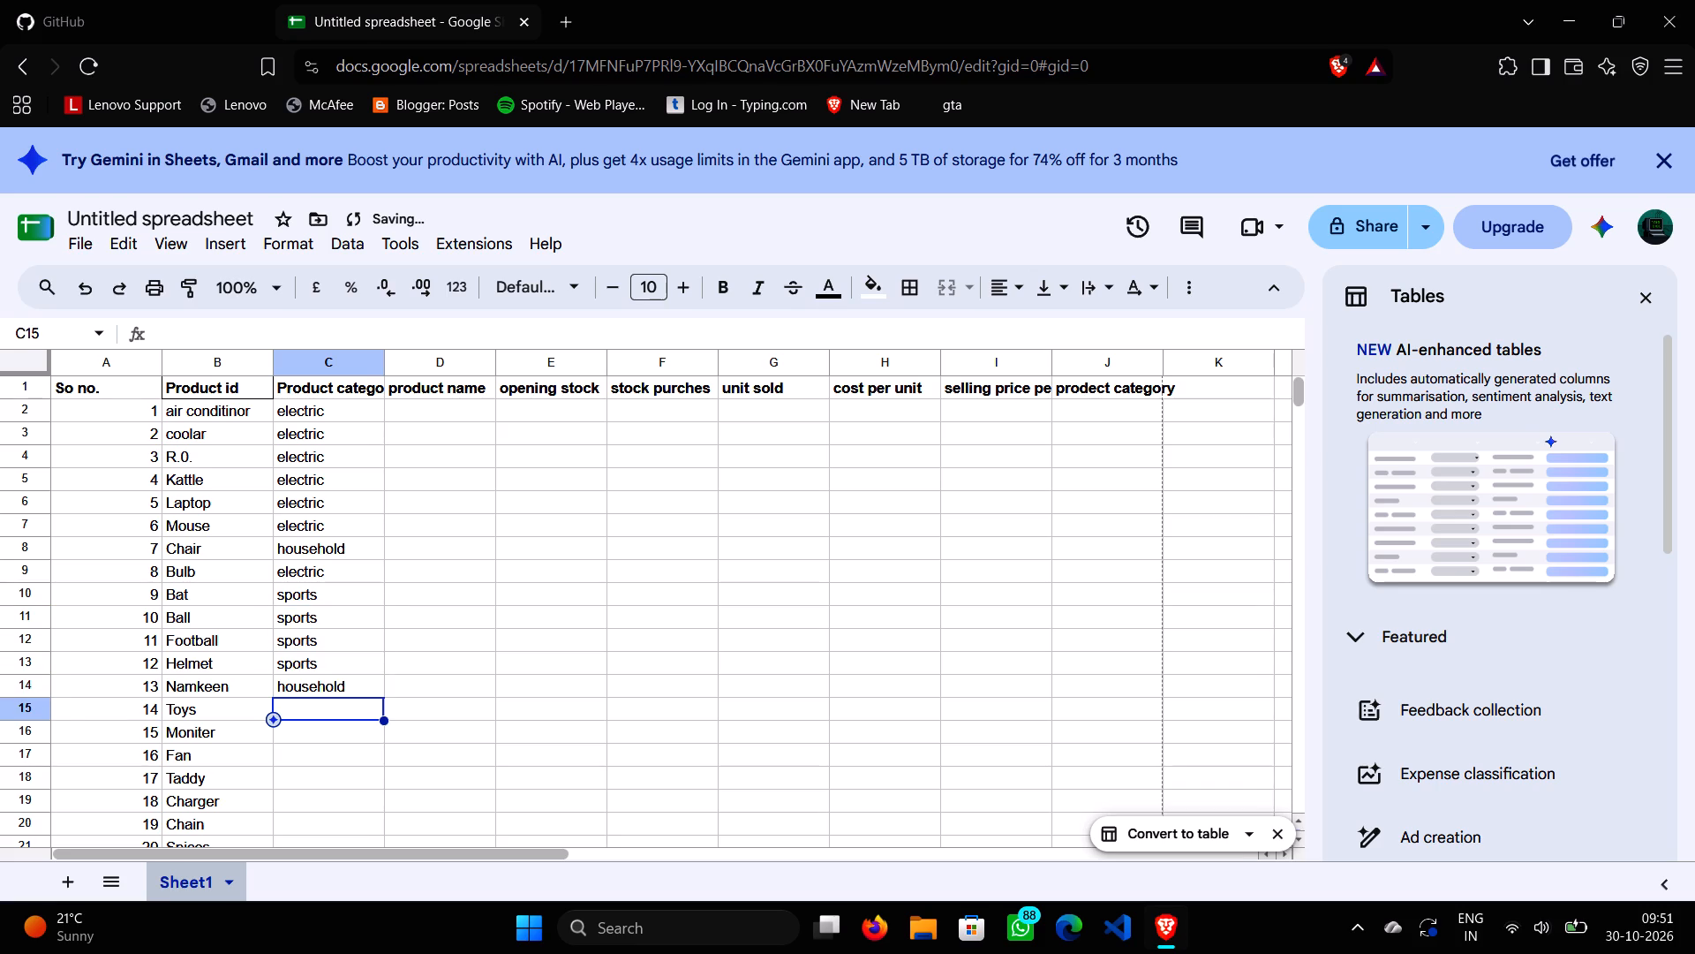
key(h)
key(Return)
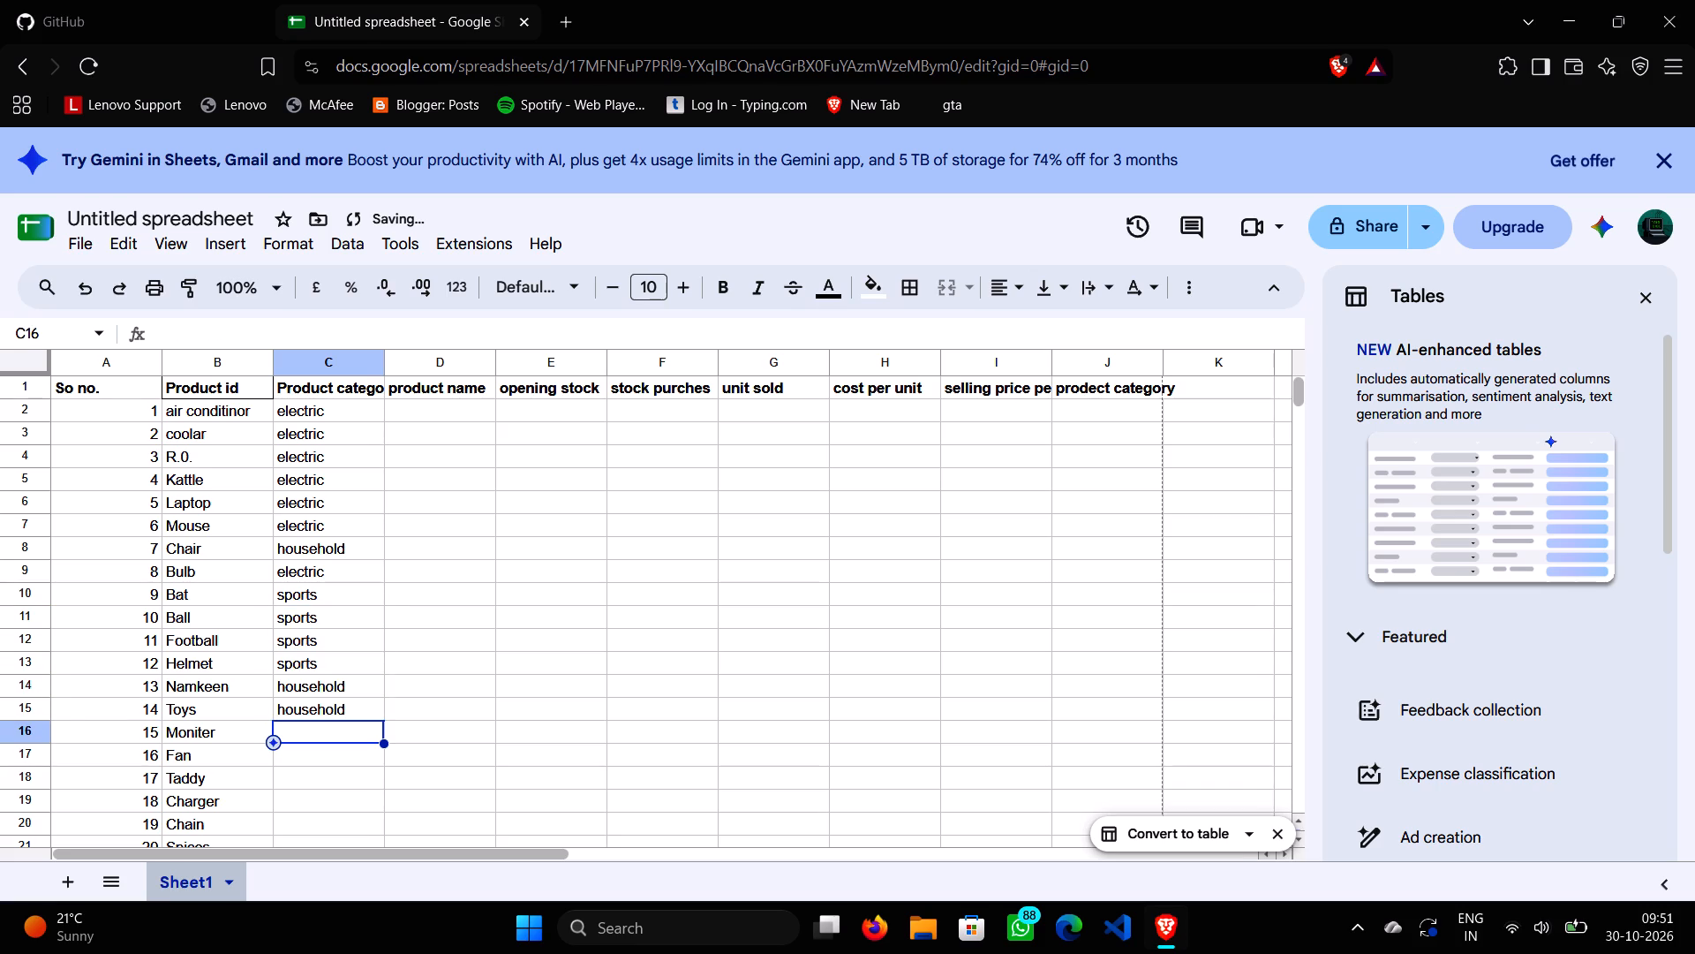
key(w)
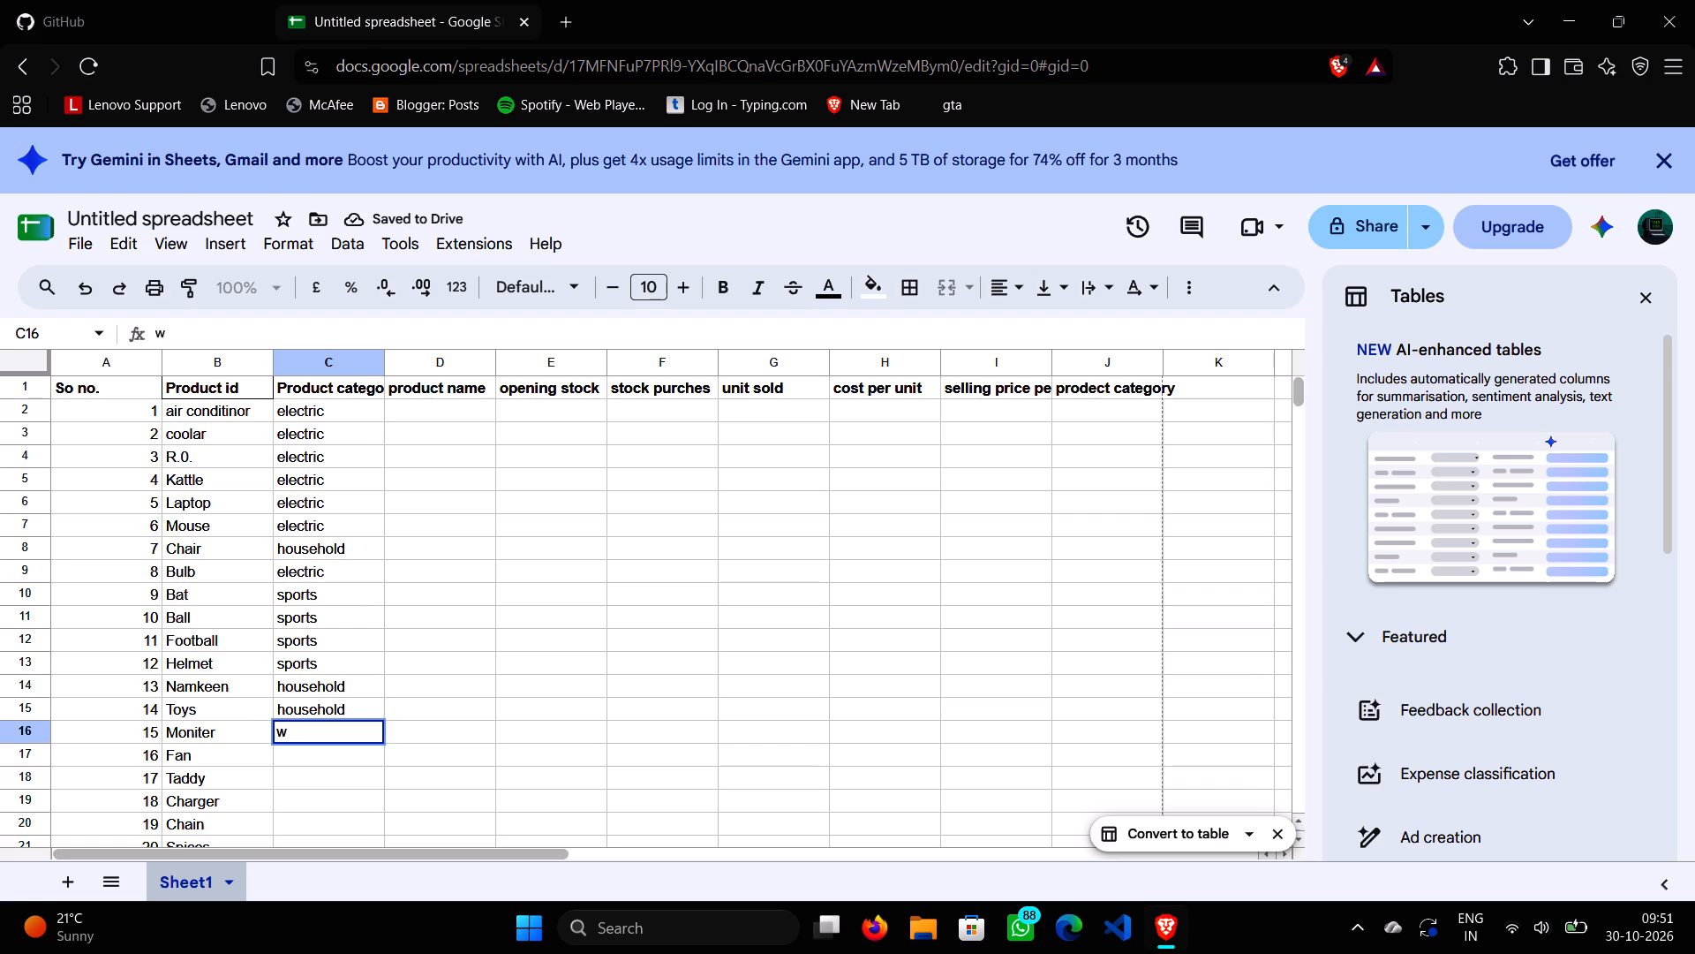
key(BackSpace)
key(e)
key(Return)
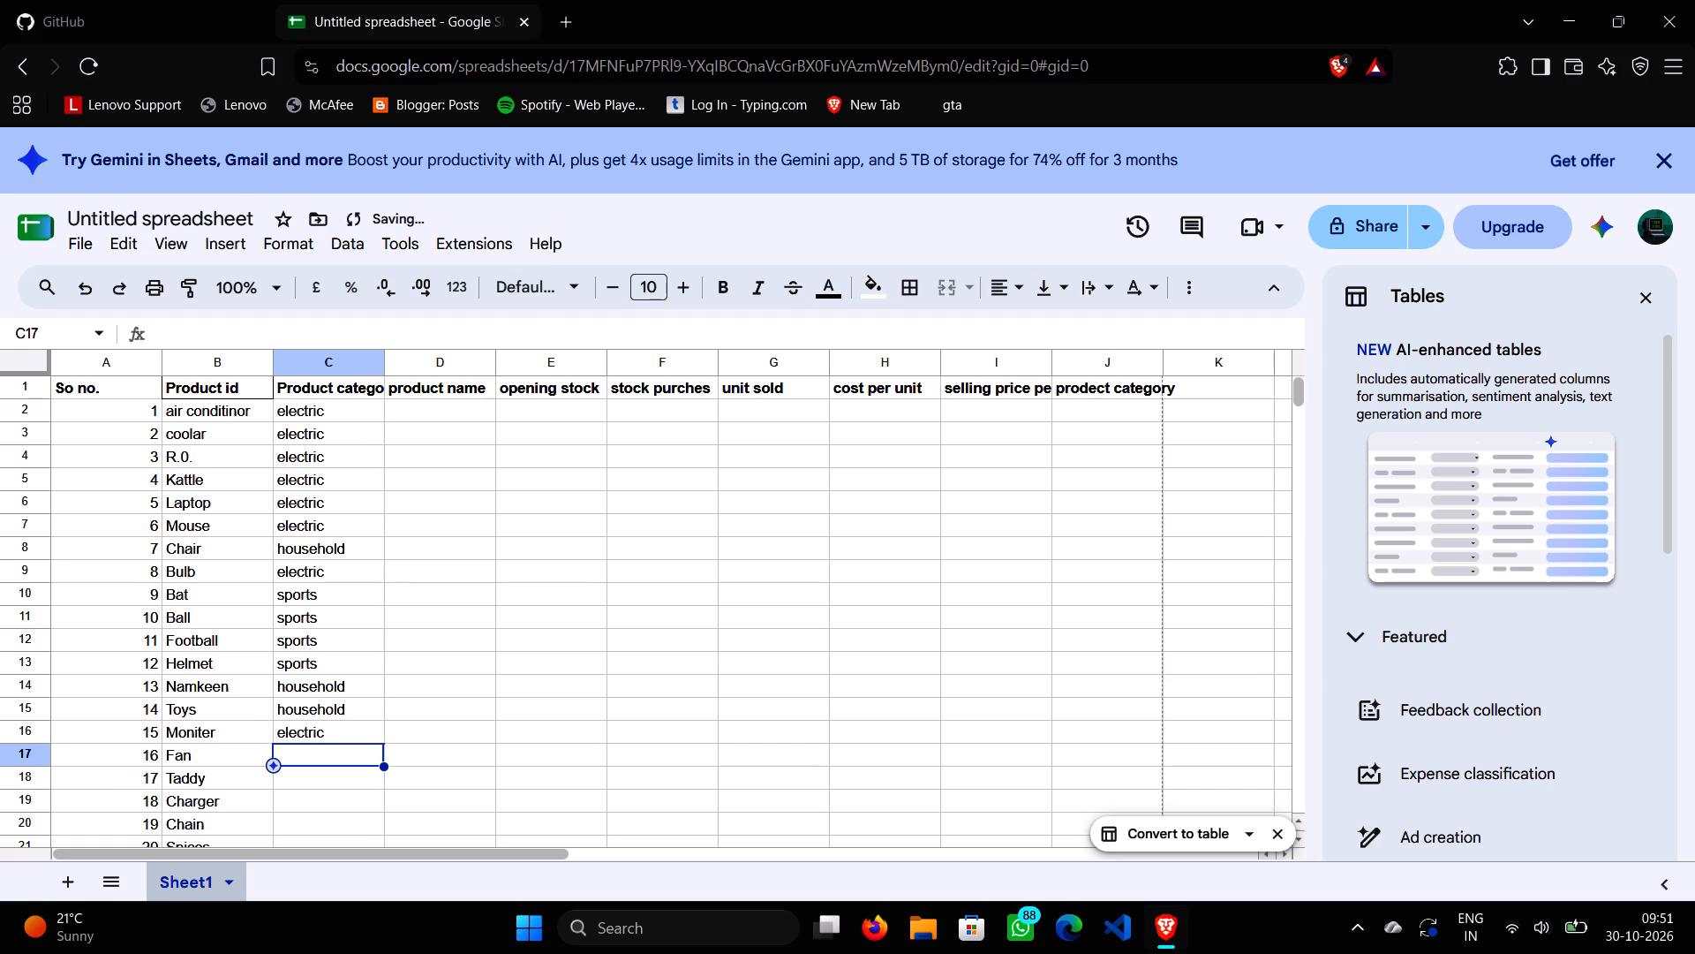
key(e)
key(Return)
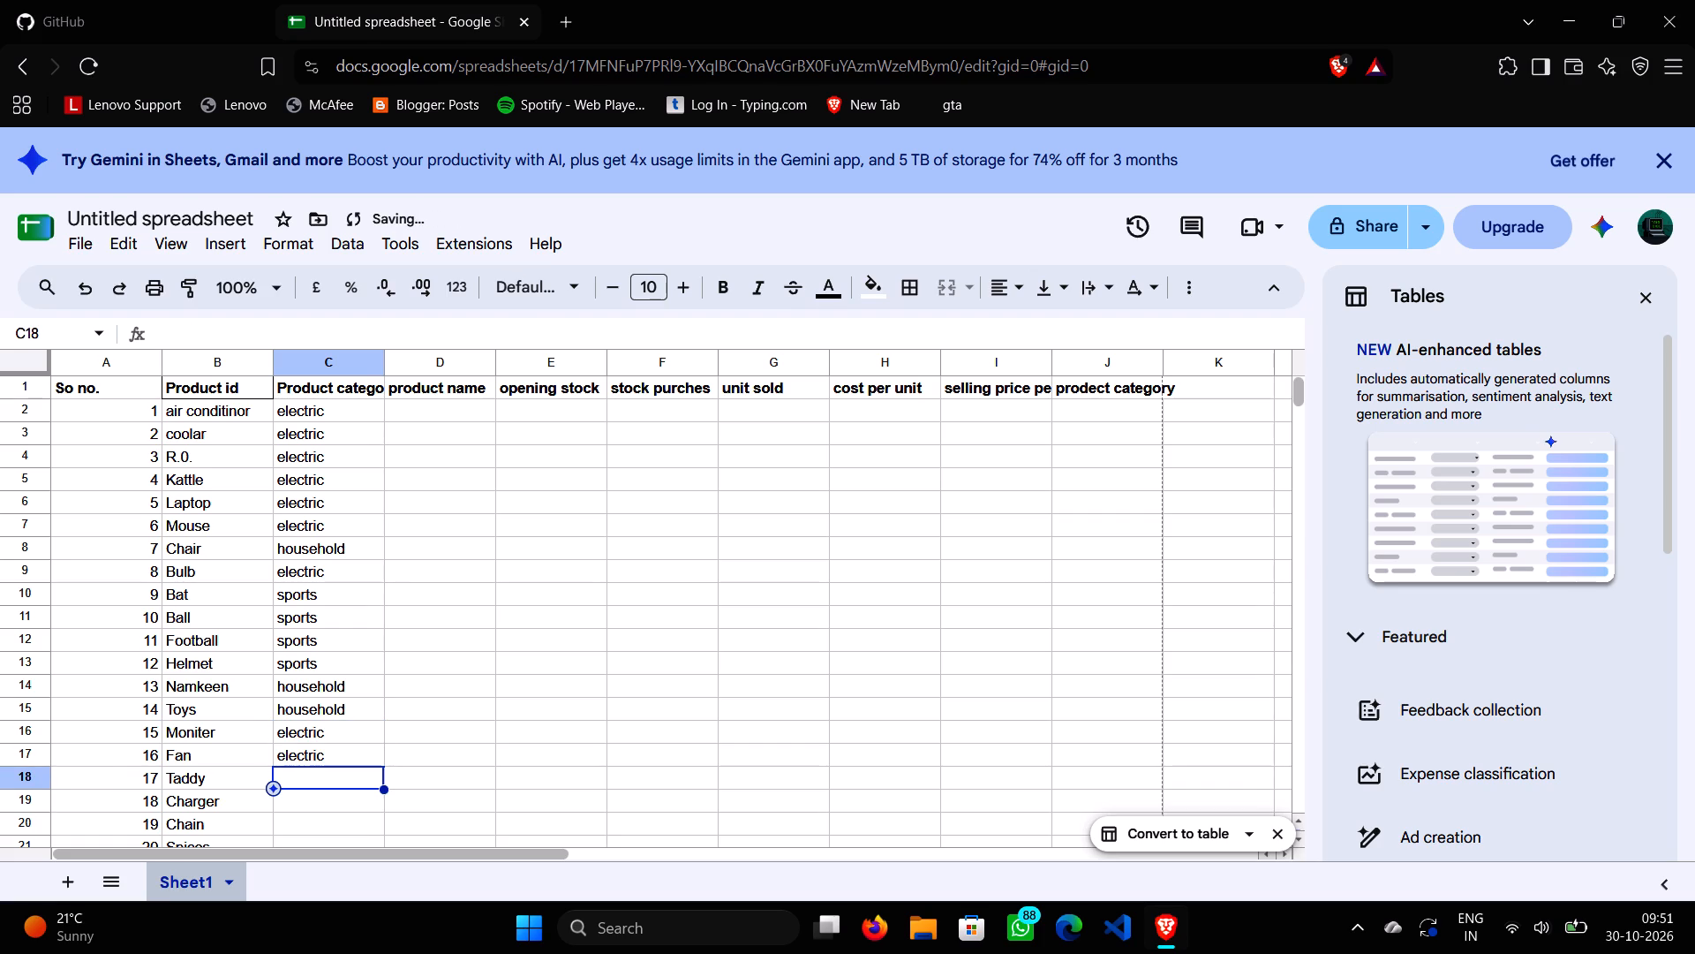
Enter "household" in cell C18 for Taddy and "electric" in cell C19 for the charger.
key(g)
key(BackSpace)
key(h)
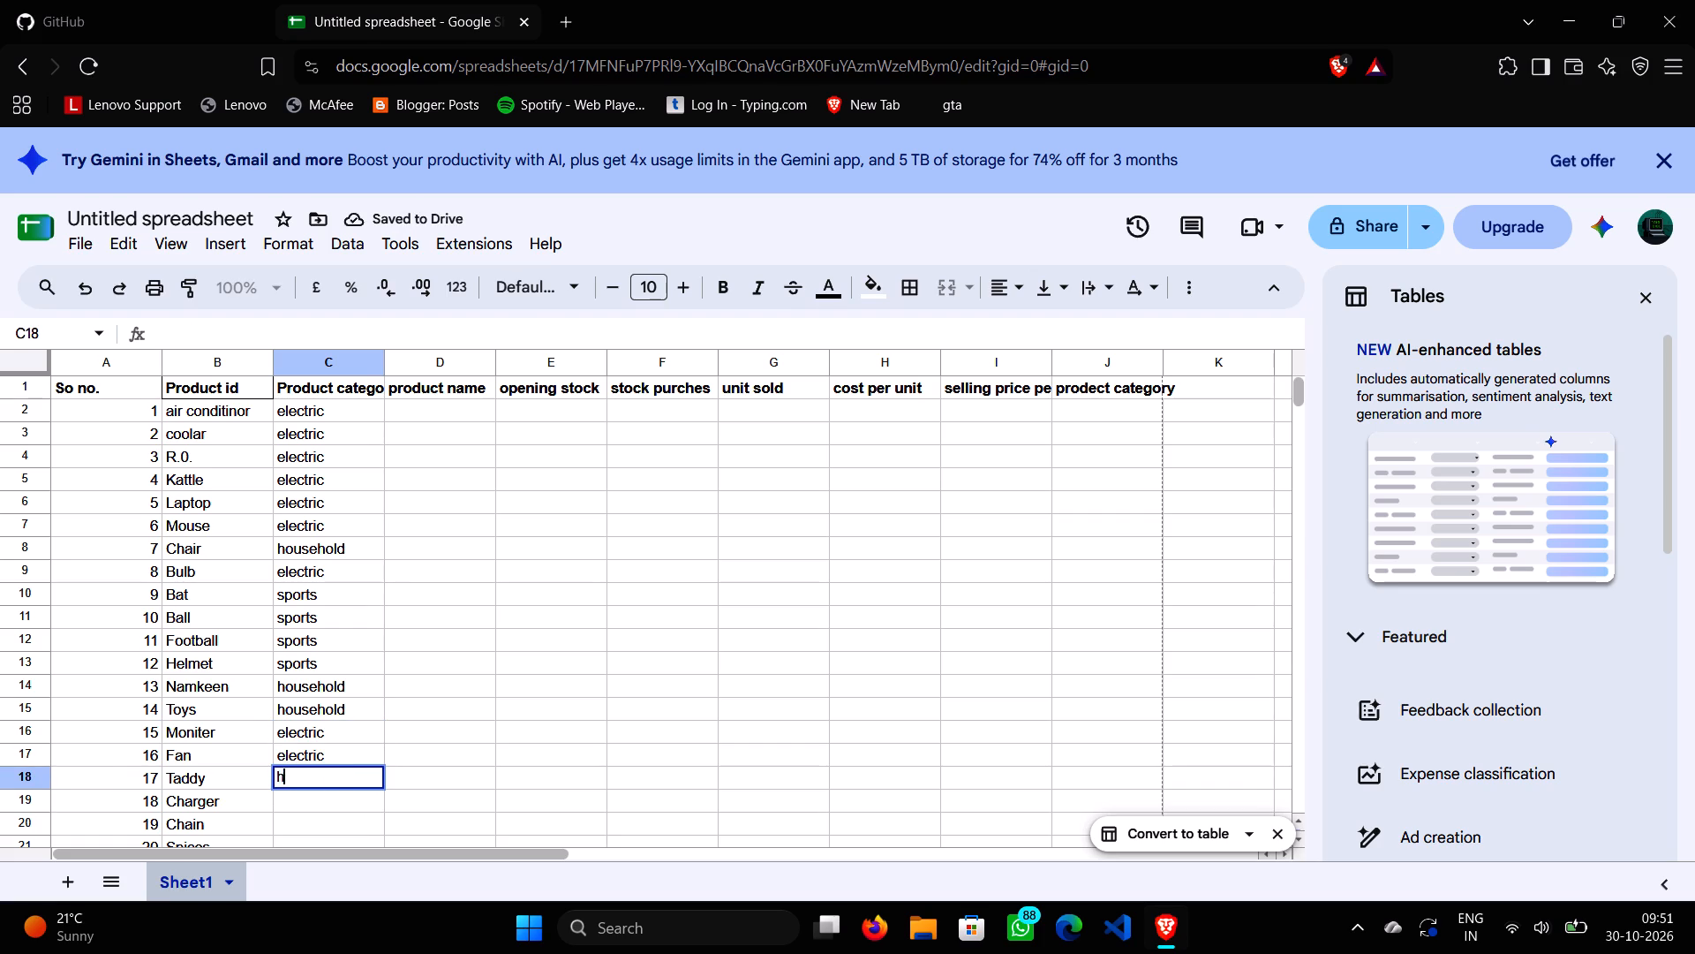
key(Return)
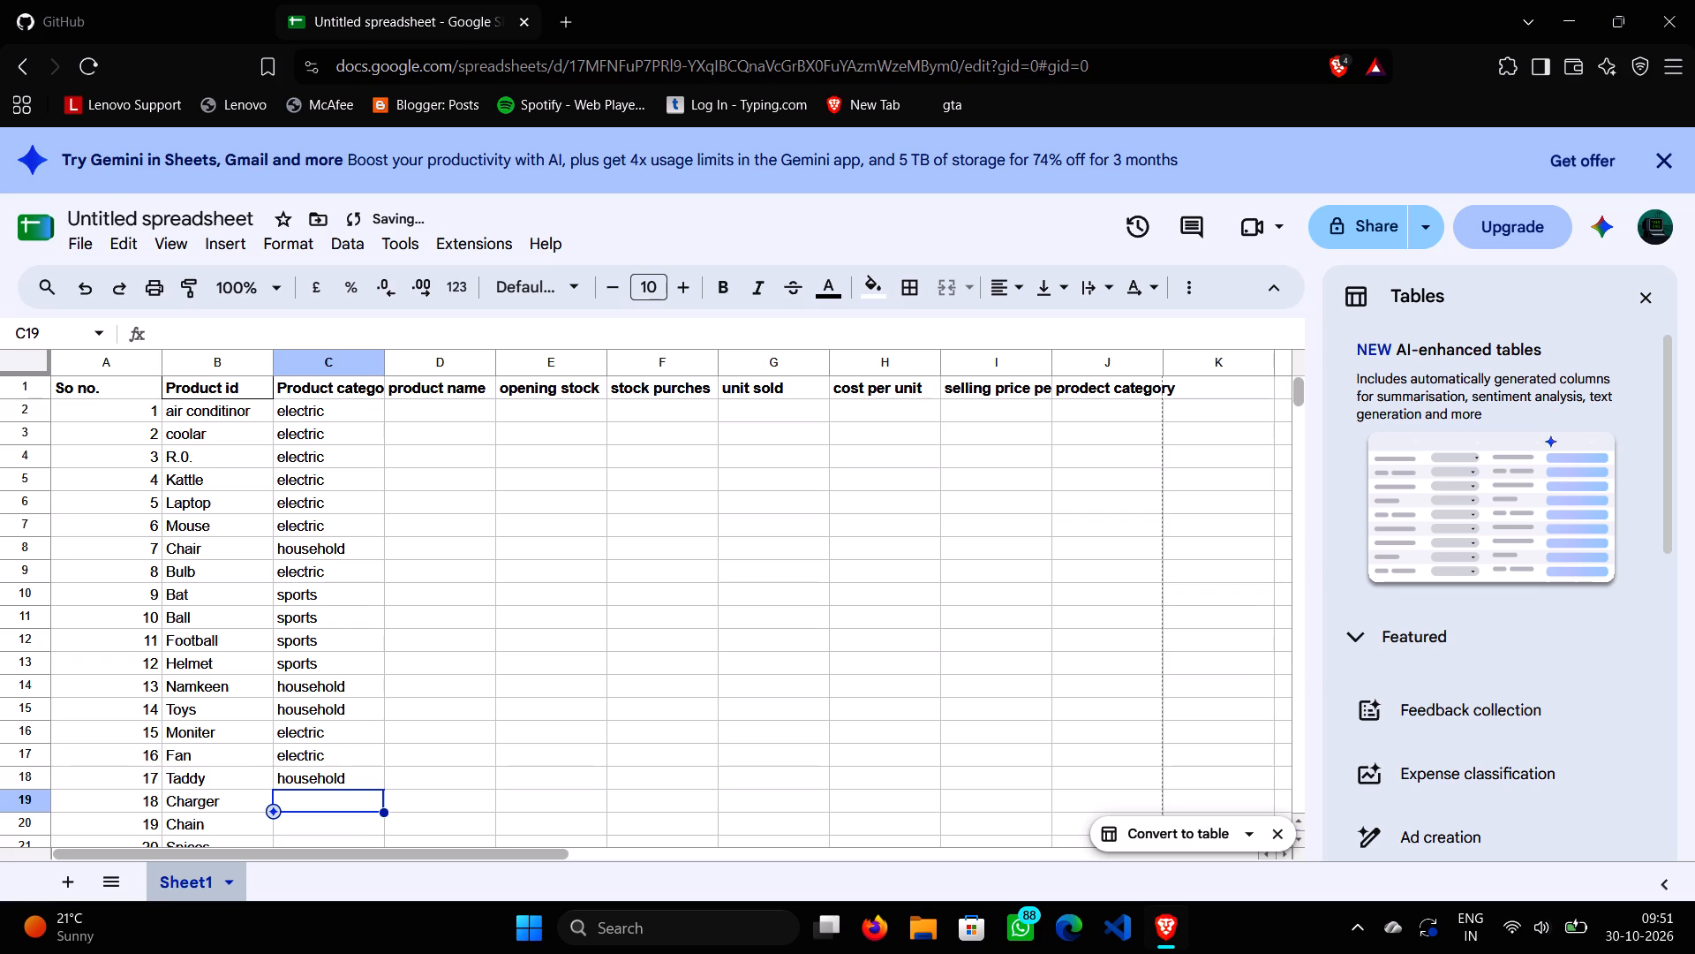
key(e)
key(Return)
Enter "household" as the product category in cell C20 for the chain.
scroll(316, 413, down, 1)
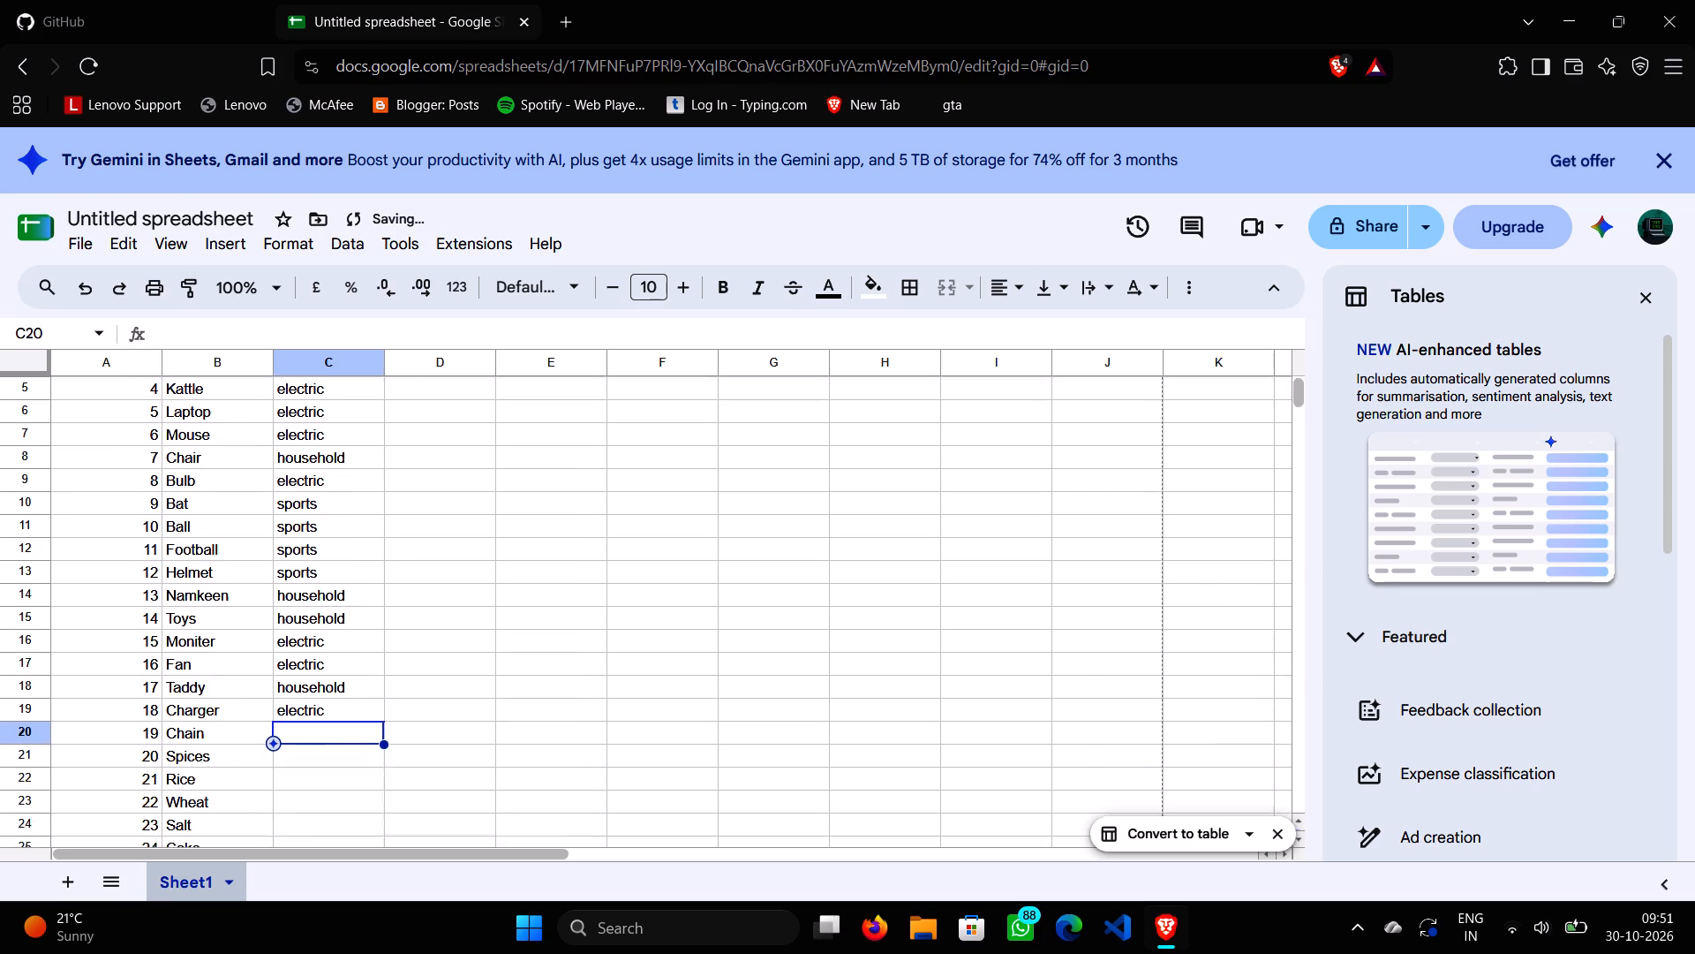
scroll(316, 413, down, 1)
key(e)
key(BackSpace)
key(h)
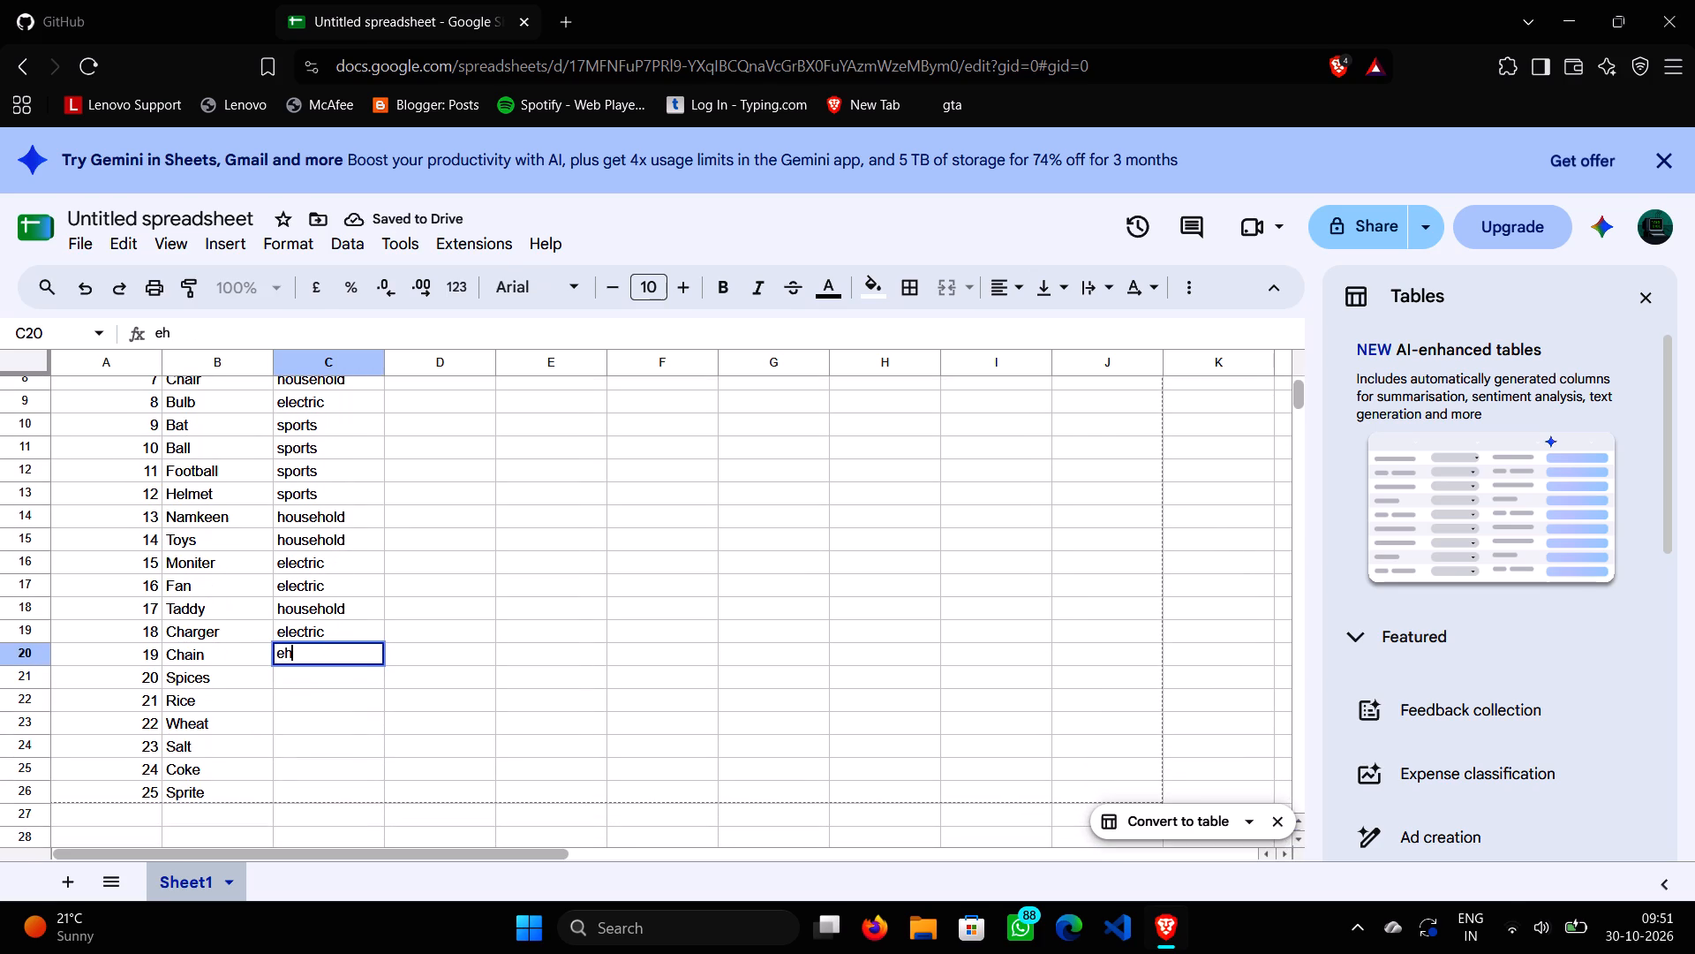
key(BackSpace)
key(BackSpace)
key(h)
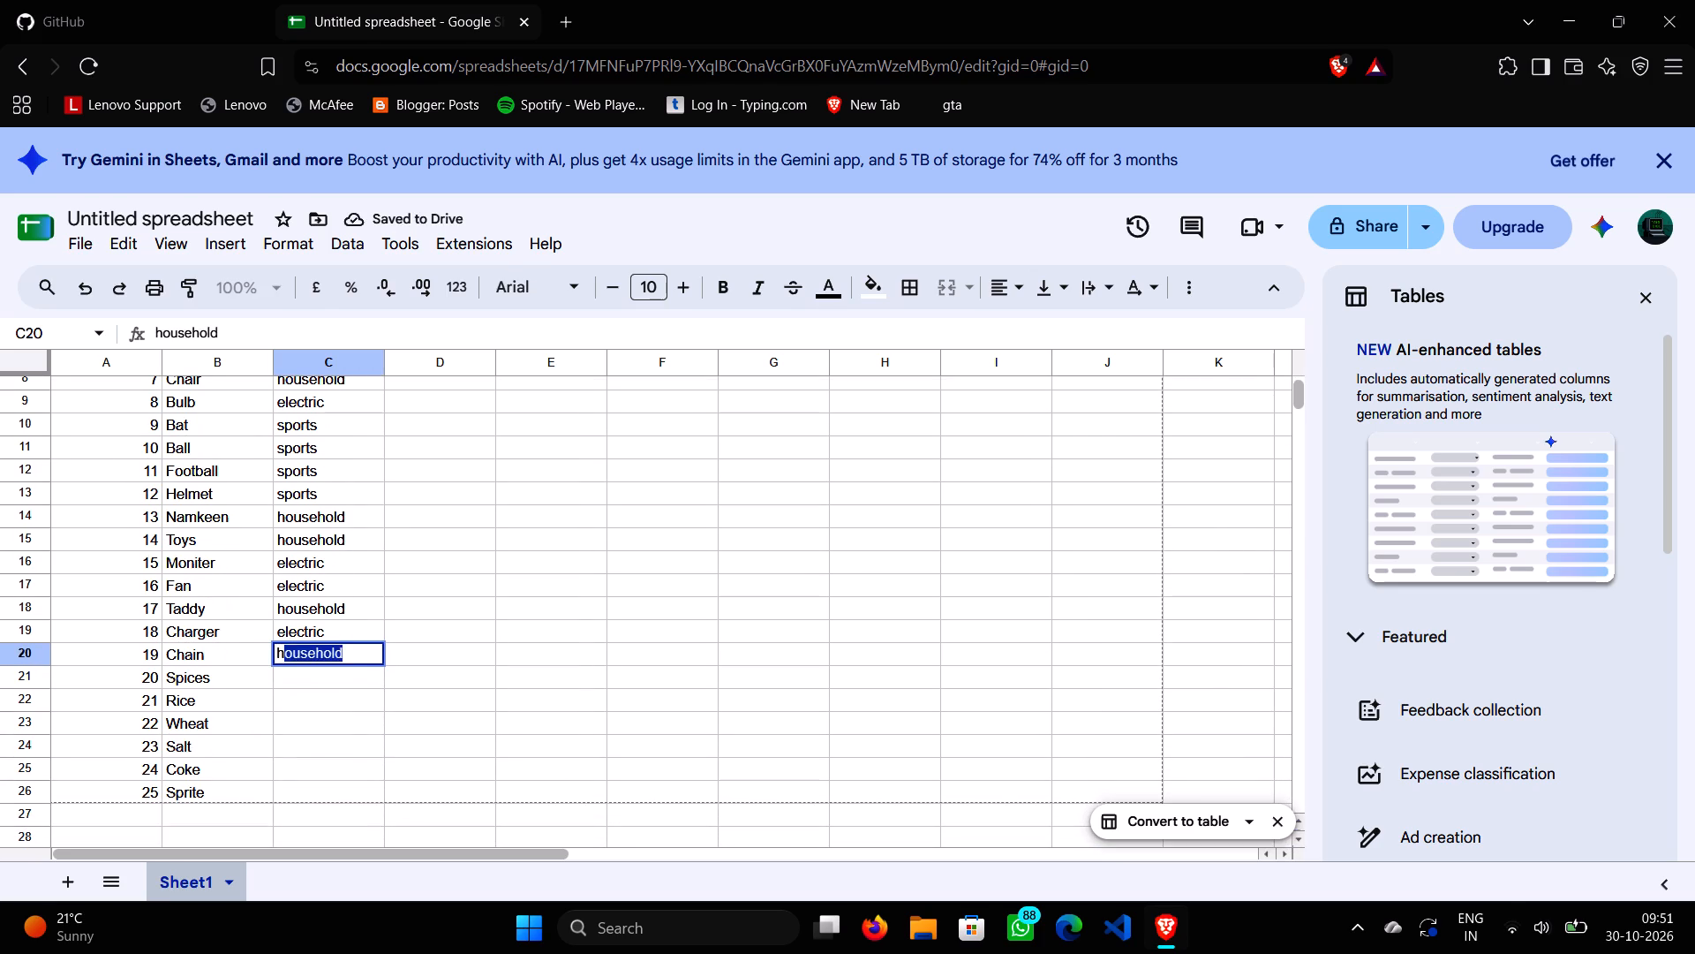
key(Return)
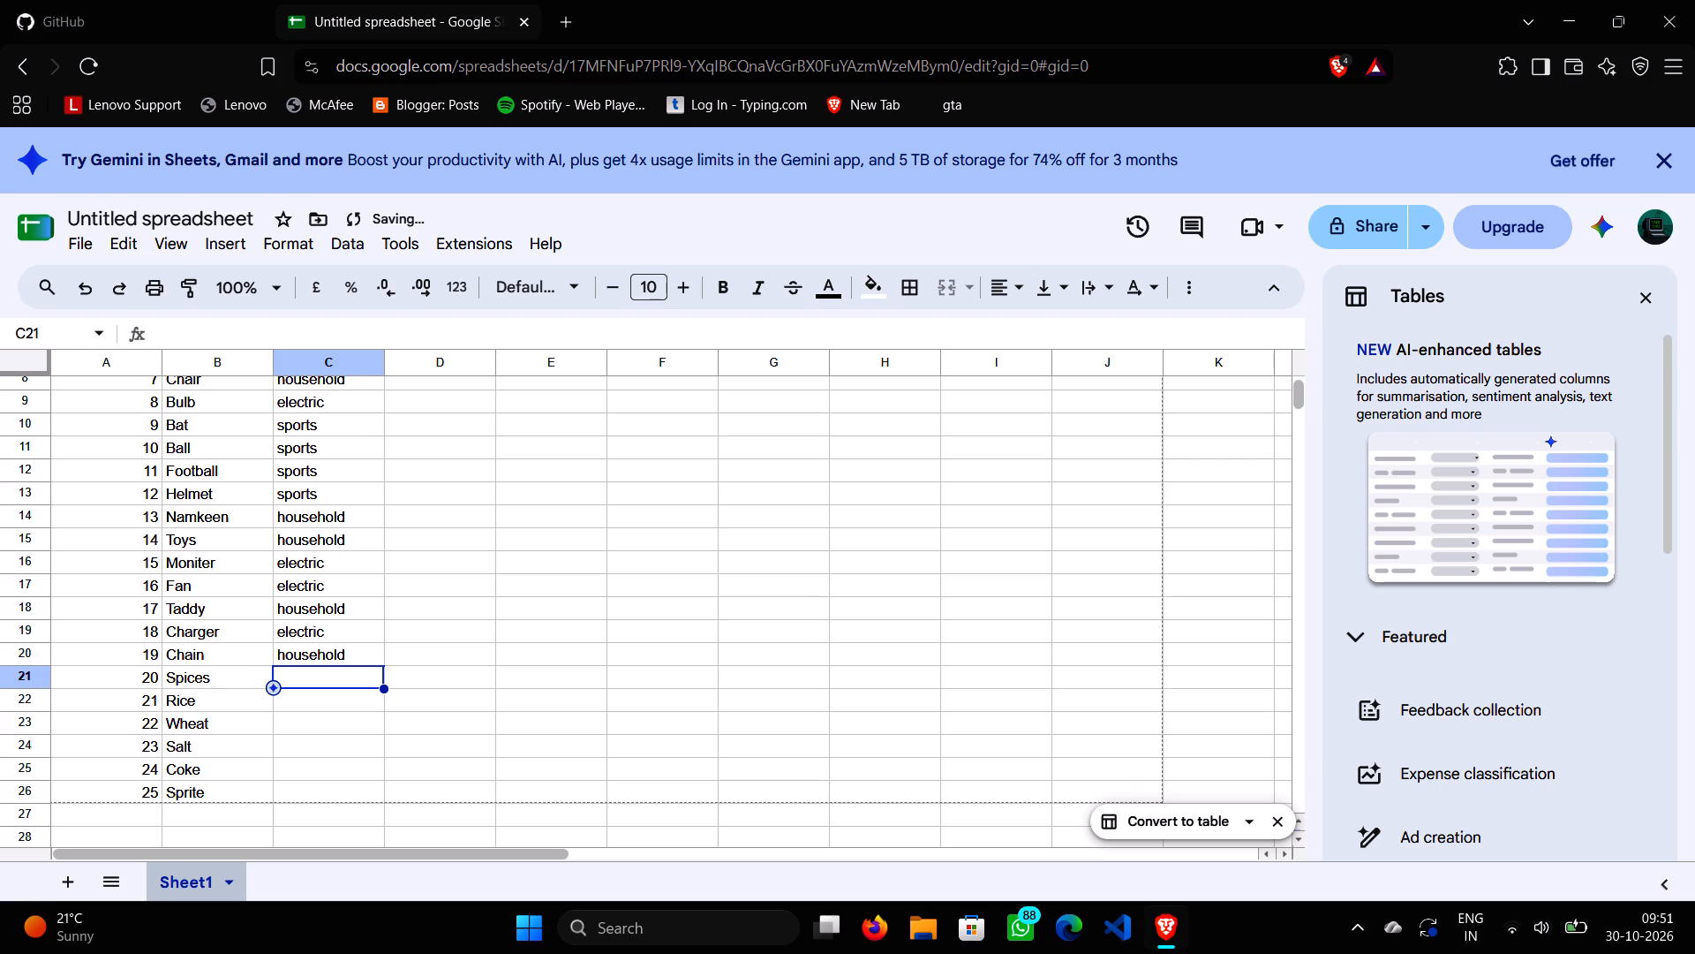
Enter "household" as the category in cells C21 to C26, from the spices to the Sprite.
key(h)
key(Return)
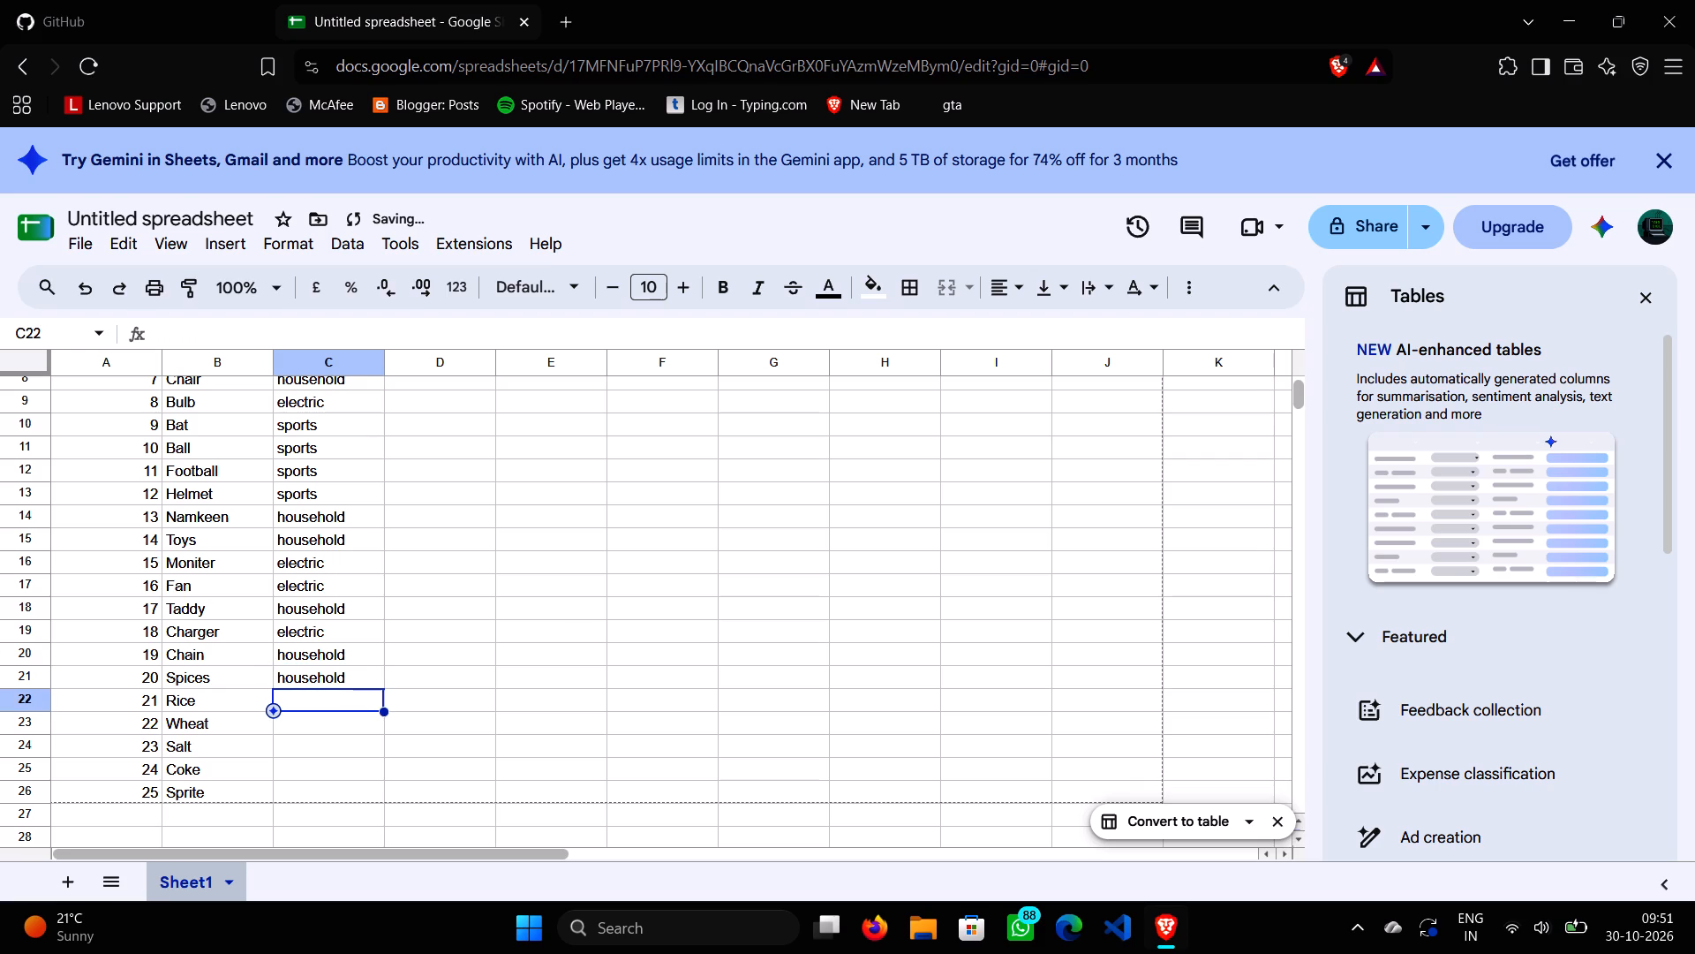
key(h)
key(Return)
key(h)
key(Return)
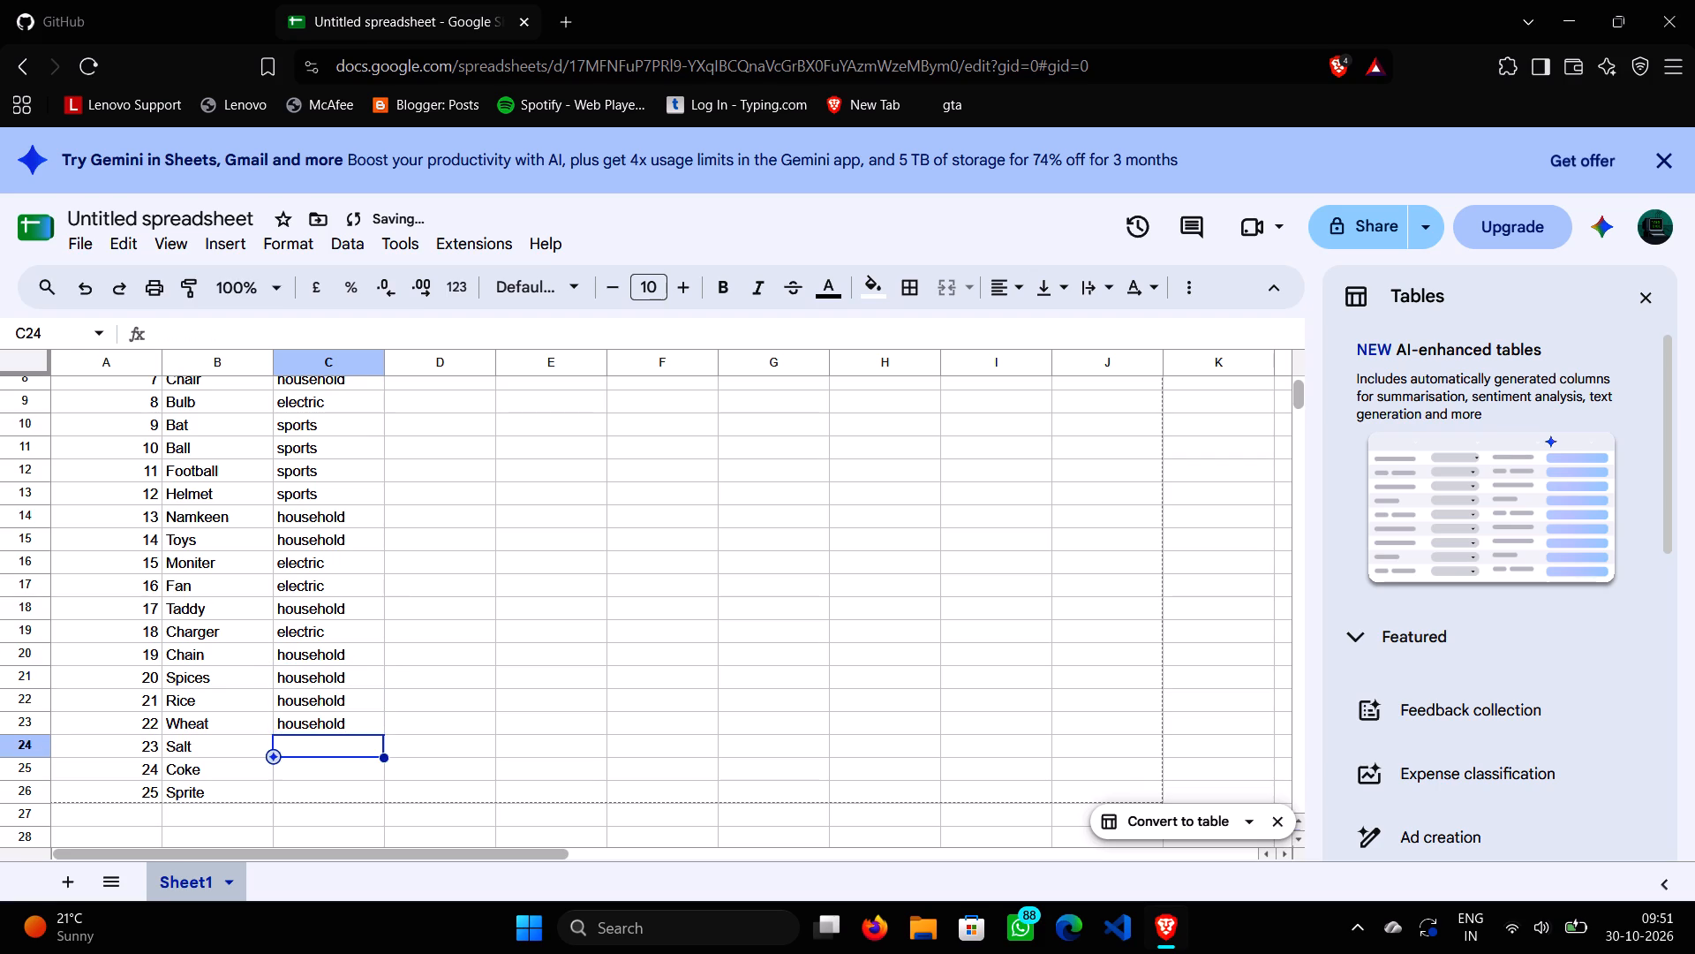
key(h)
key(Return)
key(h)
key(Return)
key(h)
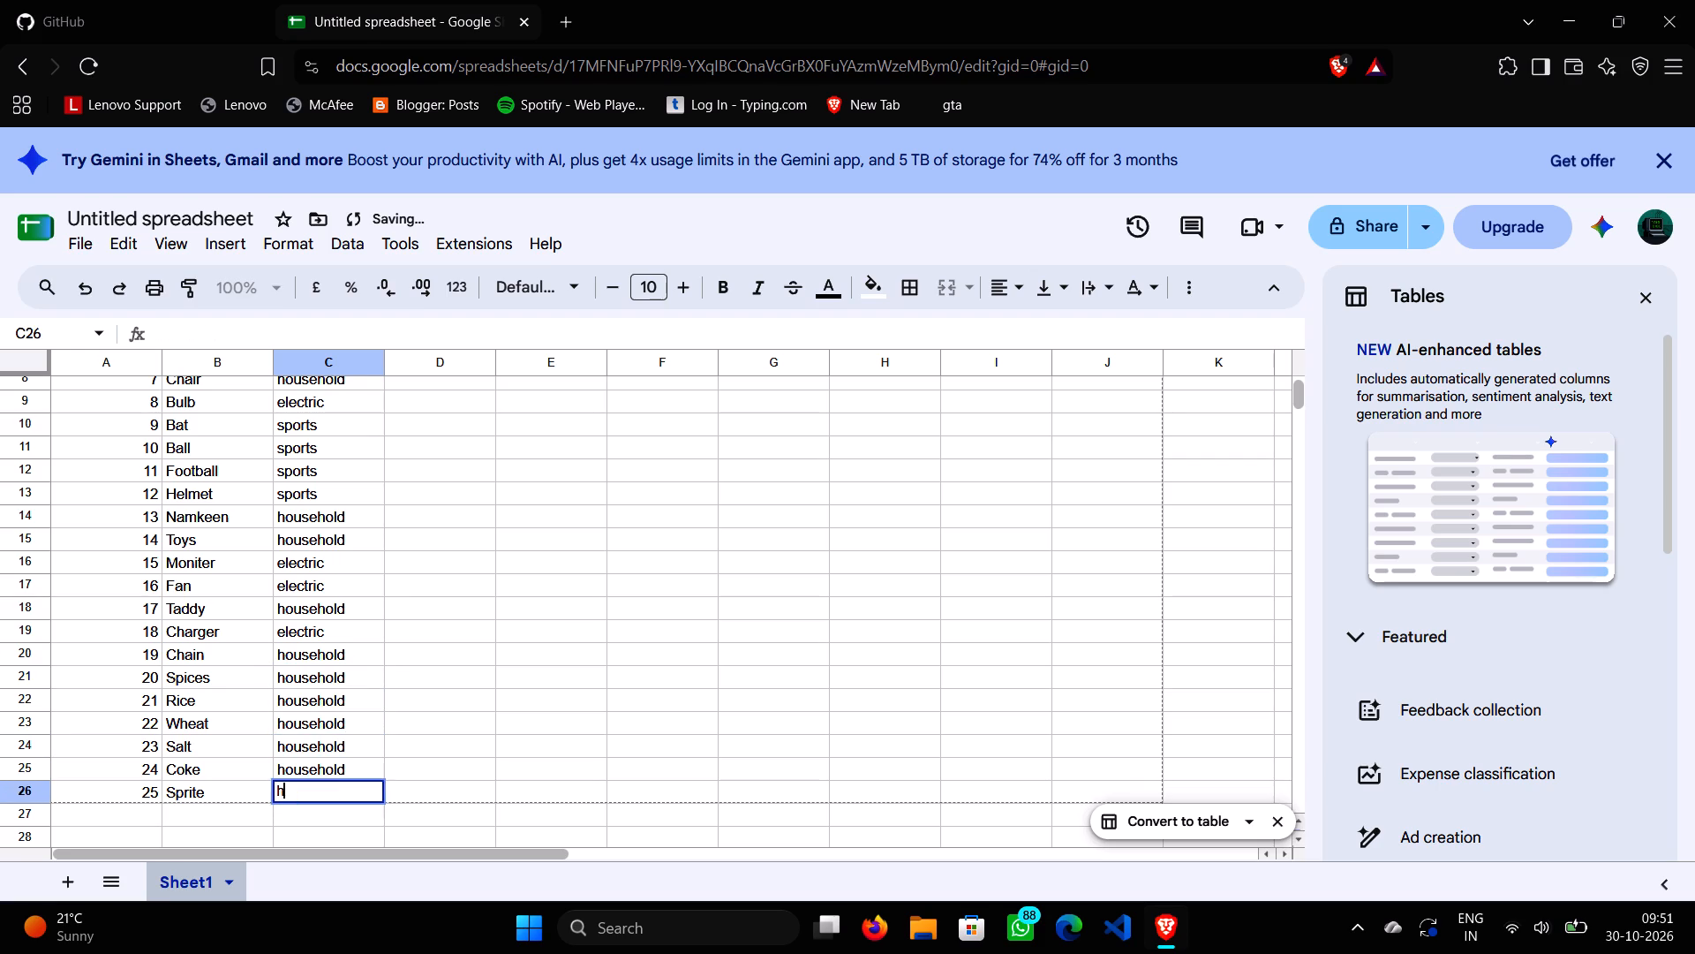
key(Return)
Change the header in cell B1 to "Product name".
scroll(316, 413, up, 5)
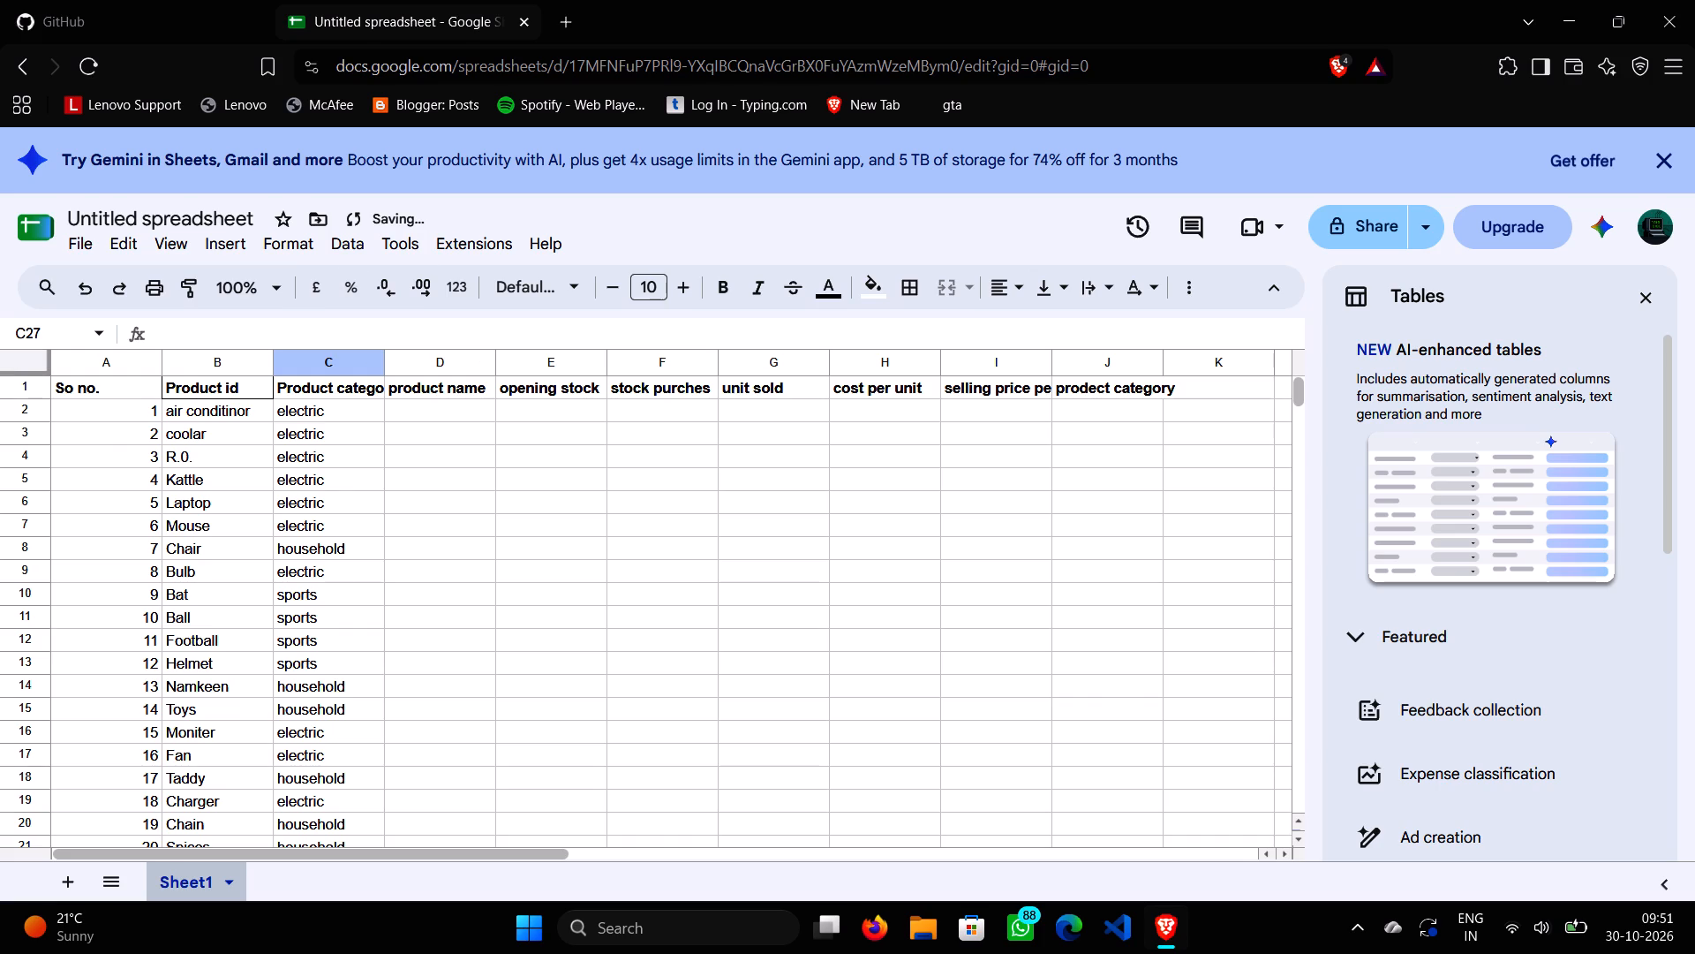
click(248, 387)
click(248, 387)
click(238, 385)
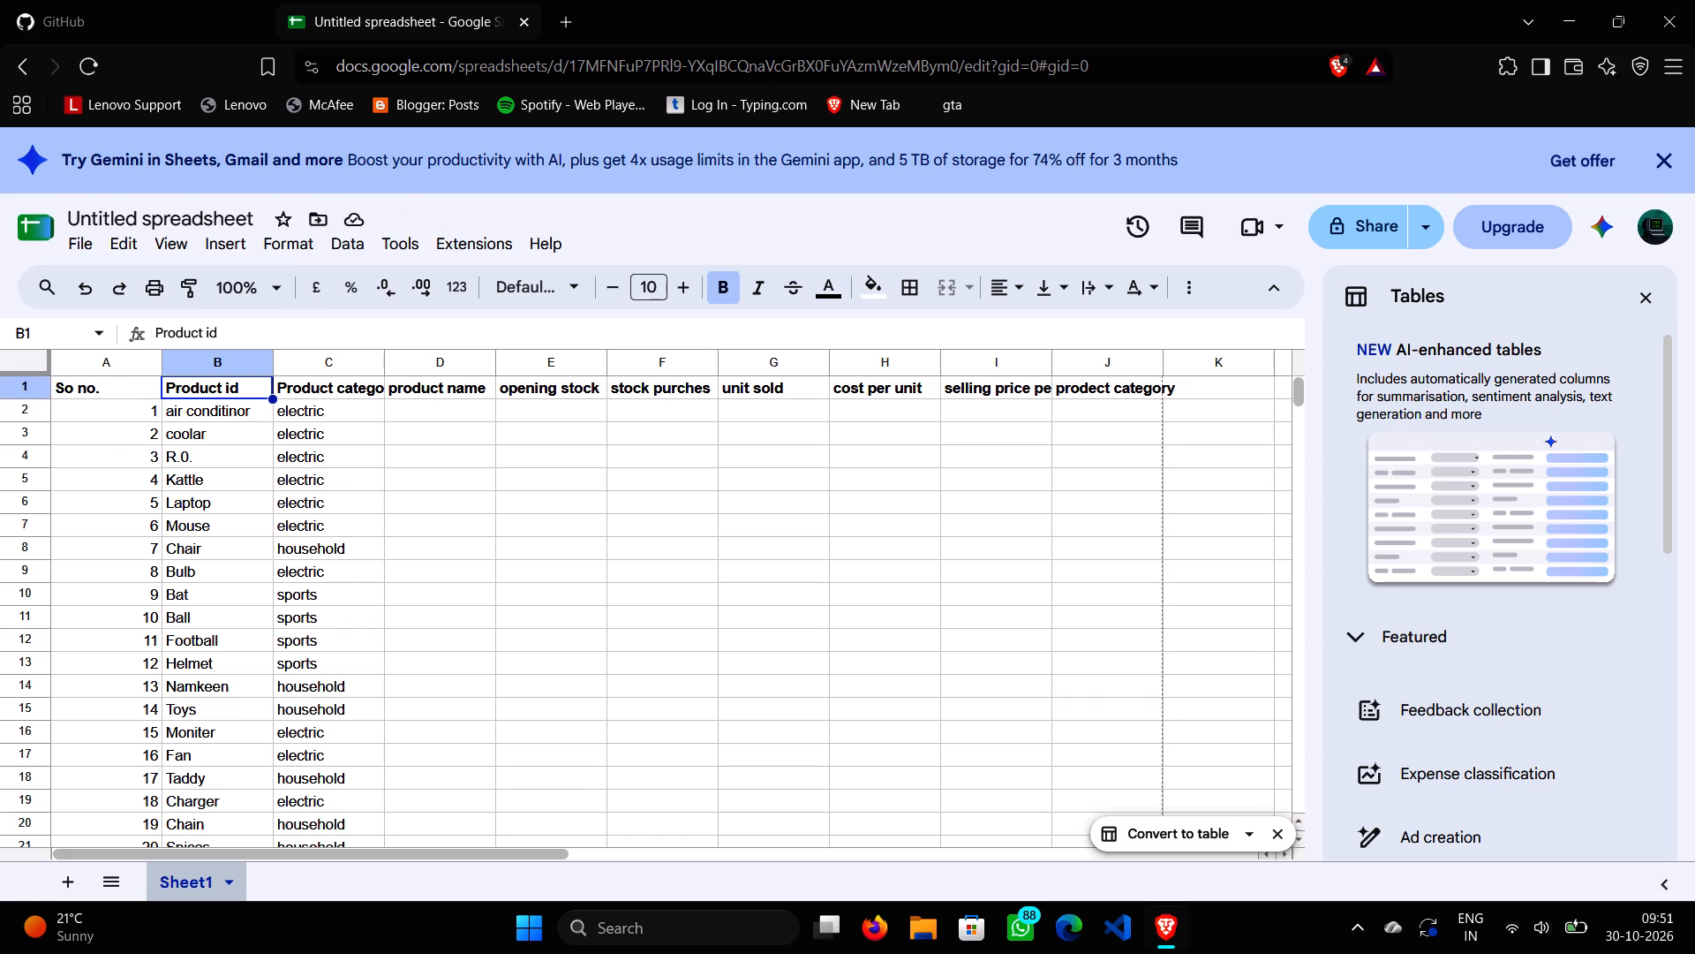
double_click(238, 385)
click(238, 385)
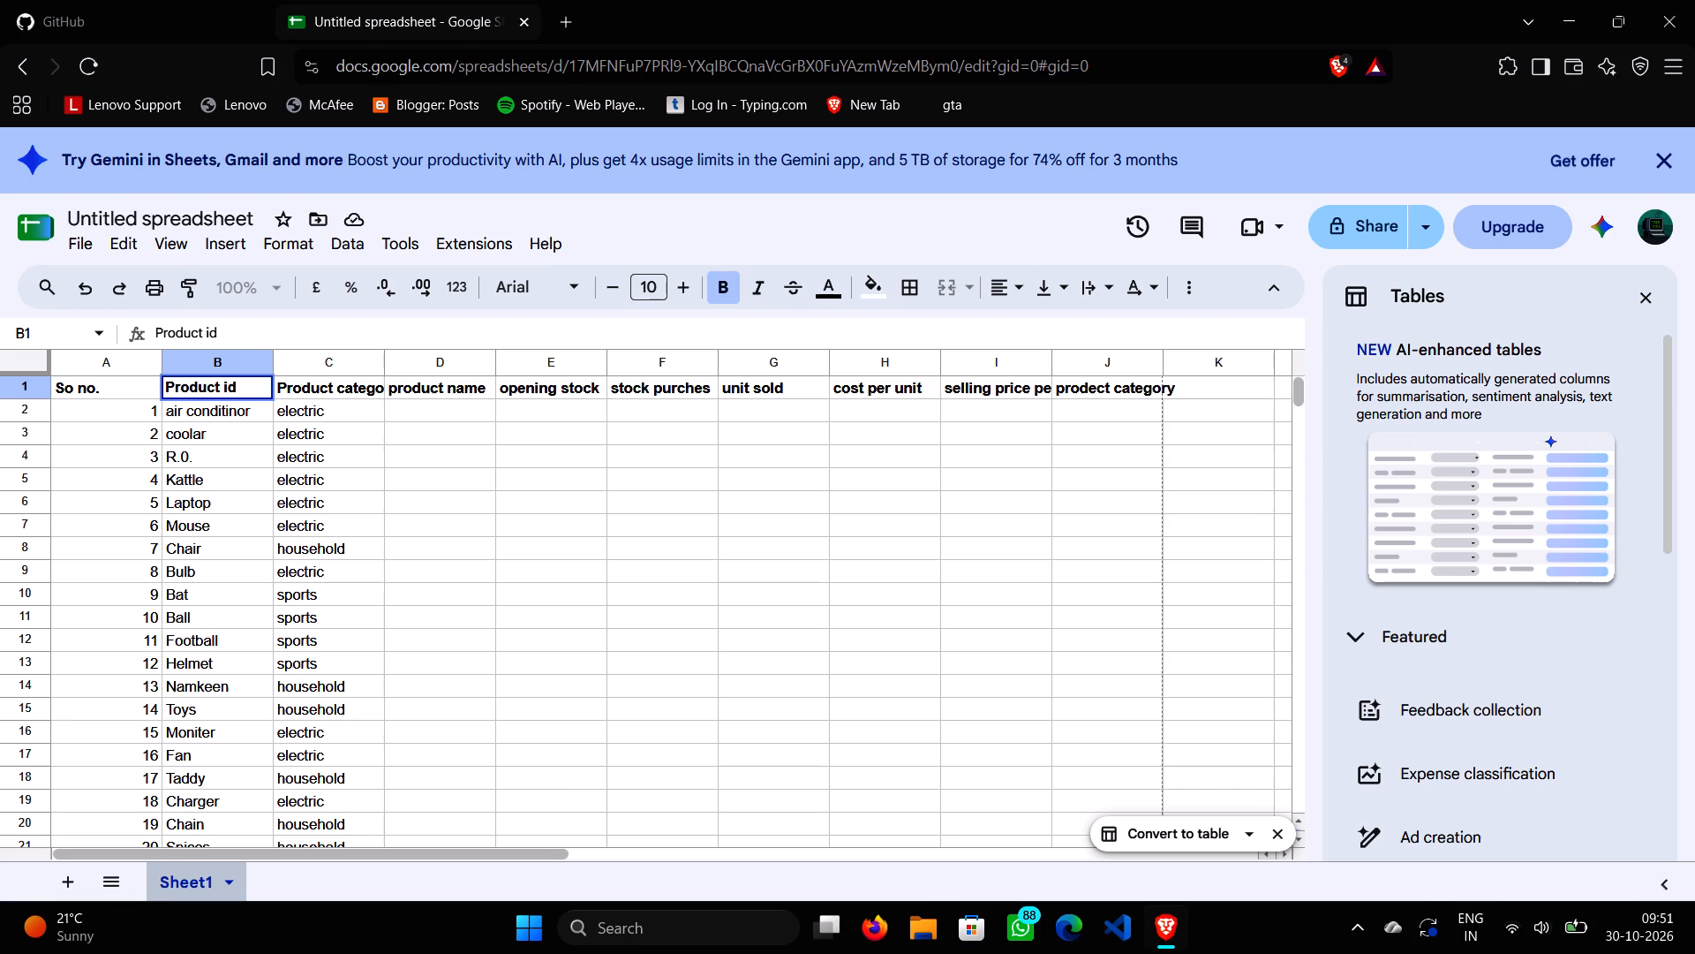
key(BackSpace)
key(BackSpace)
text(name)
Change the header in cell D1 to "product id".
click(478, 388)
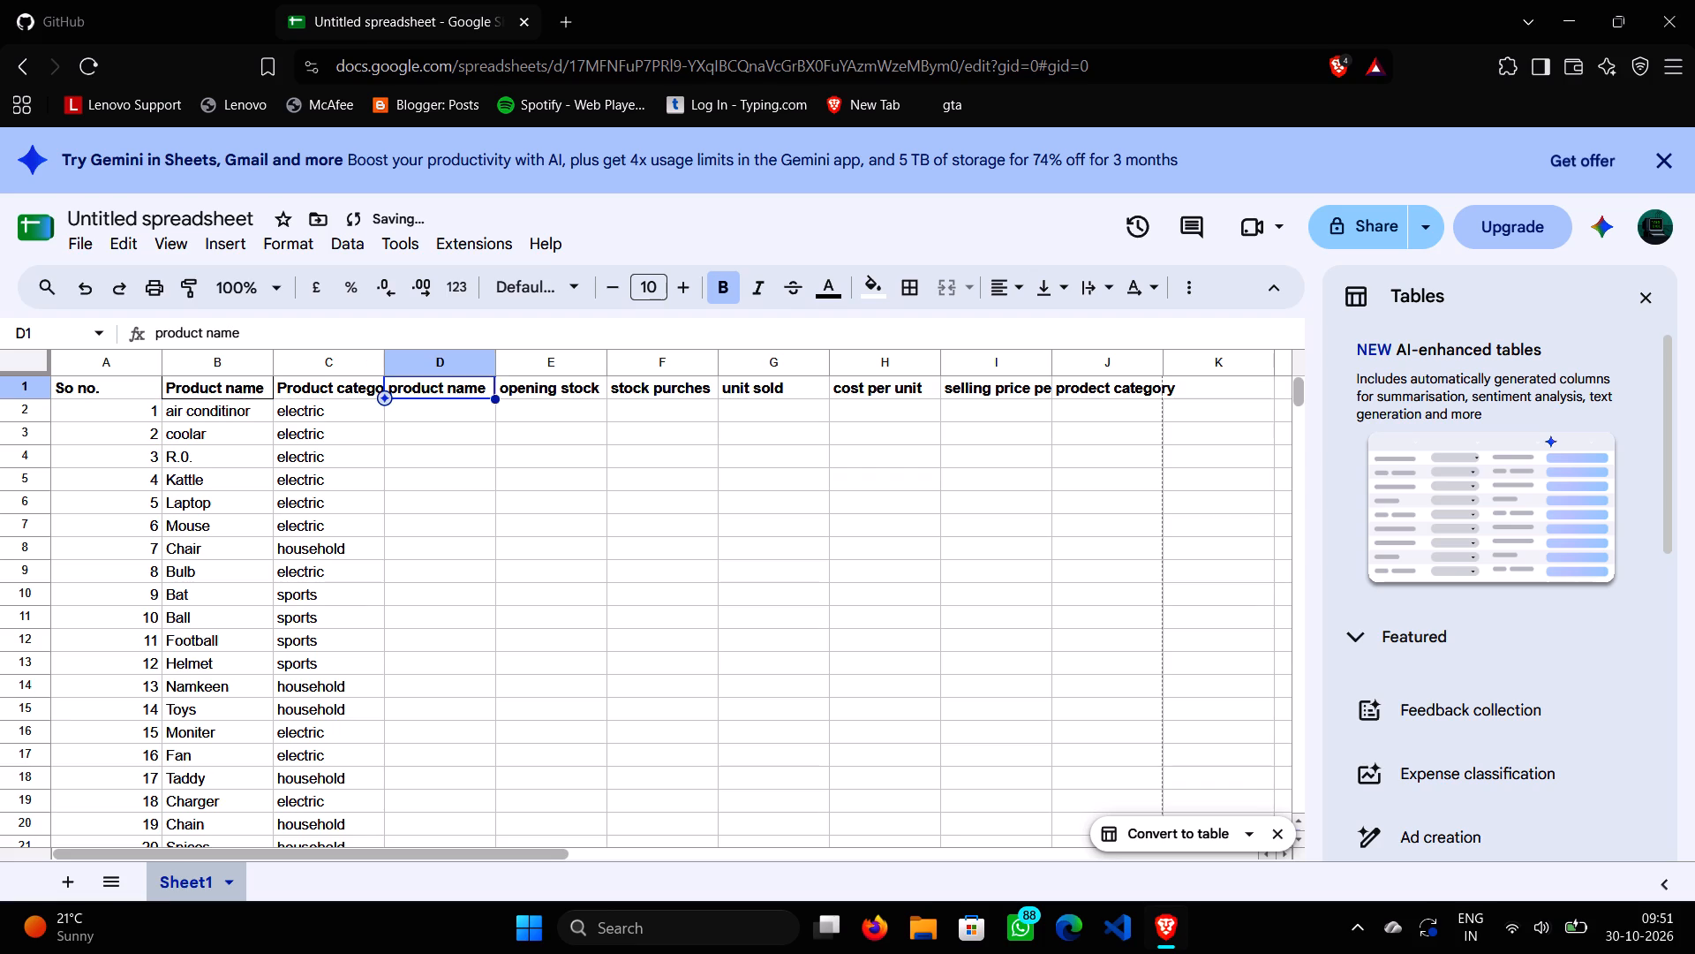
click(478, 388)
key(BackSpace)
key(BackSpace)
key(BackSpace)
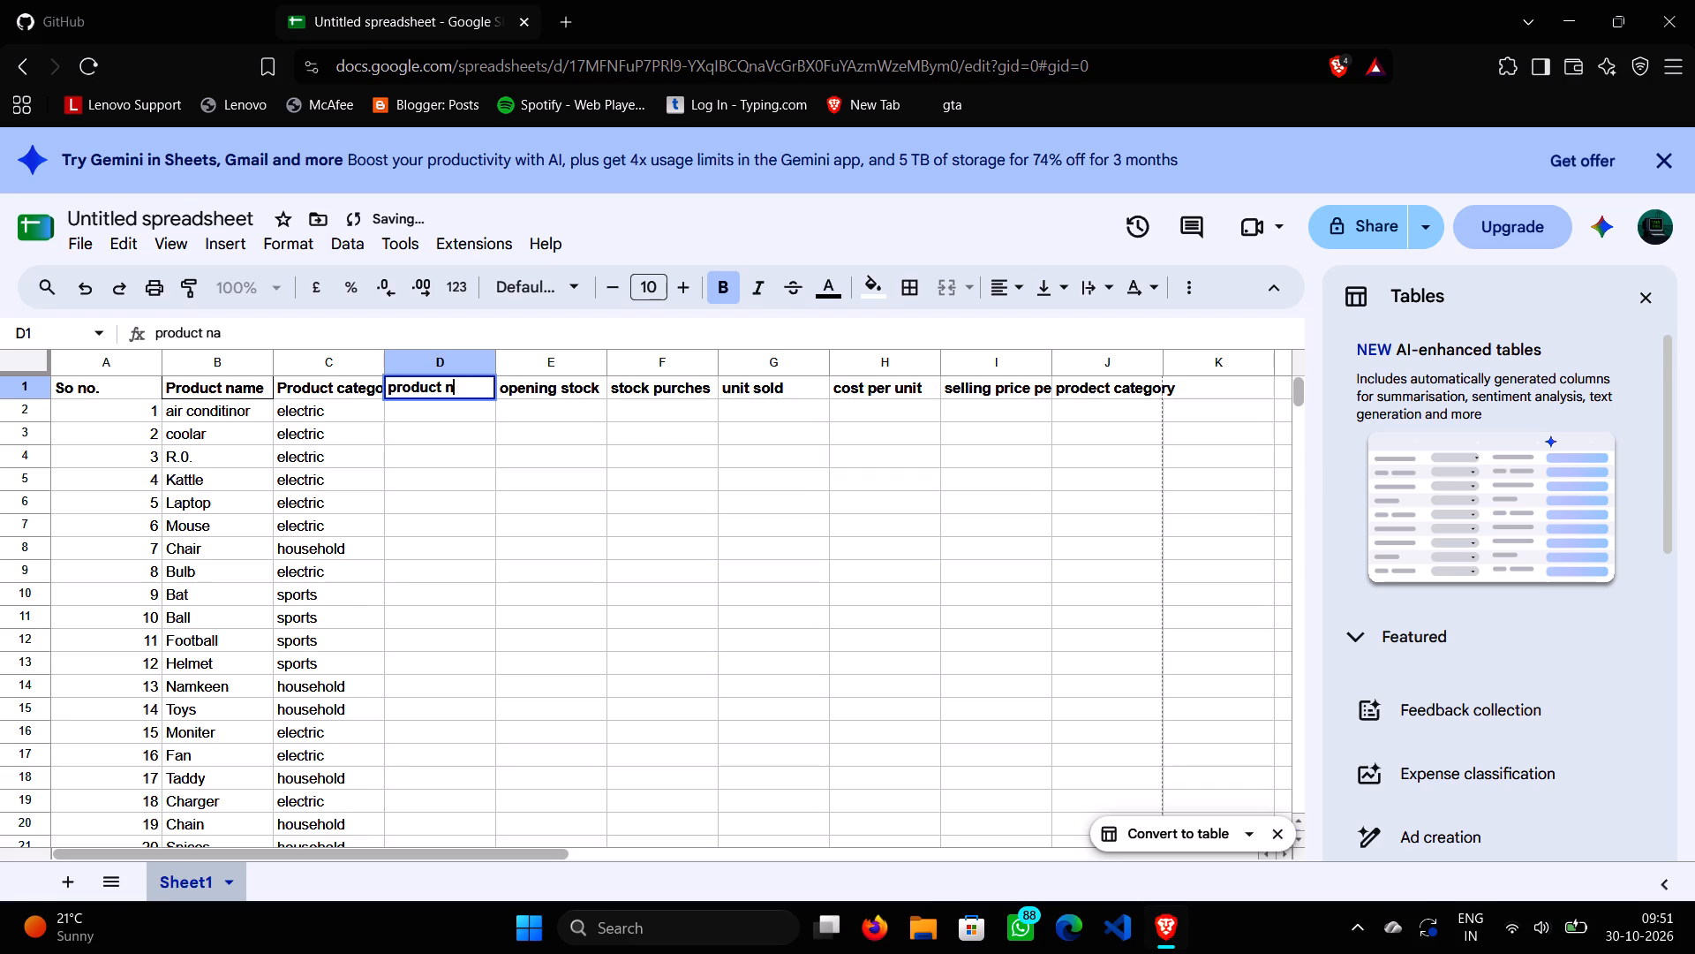
key(BackSpace)
text(id)
Enter the product ids 2345432, 234534 and 234567 in cells D2 to D4.
click(469, 405)
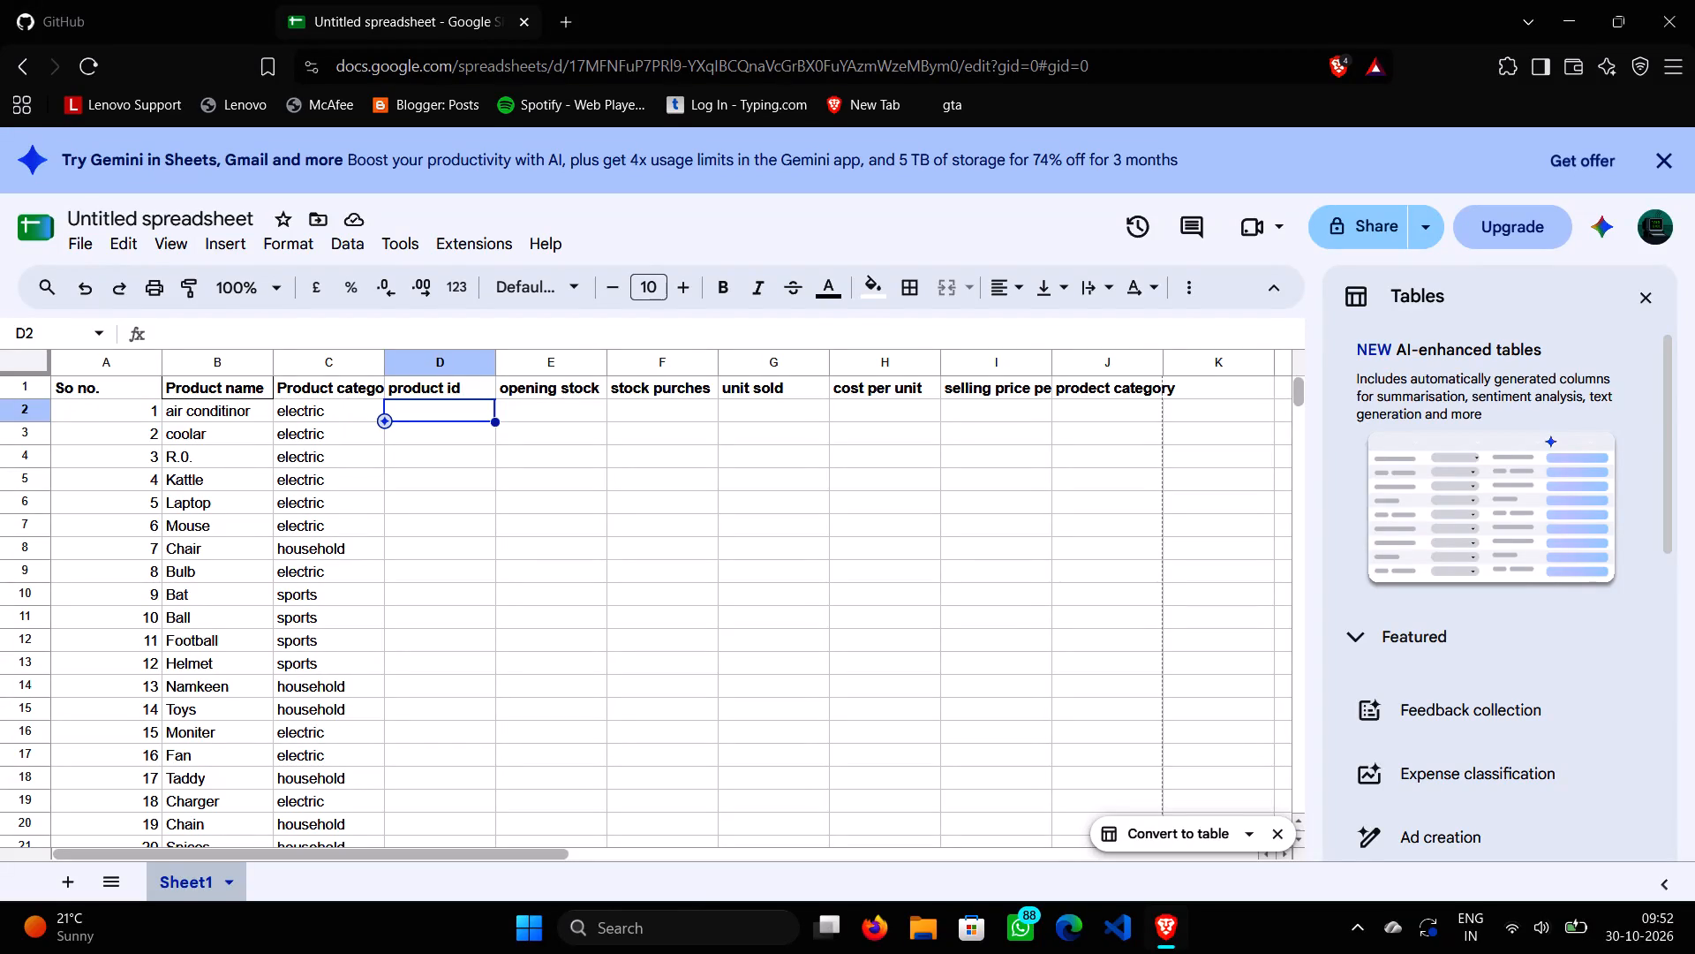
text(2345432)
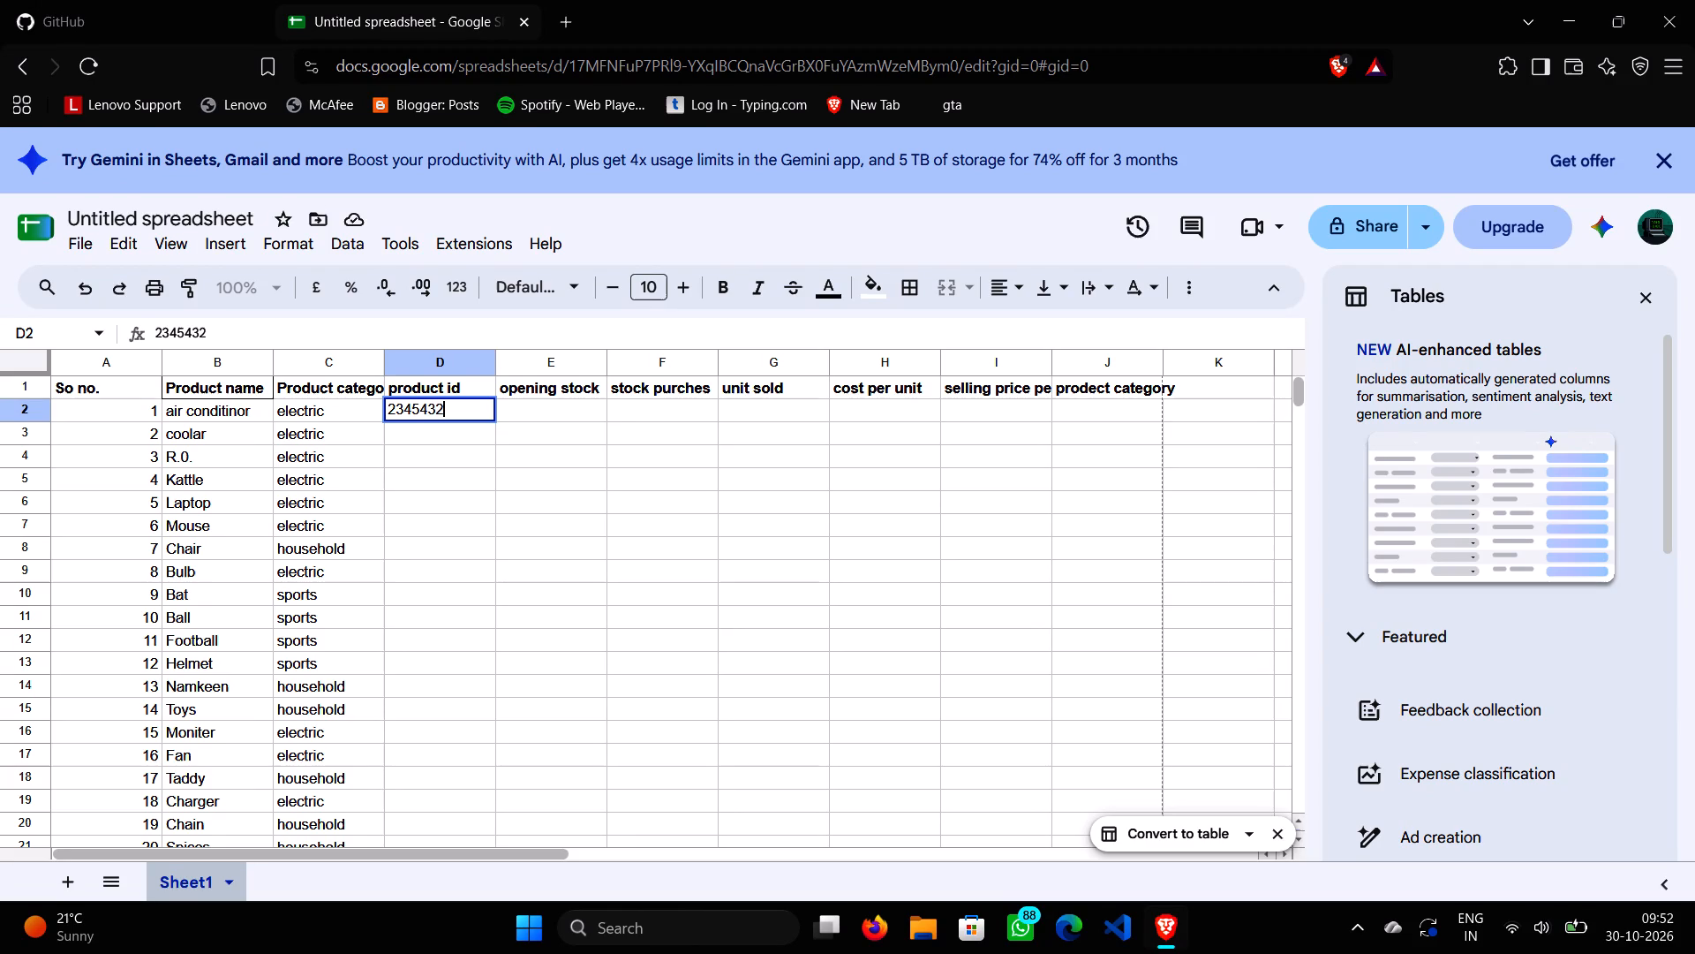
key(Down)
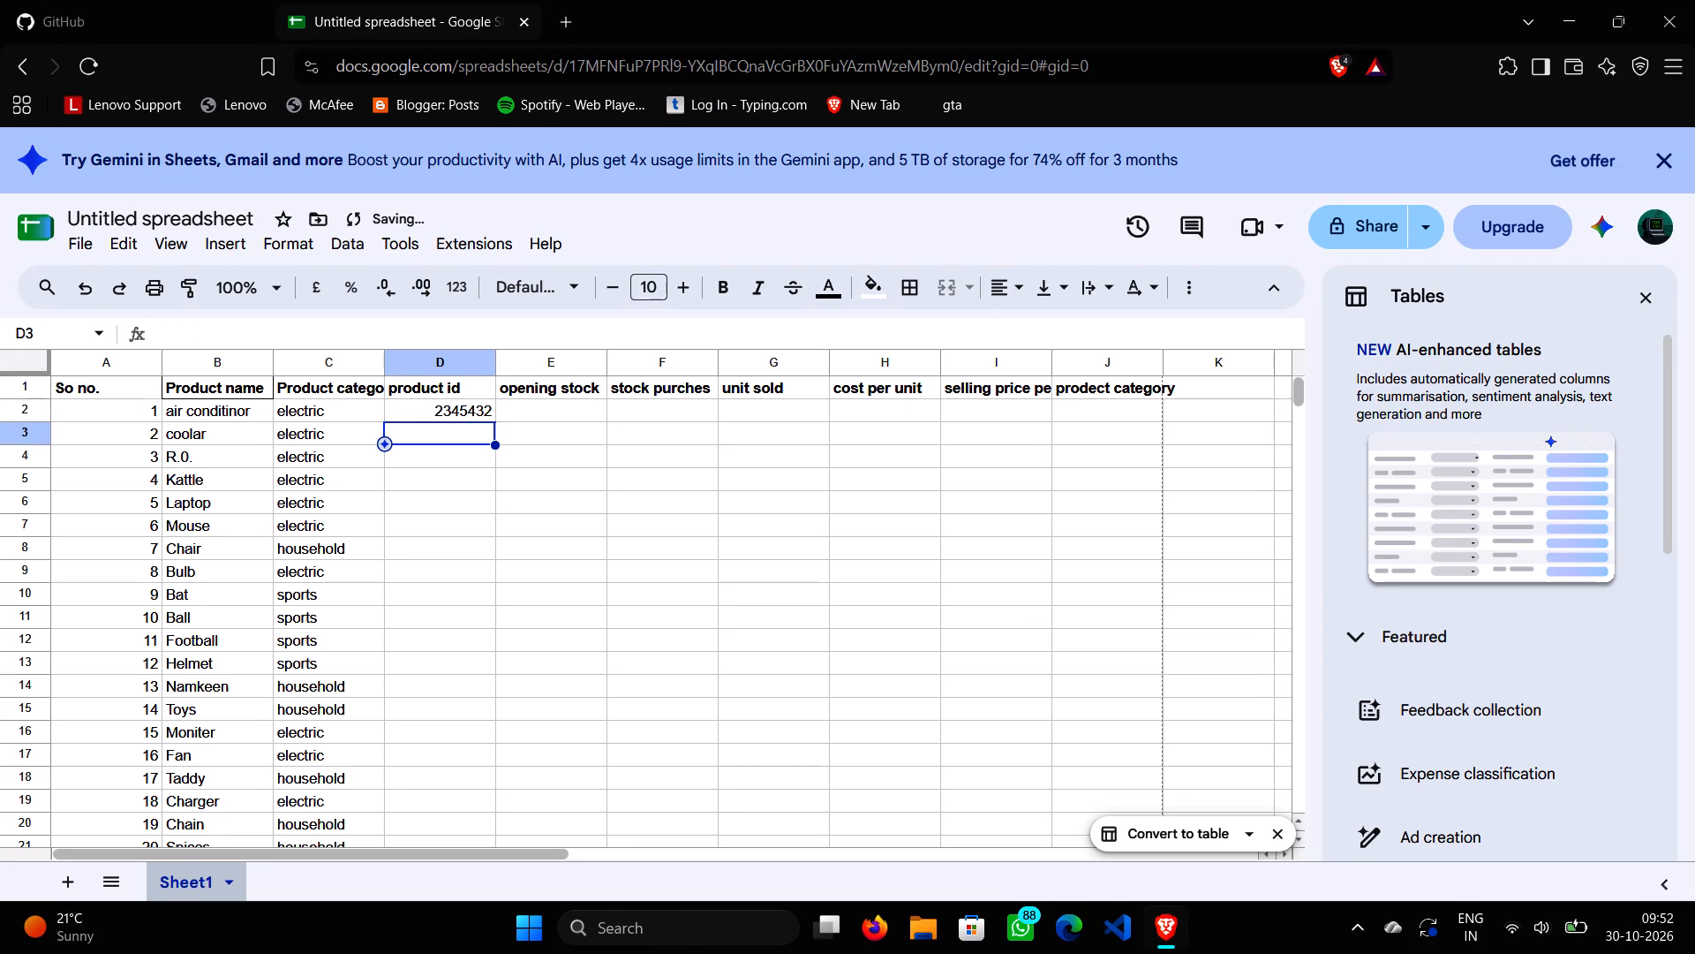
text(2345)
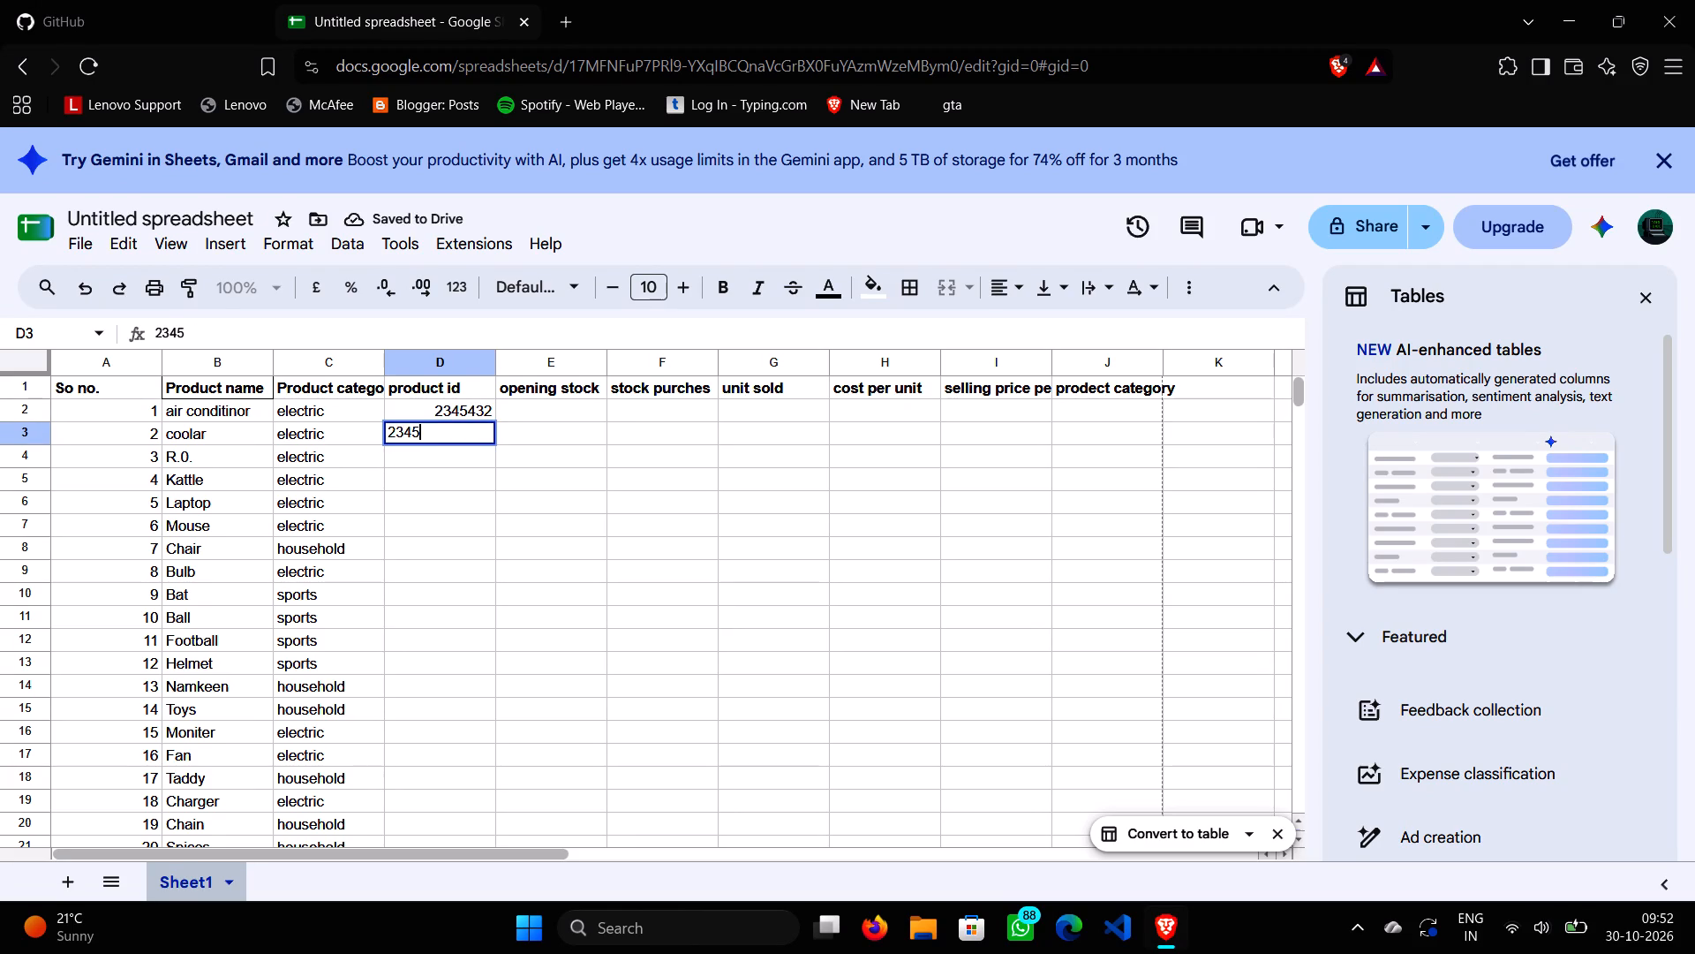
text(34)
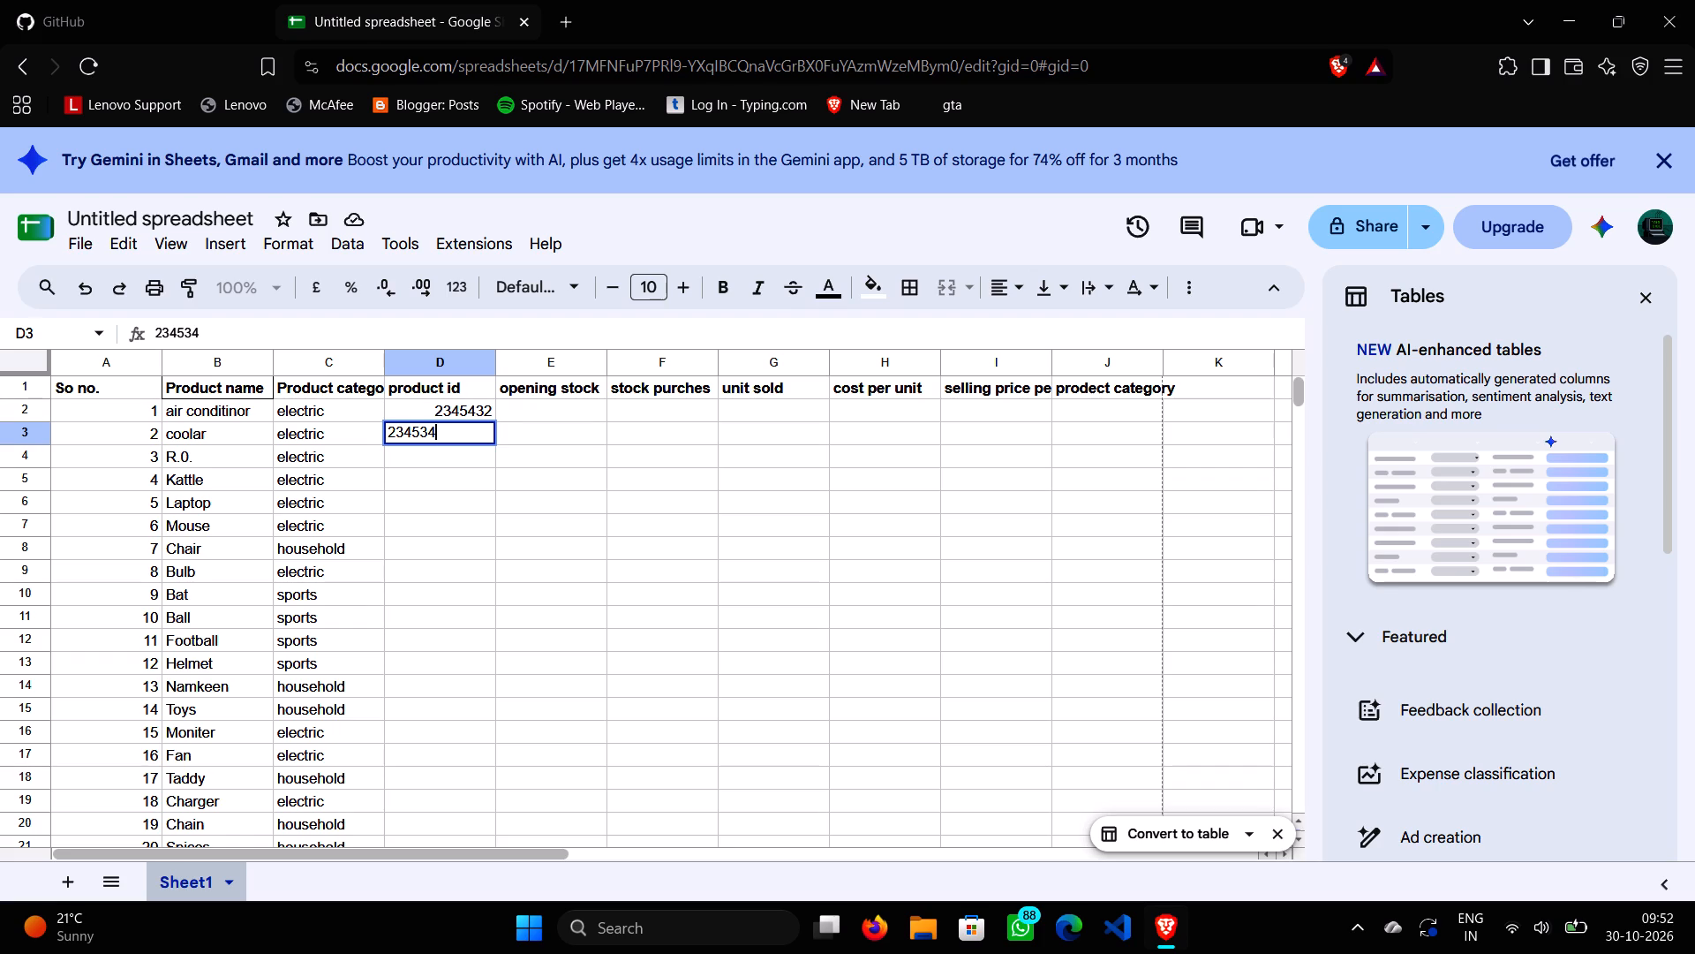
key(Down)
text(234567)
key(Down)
Enter the product ids 345654, 345678 and 345652 in cells D5 to D7.
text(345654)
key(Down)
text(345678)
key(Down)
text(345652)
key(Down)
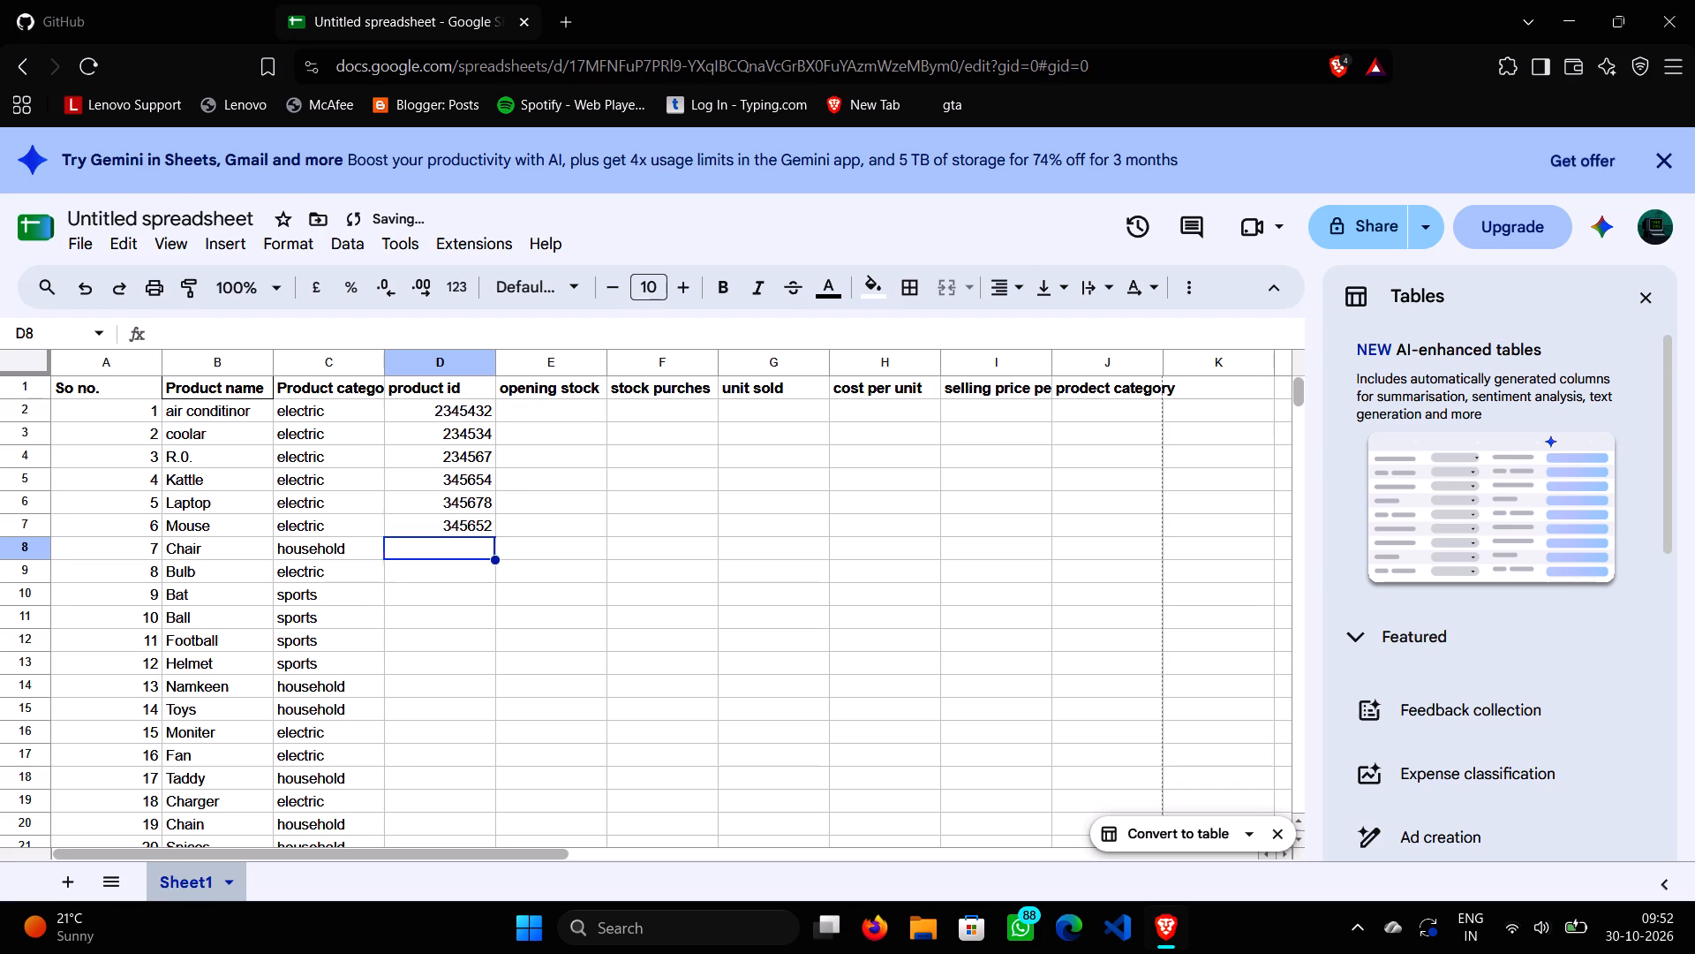
Enter the product ids 123678, 245679 and 347908 in cells D8 to D10.
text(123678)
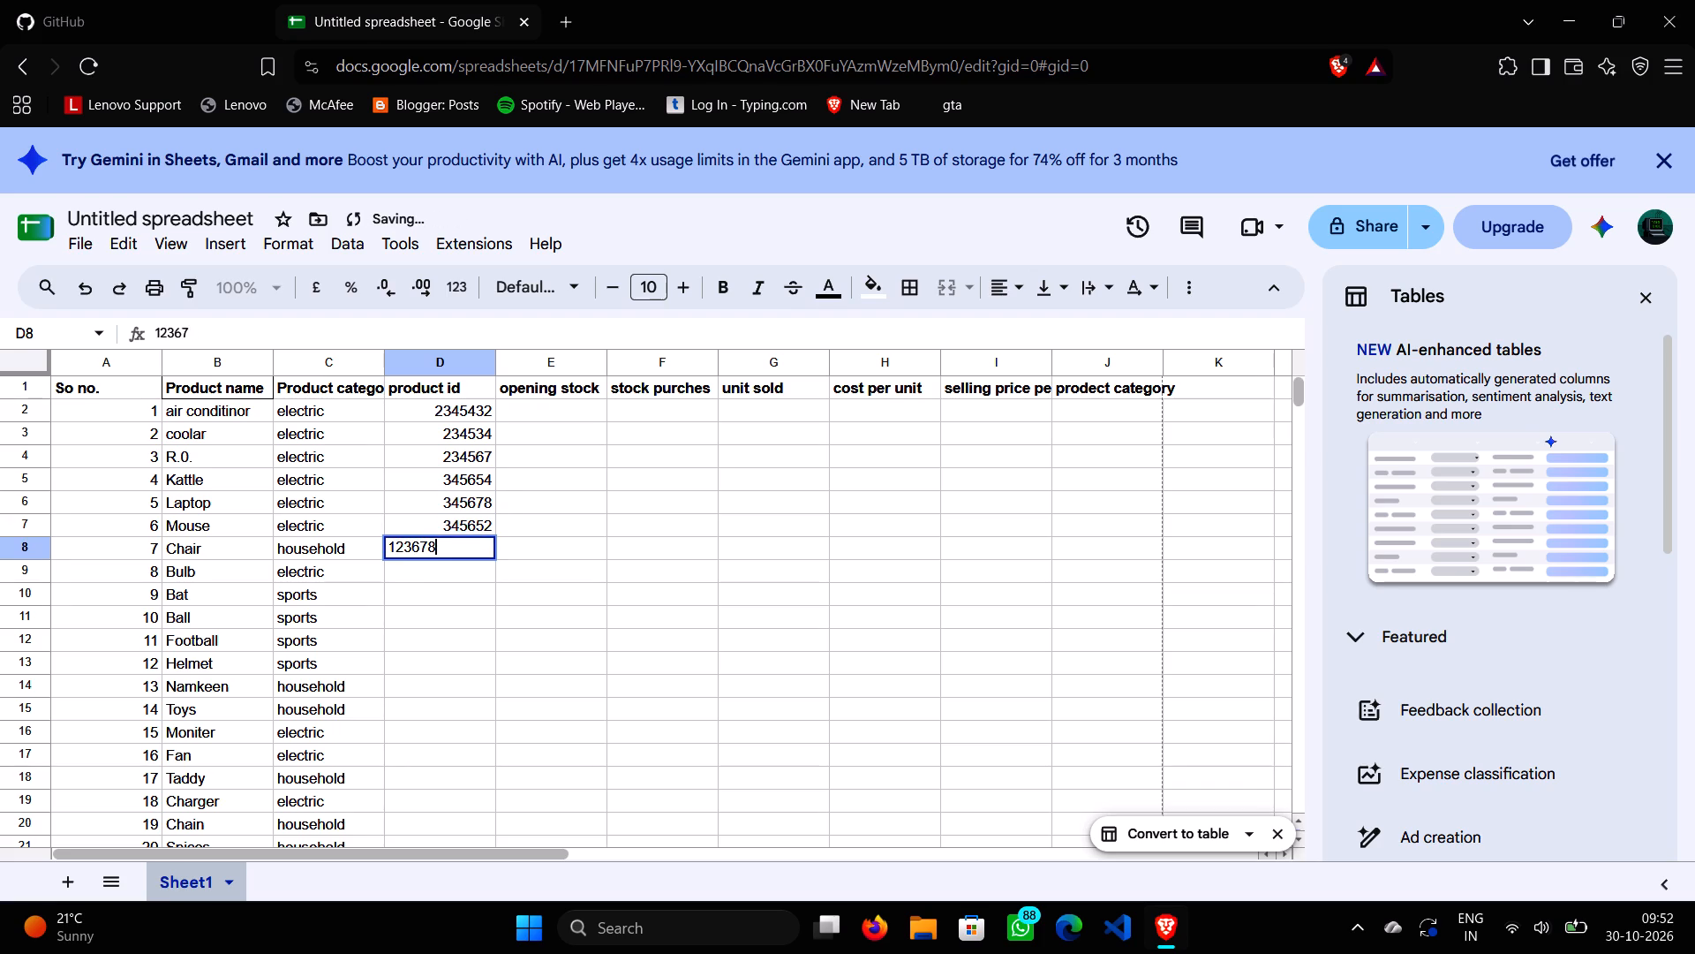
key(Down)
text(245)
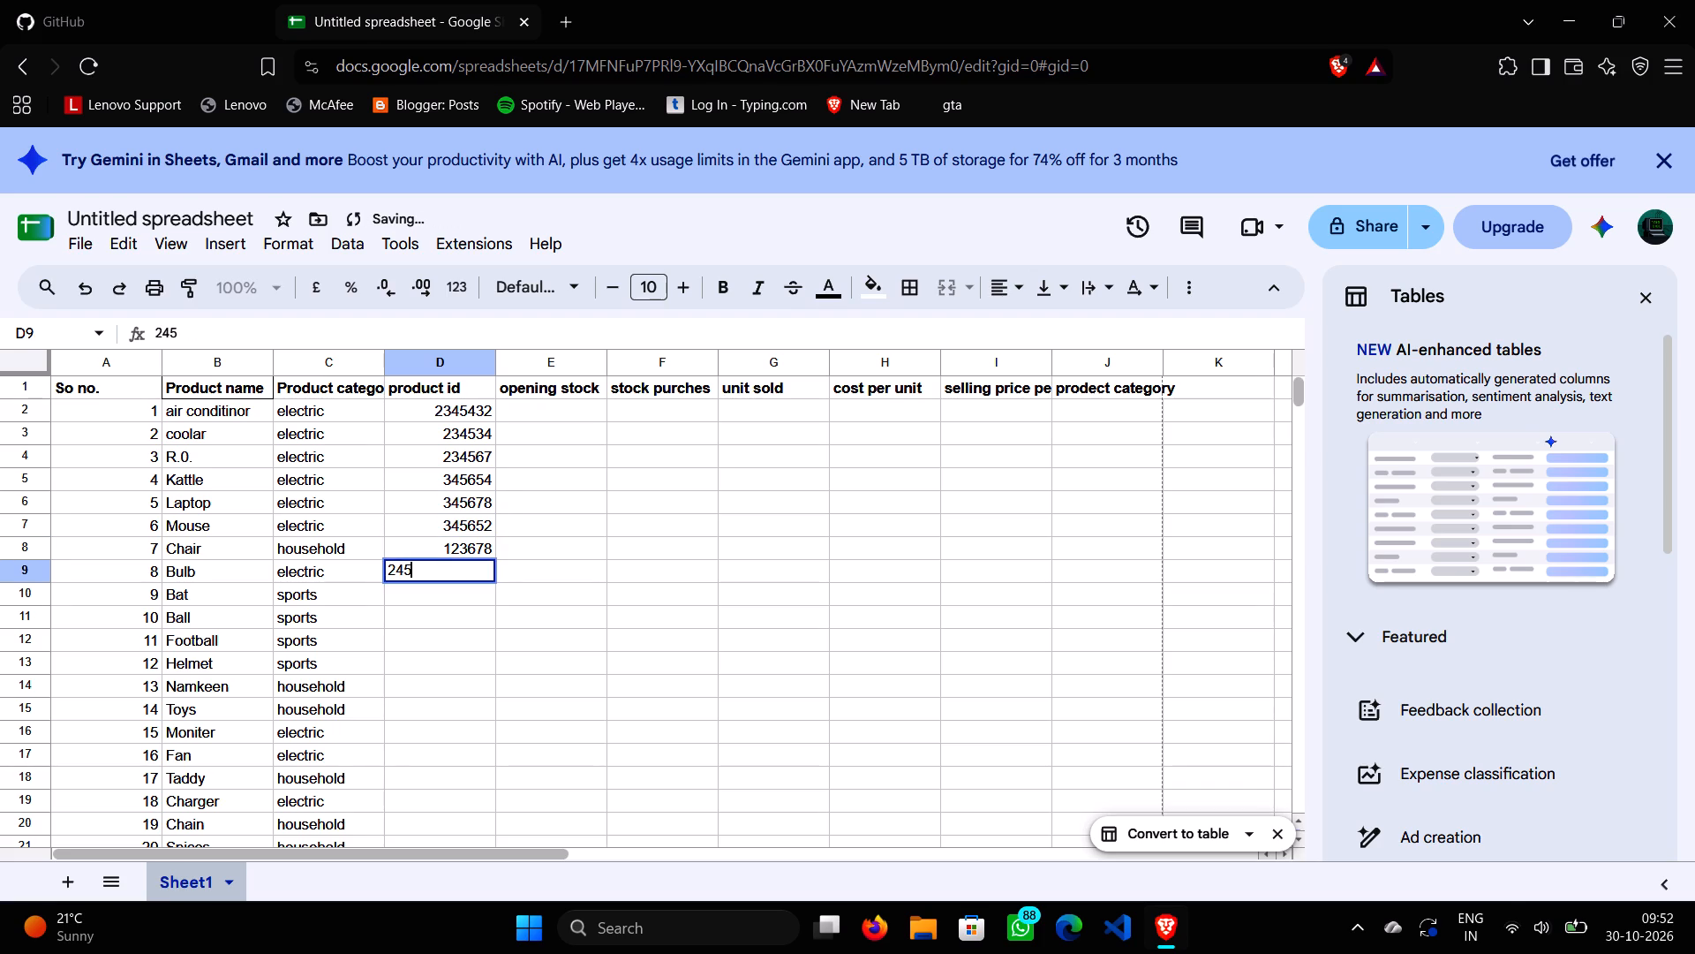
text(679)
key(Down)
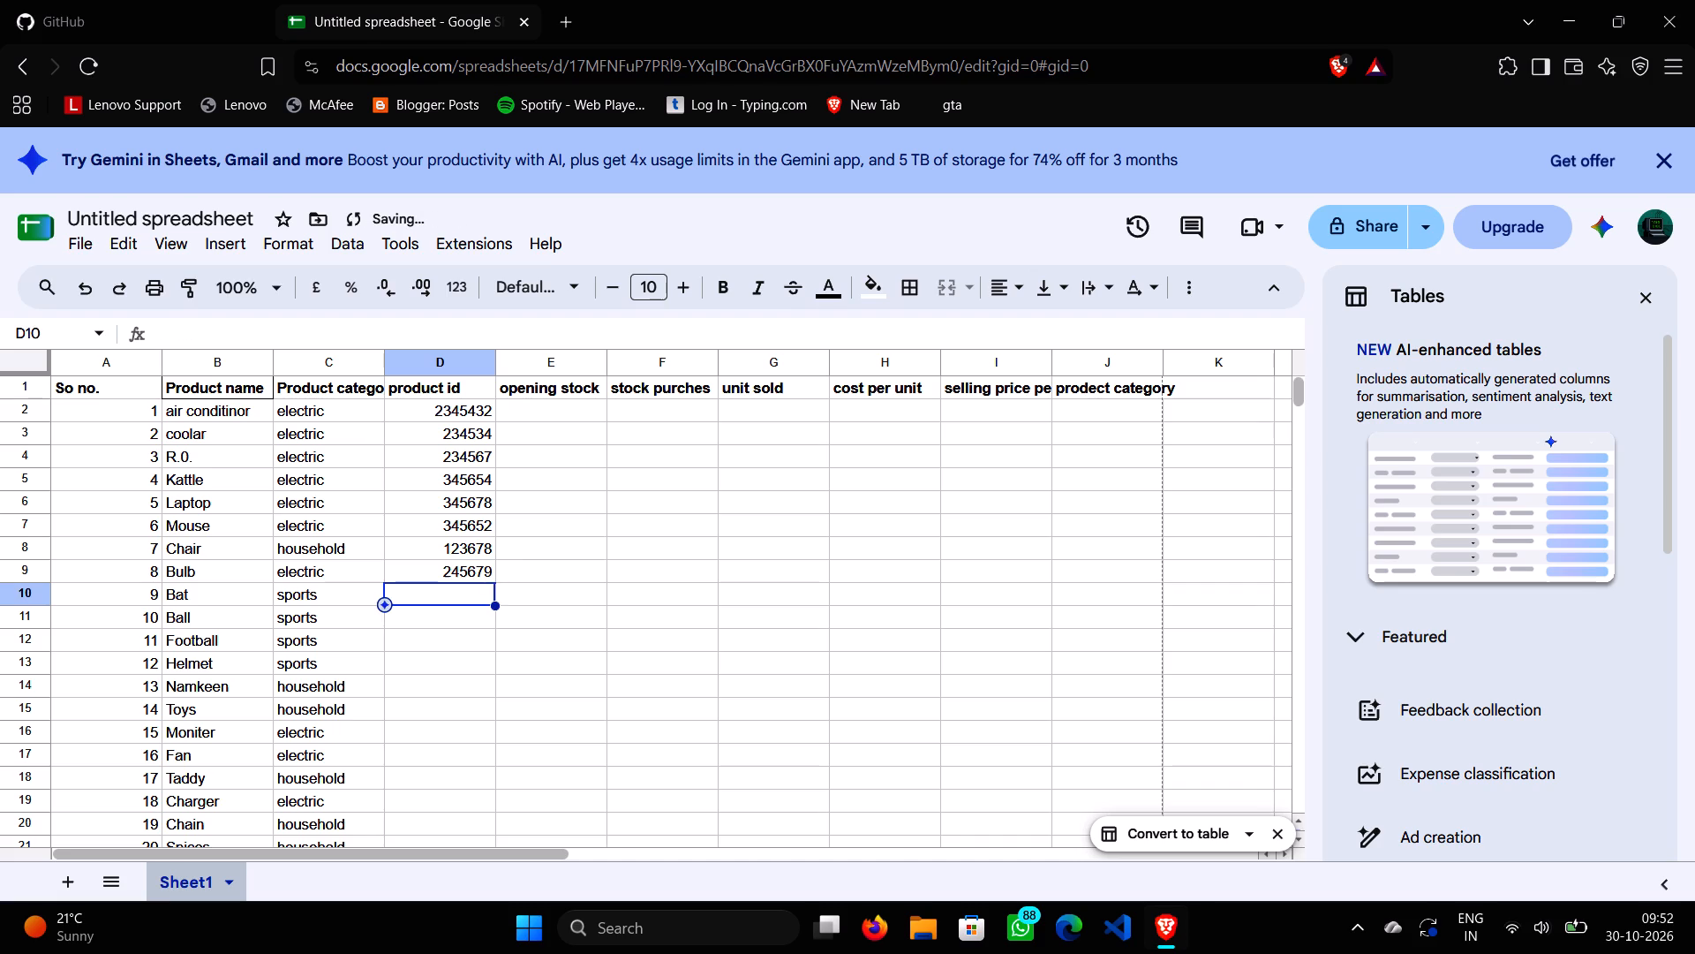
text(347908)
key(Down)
Enter the product ids 235761, 246908 and 112255 in cells D11 to D13.
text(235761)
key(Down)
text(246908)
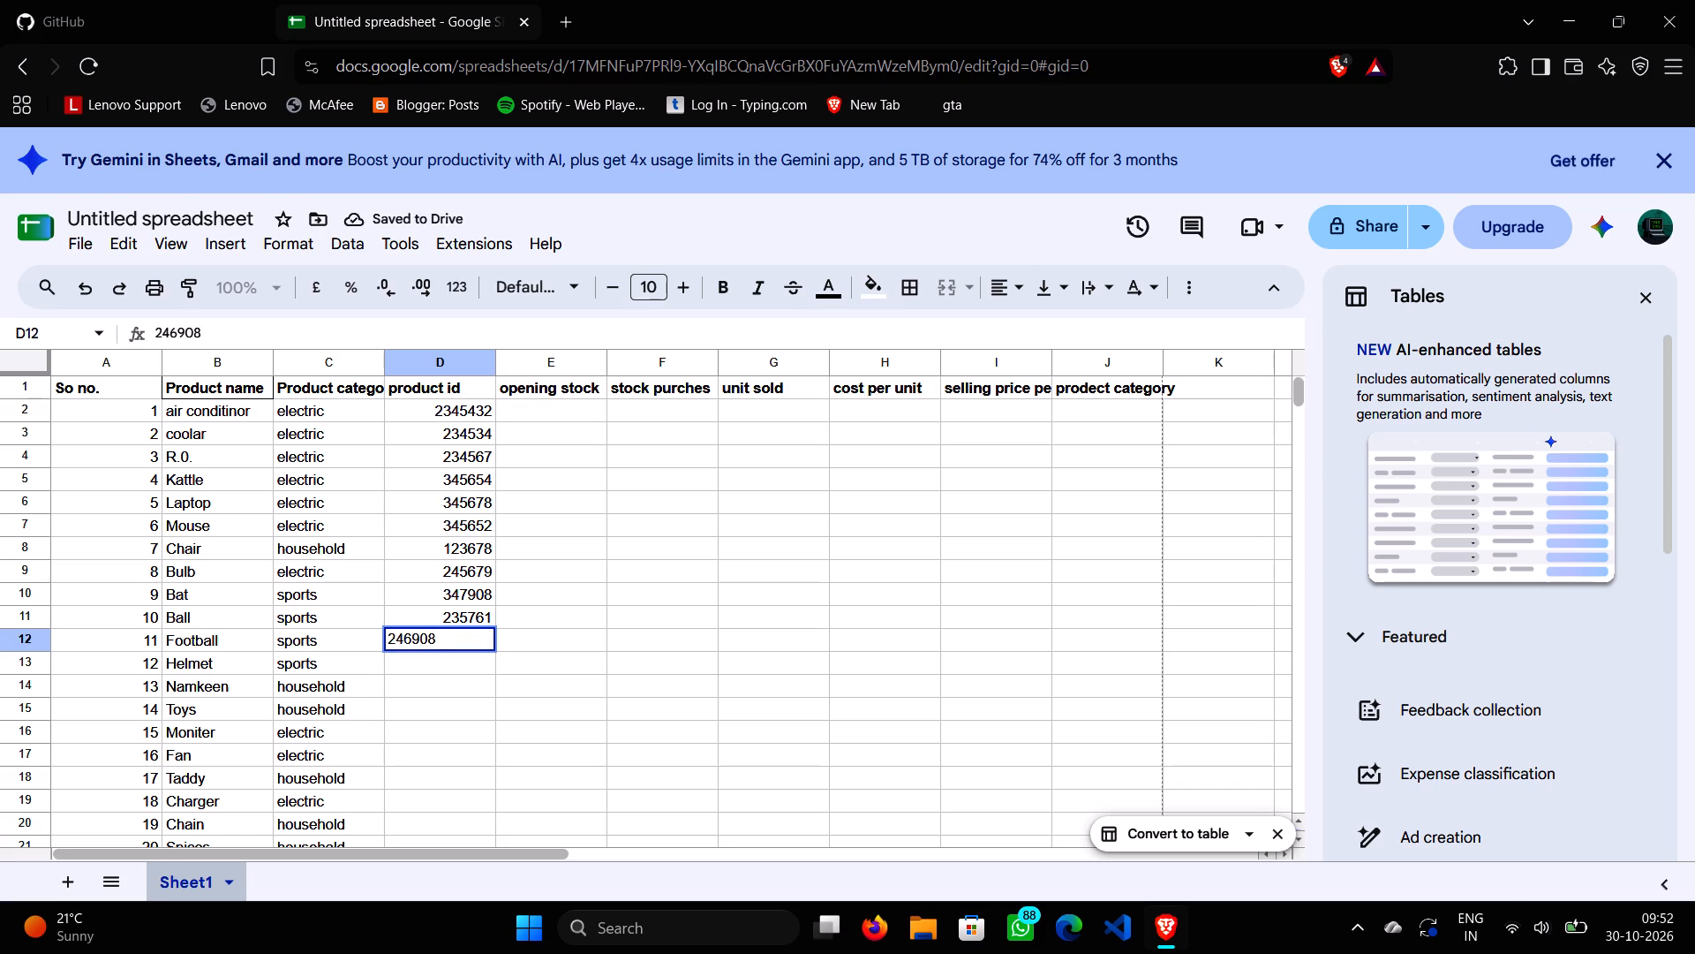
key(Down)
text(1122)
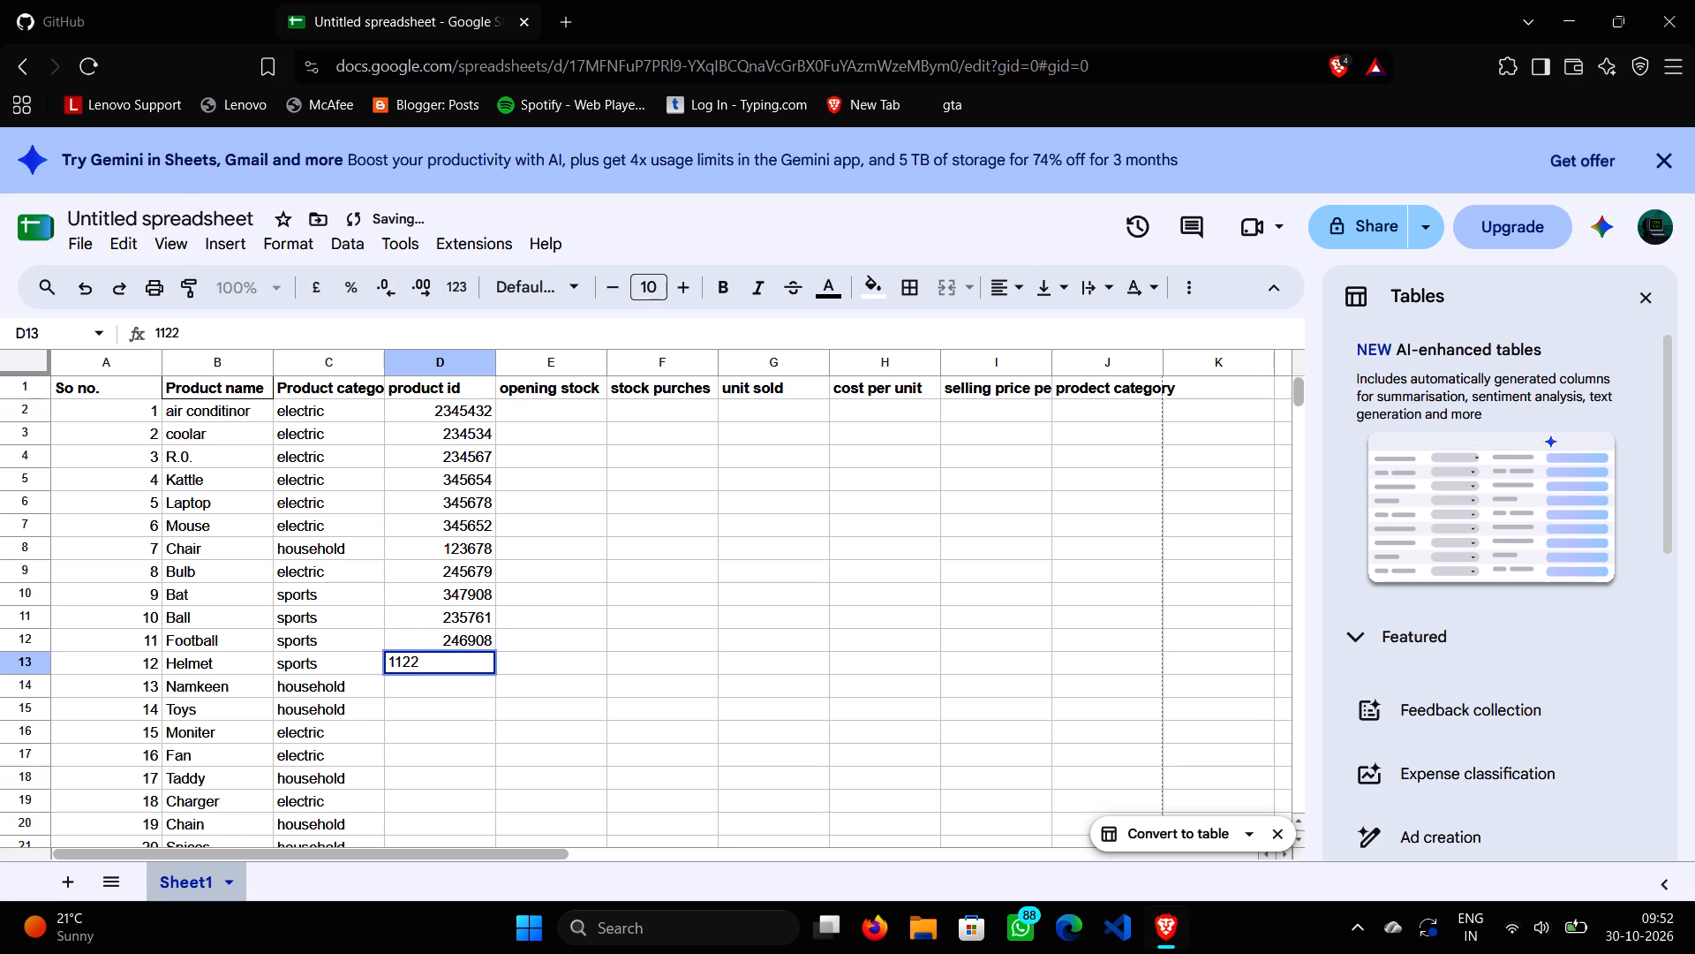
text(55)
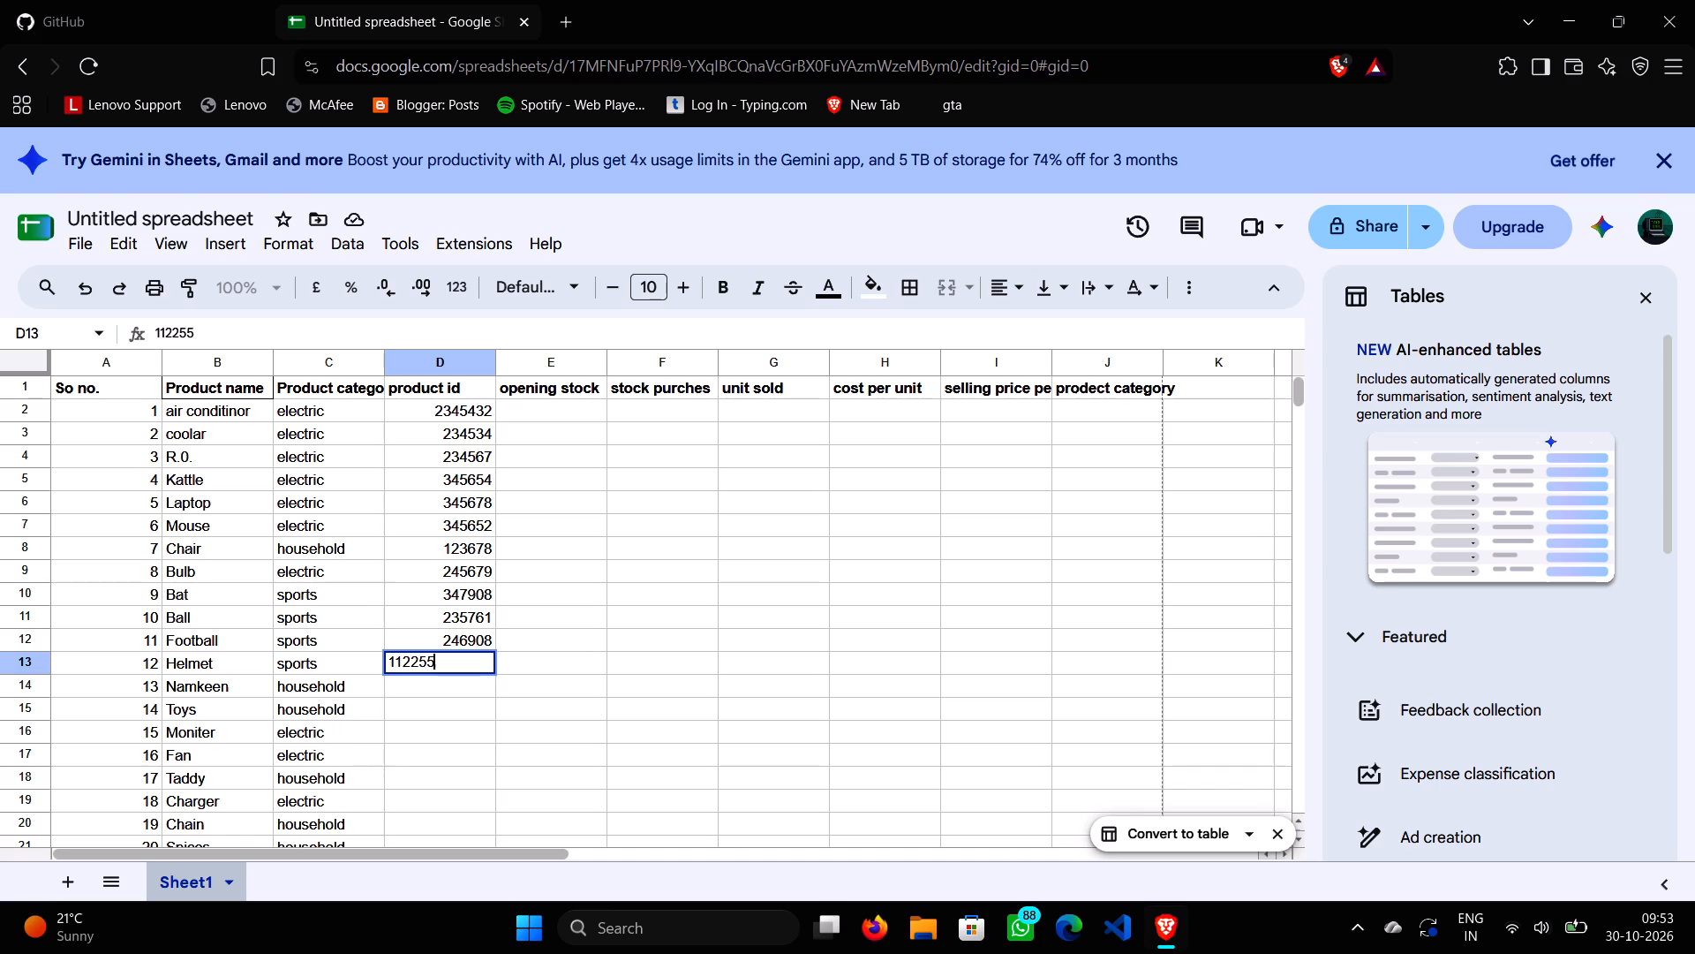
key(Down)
Enter the product ids 875348, 123121 and 114470 in cells D14 to D16.
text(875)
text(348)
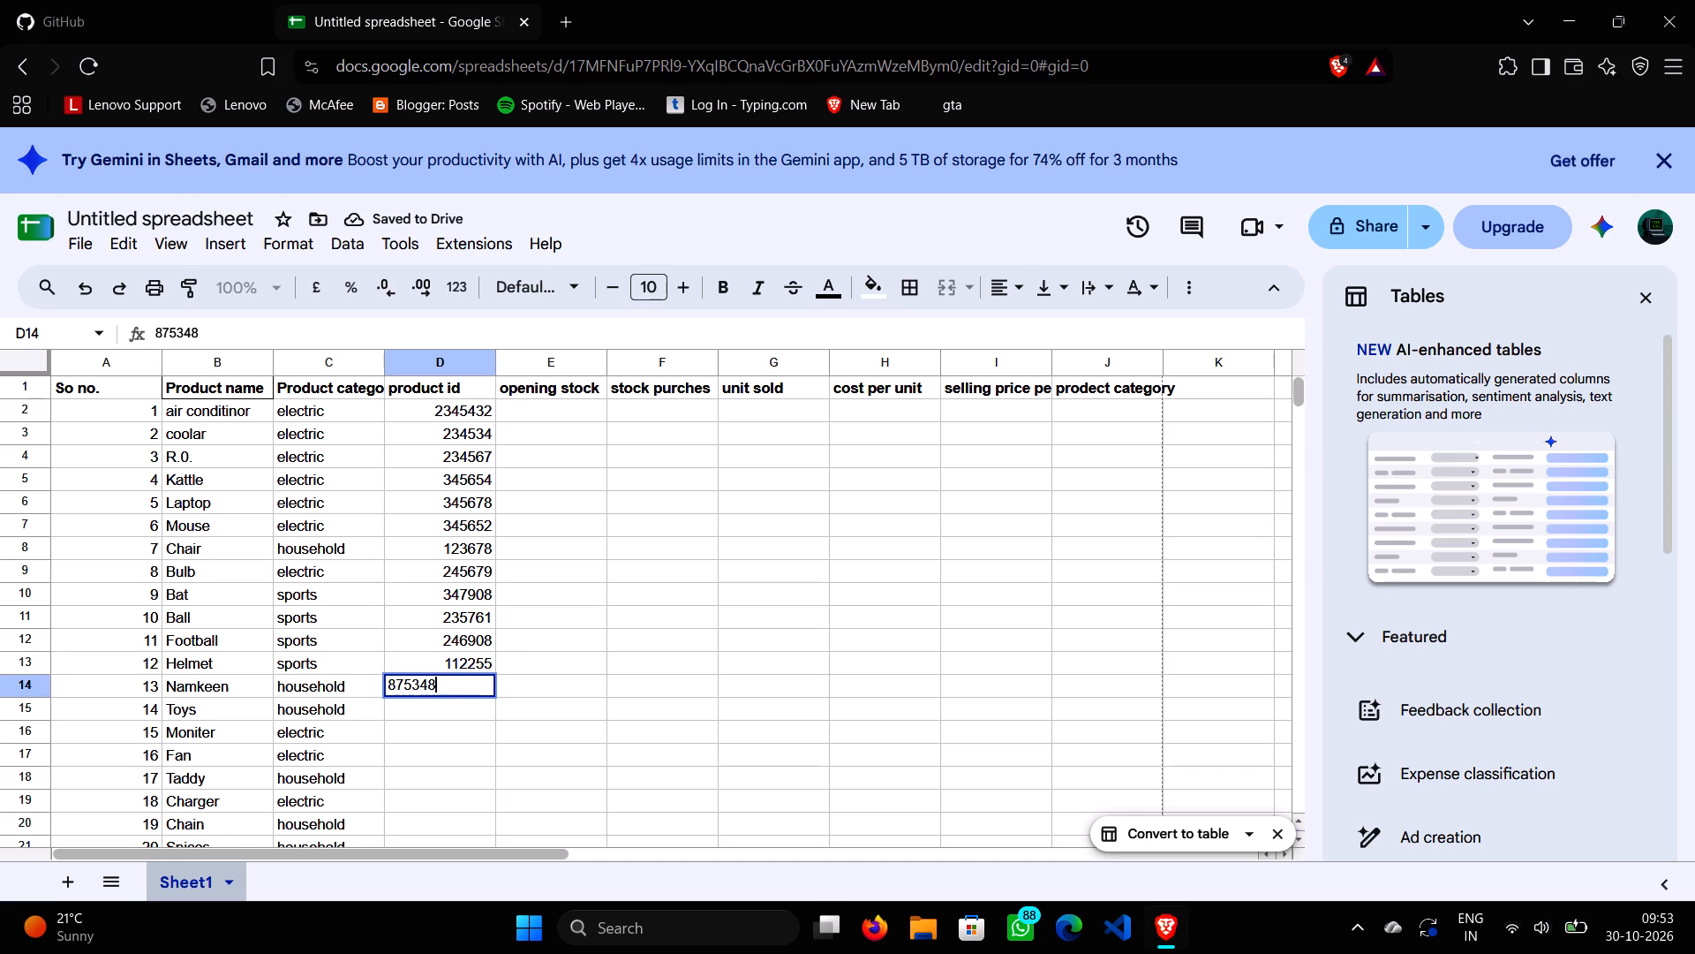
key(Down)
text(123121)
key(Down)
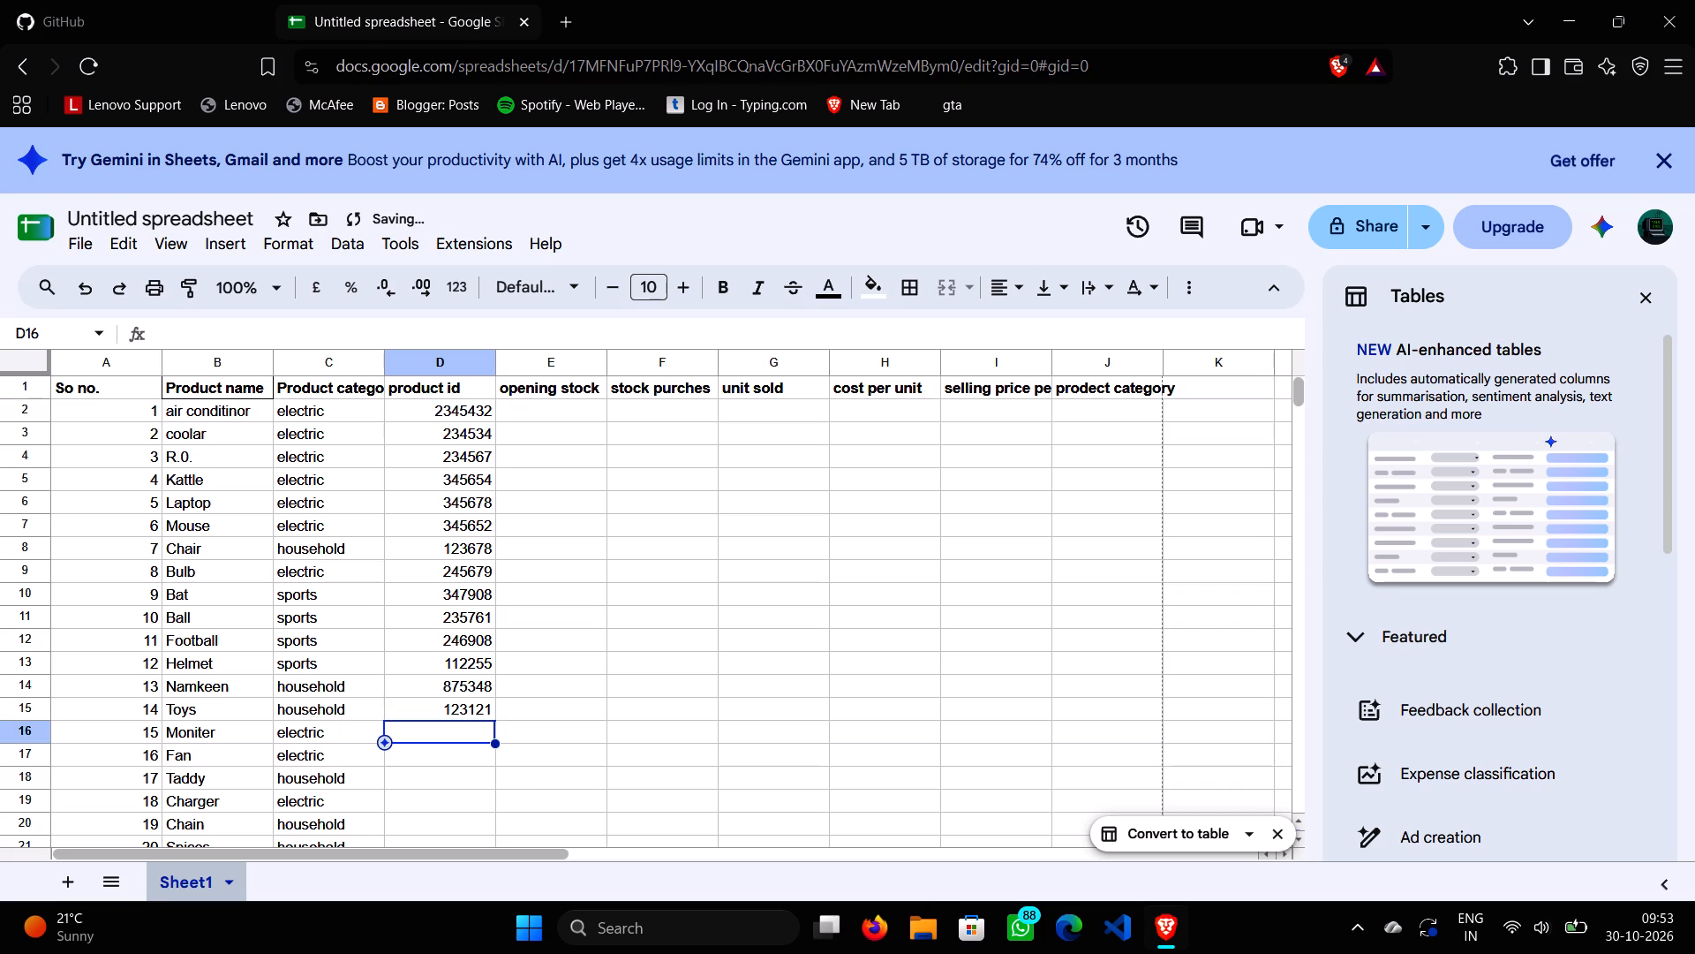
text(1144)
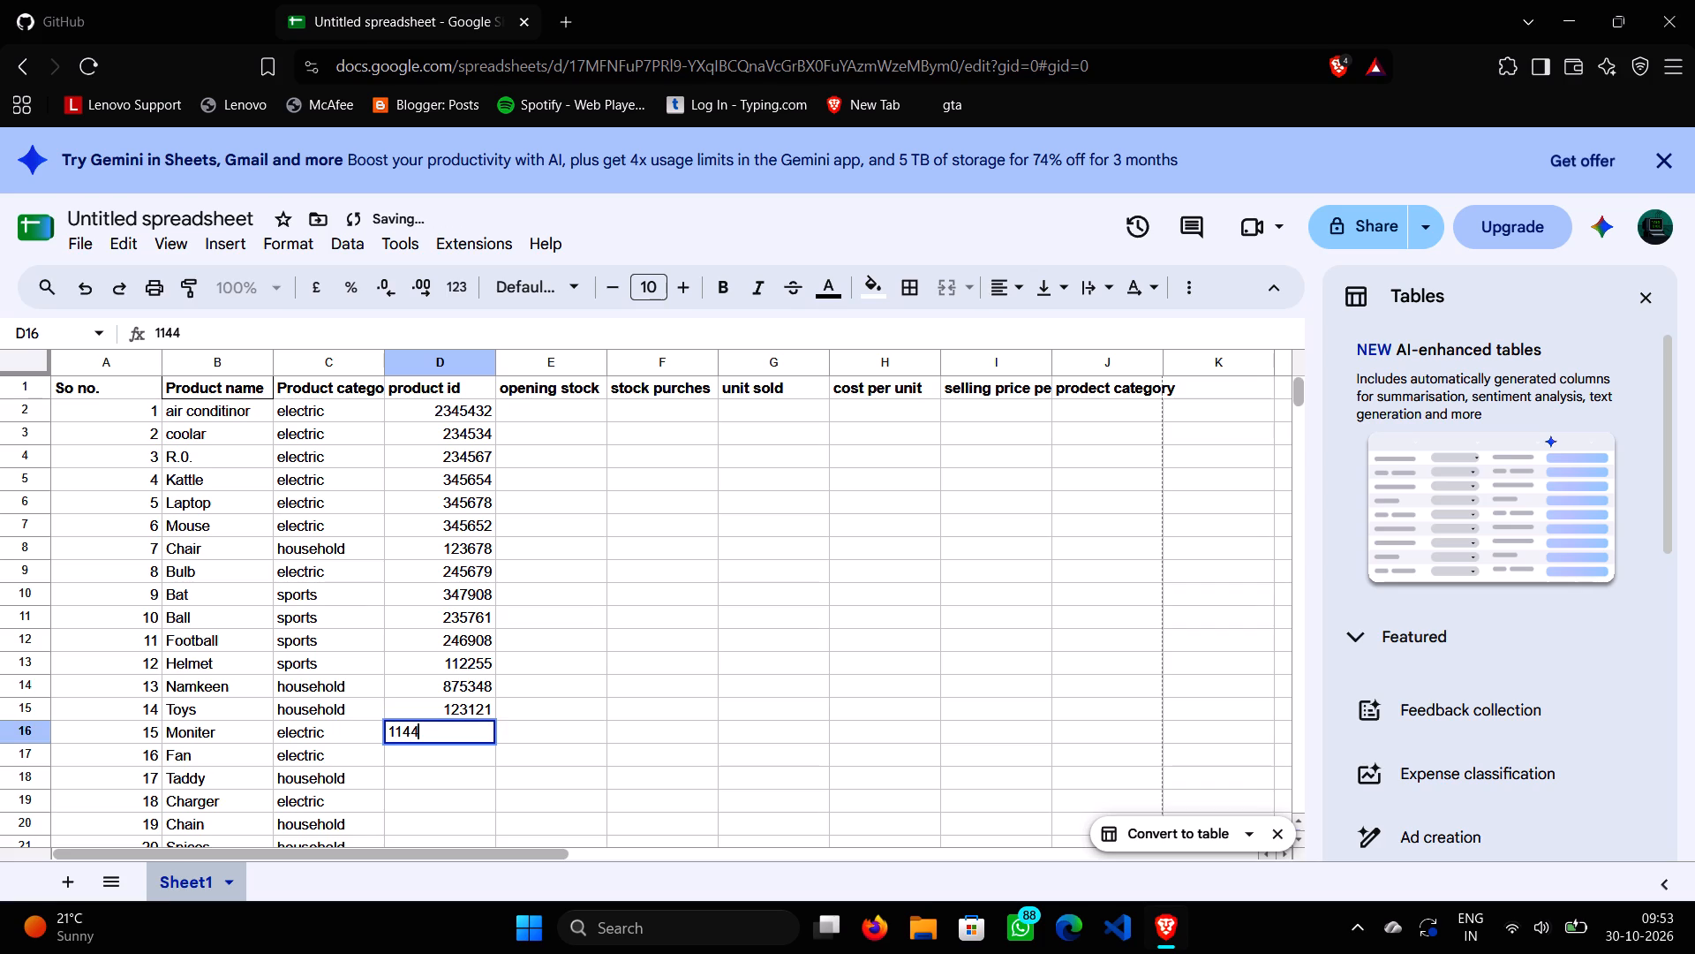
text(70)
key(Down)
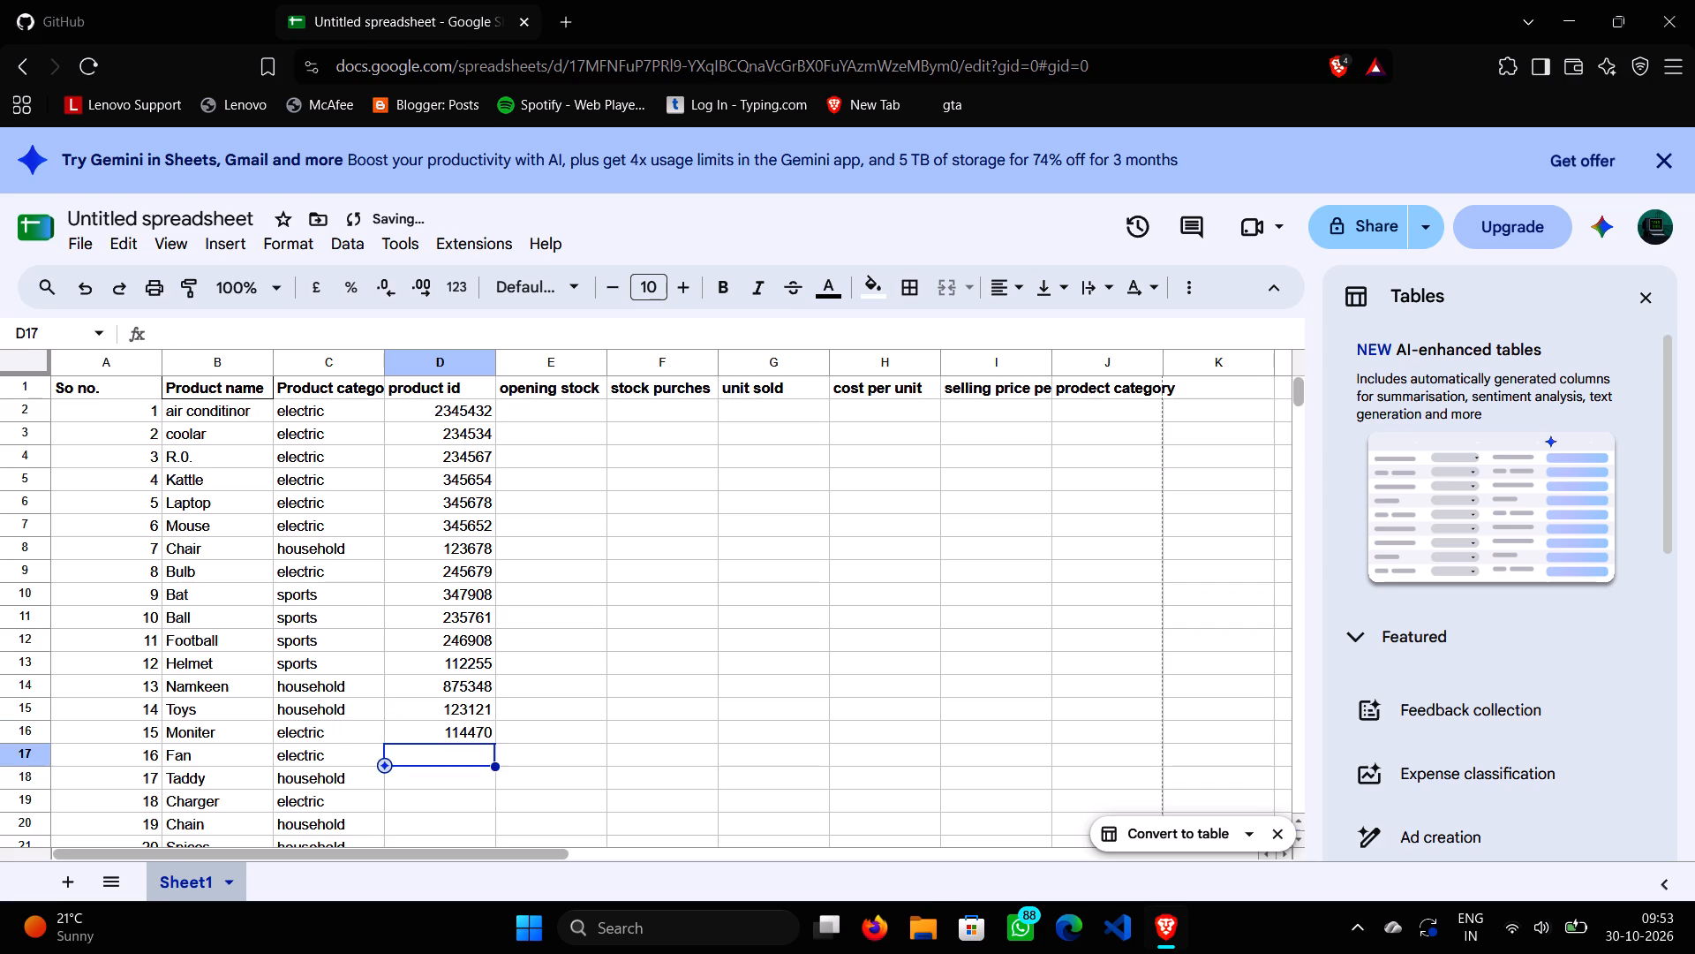
Enter the product ids 135796, 167904 and 236906 in cells D17 to D19.
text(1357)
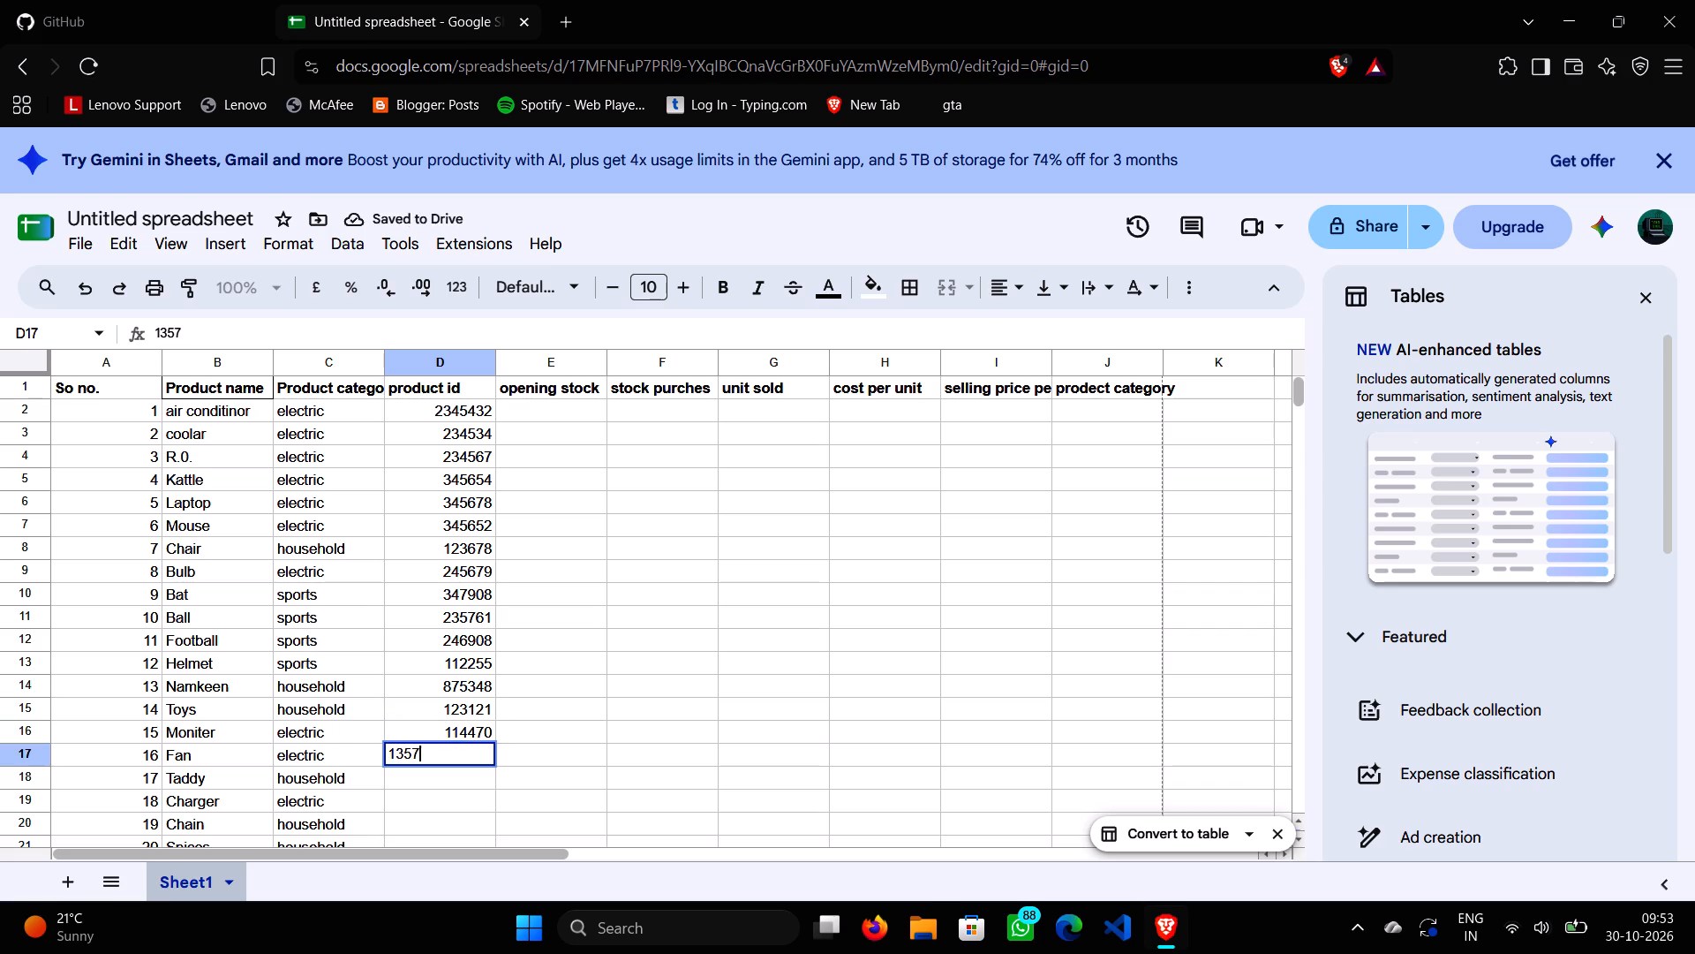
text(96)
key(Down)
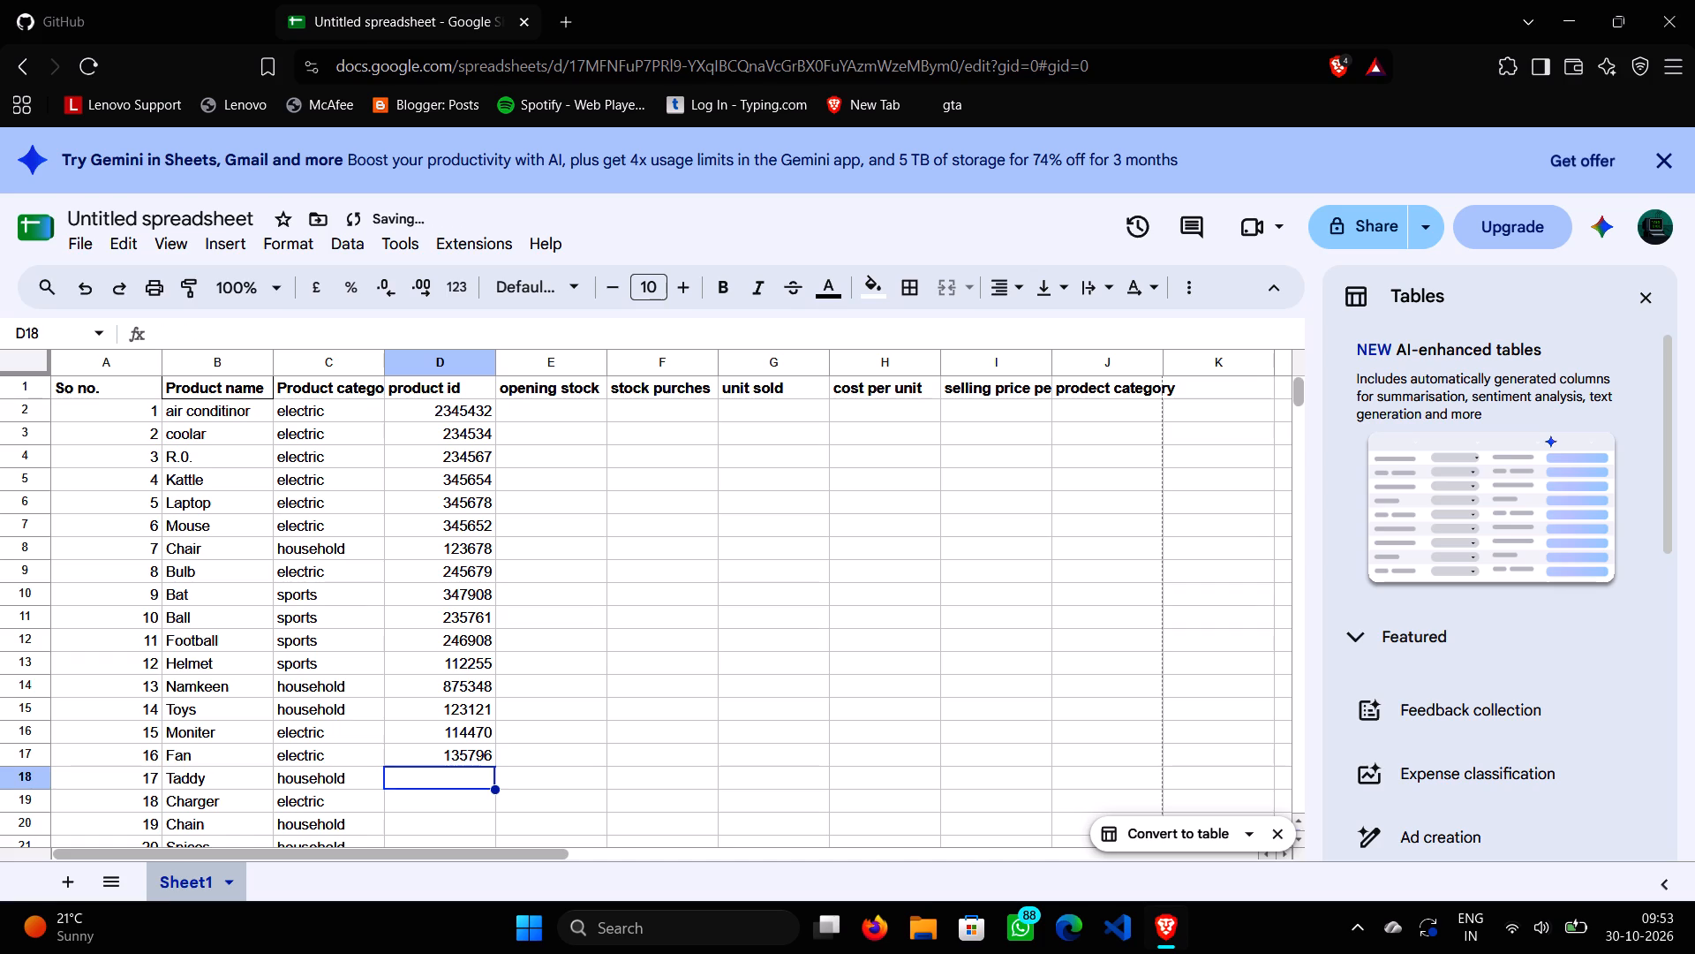
scroll(455, 428, down, 3)
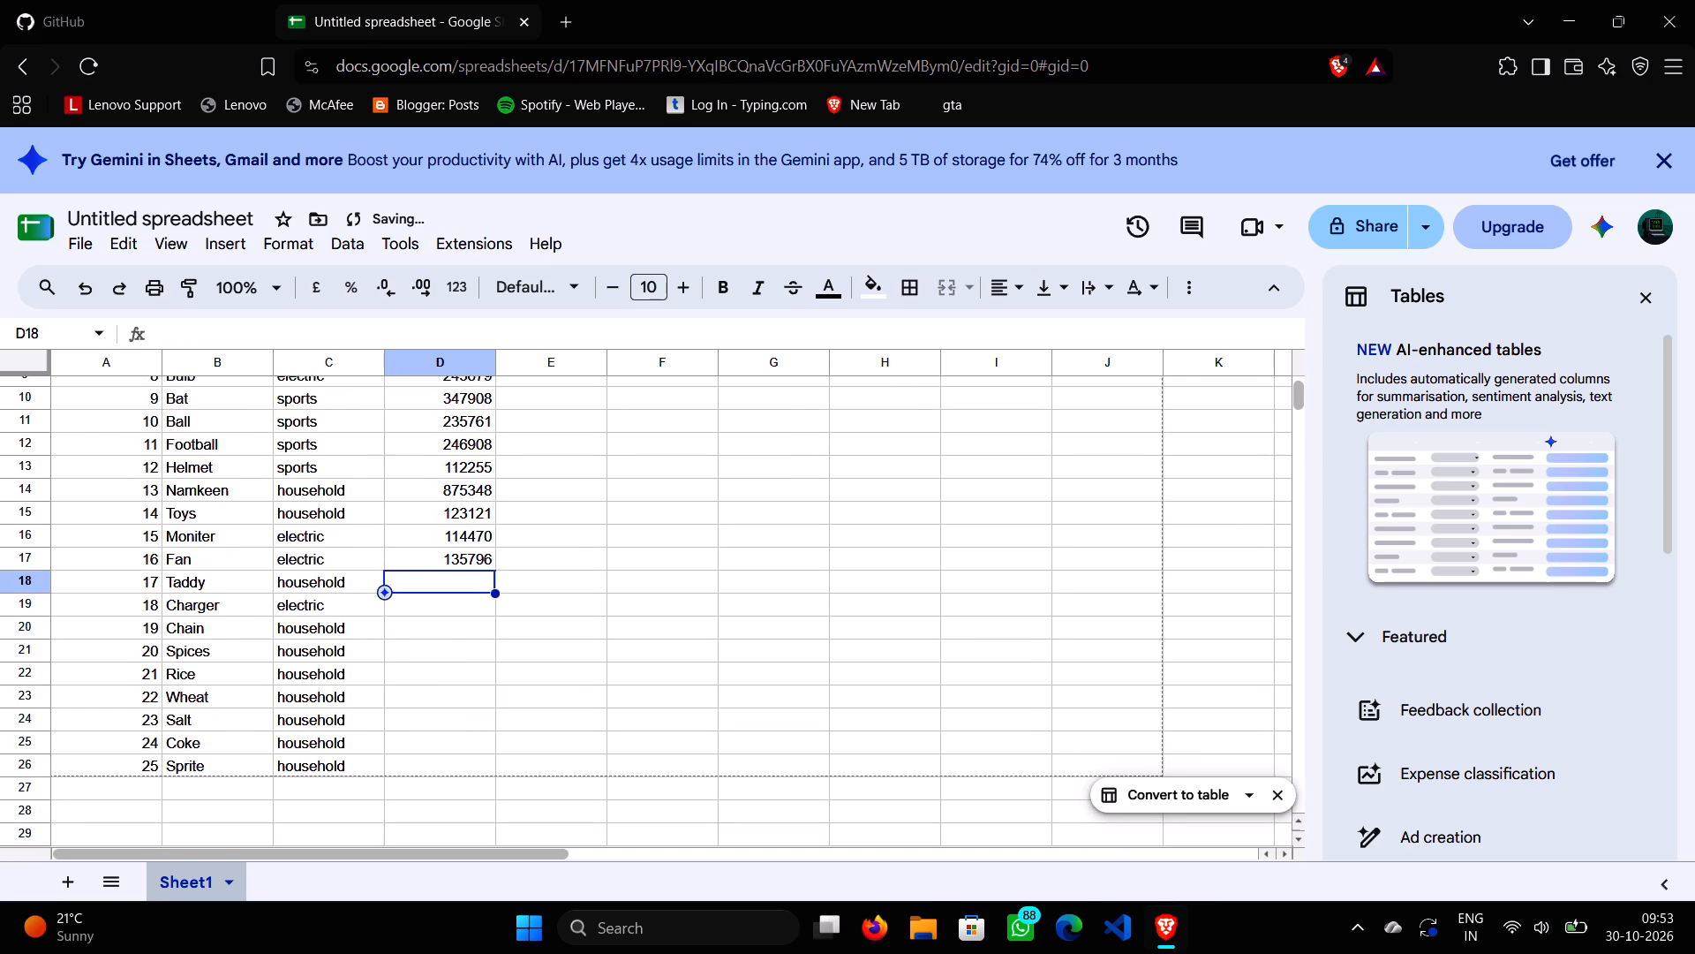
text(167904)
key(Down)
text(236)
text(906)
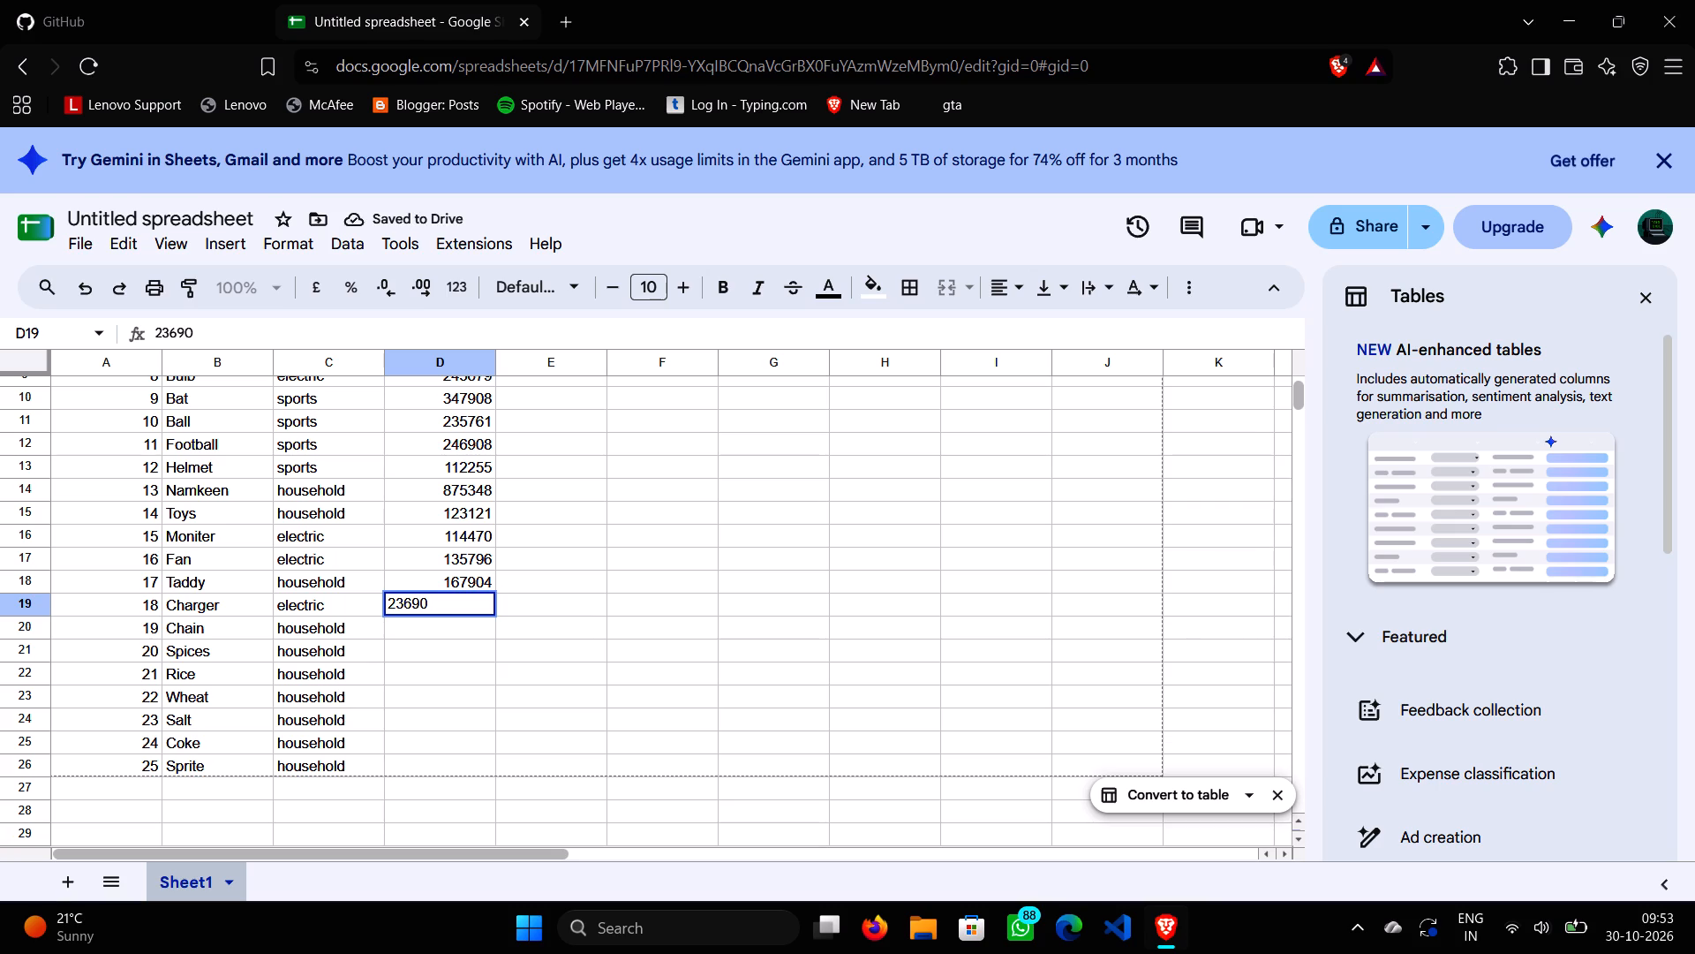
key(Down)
Enter the product ids 146861, 159042 and 156981 in cells D20 to D22.
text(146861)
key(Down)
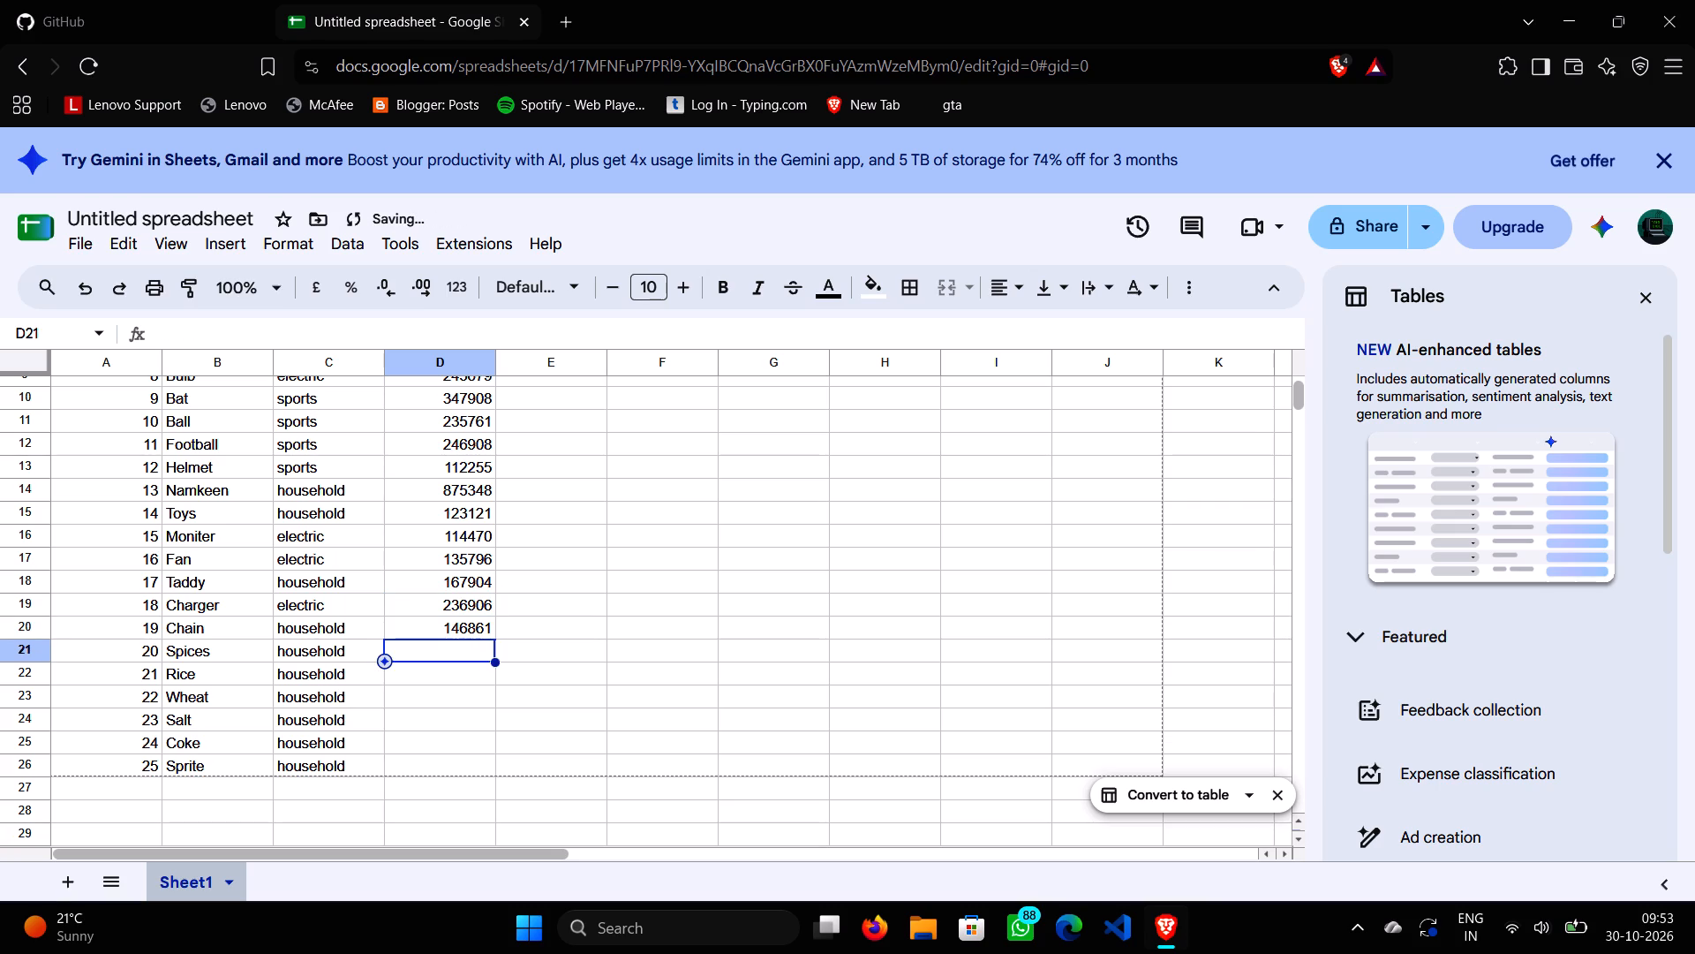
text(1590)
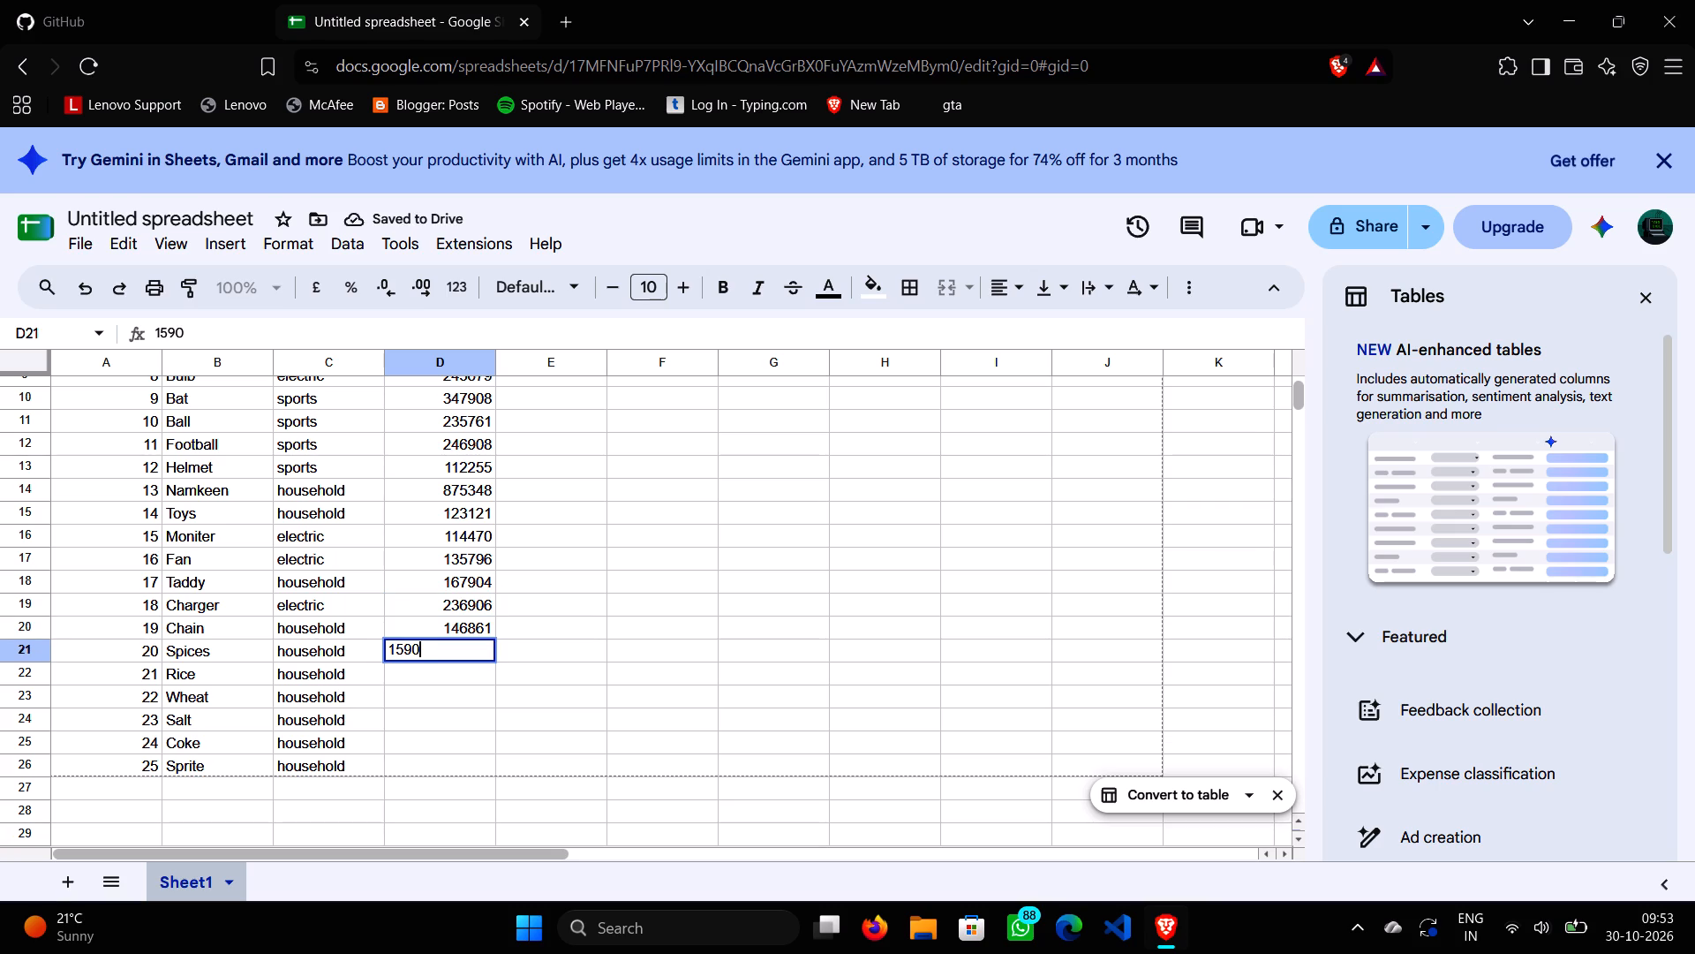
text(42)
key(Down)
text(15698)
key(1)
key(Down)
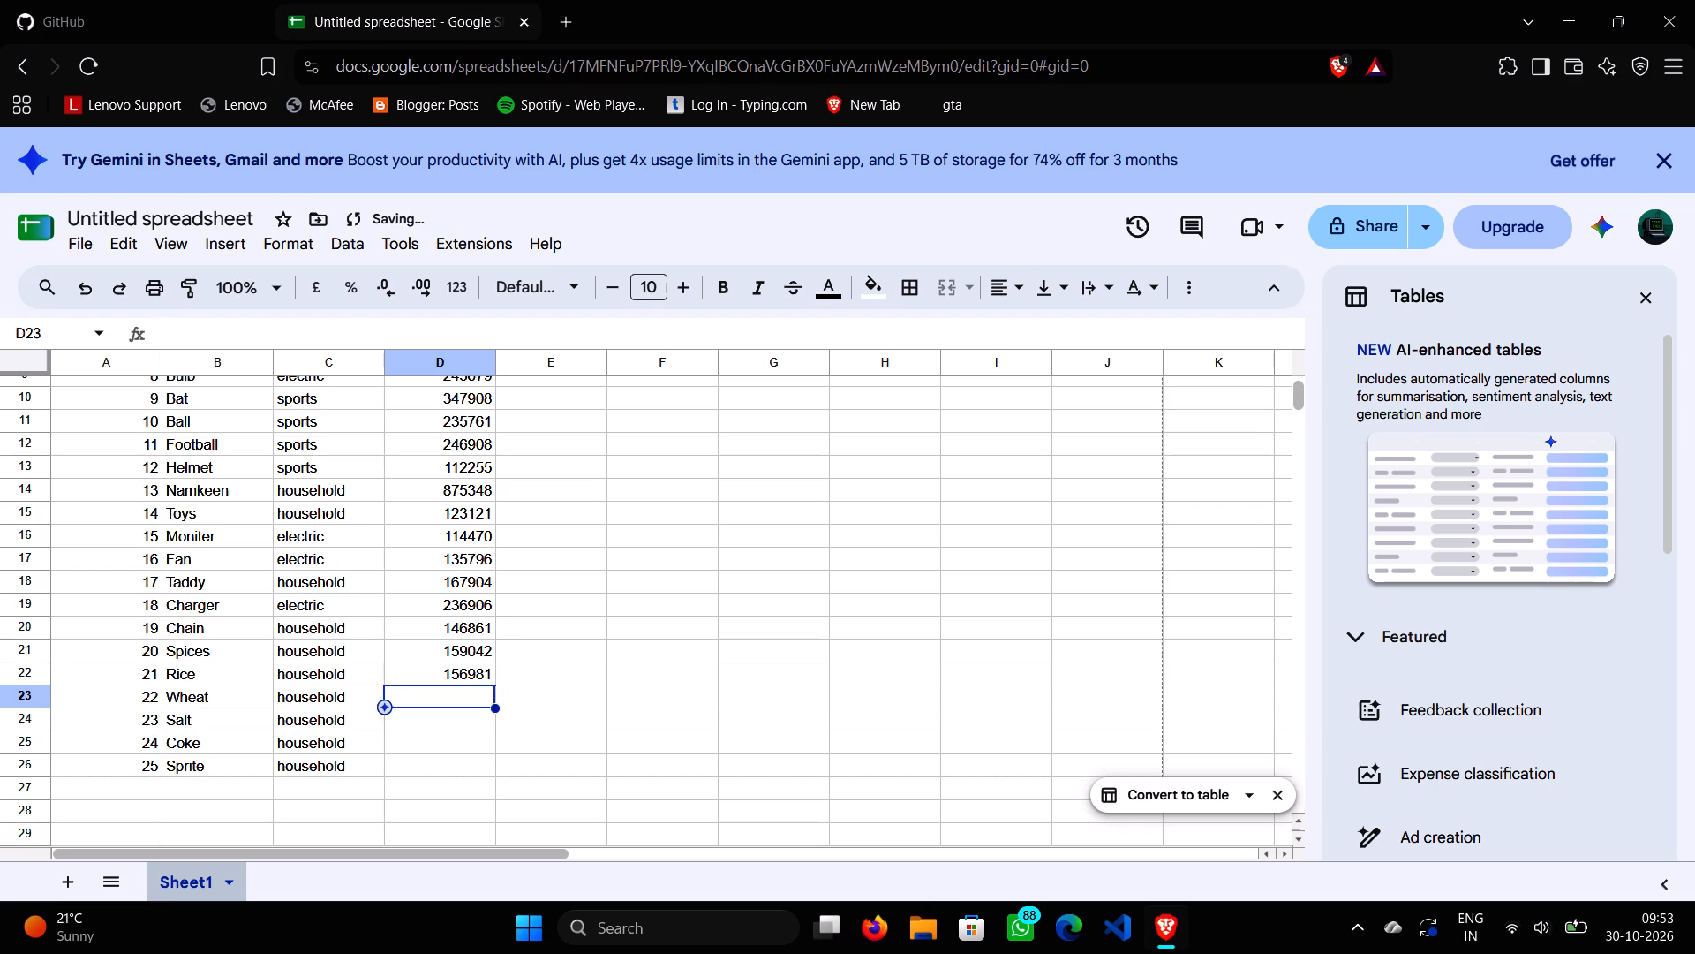
Enter the product ids 123679, 126789, 27690 and 245780 in cells D23 to D26.
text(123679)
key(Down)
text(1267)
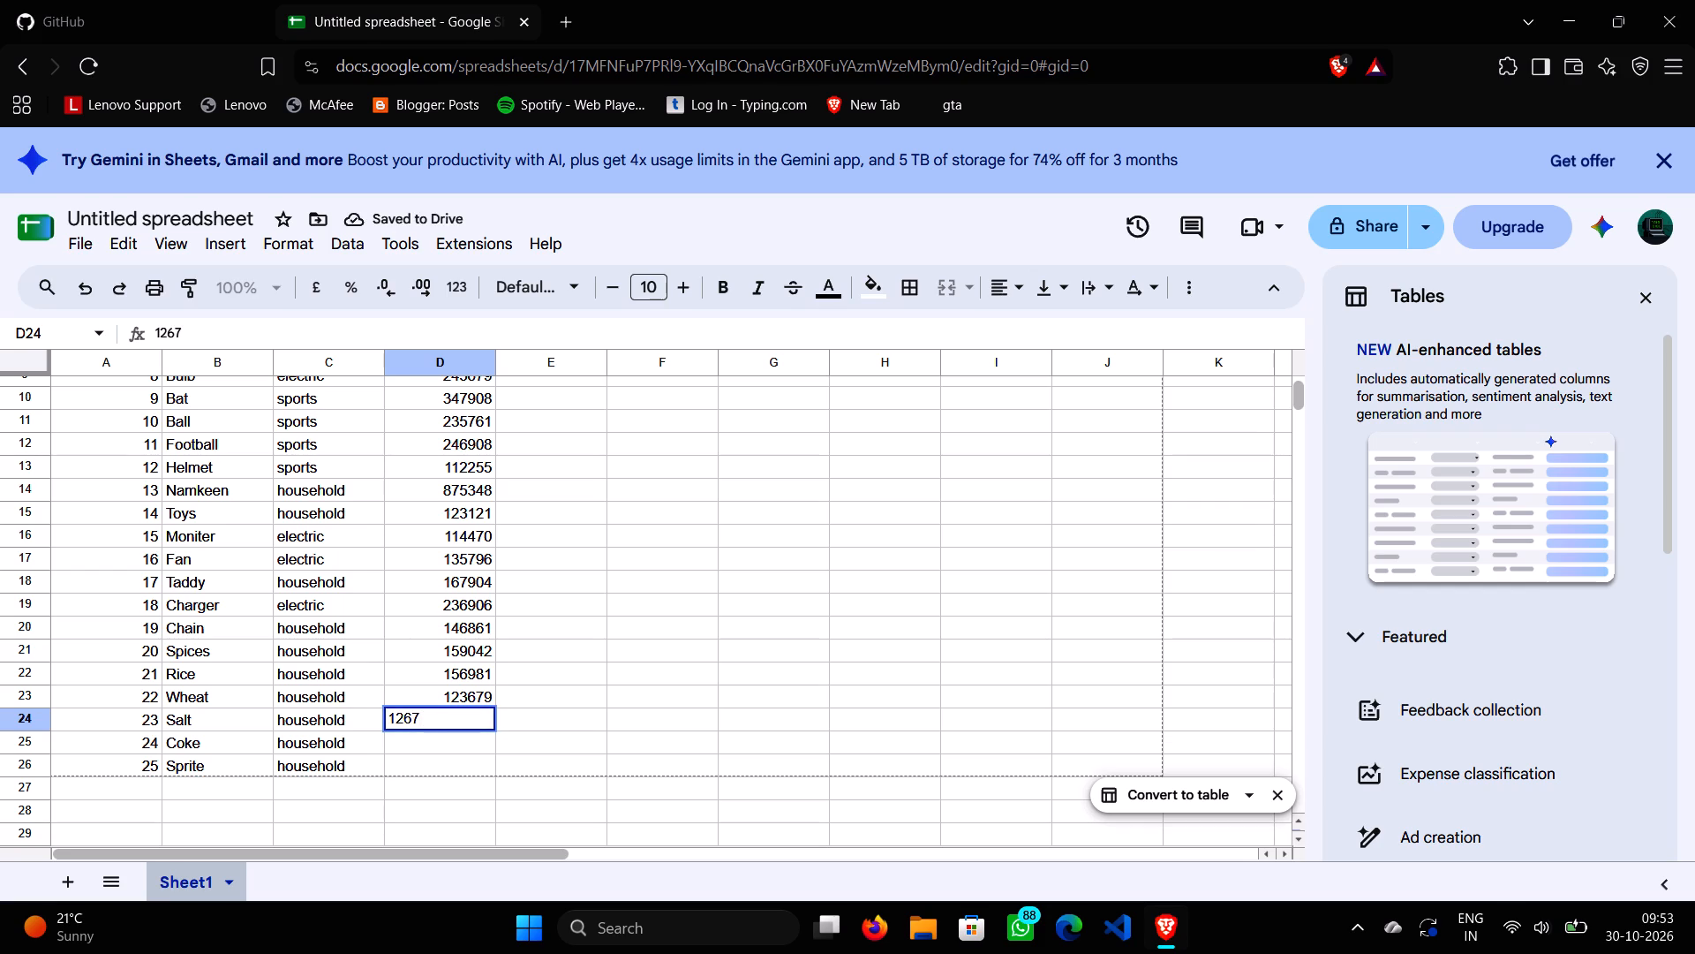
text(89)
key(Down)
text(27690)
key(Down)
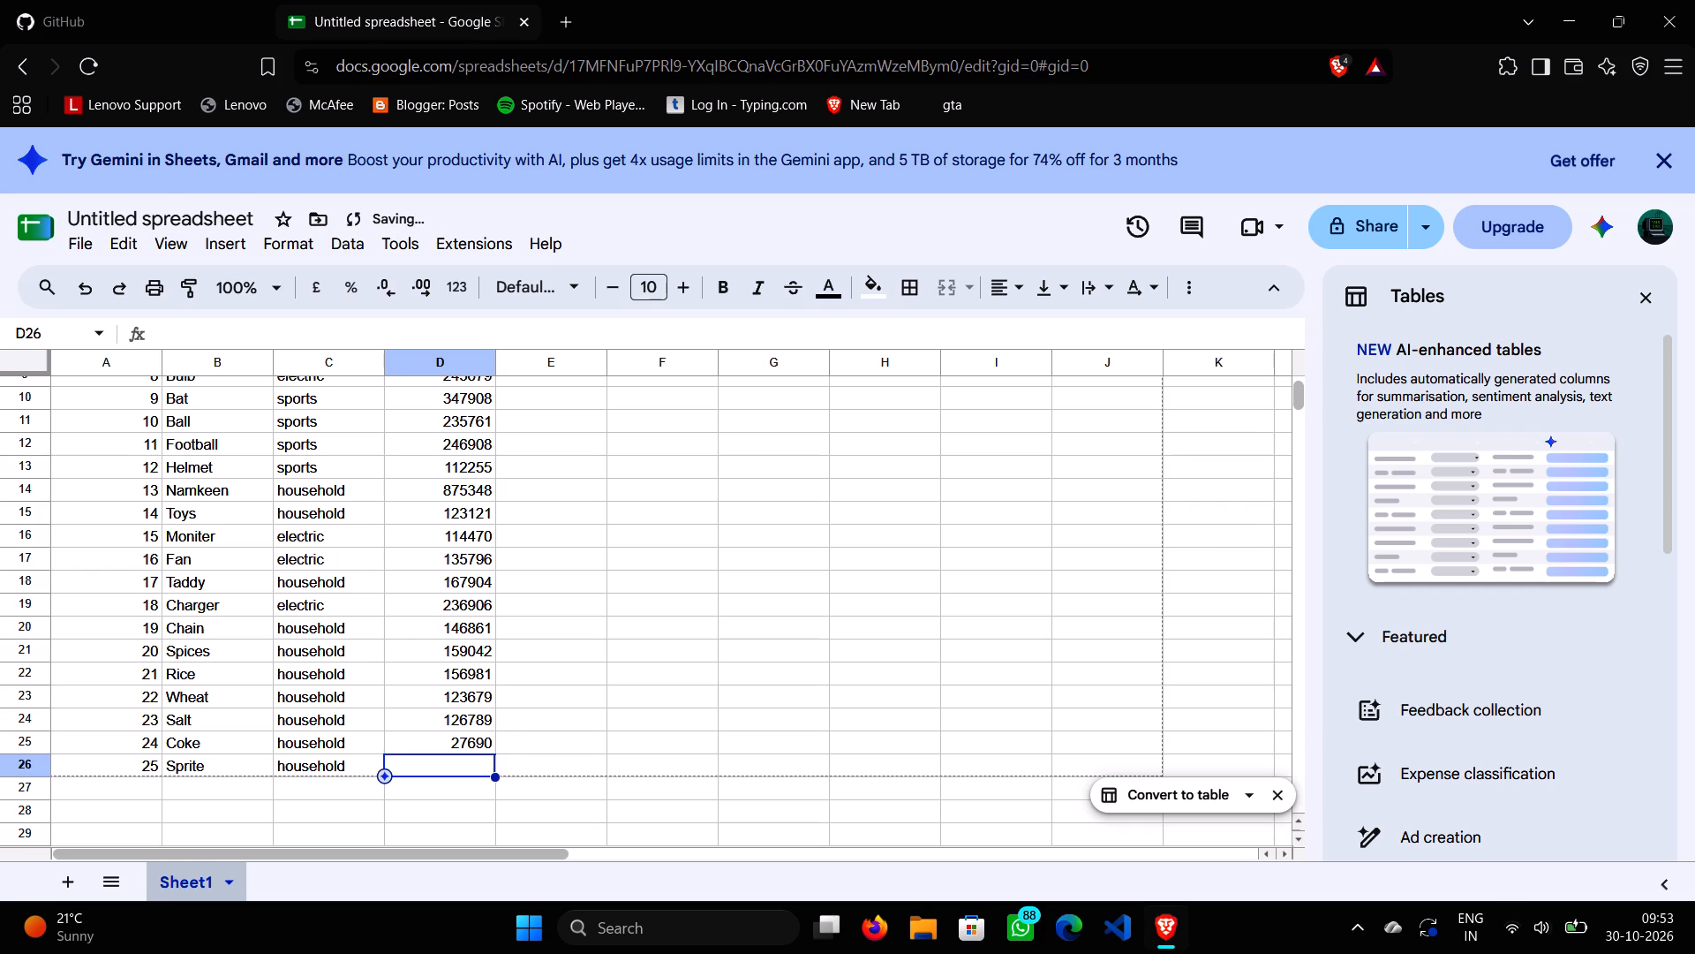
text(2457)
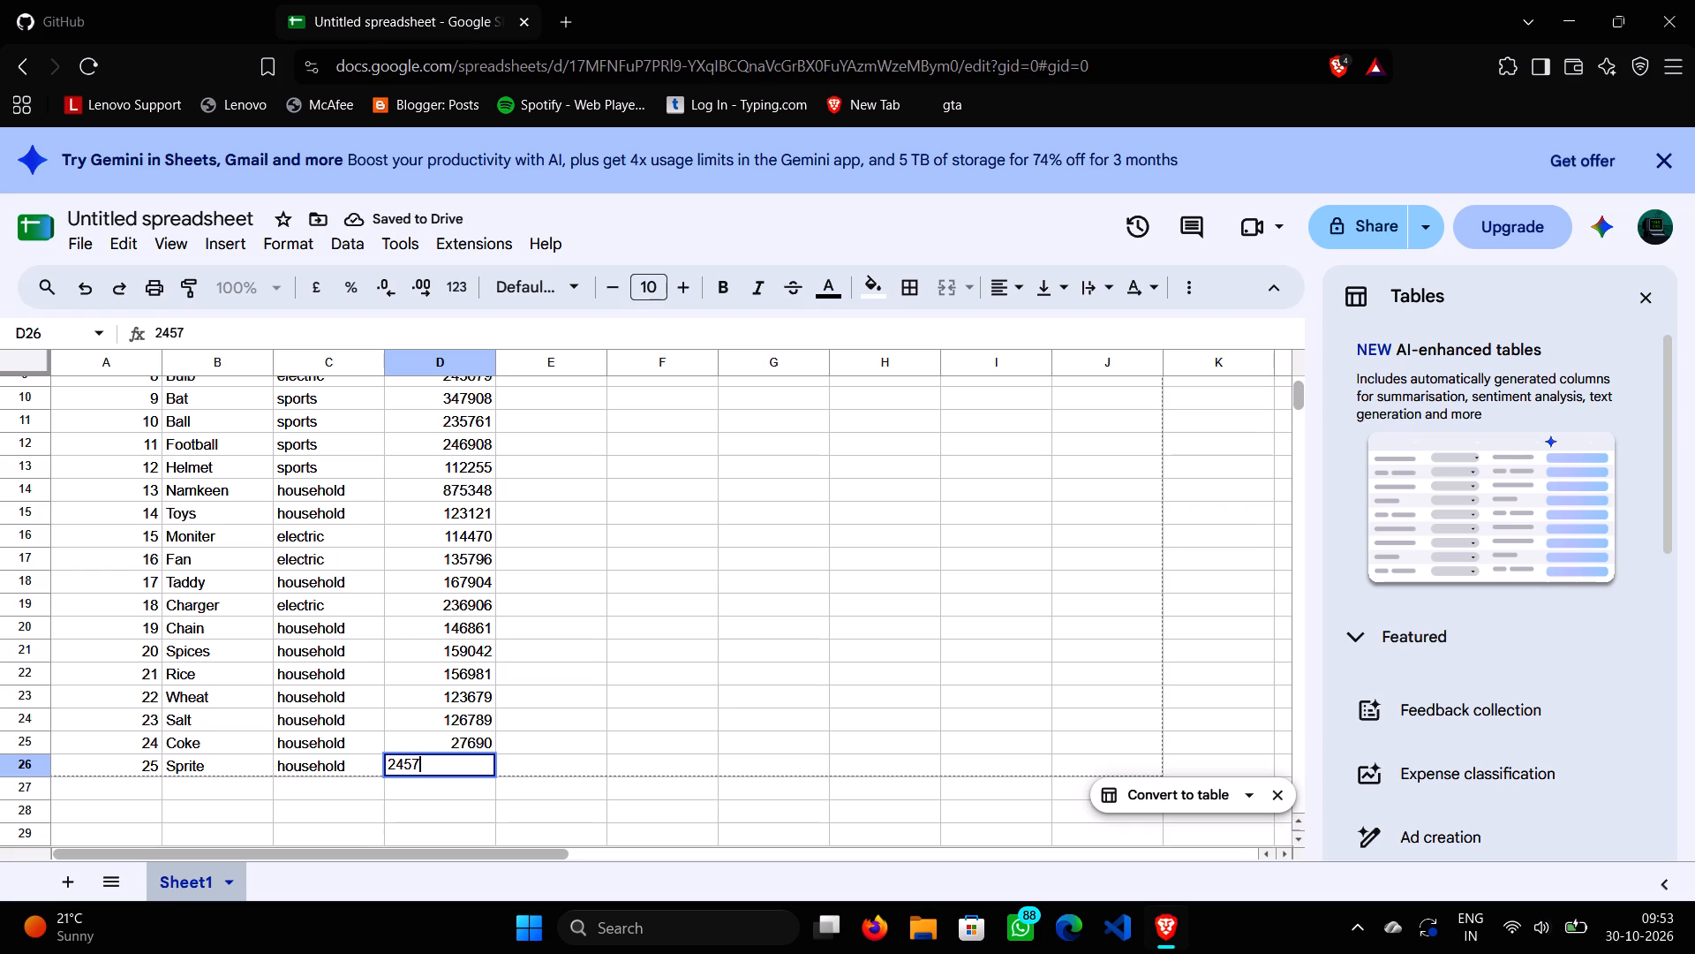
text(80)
scroll(455, 428, up, 3)
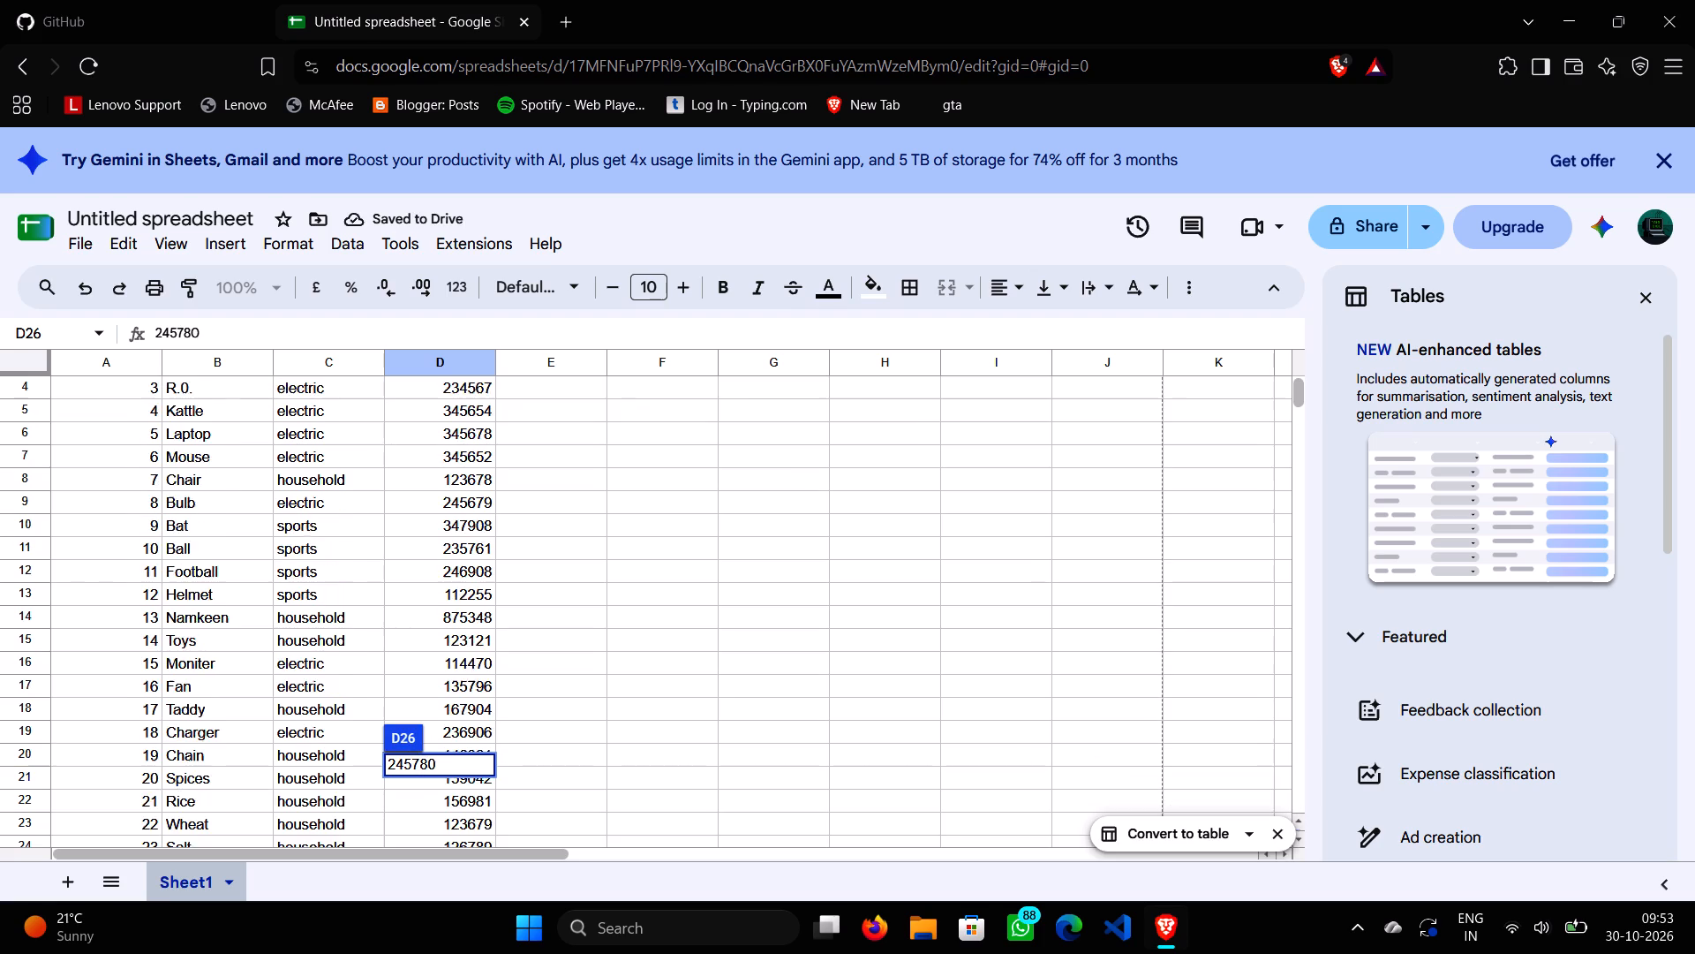
scroll(455, 428, up, 1)
click(549, 405)
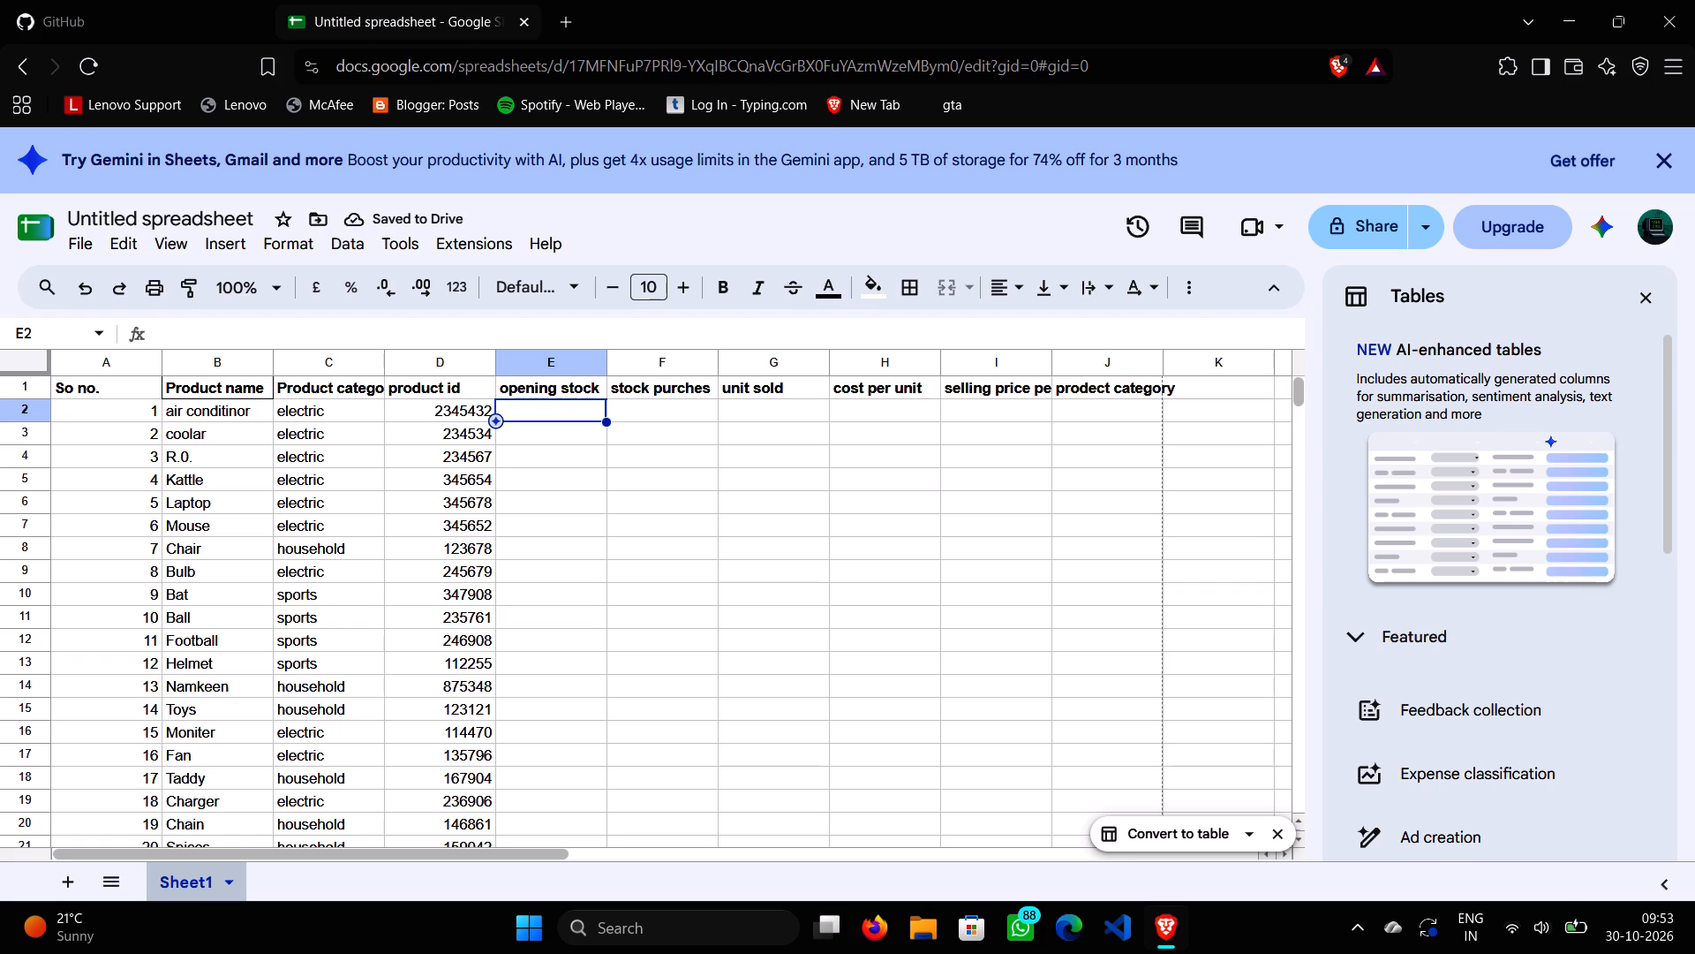
Enter the formula =RANDBETWEEN(5,20) in cell G2 of the unit sold column.
click(744, 413)
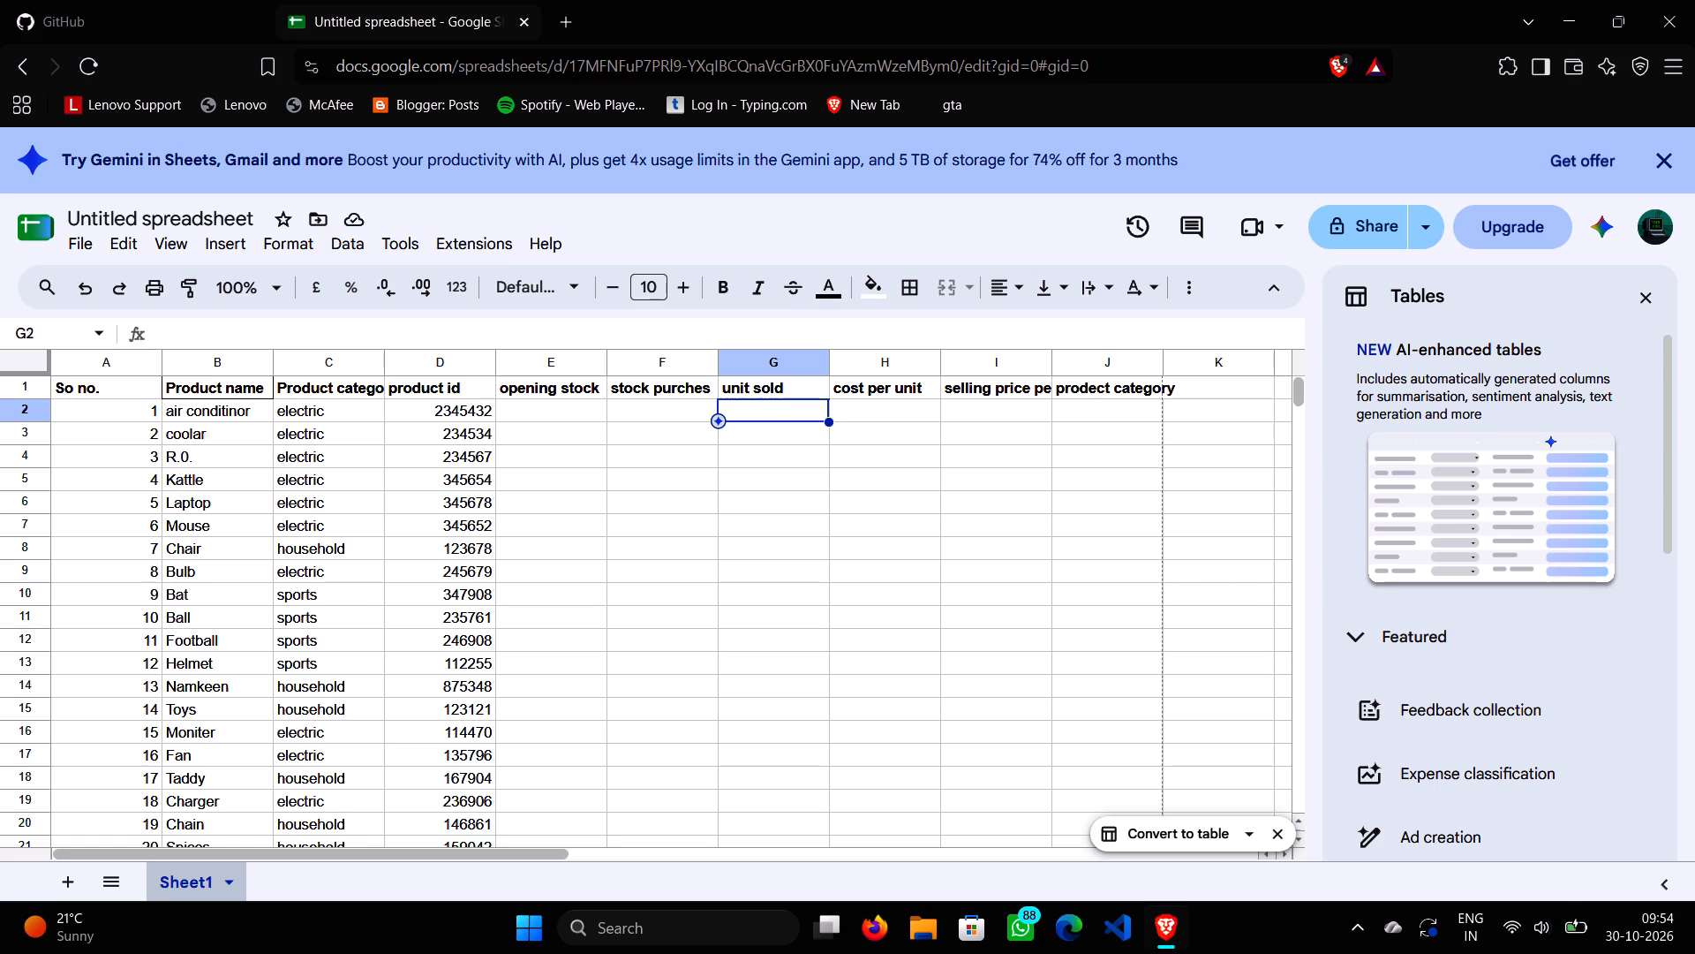
key(equal)
text(ren)
key(BackSpace)
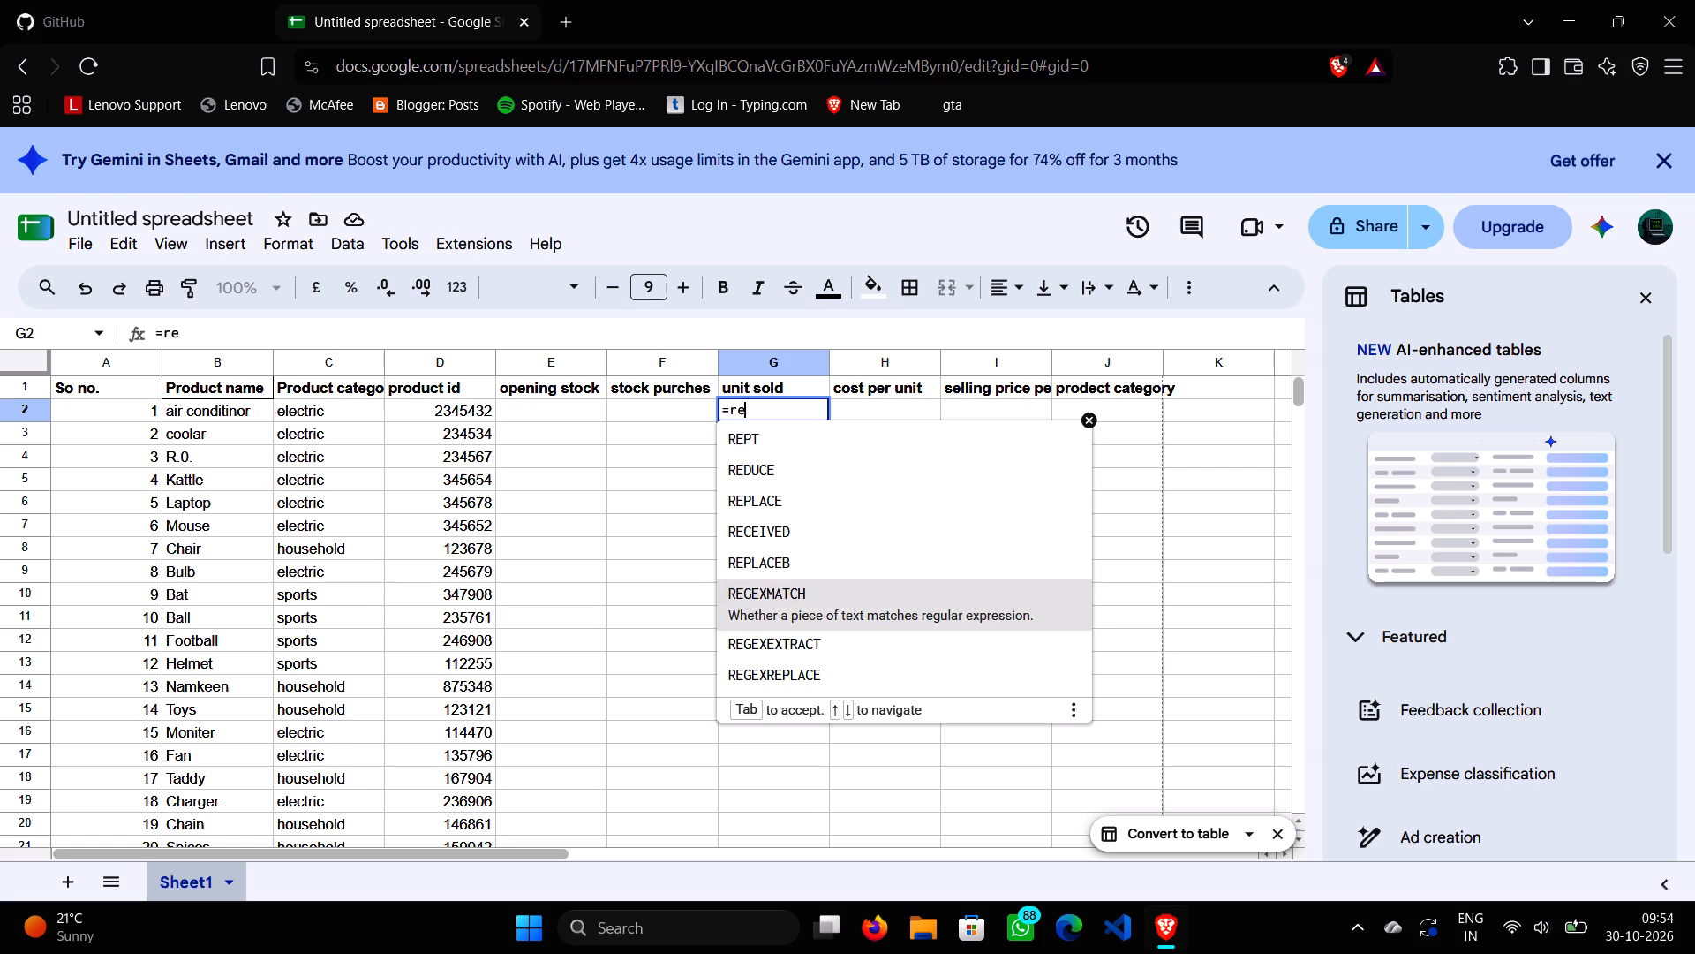
scroll(787, 574, down, 1)
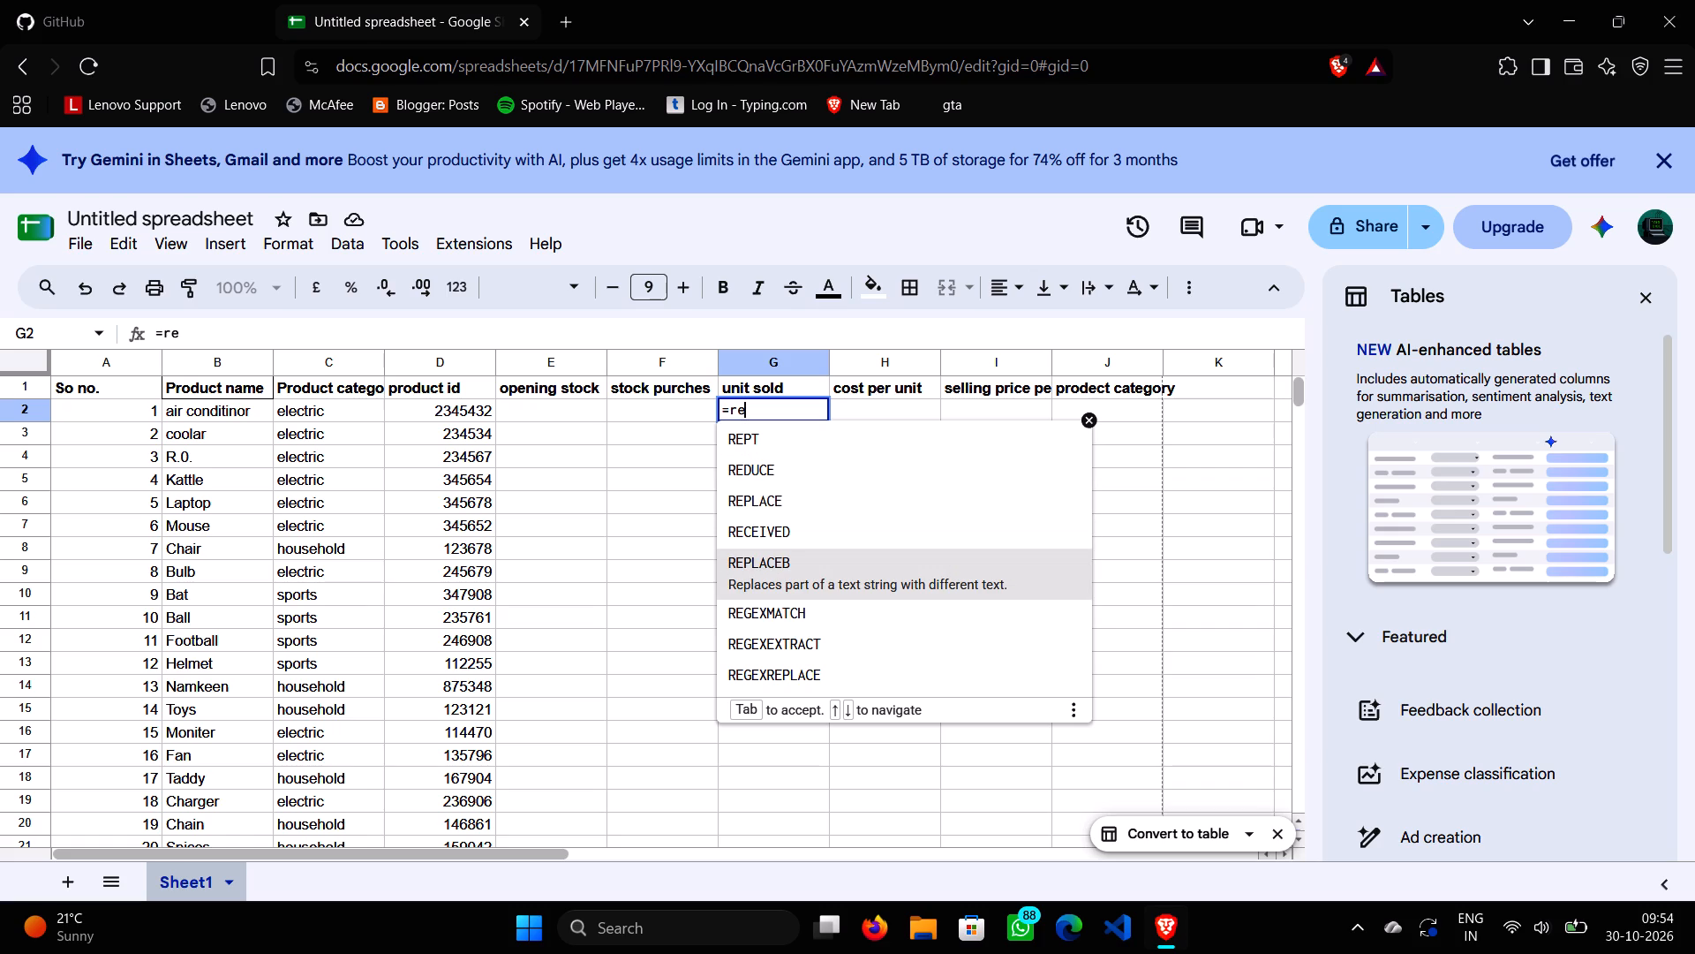
text(nd)
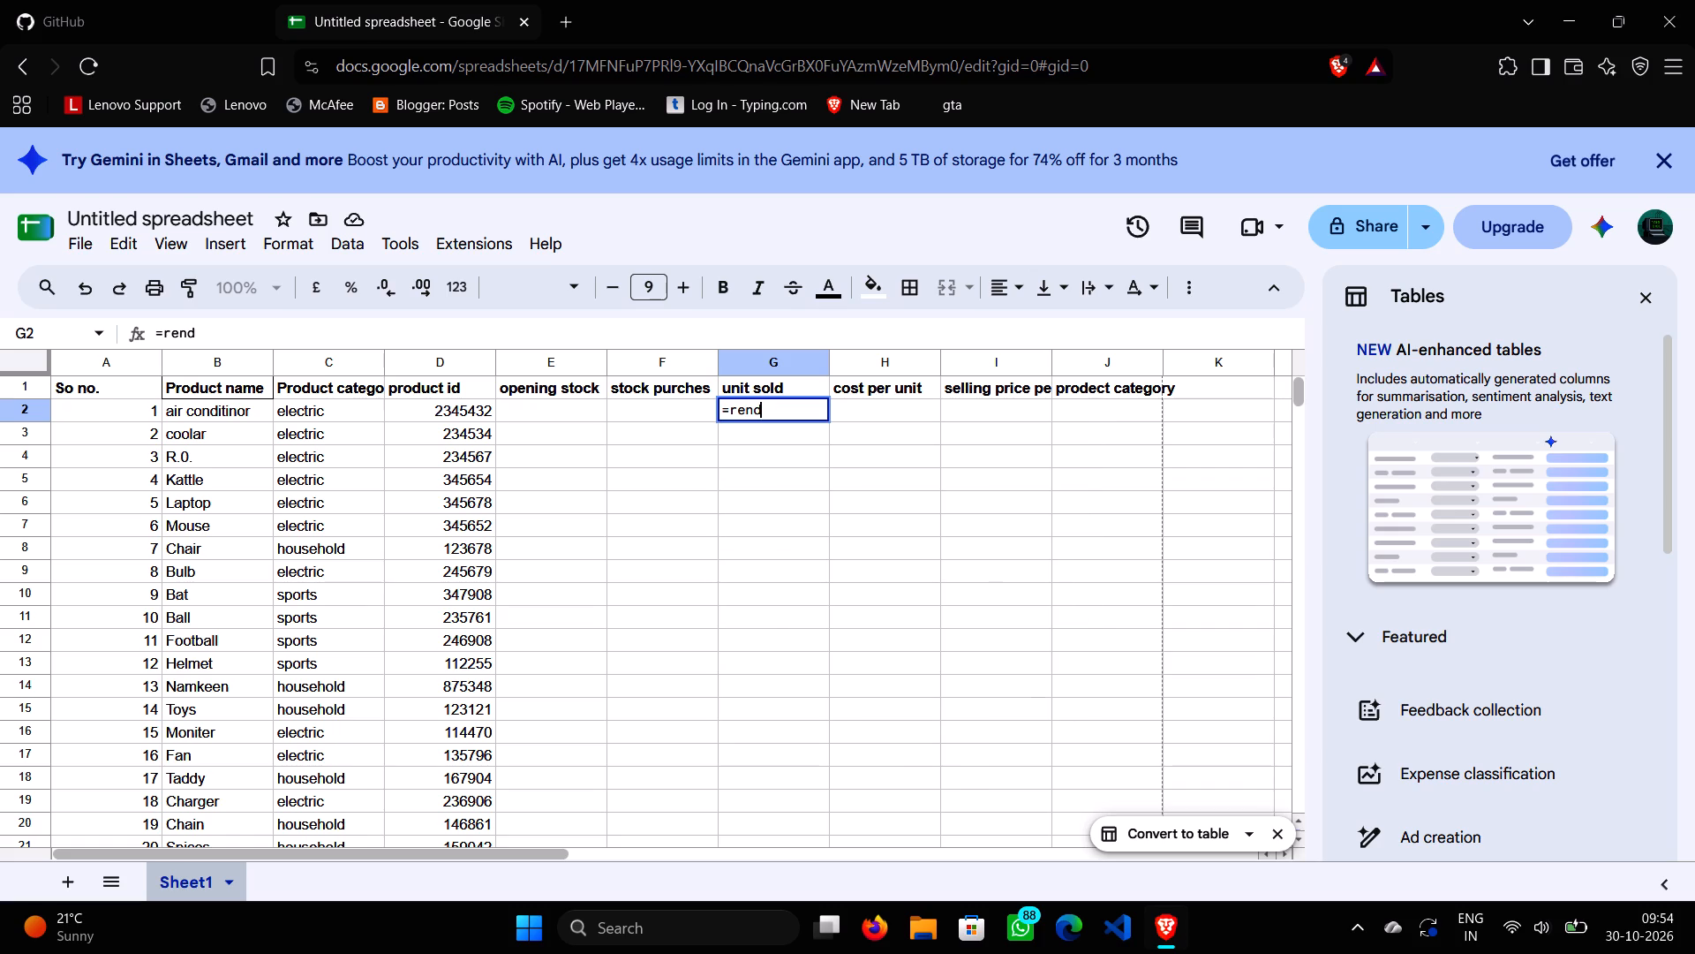
key(BackSpace)
key(BackSpace)
key(BackSpace)
text(an)
key(d)
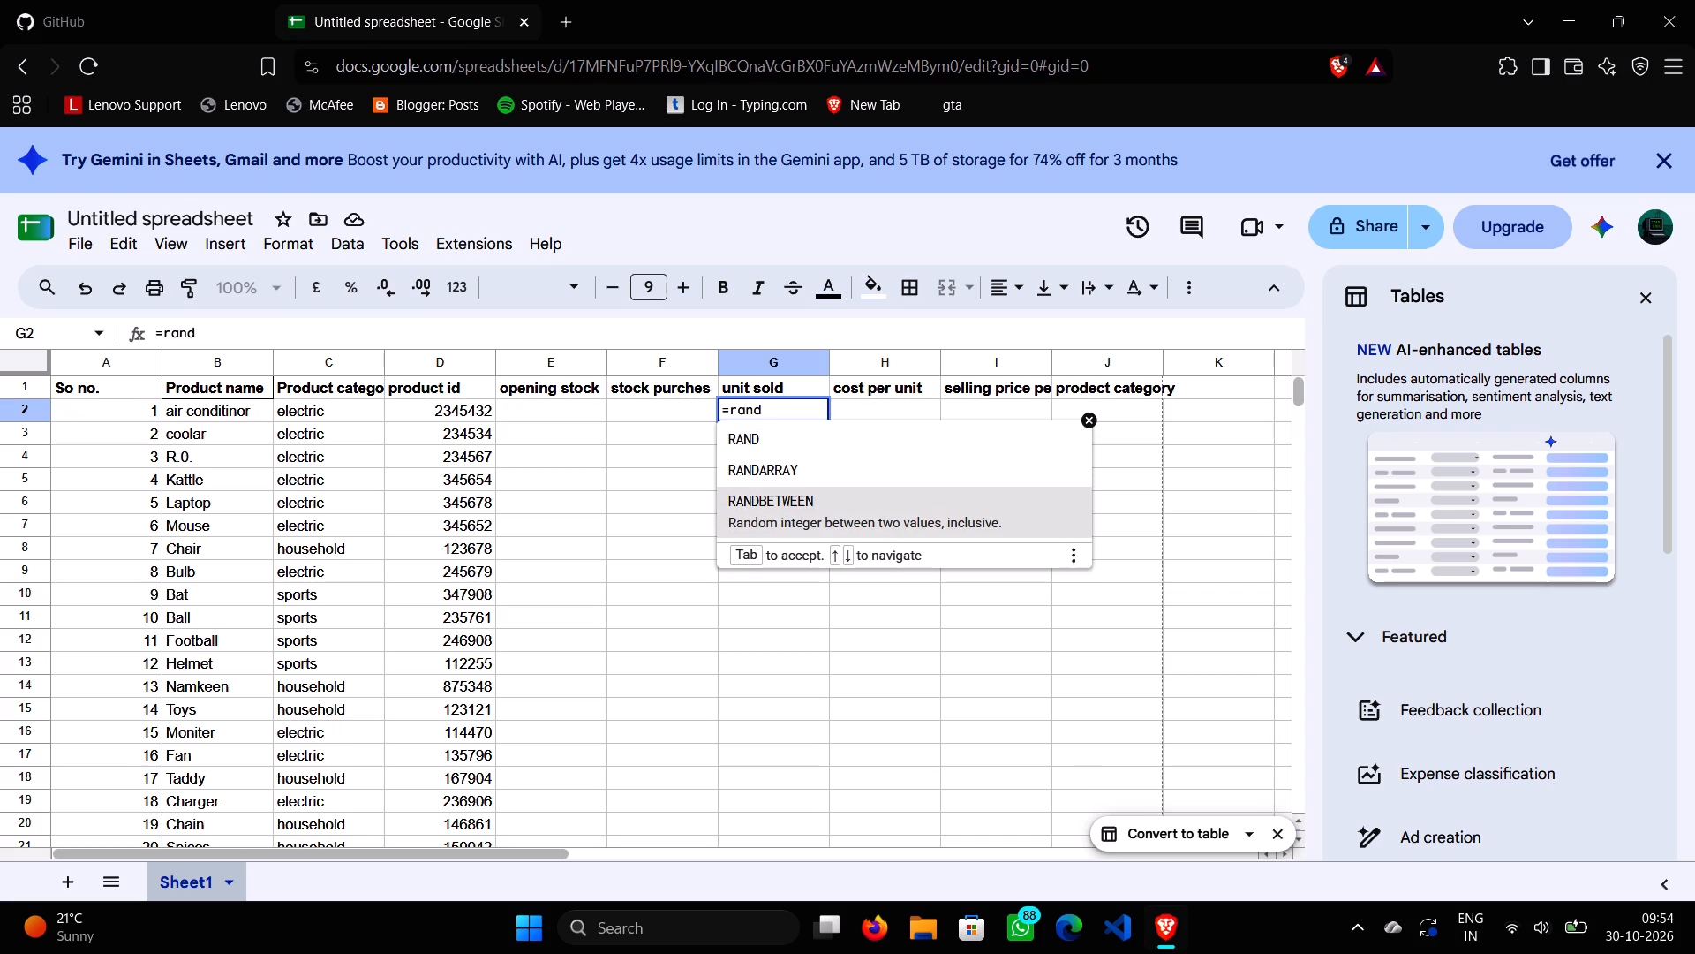
click(799, 516)
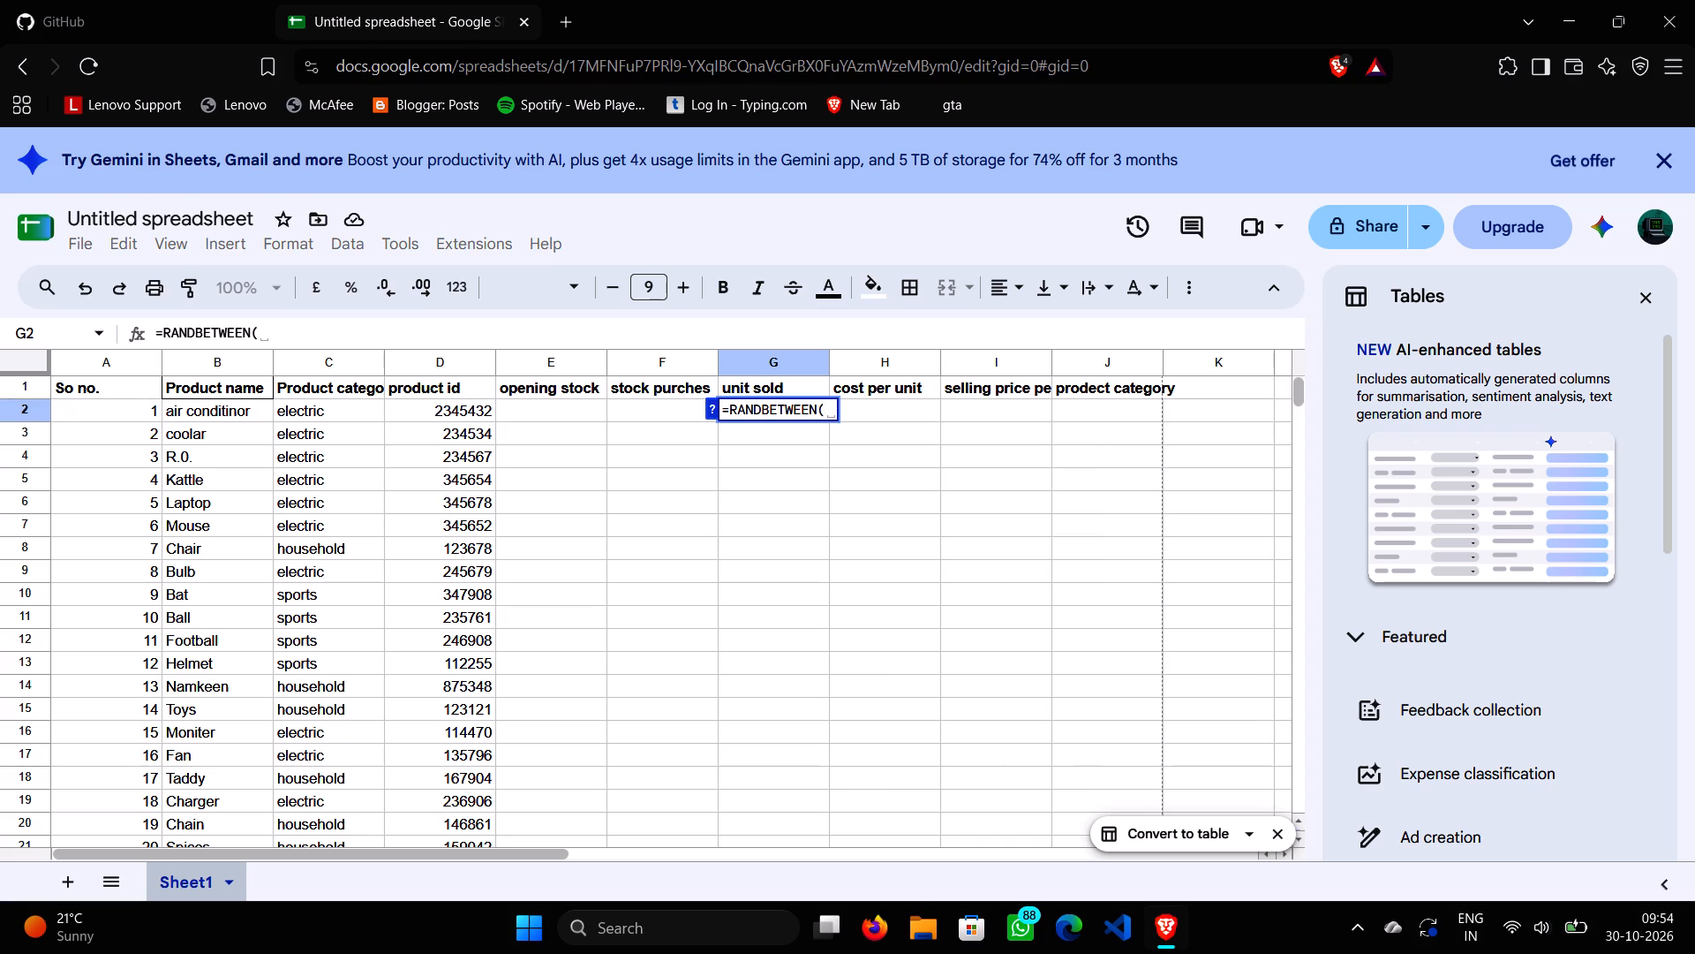
text(550)
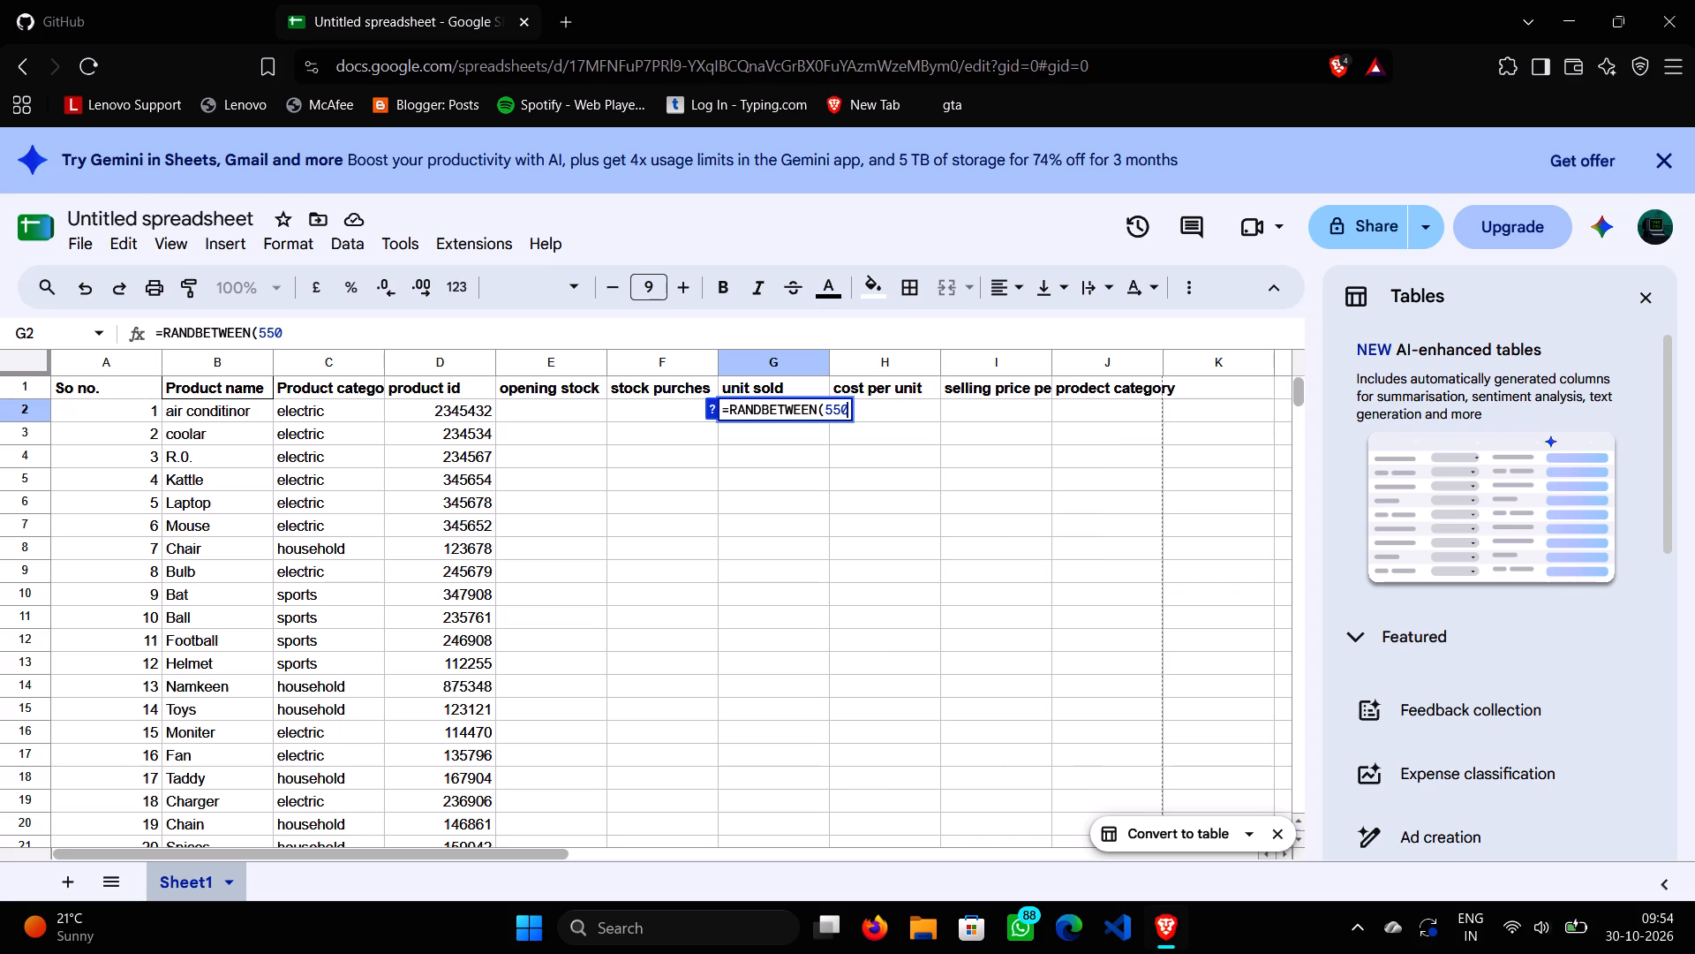
key(BackSpace)
key(BackSpace)
key(comma)
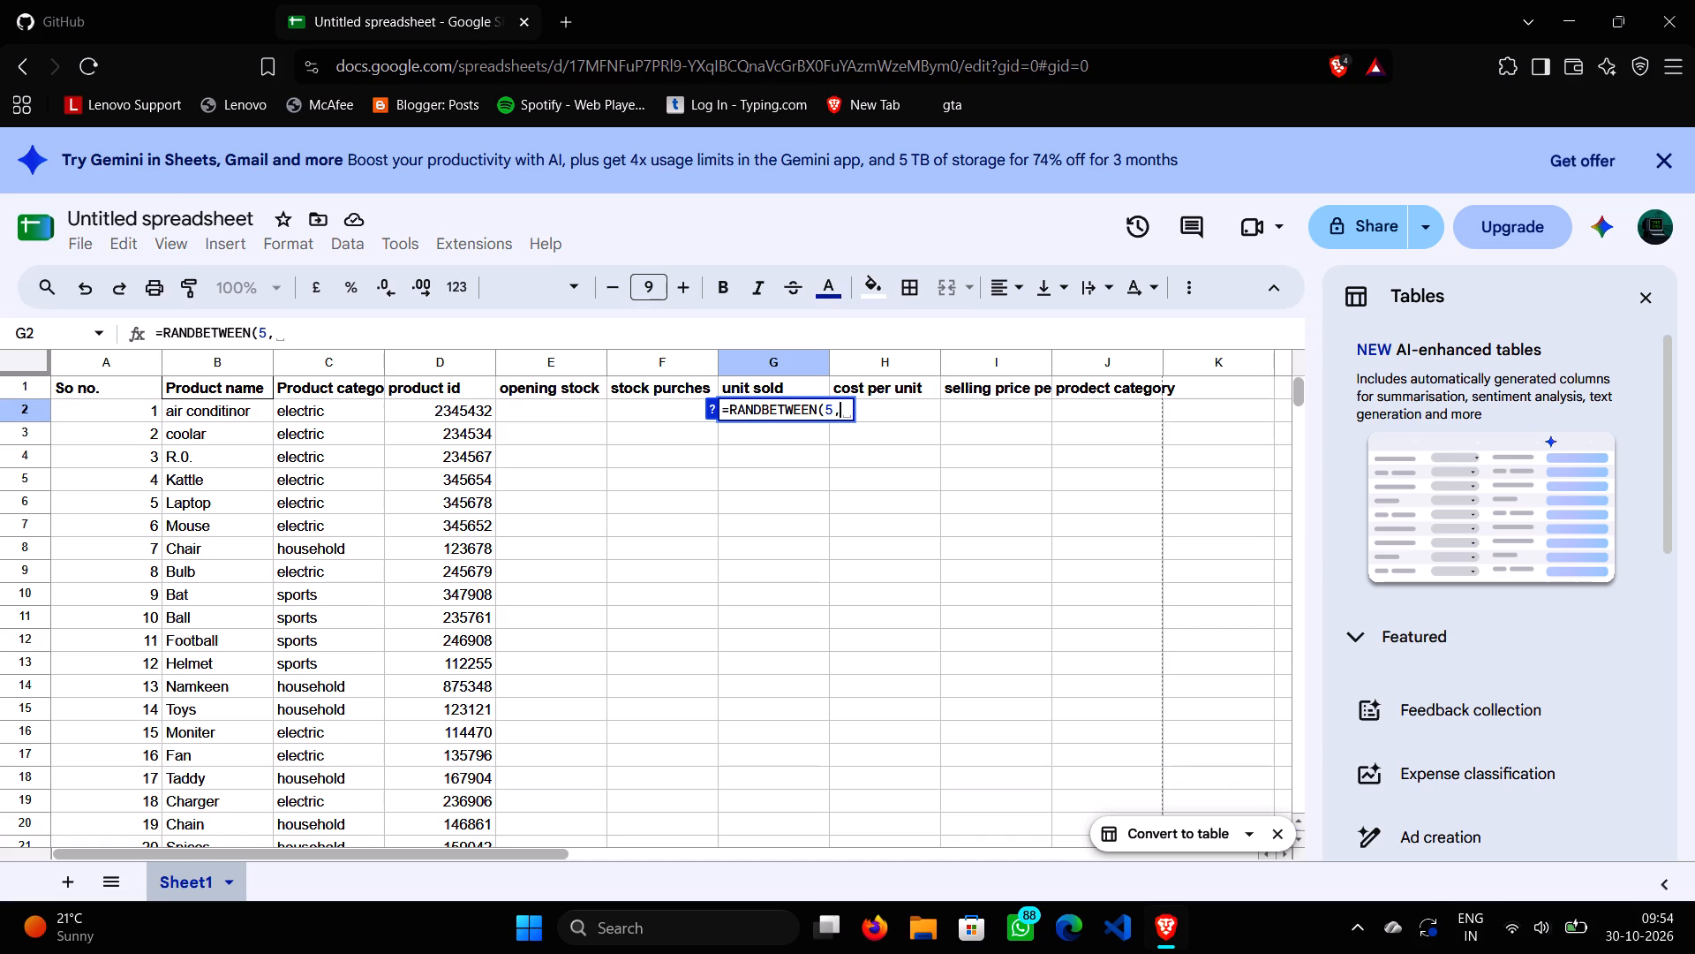
text(20)
key(shift+parenright)
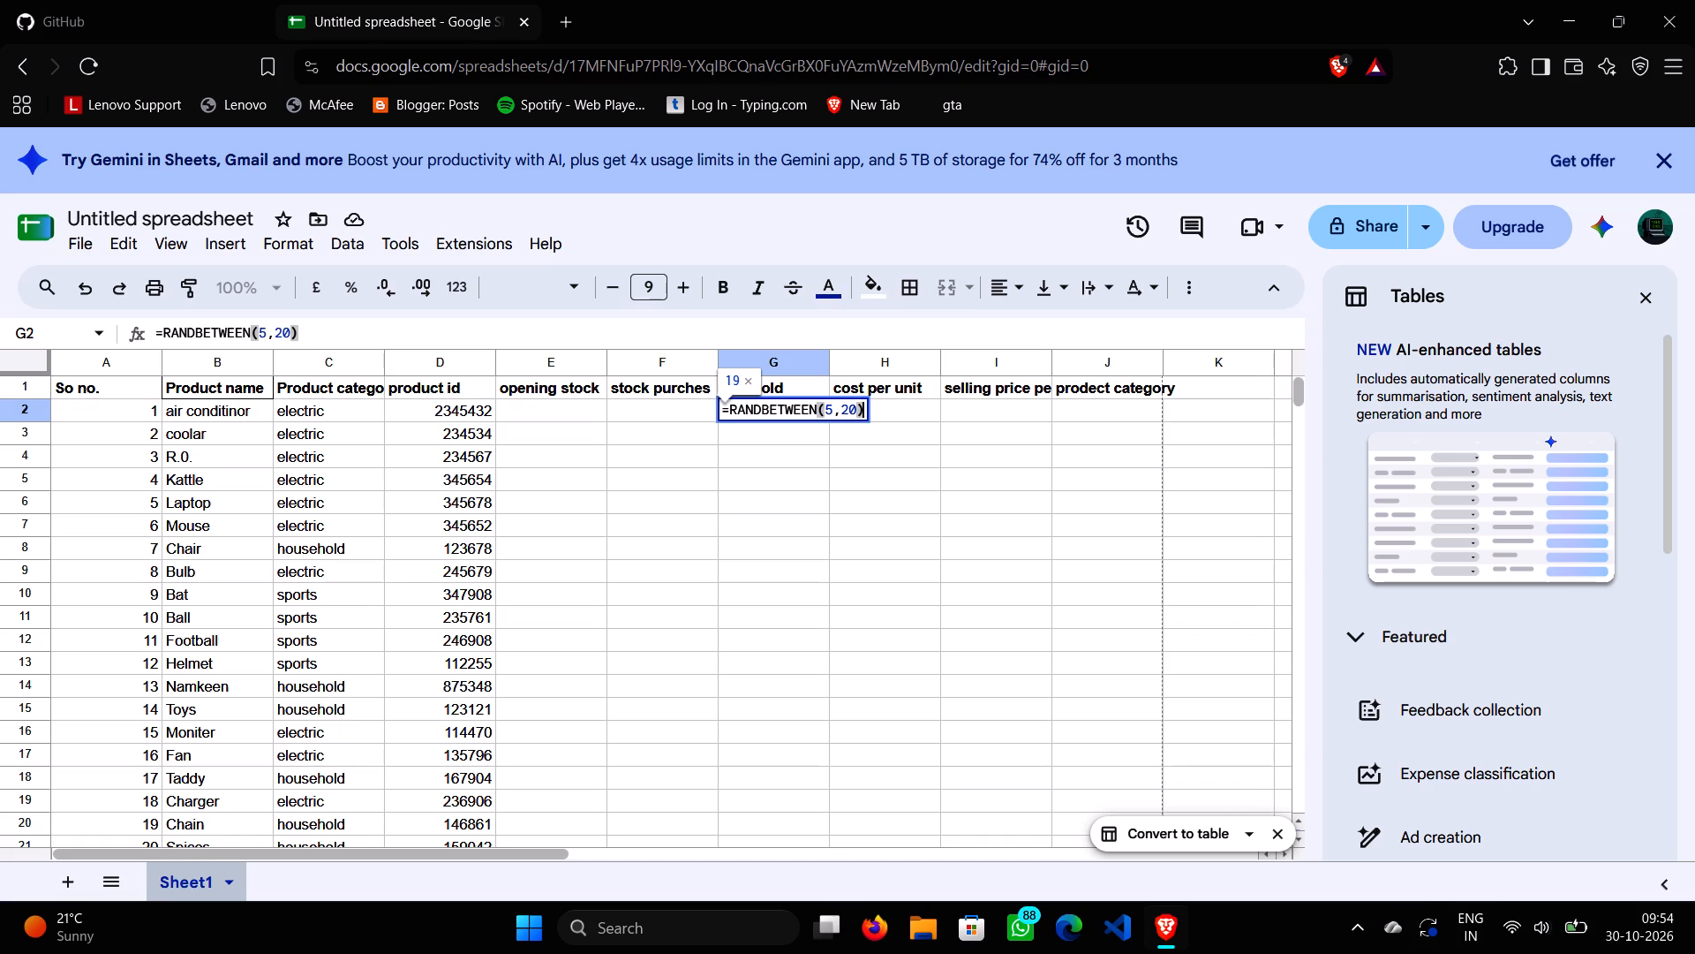
key(Return)
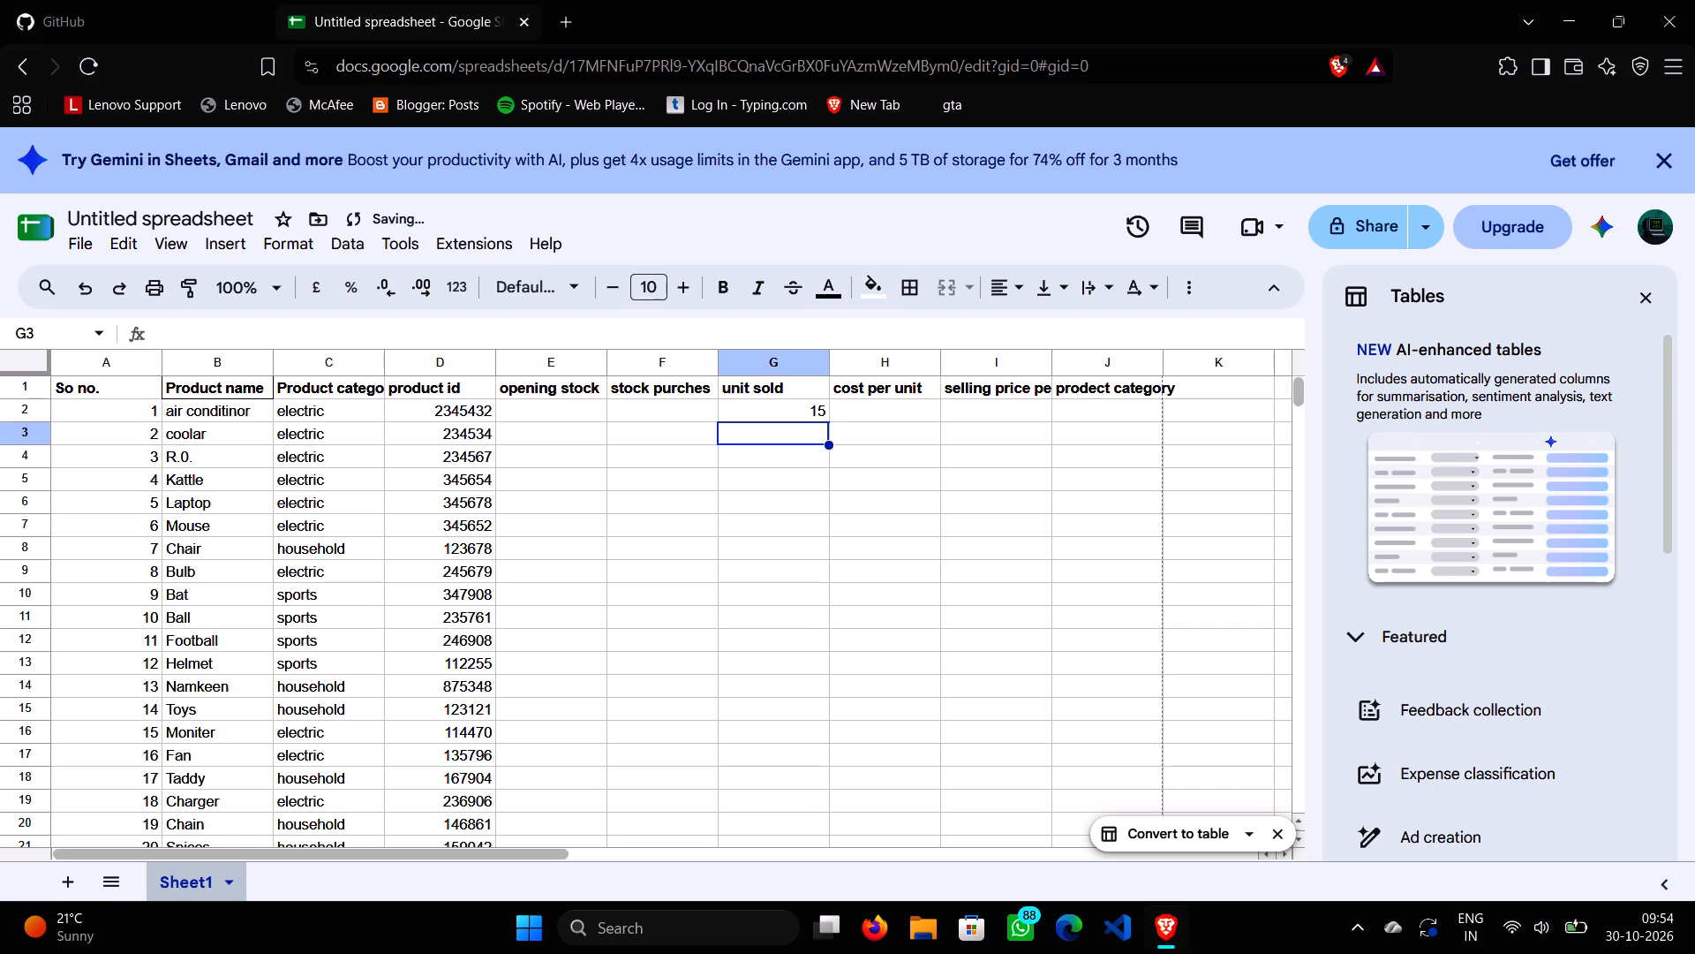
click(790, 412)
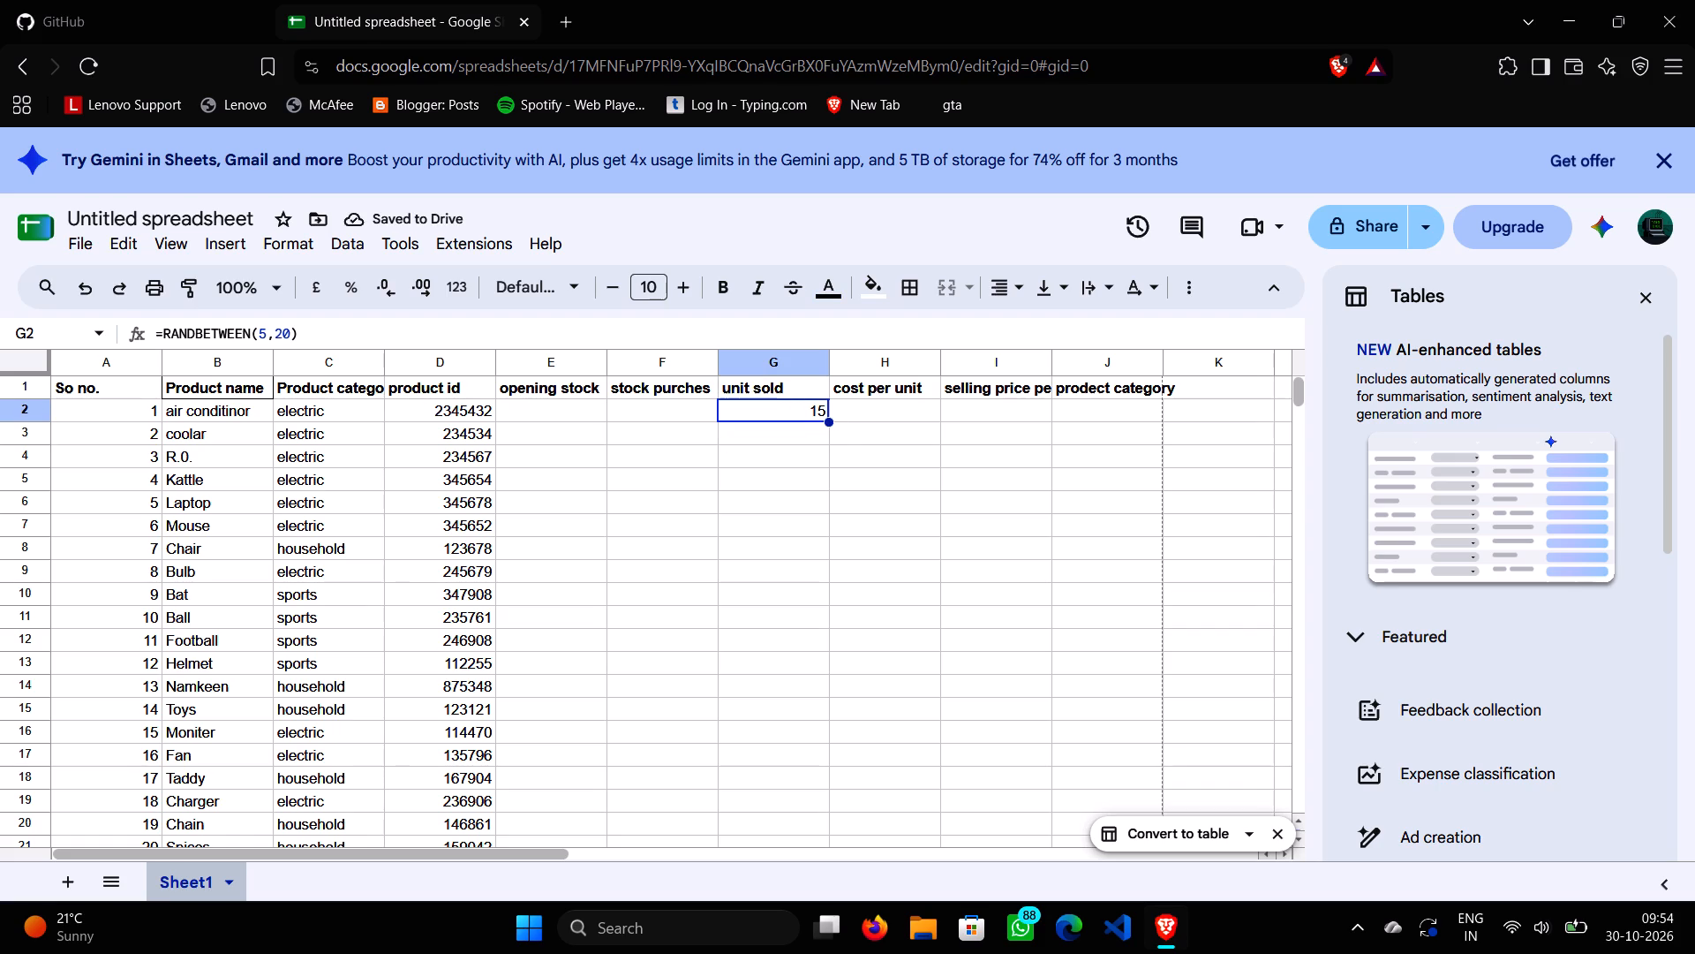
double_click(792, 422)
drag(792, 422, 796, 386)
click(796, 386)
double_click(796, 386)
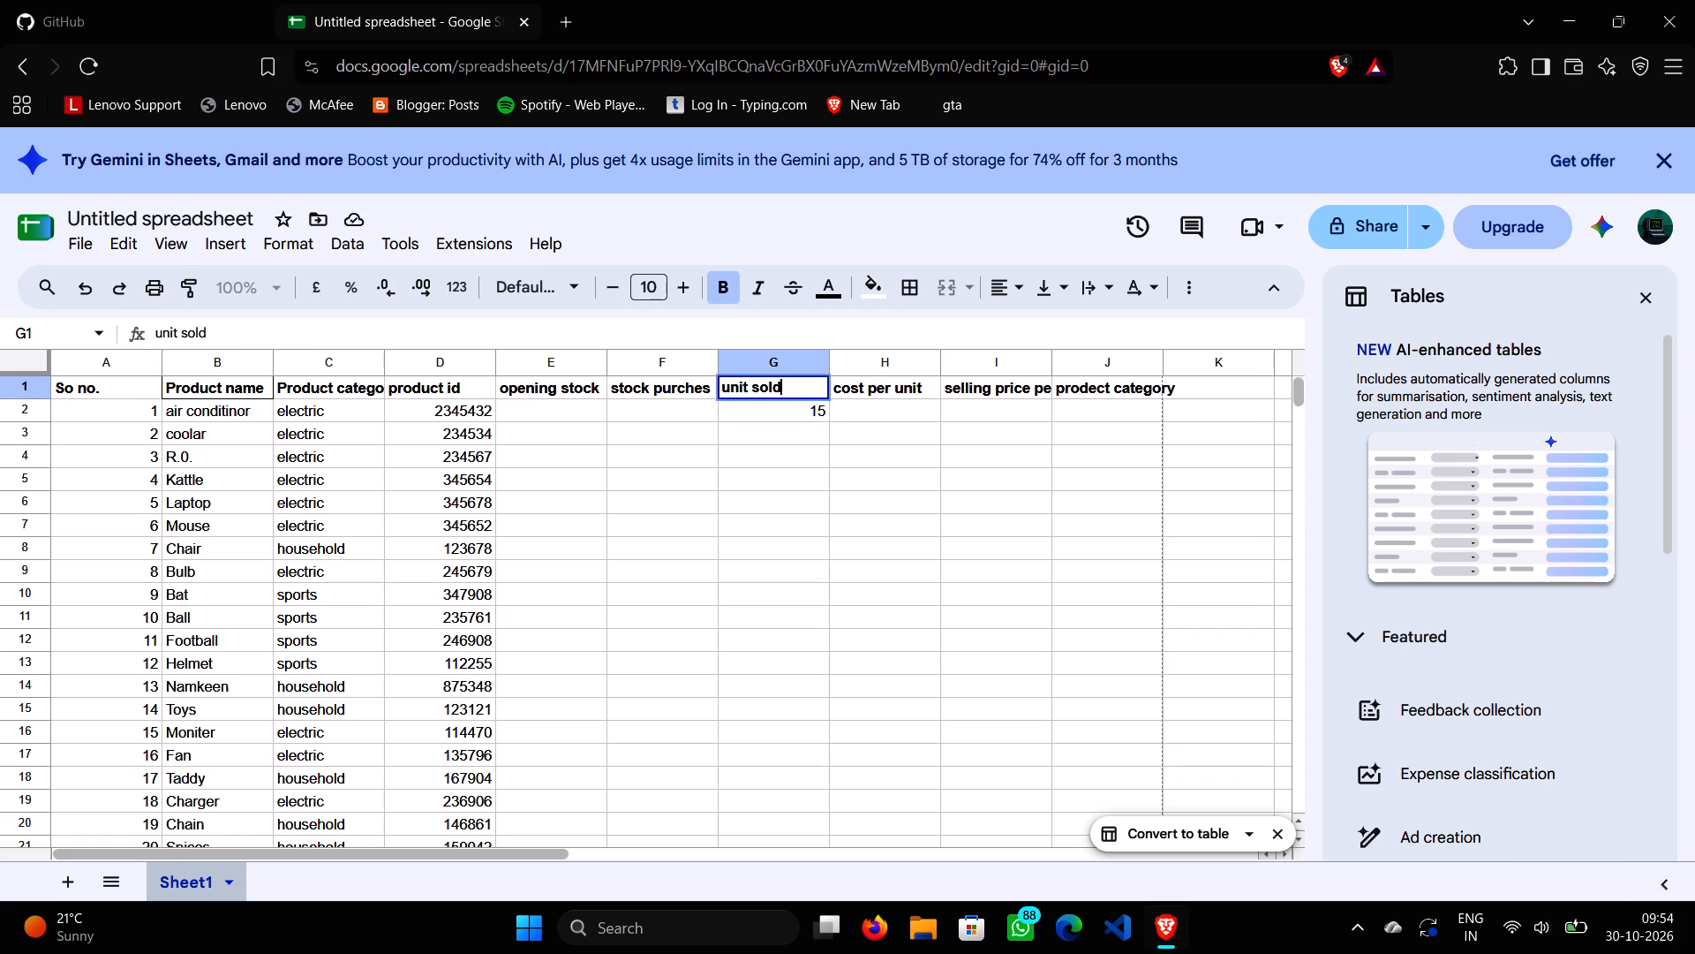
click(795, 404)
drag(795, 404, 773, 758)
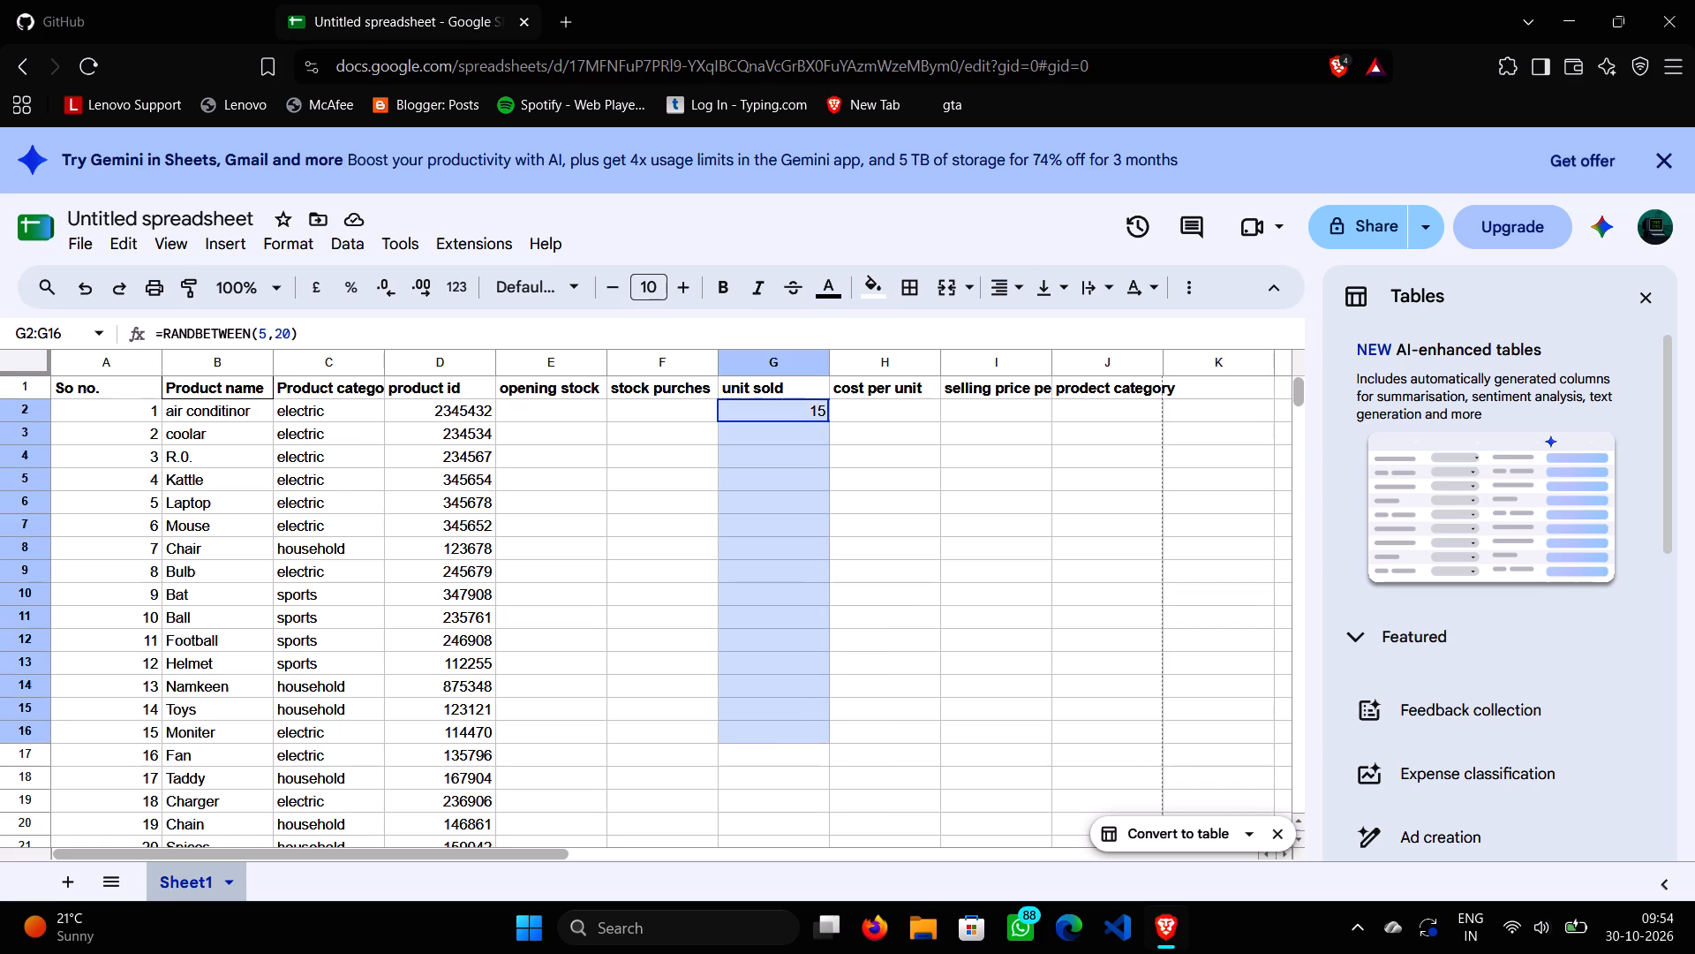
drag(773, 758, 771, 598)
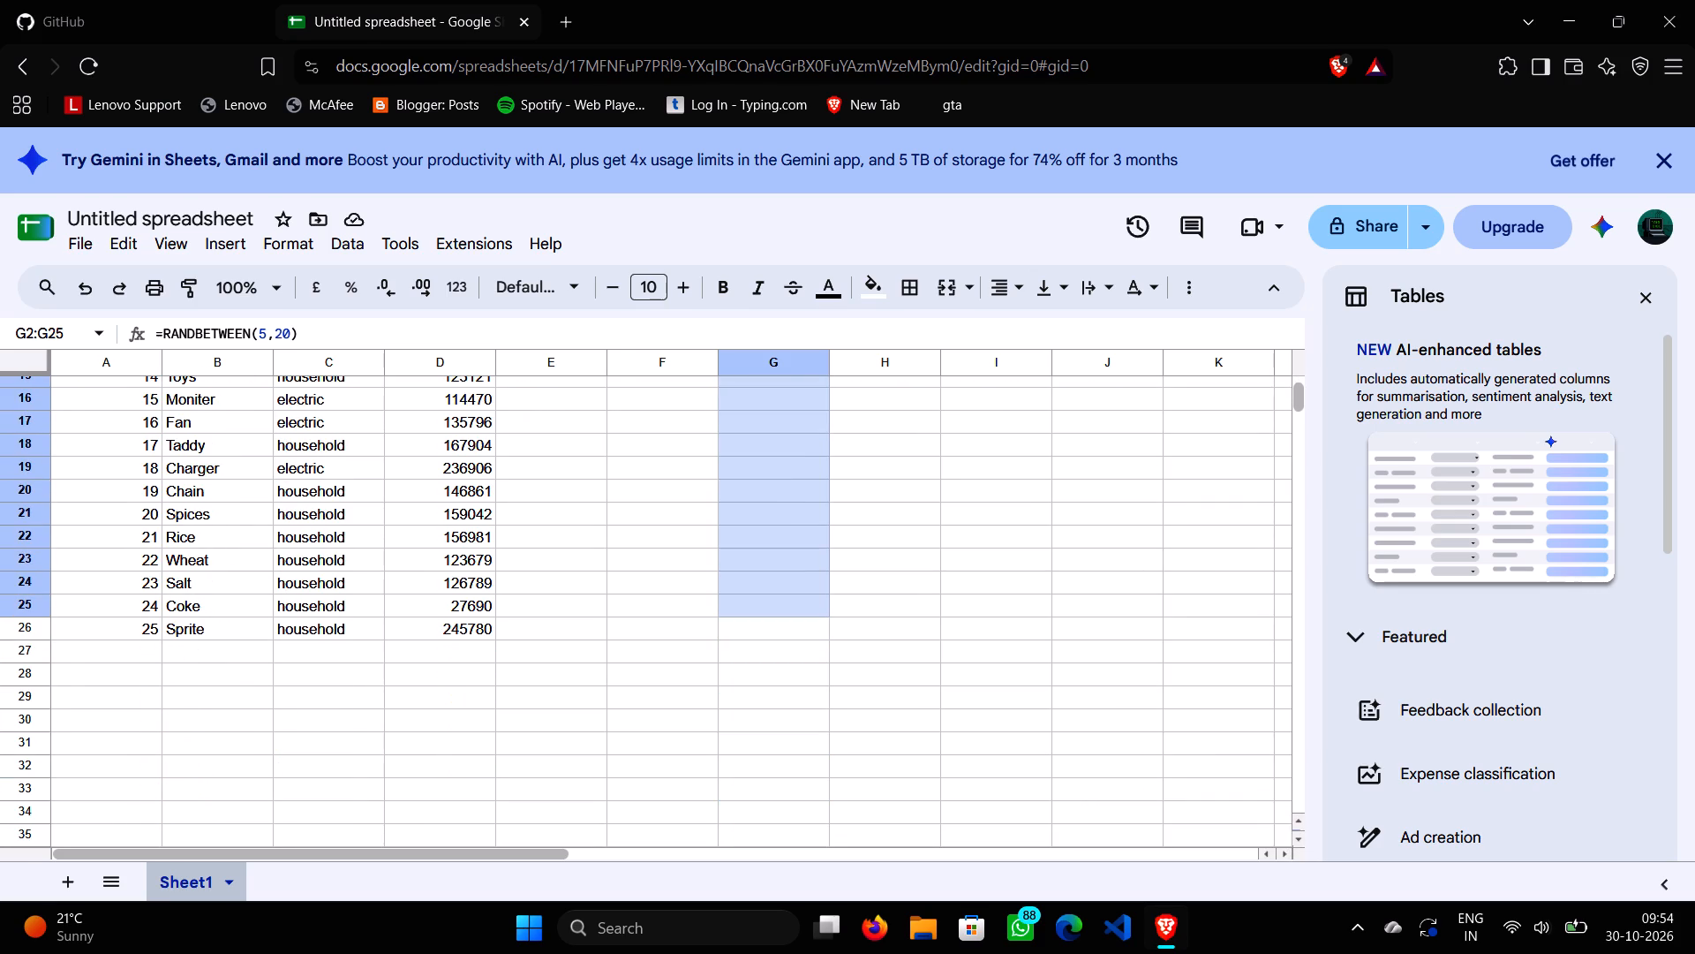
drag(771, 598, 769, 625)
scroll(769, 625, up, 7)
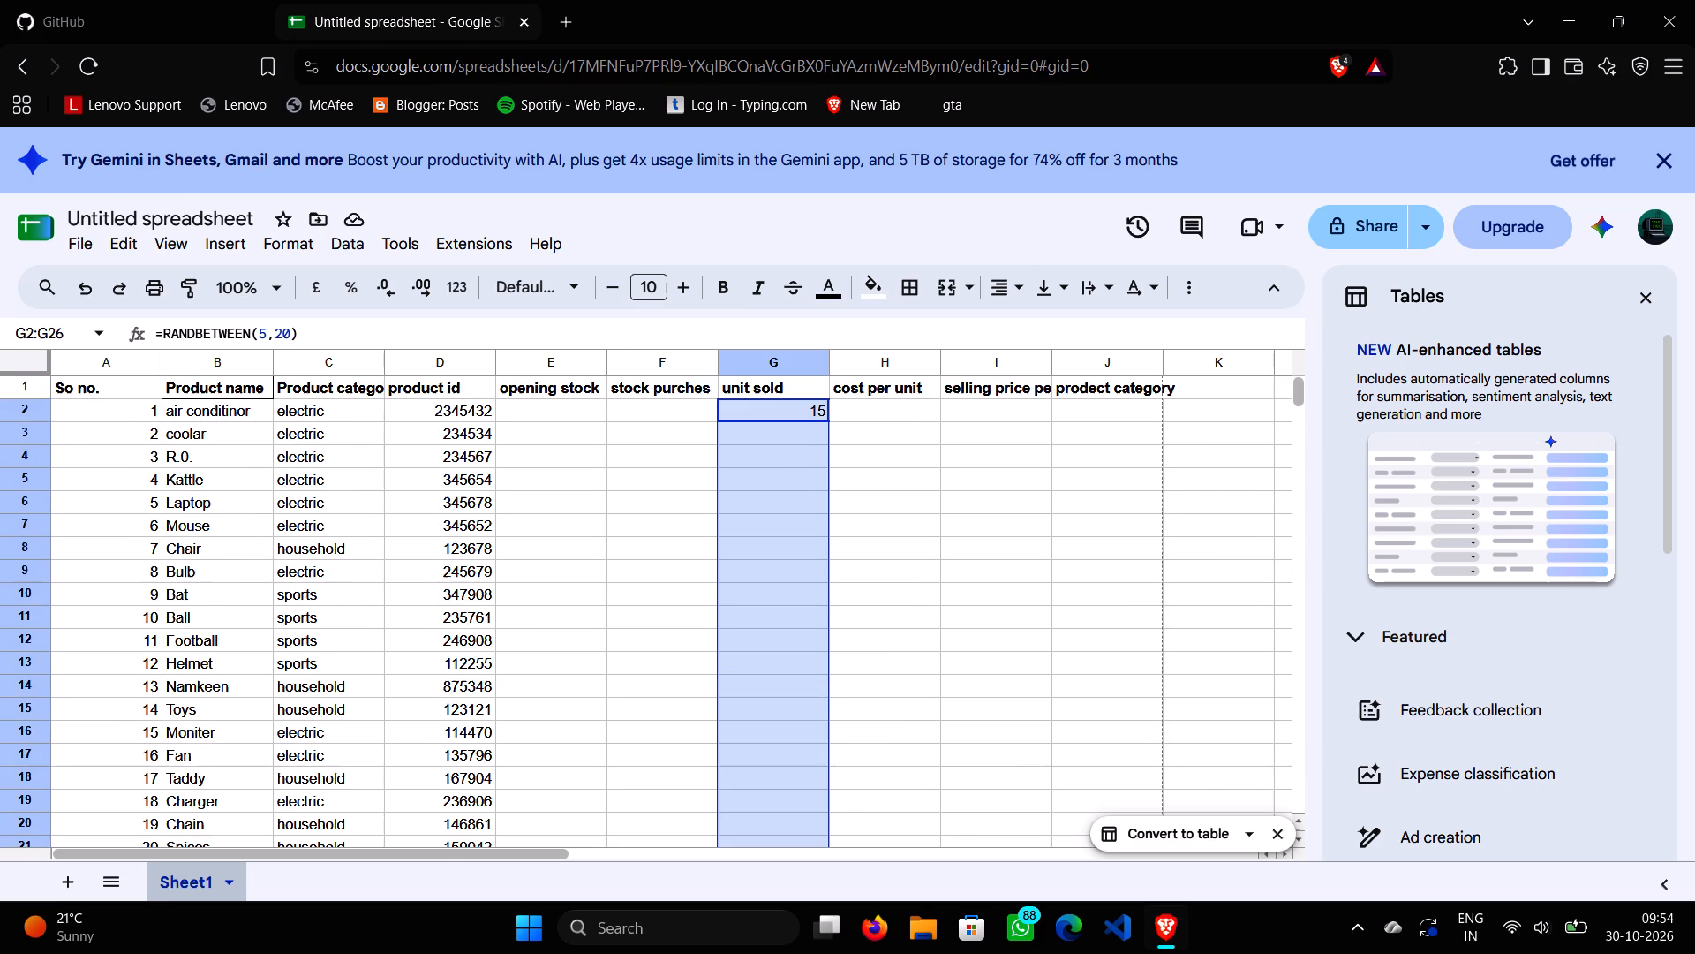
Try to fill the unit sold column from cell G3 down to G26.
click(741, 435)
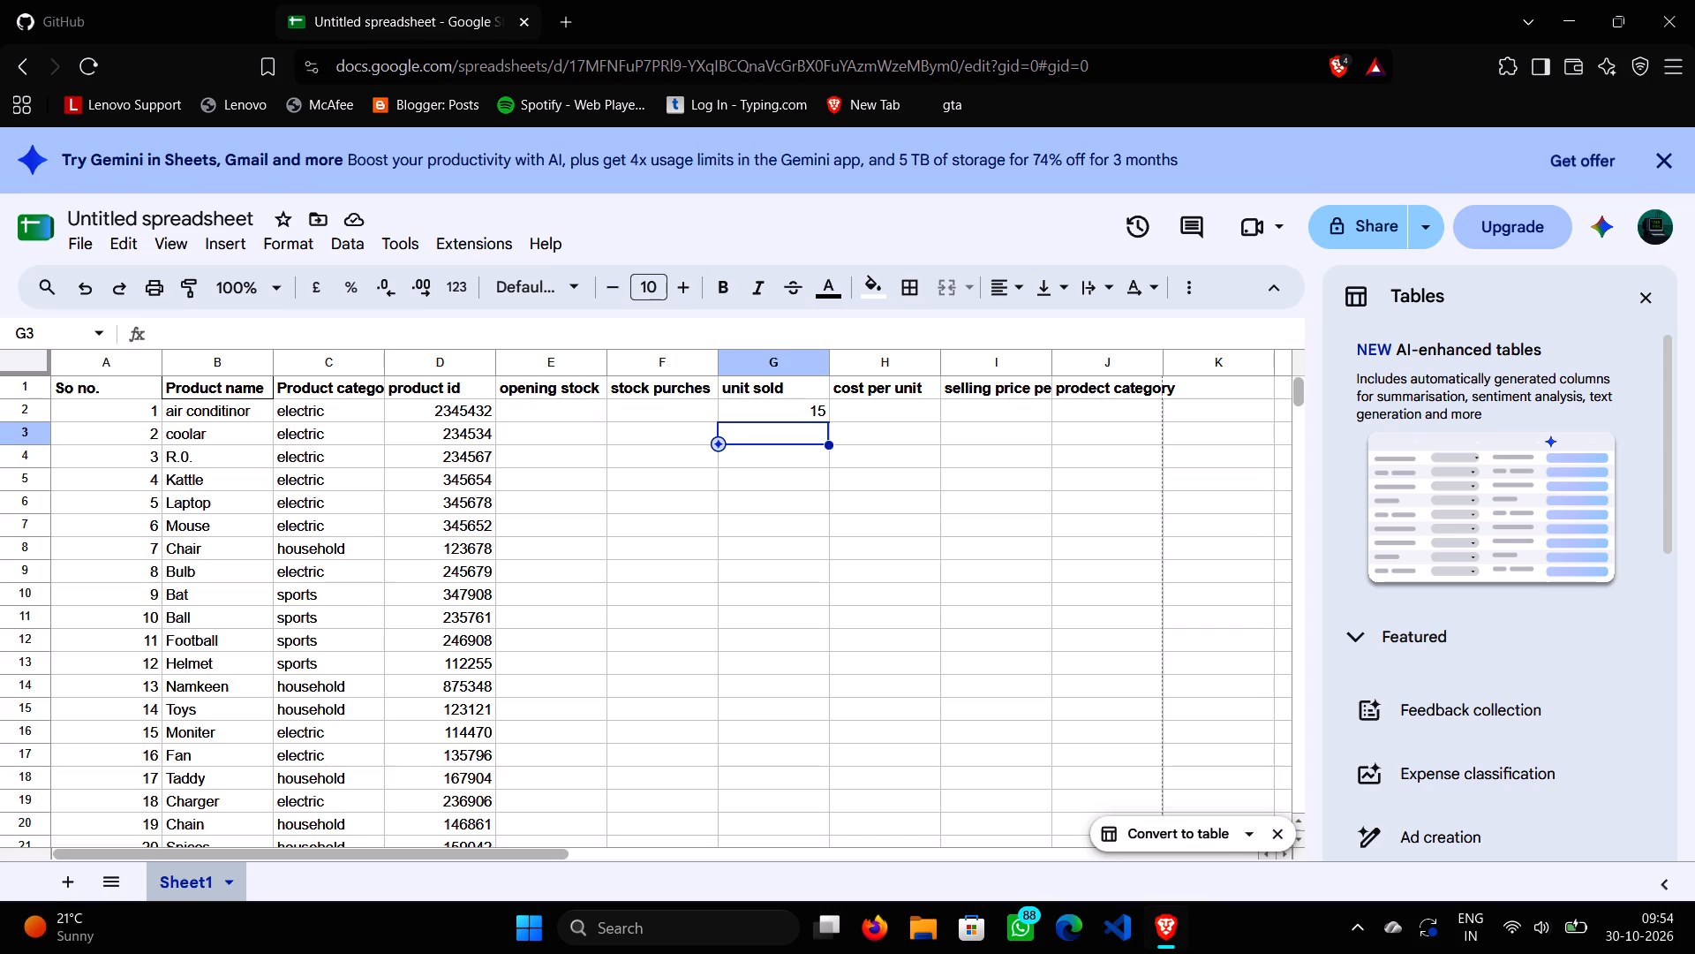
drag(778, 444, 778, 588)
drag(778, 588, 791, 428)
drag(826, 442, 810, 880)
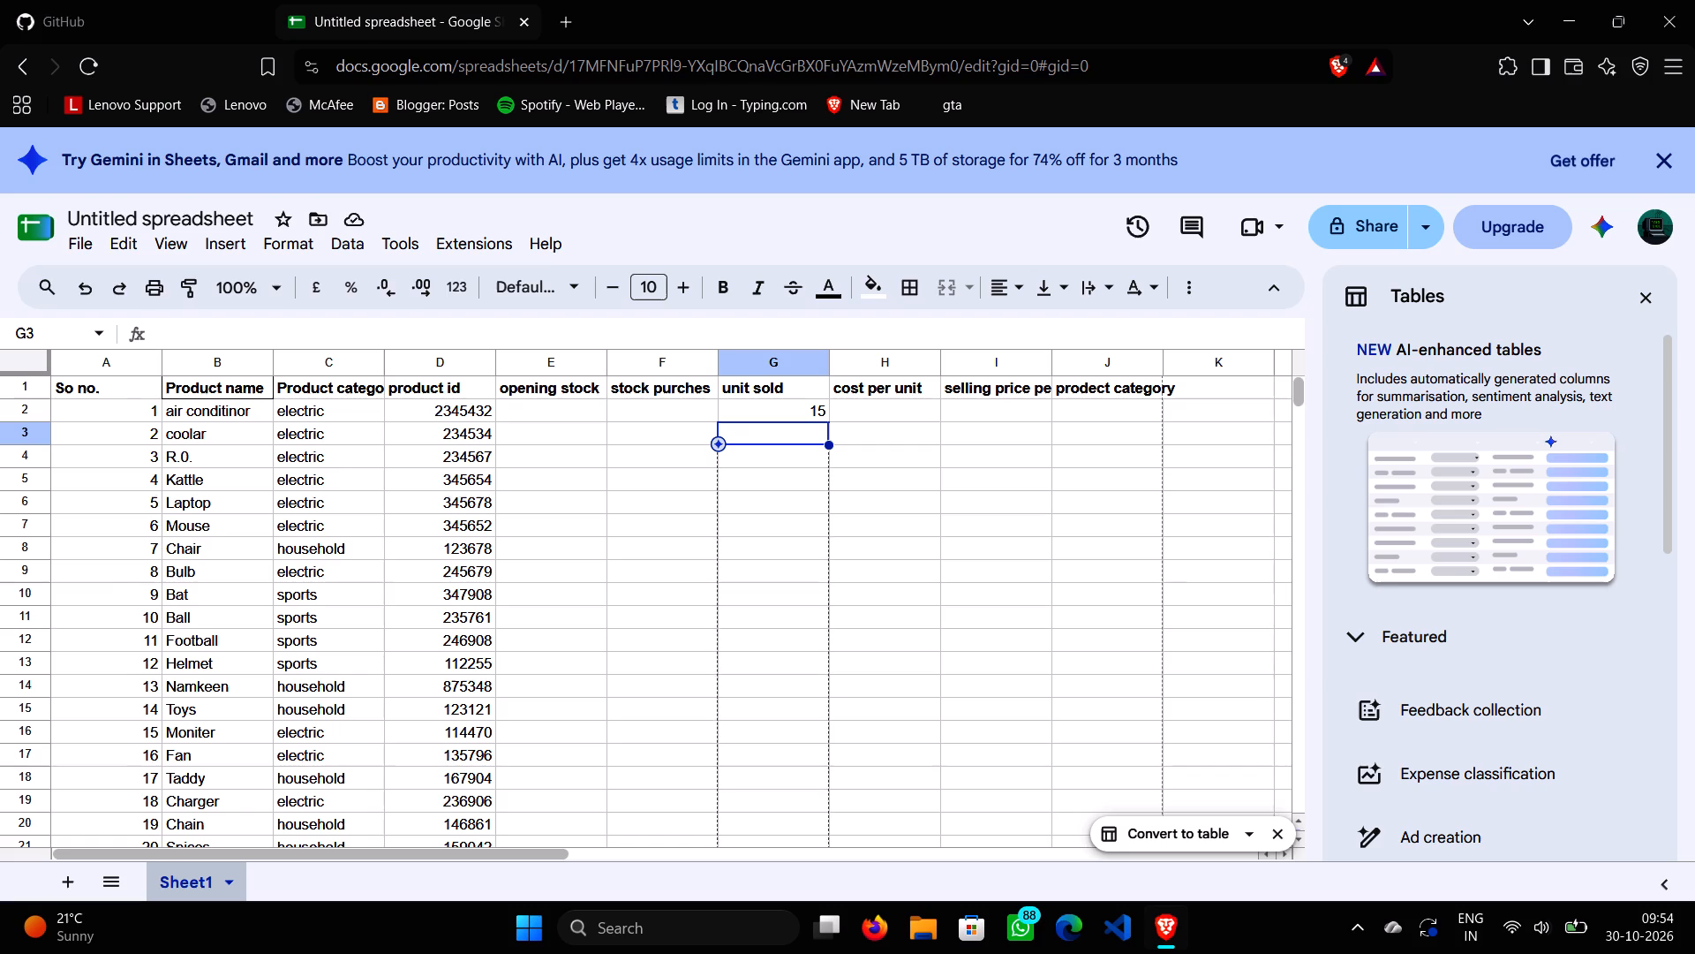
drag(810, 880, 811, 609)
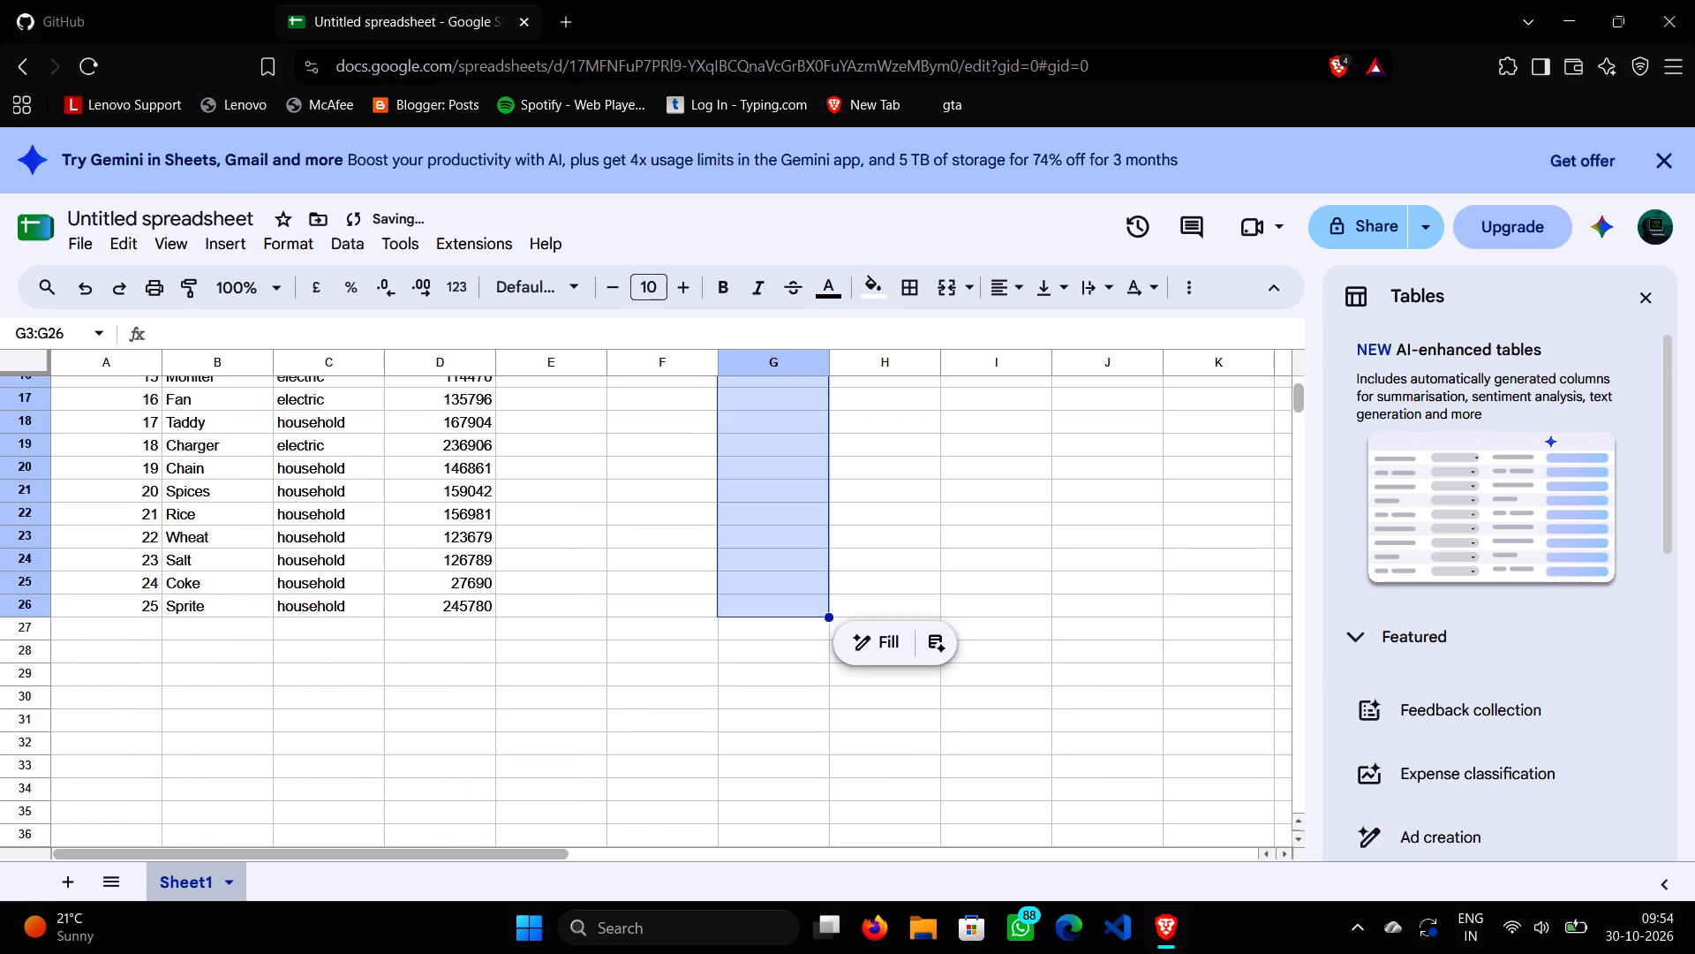
Enter the formula =RANDBETWEEN(2,50) in cell G3 of the unit sold column.
scroll(811, 609, up, 6)
key(equal)
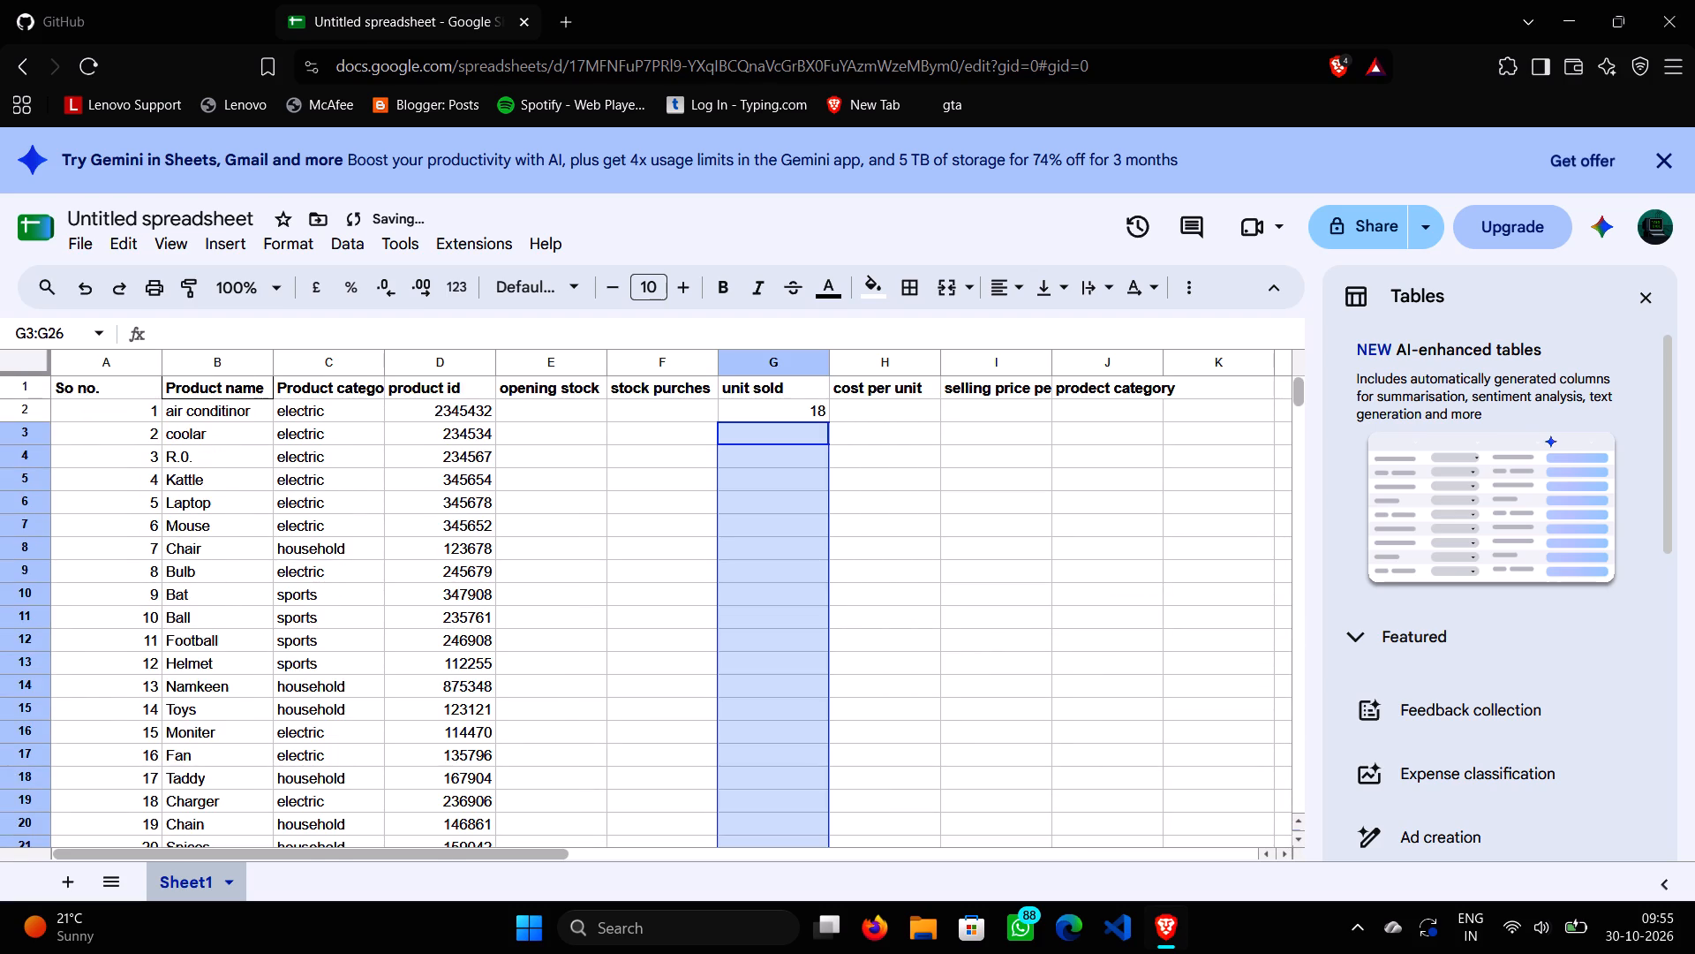
text(ra)
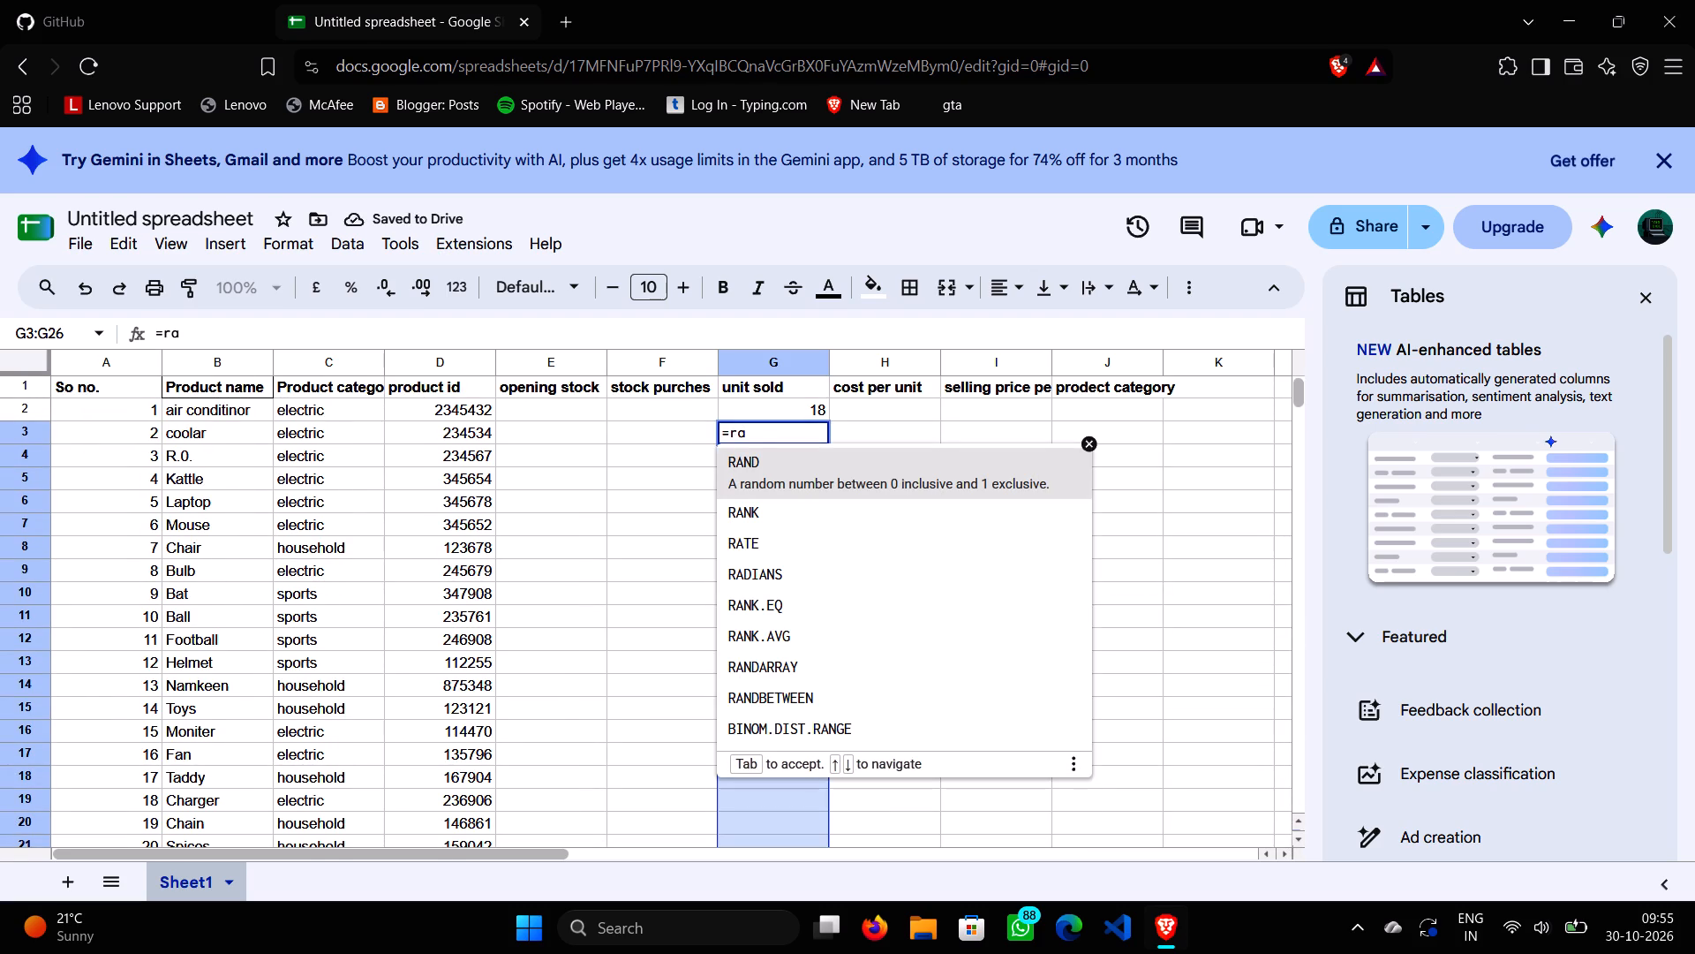
text(nd)
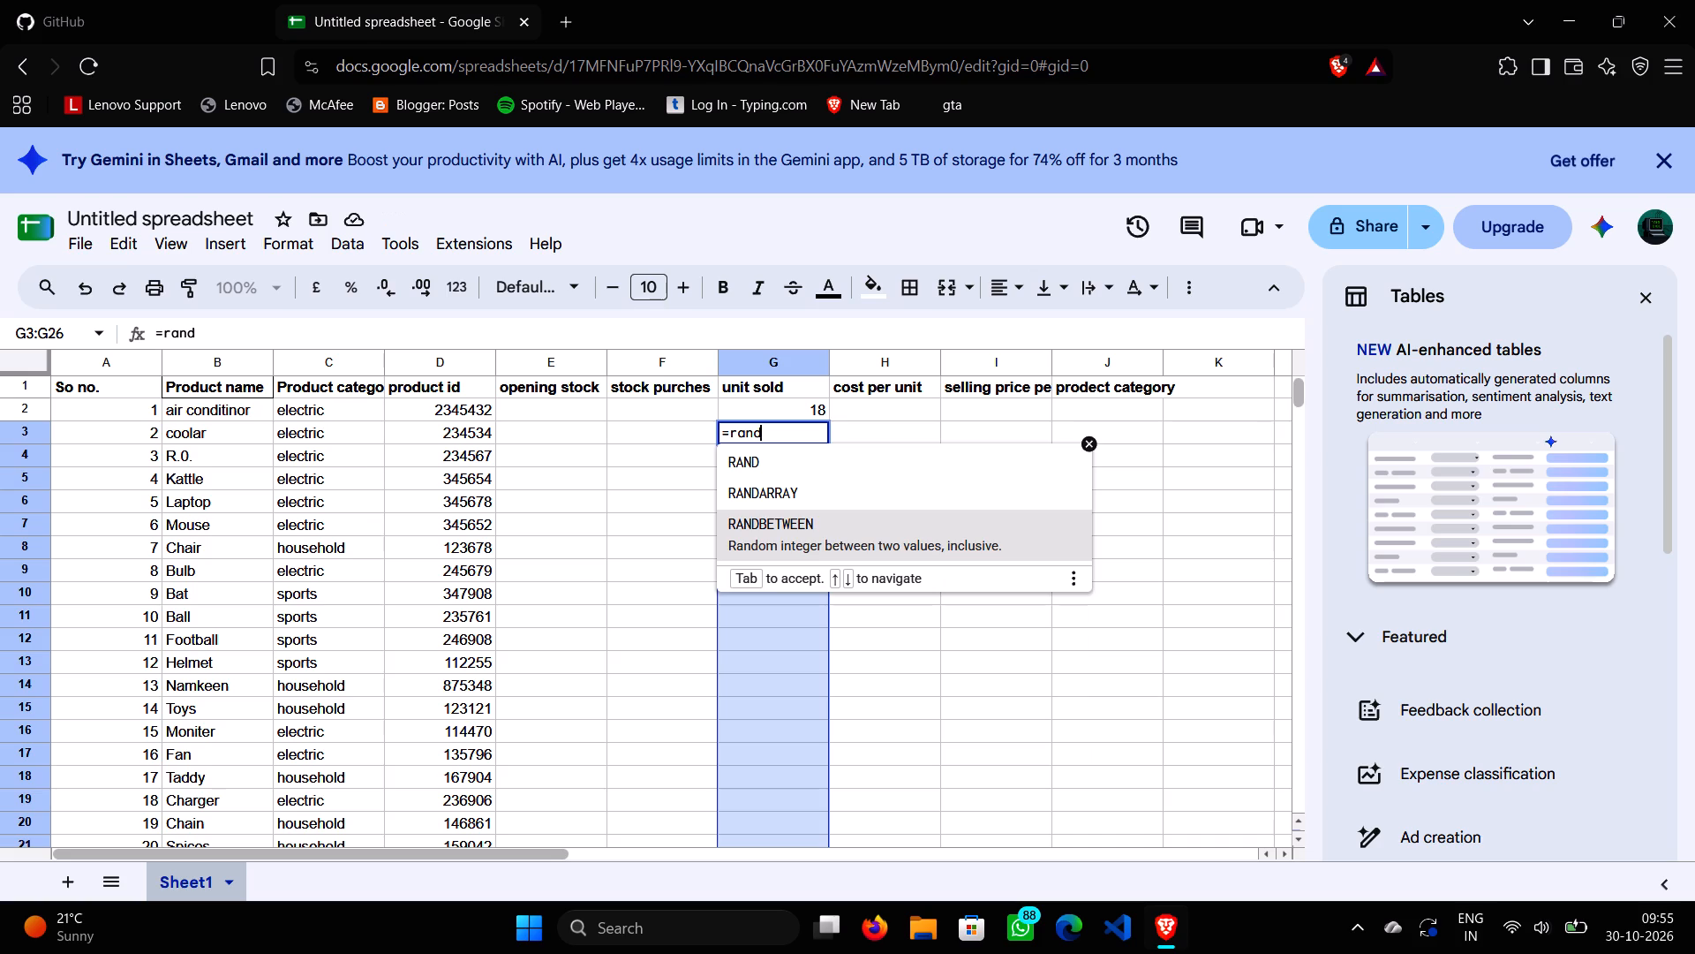
click(846, 527)
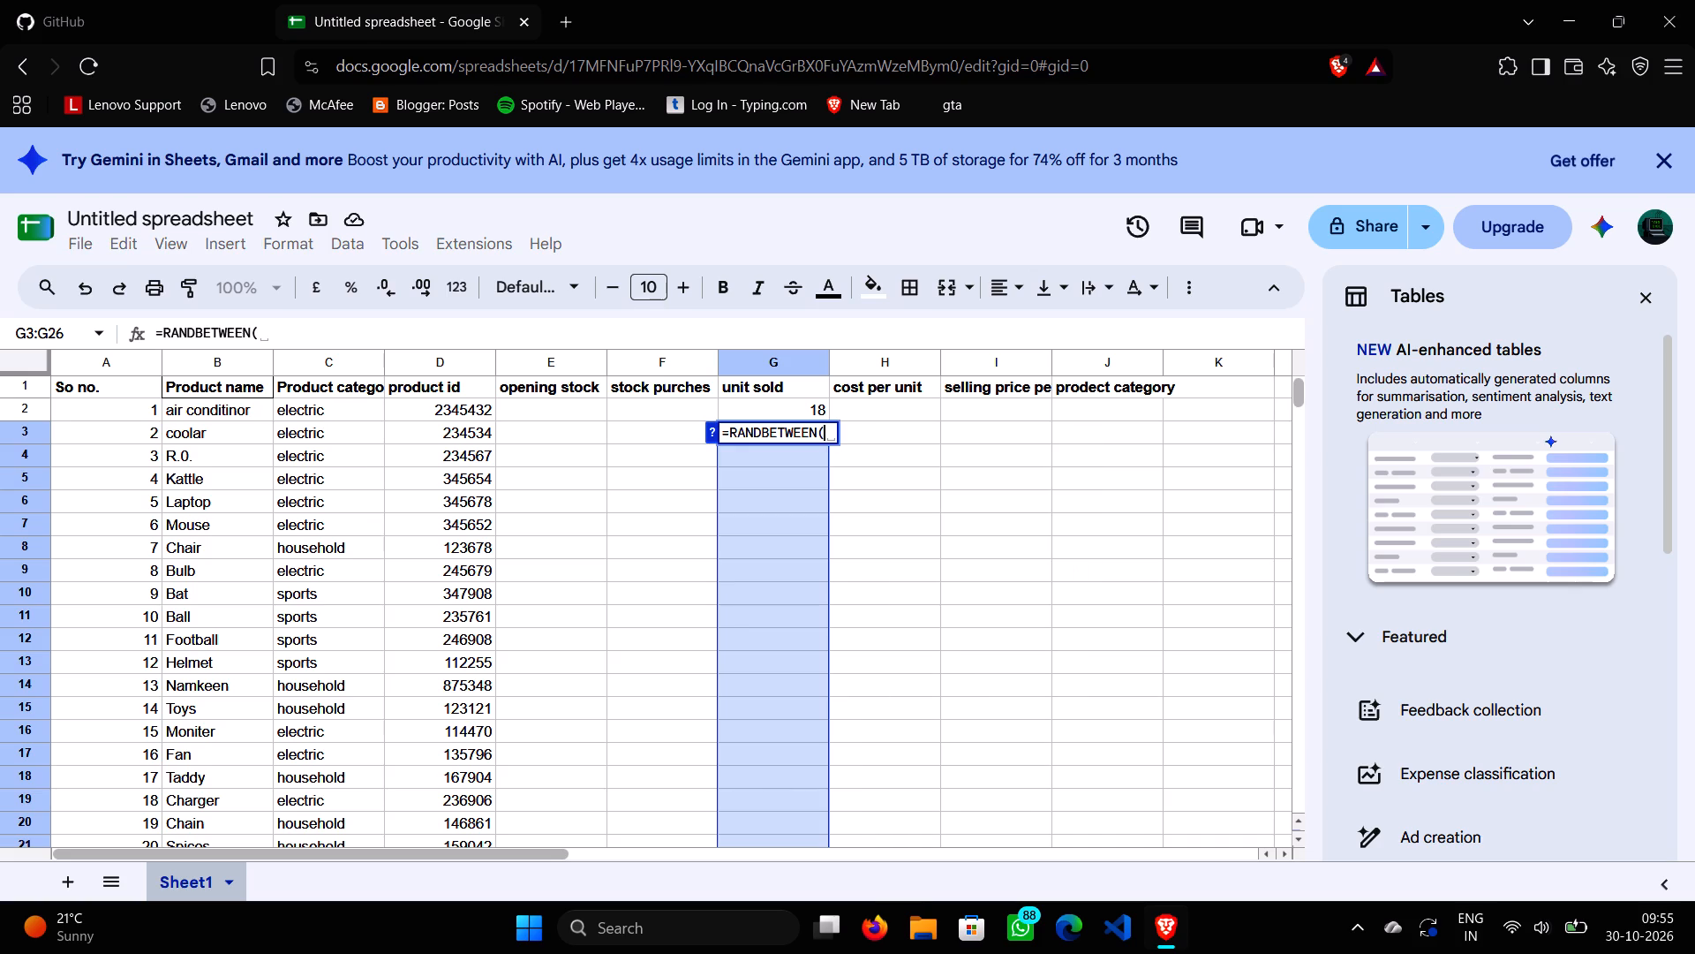
key(2)
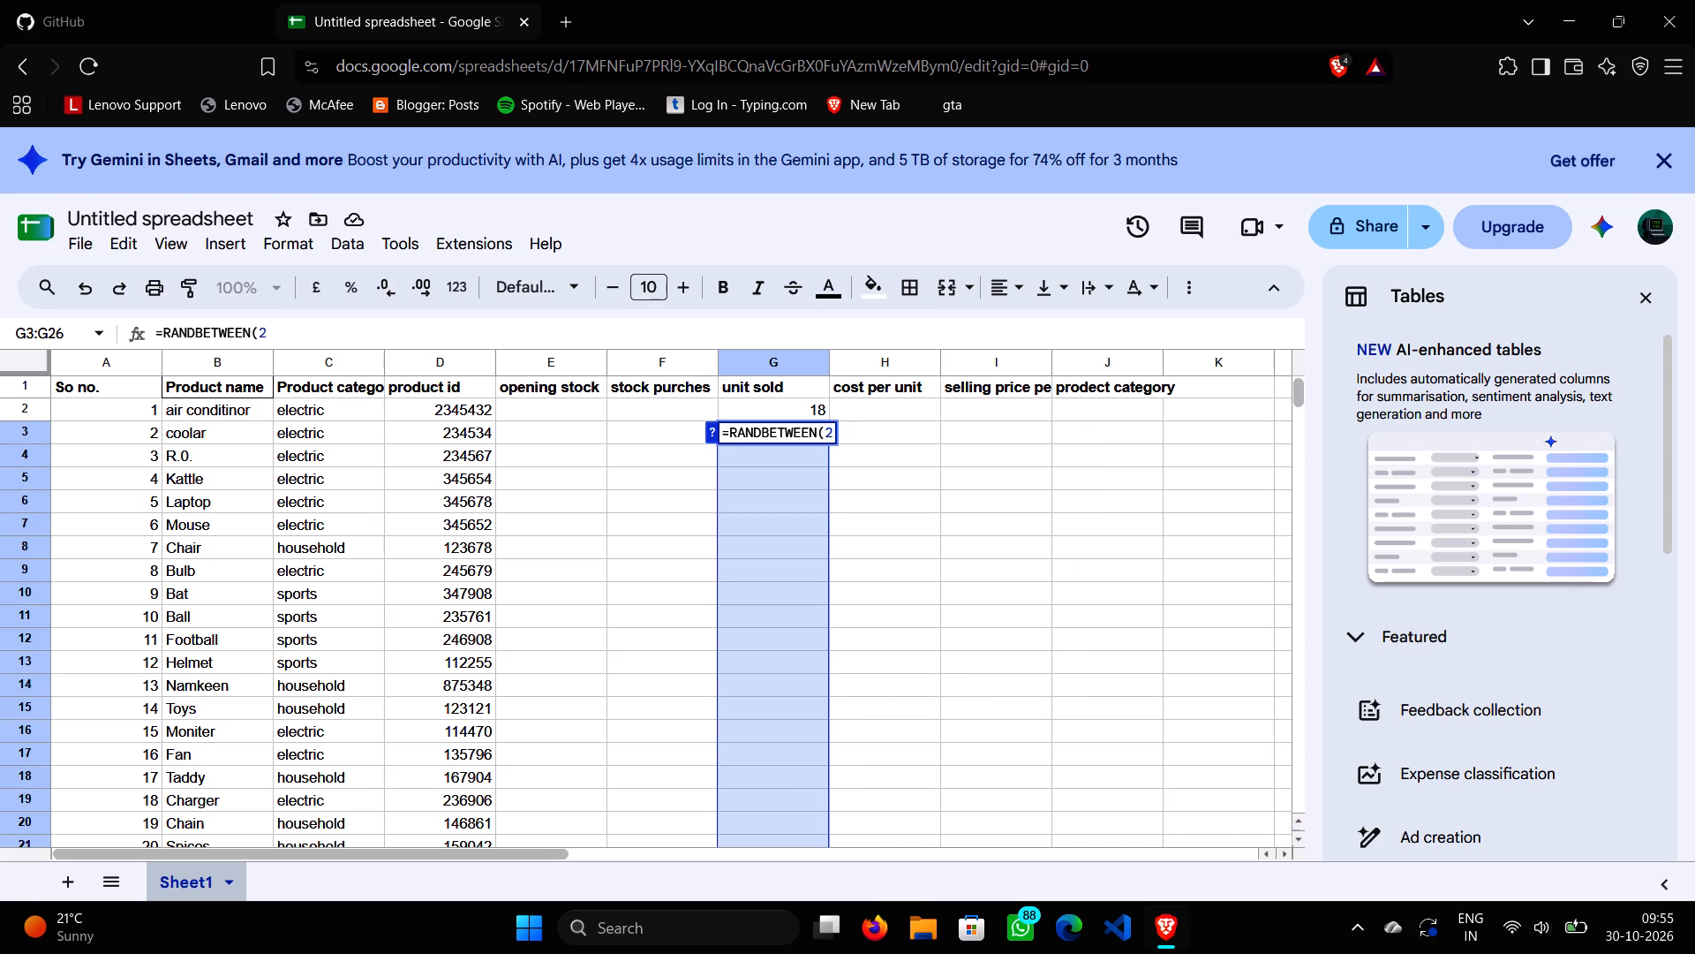
key(comma)
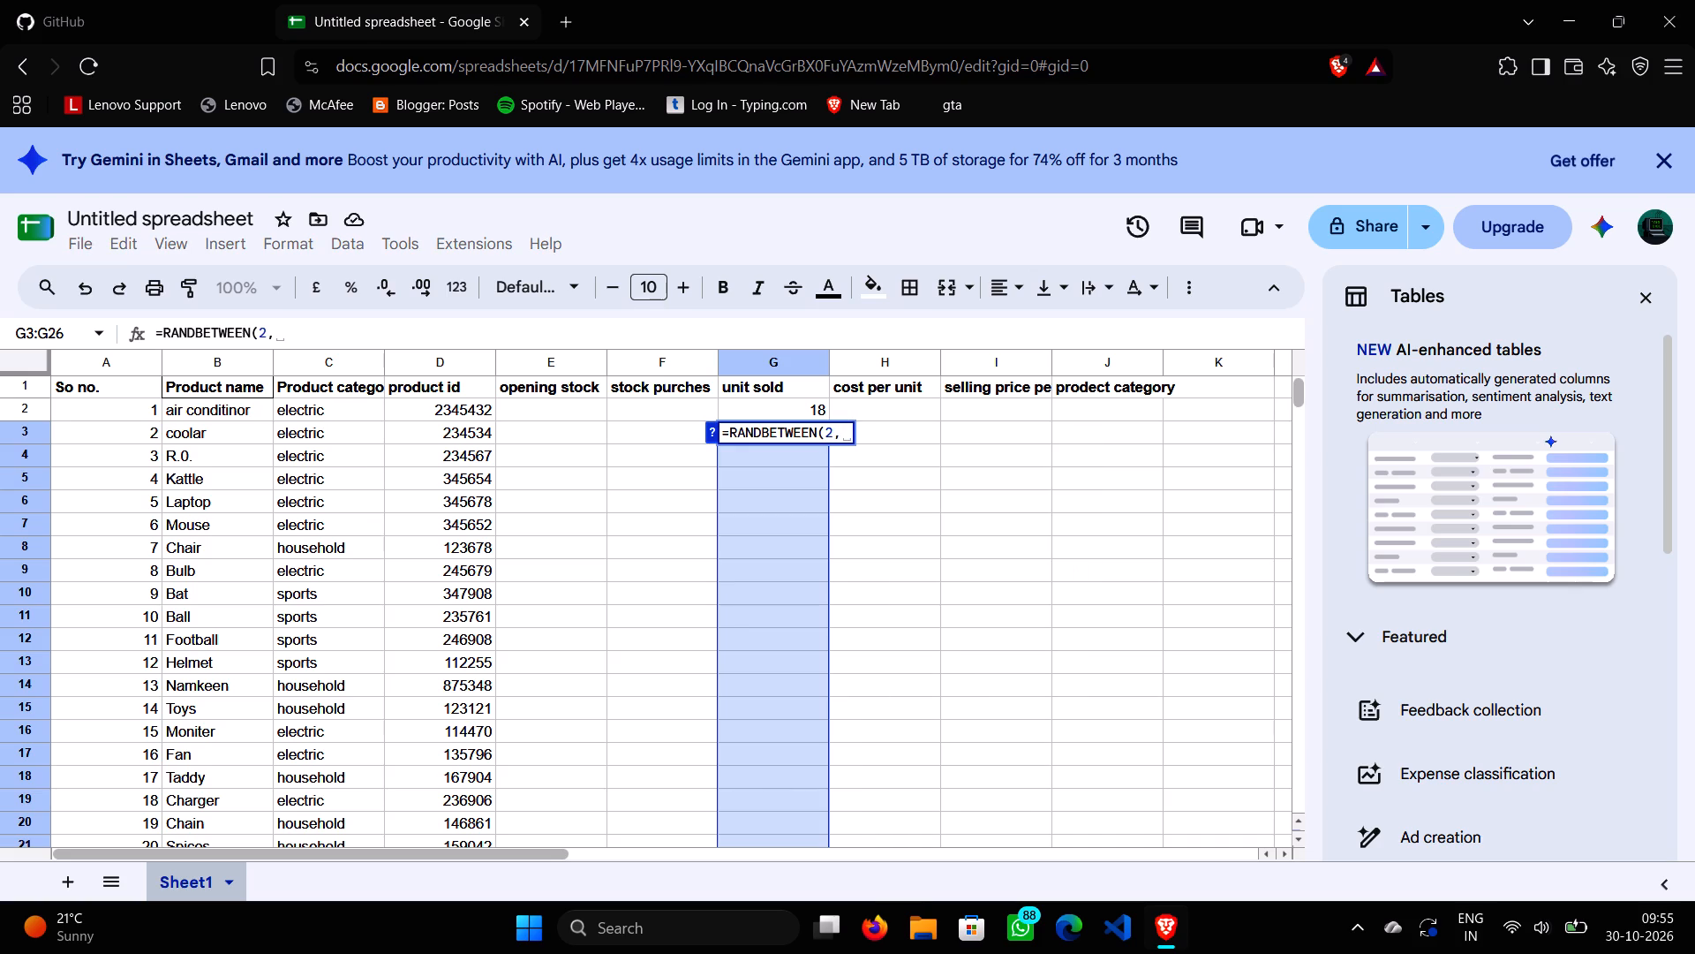
text(50)
key(shift+parenright)
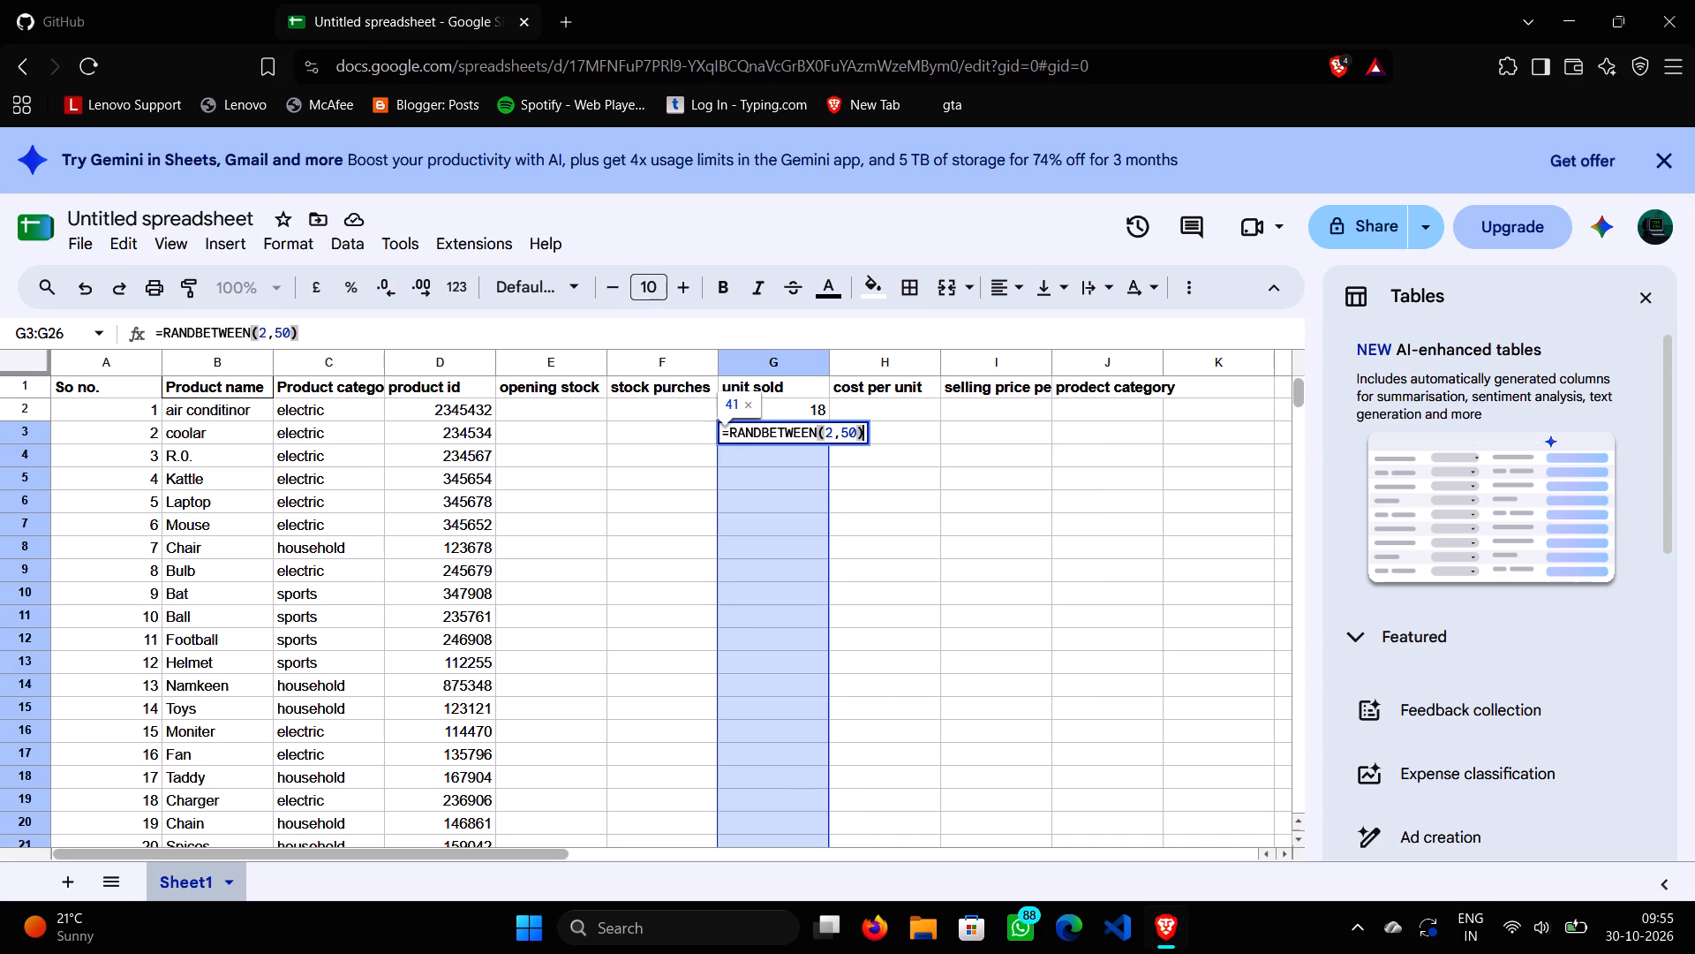
key(Return)
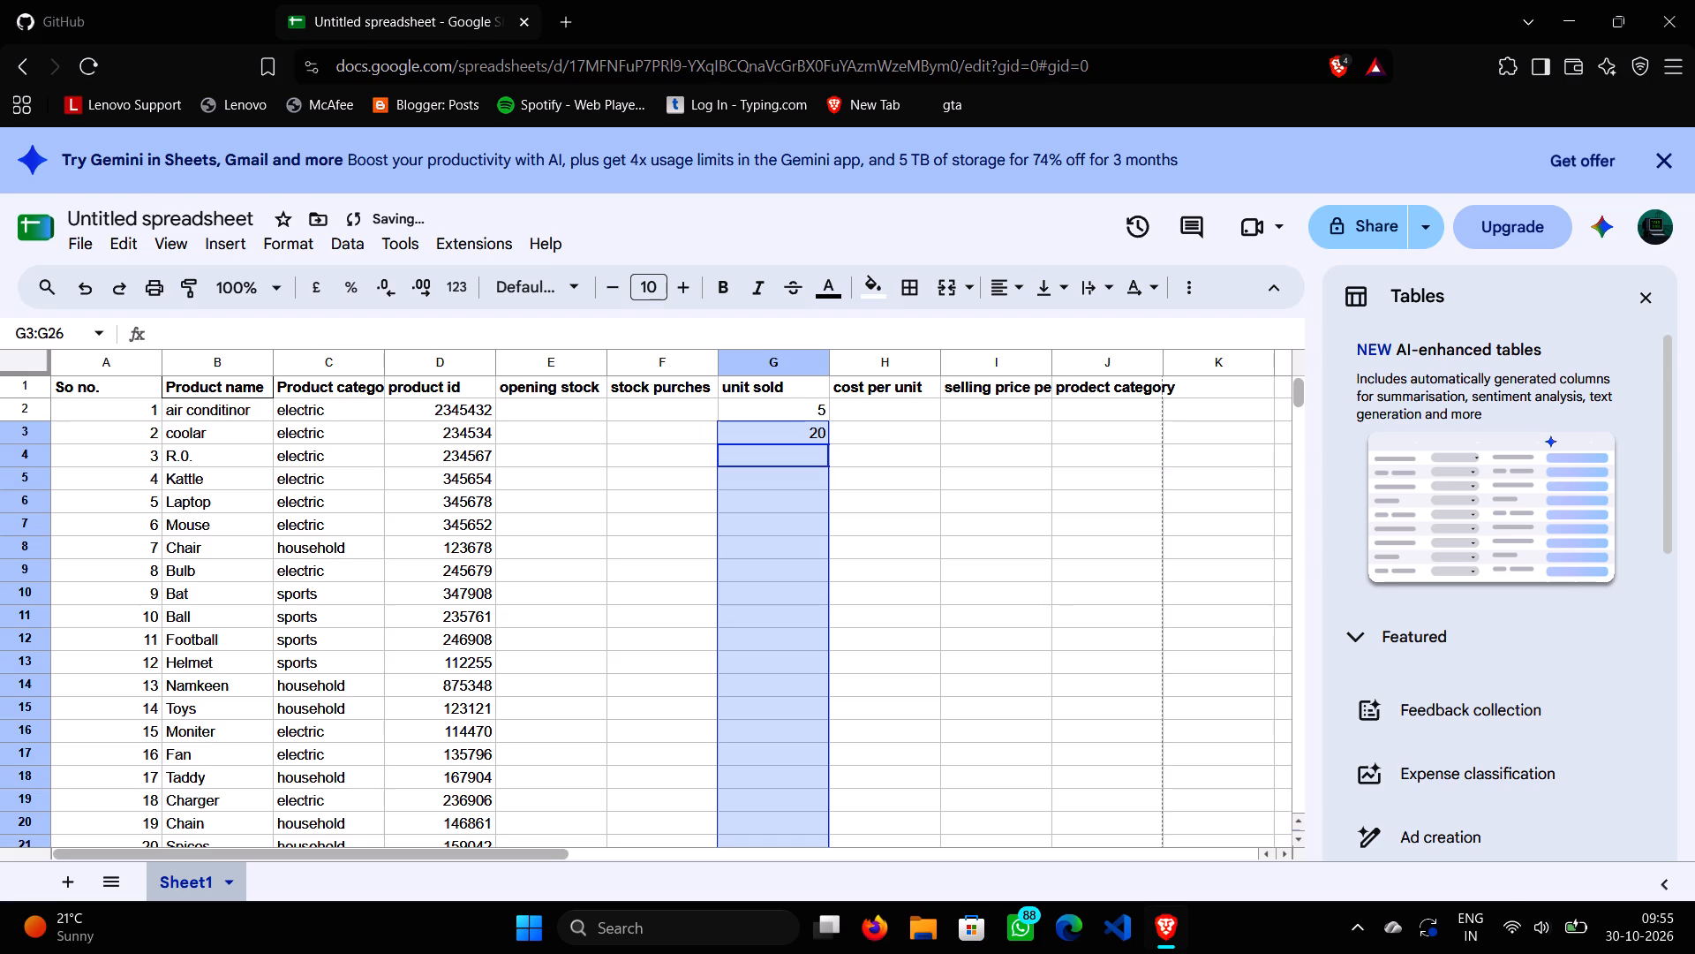
Enter 35 as the units sold for R.0. in cell G4.
click(769, 458)
text(35)
key(Down)
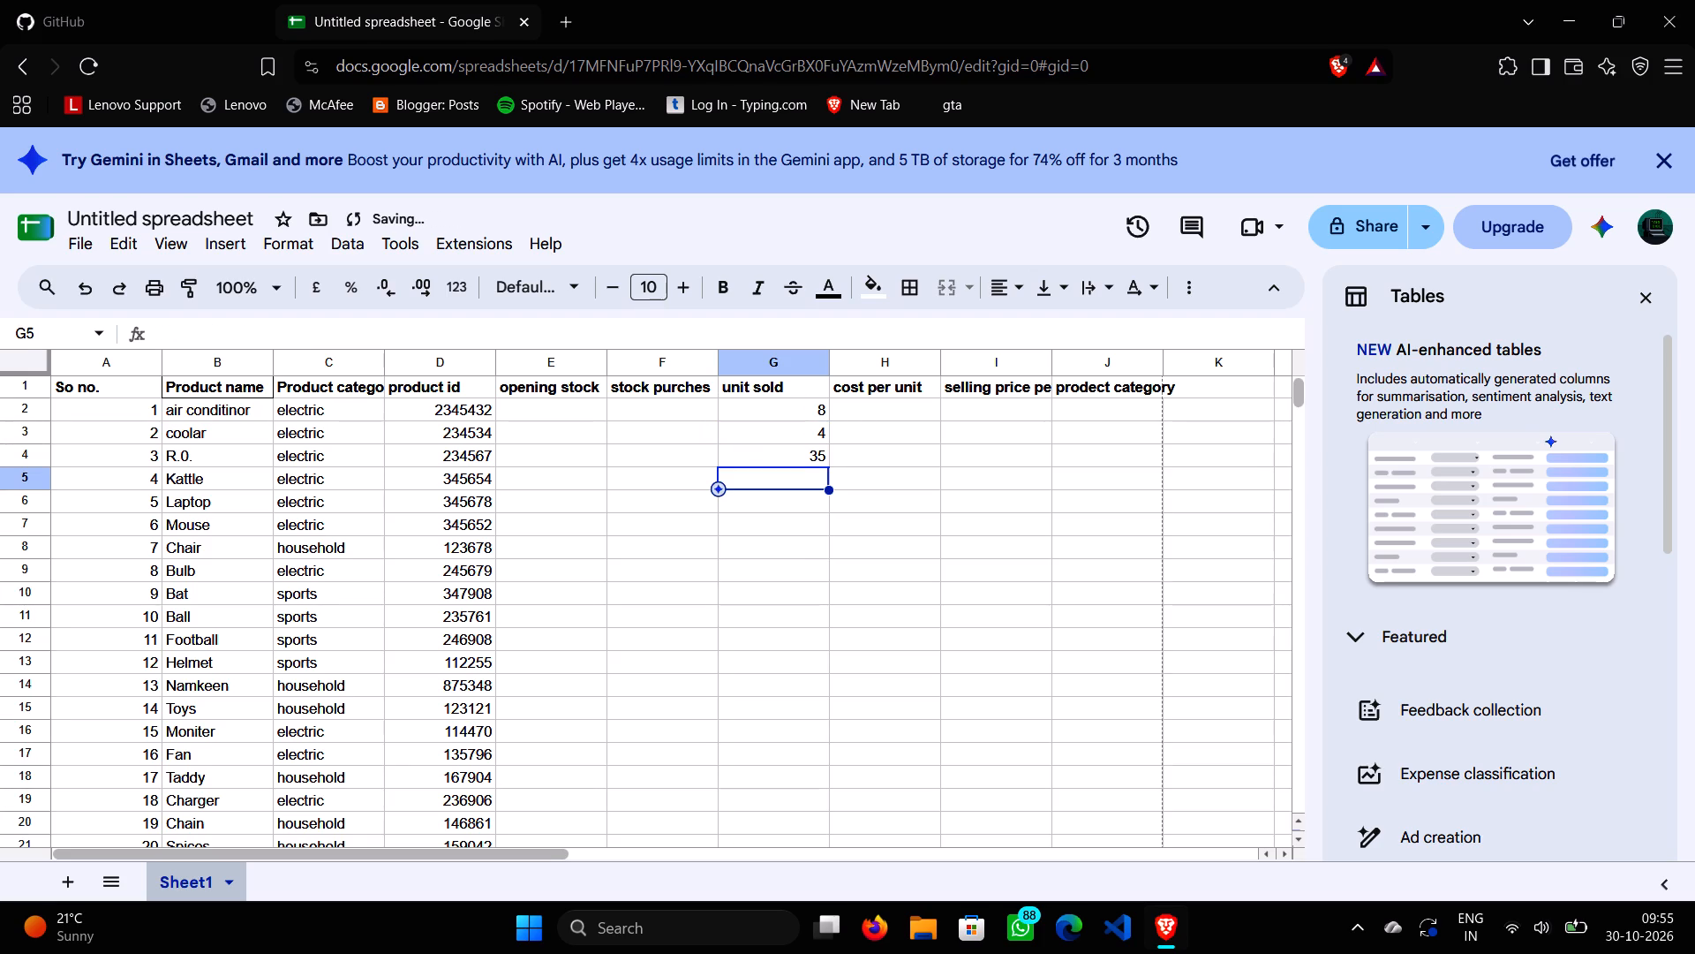
Enter the units sold for Kattle through Bulb in cells G5 to G9: 56, 46, 75, 24 and 78.
text(56)
key(Down)
text(46)
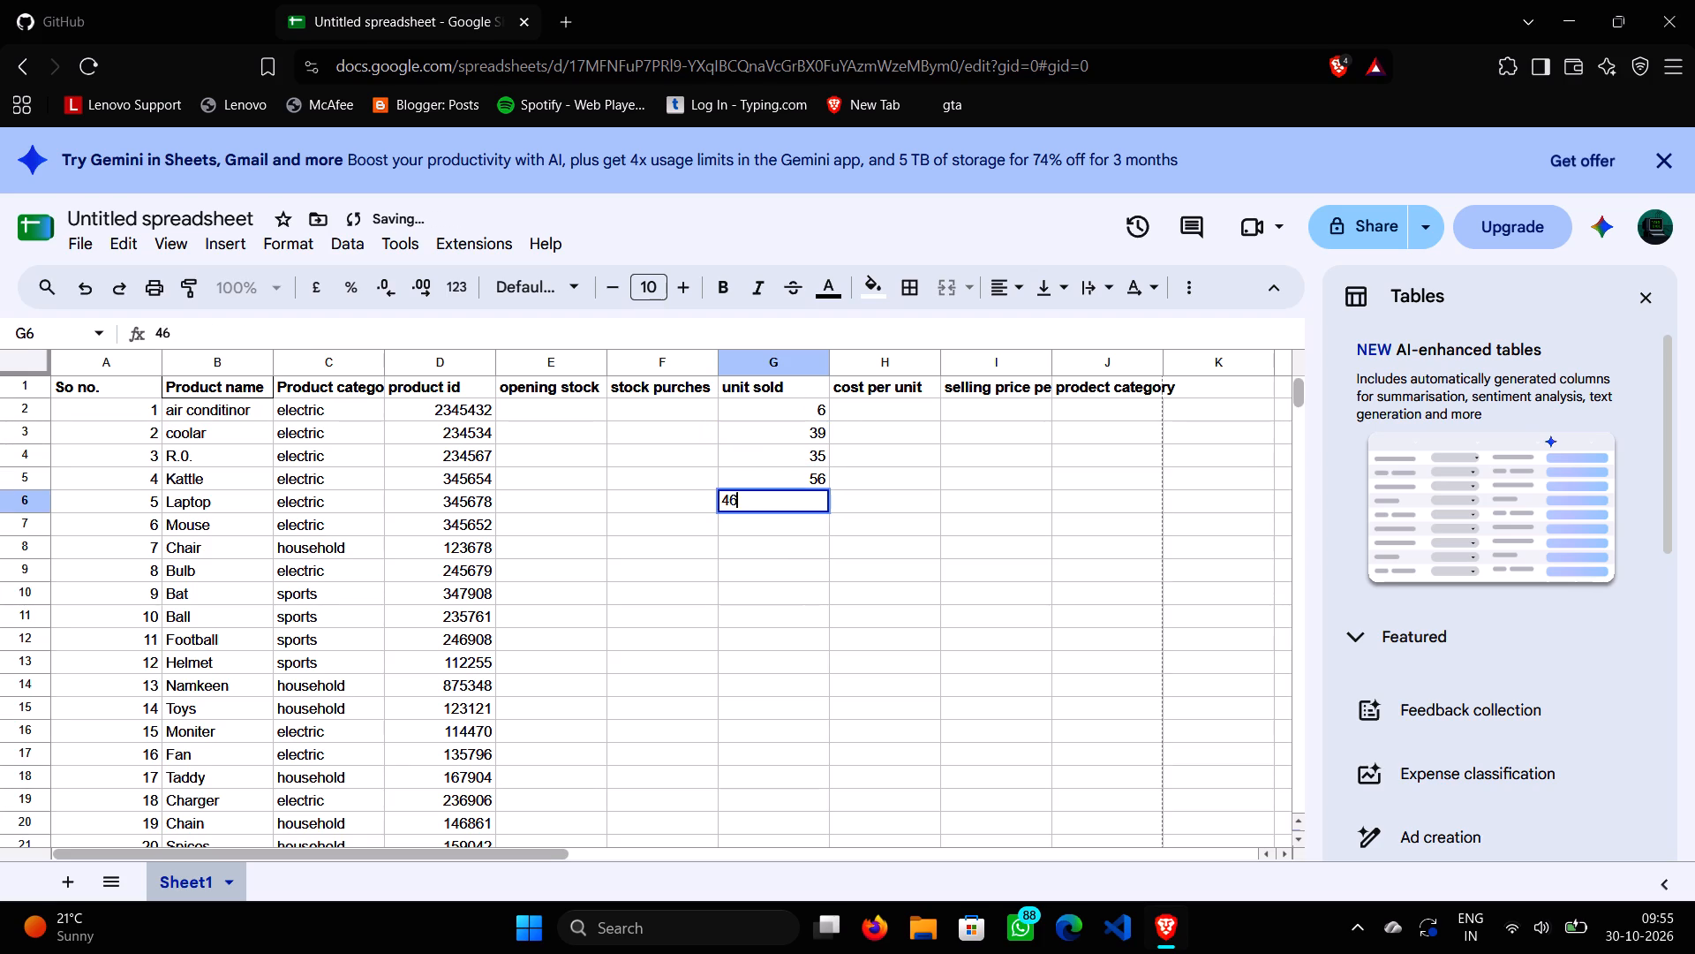
key(Down)
text(75)
key(Down)
text(24)
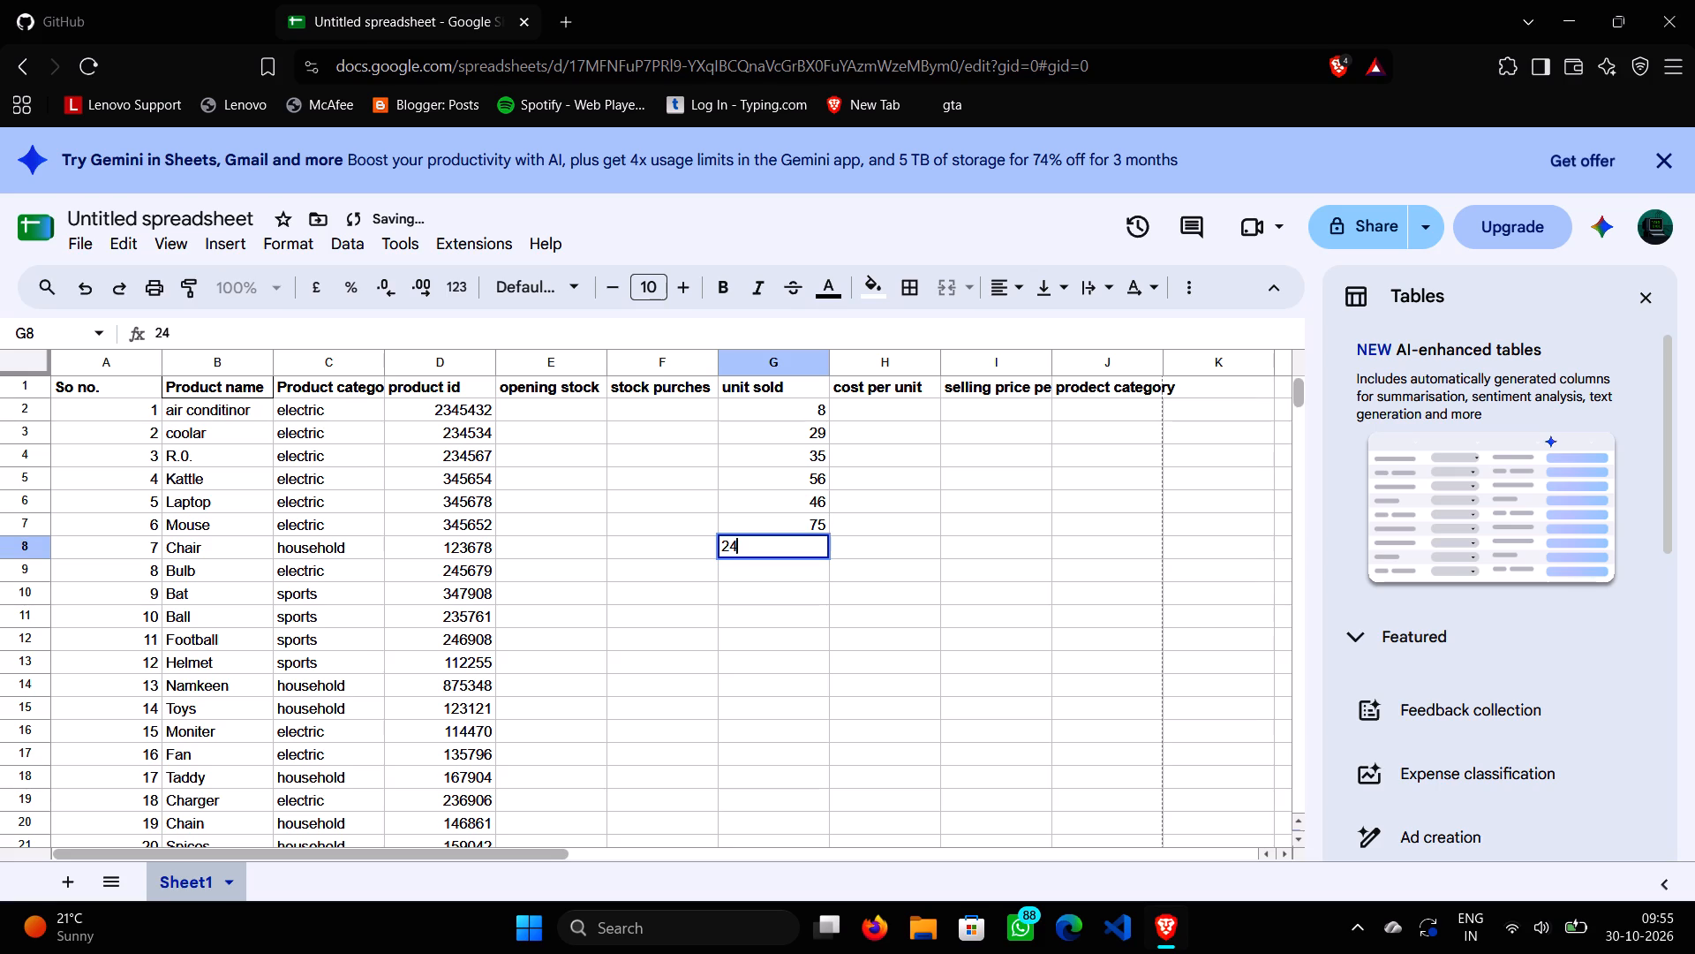
key(Down)
text(78)
key(Down)
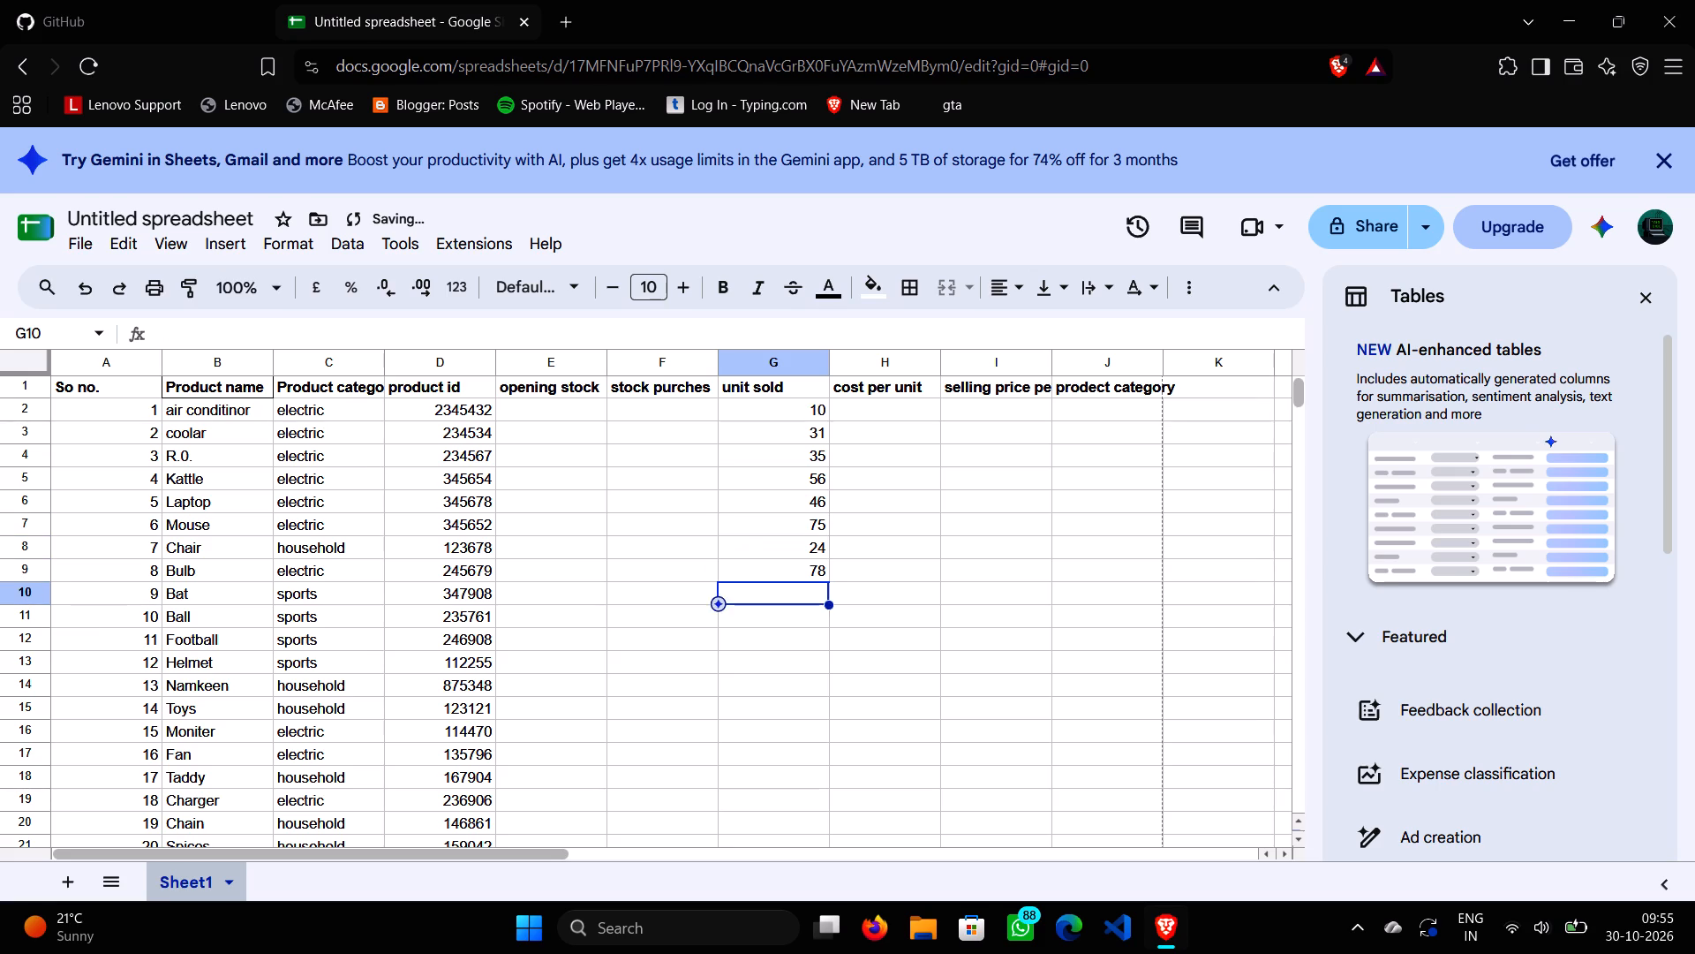
Enter the units sold for Bat through Namkeen in cells G10 to G14: 98, 32, 45, 78 and 54.
text(98)
key(Down)
text(32)
key(Down)
text(45)
key(Down)
text(78)
key(Down)
text(54)
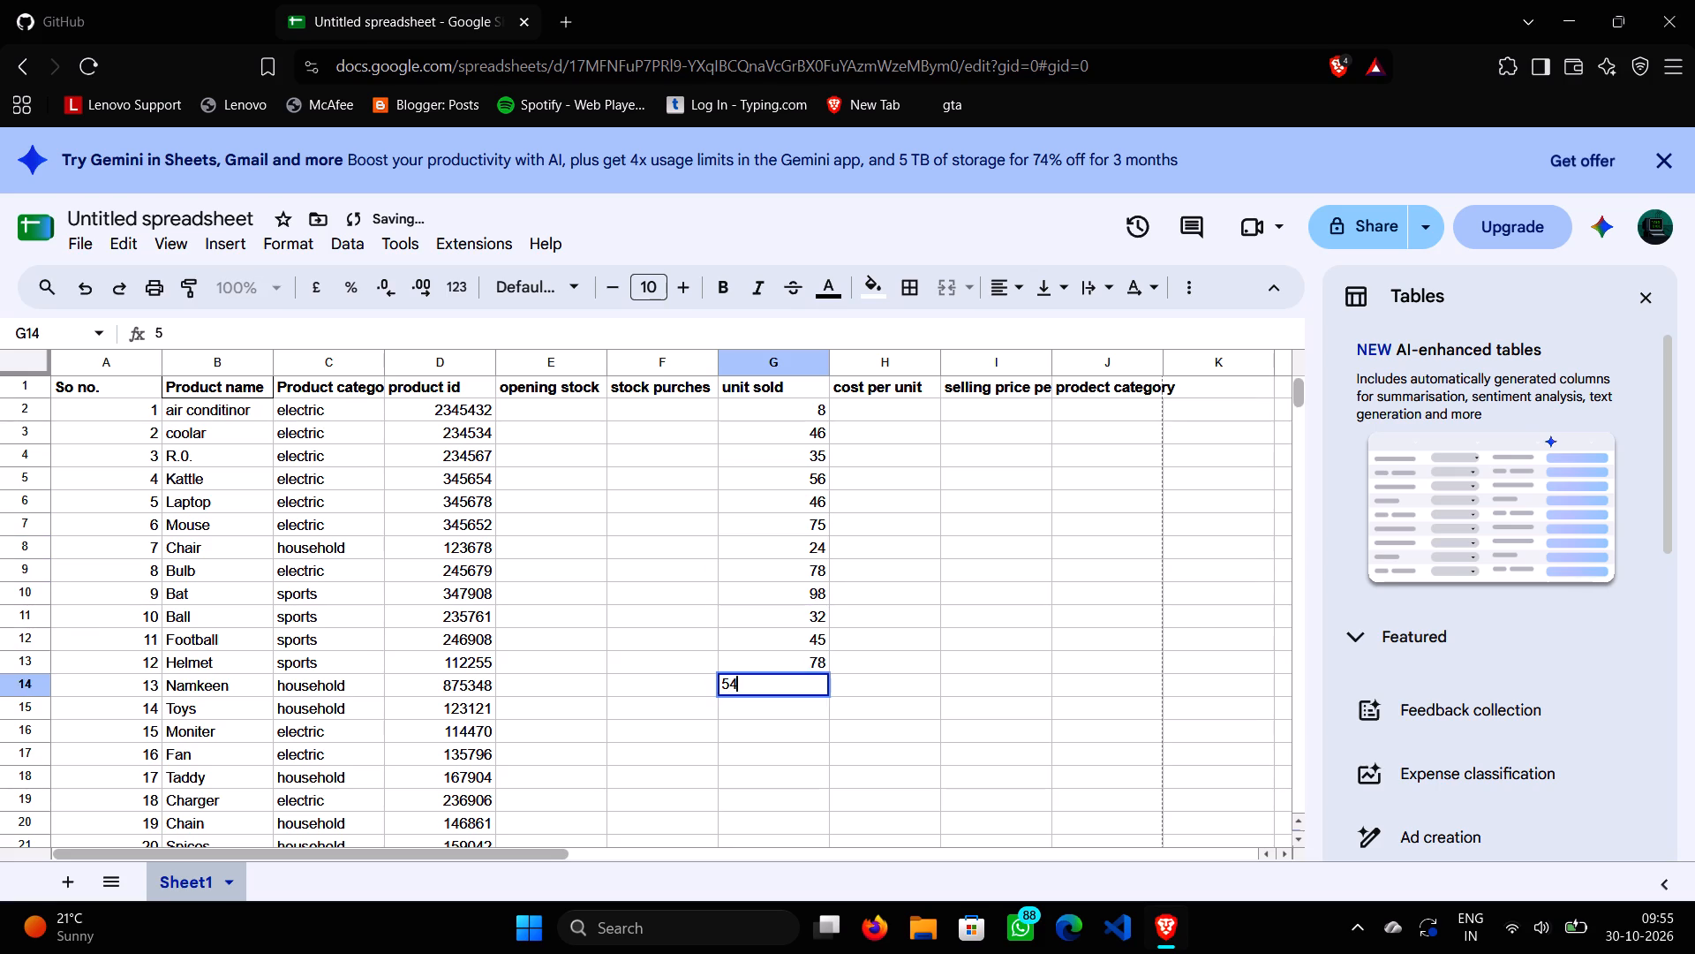
key(Down)
key(Down)
key(Up)
Enter the units sold for Toys through Charger in cells G15 to G19: 12, 34, 56, 78 and 64.
text(12)
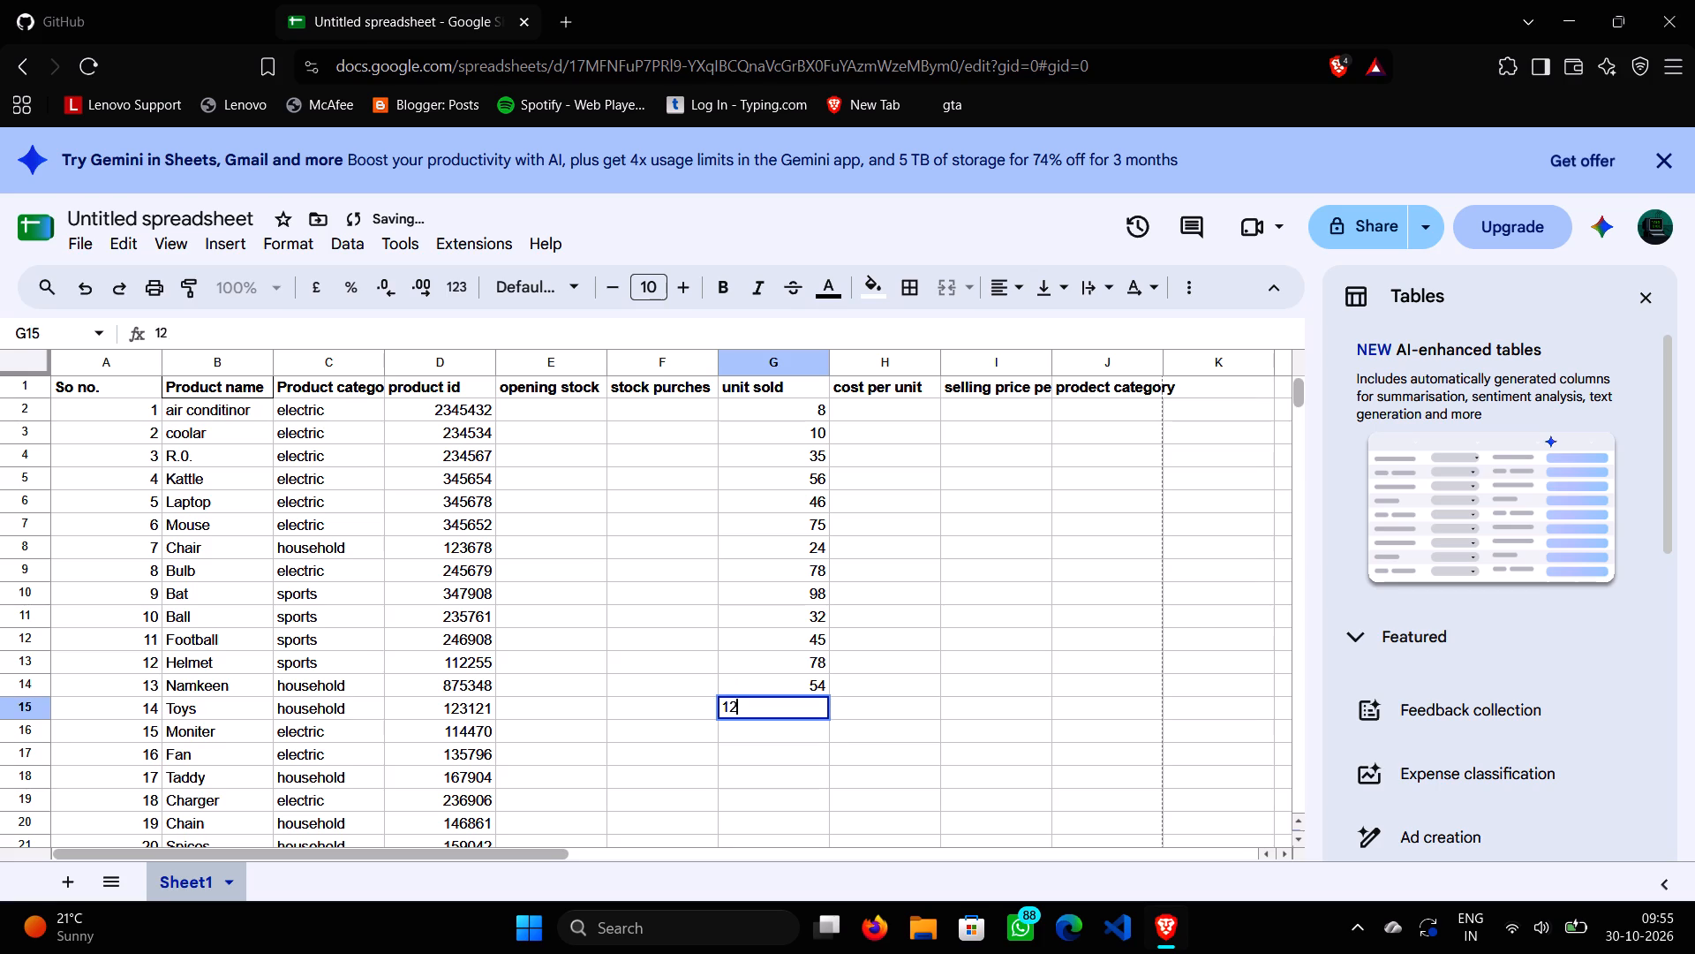
key(Down)
text(34)
key(Down)
text(56)
key(Down)
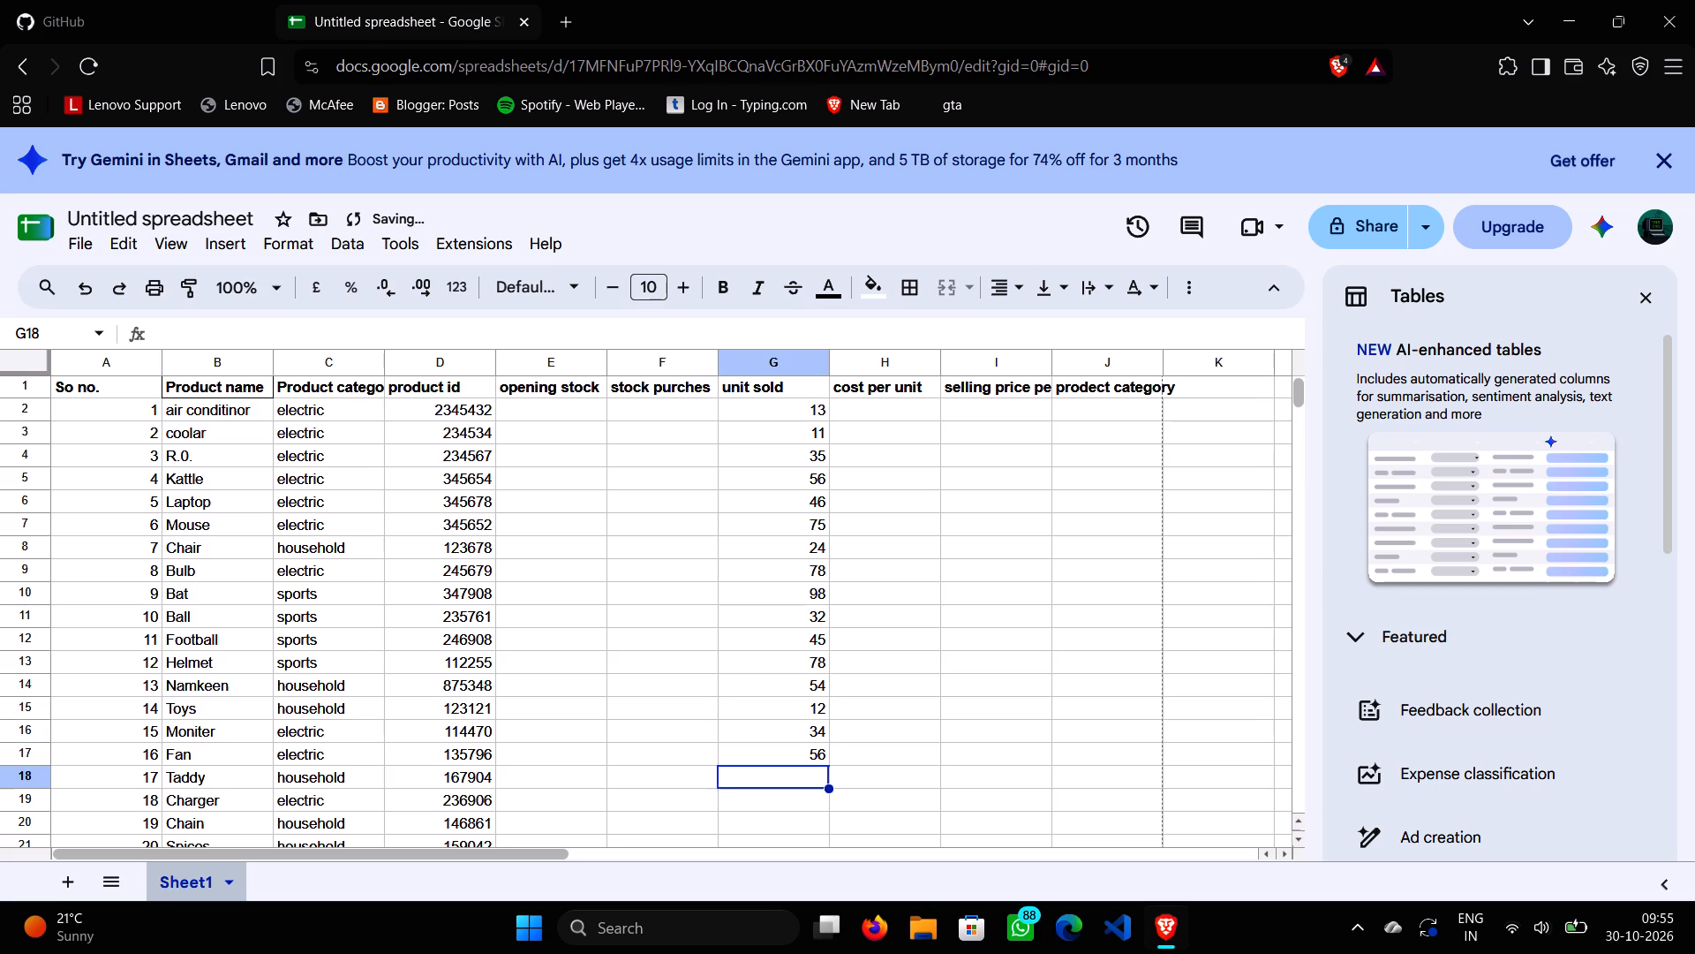
text(78)
key(Down)
text(64)
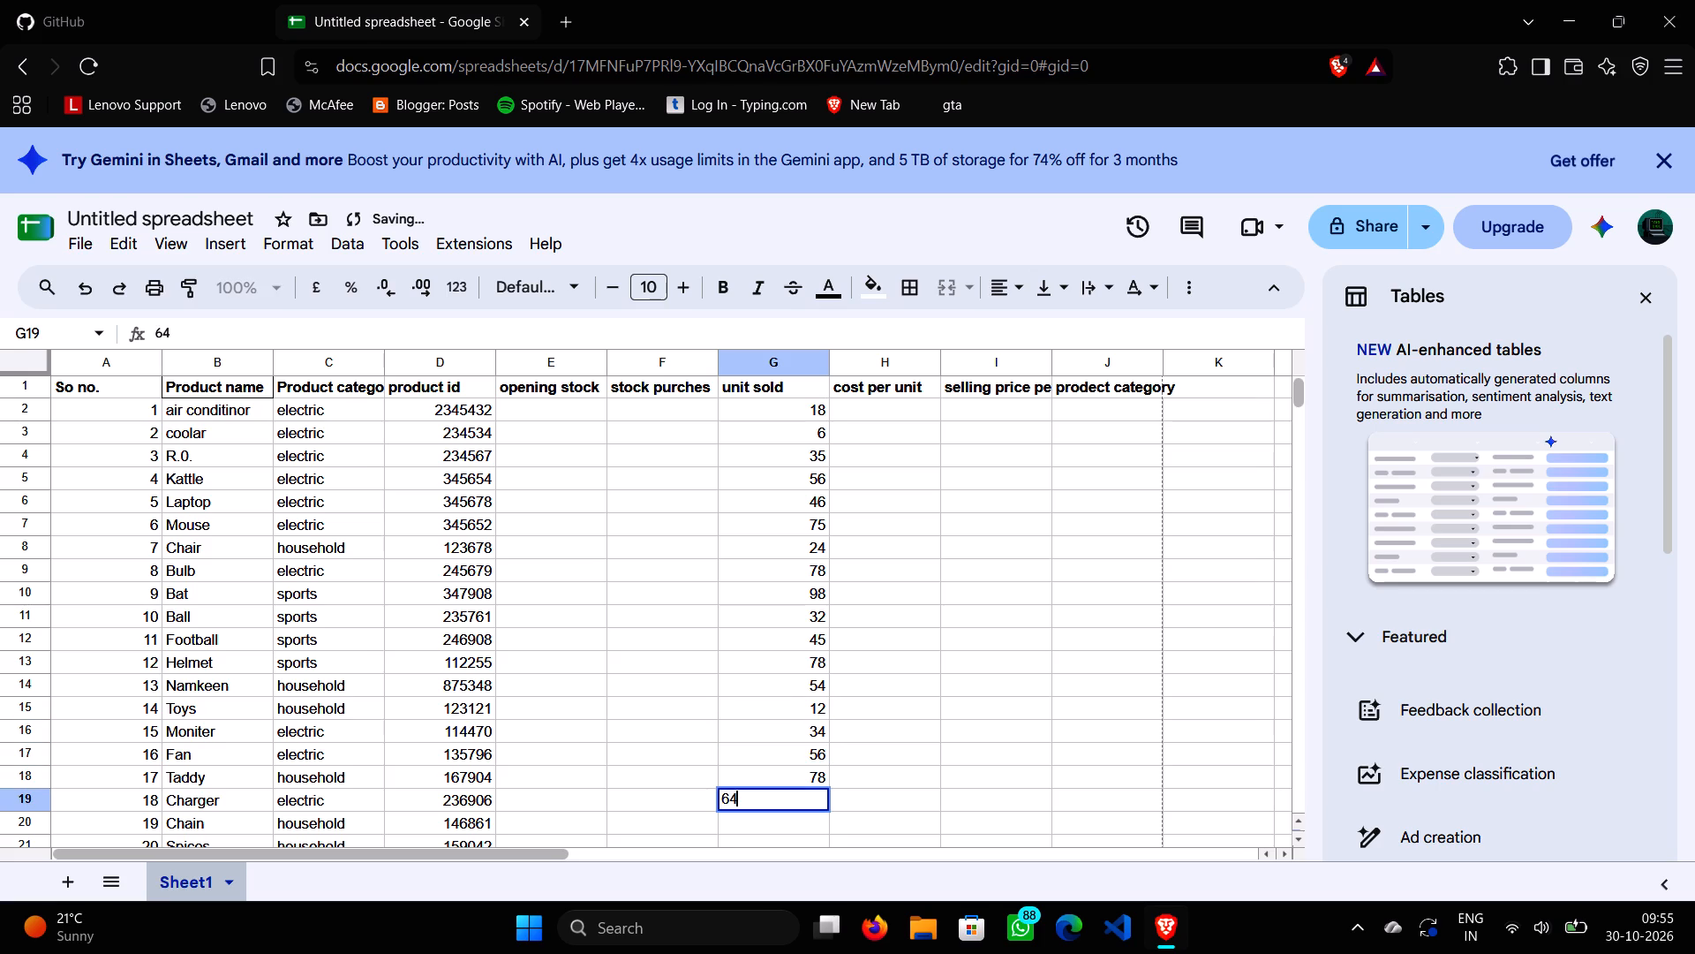
key(Down)
Enter the units sold for Chain through Sprite in cells G20 to G26: 89, 67, 54, 12, 45, 87 and 90.
text(89)
key(Down)
text(67)
key(Down)
text(54)
key(Down)
text(12)
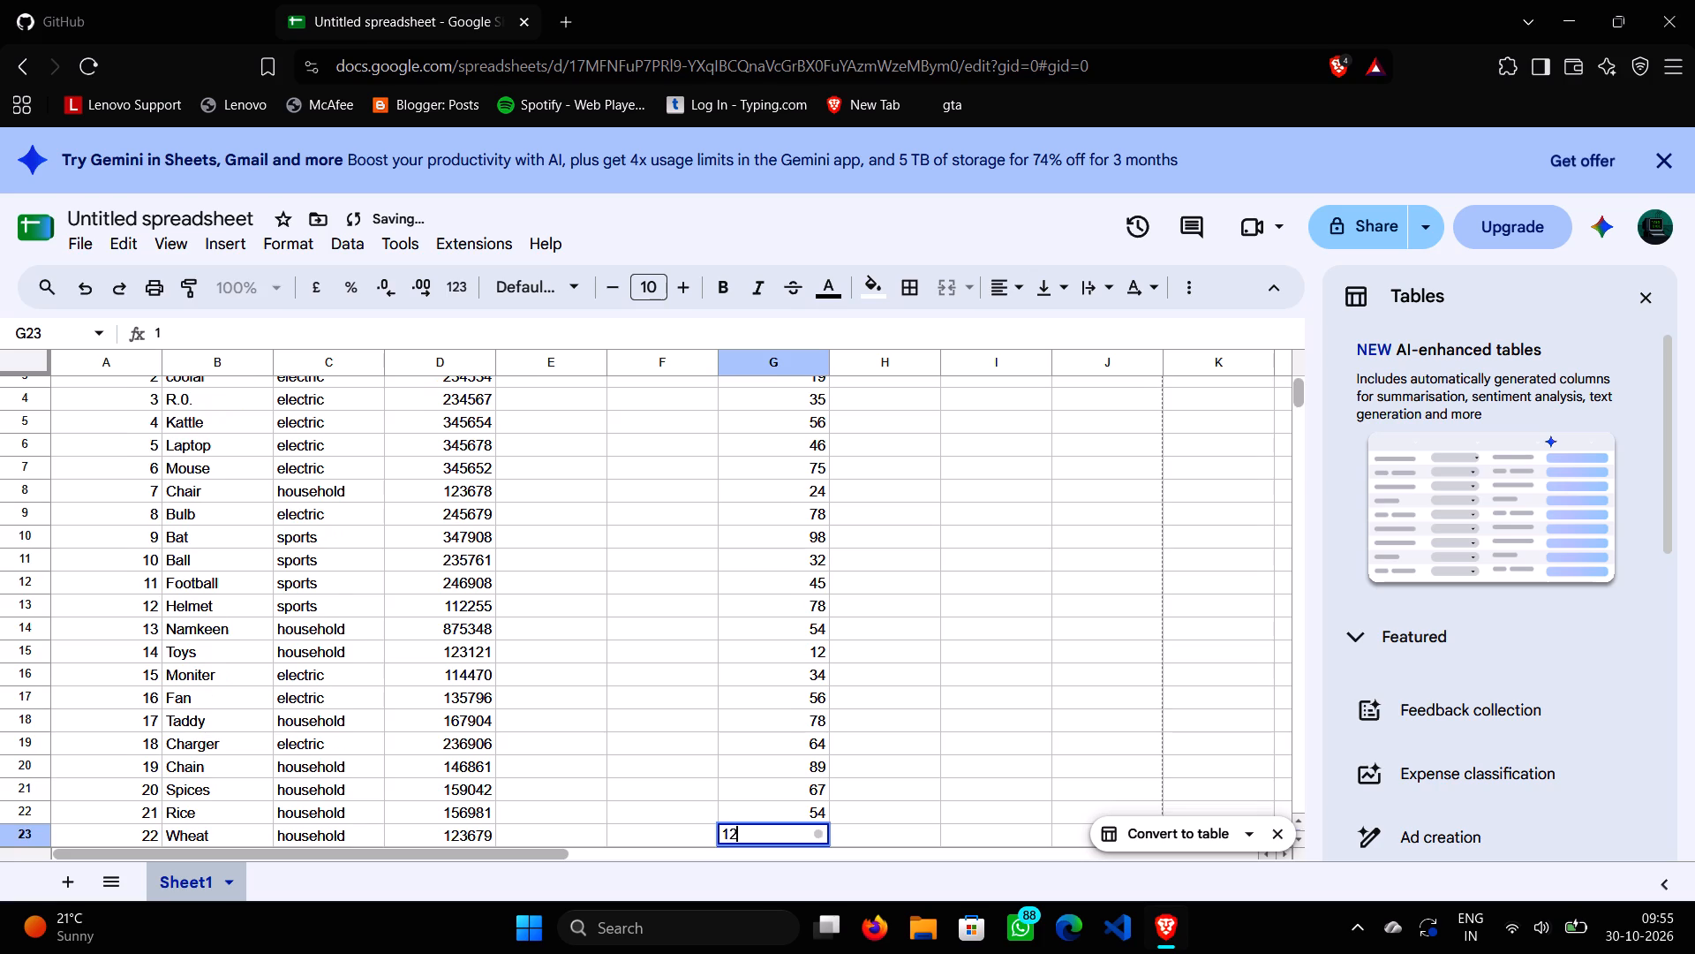
key(Down)
text(45)
key(Down)
text(87)
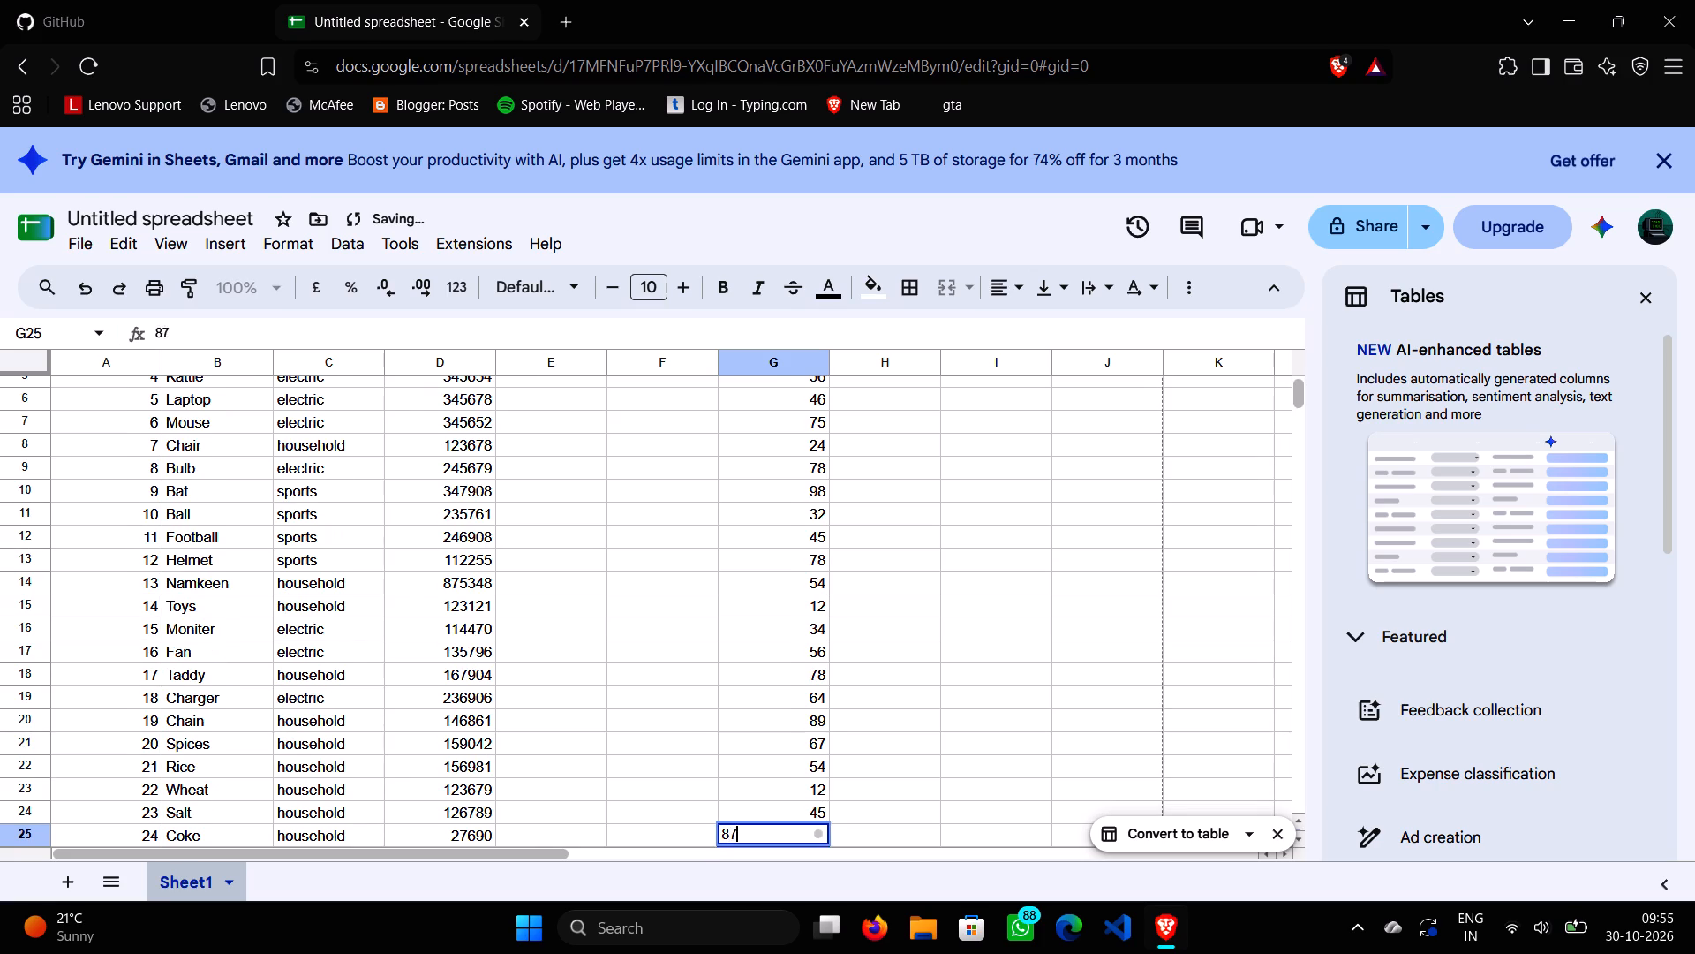
key(Down)
text(90)
key(Down)
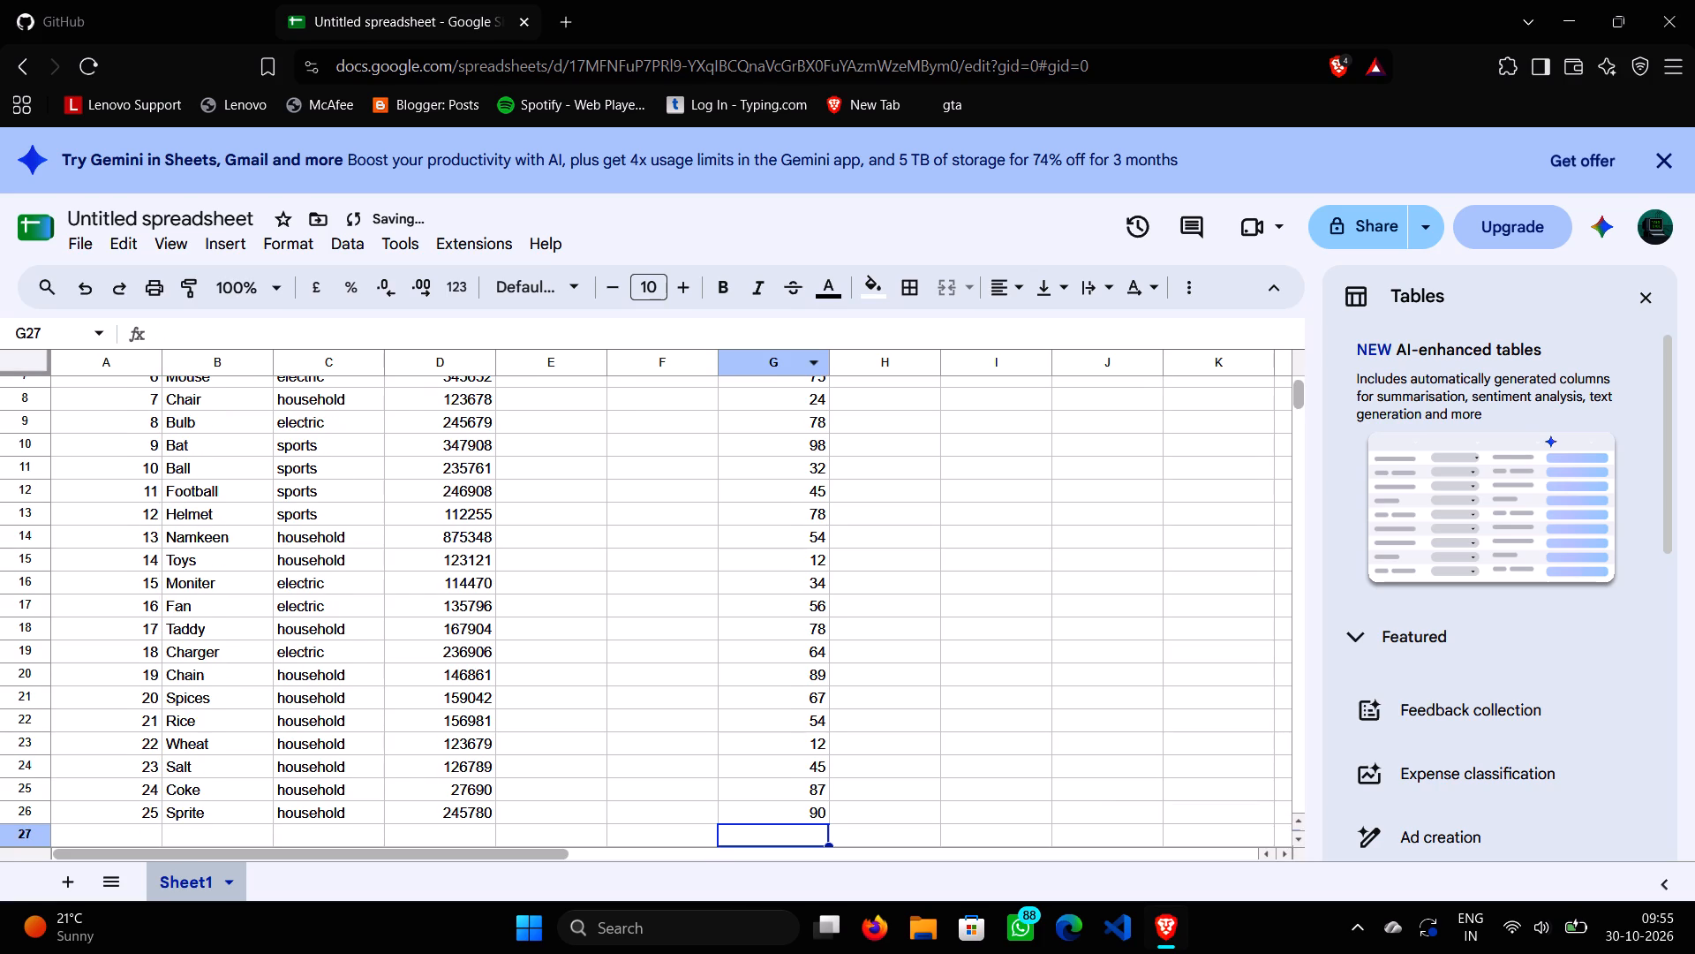
Shorten the air conditinor's product id in cell D2 to 234543.
scroll(840, 522, up, 5)
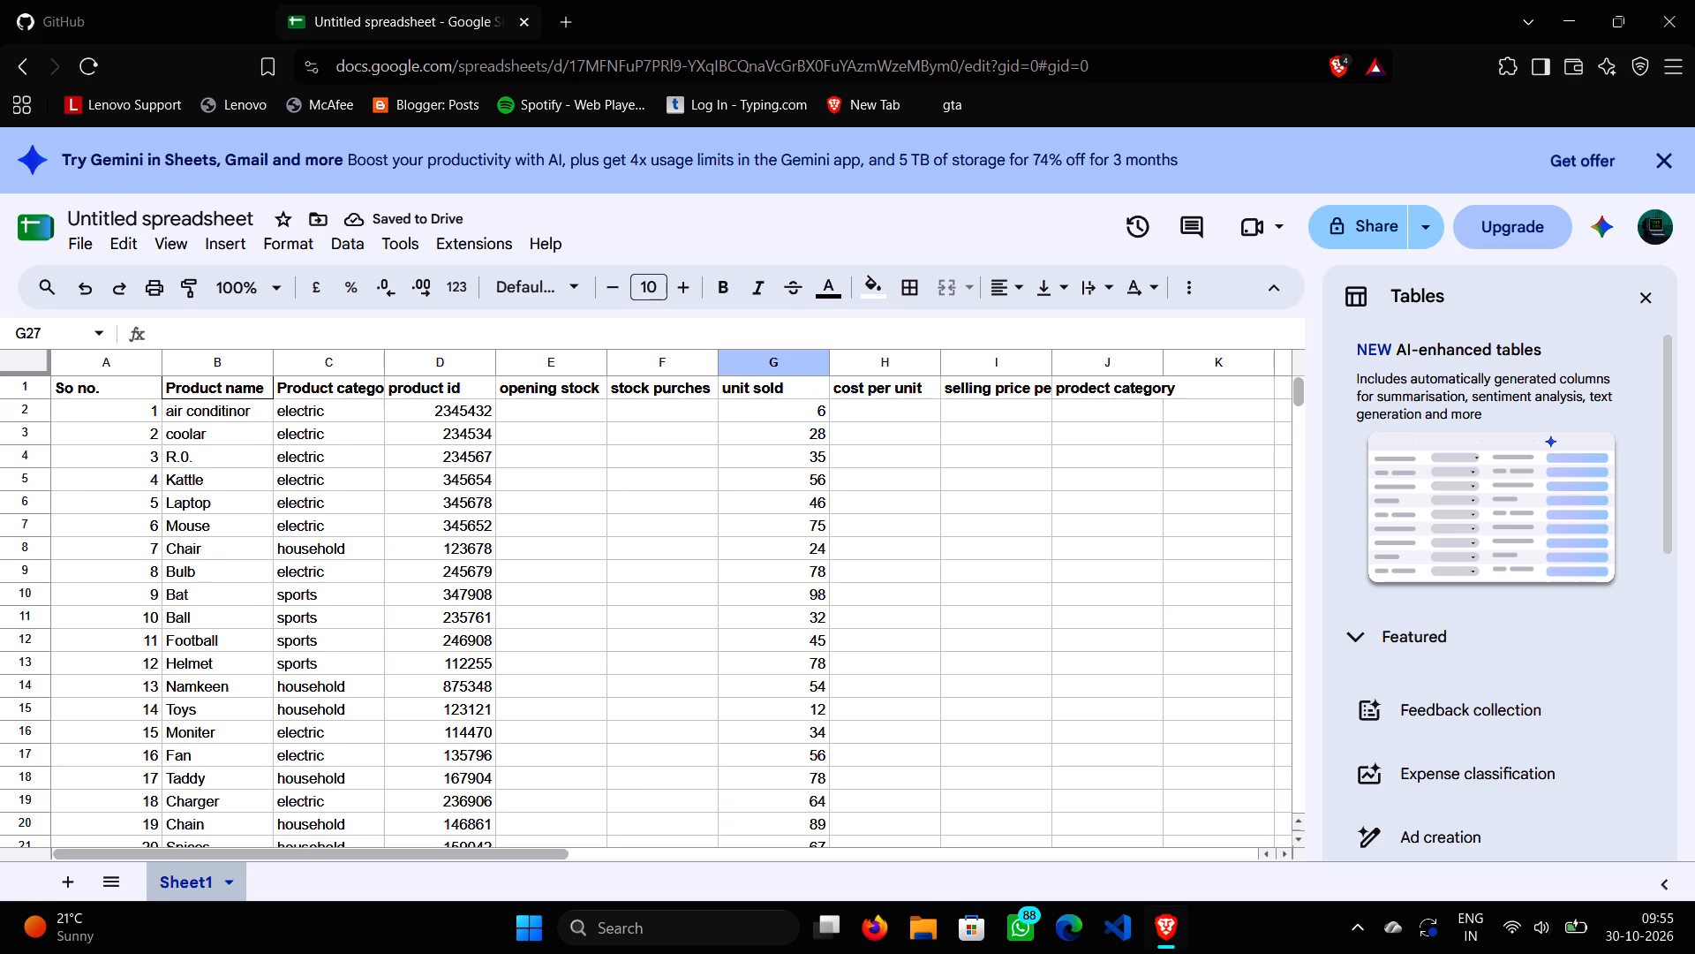
click(878, 405)
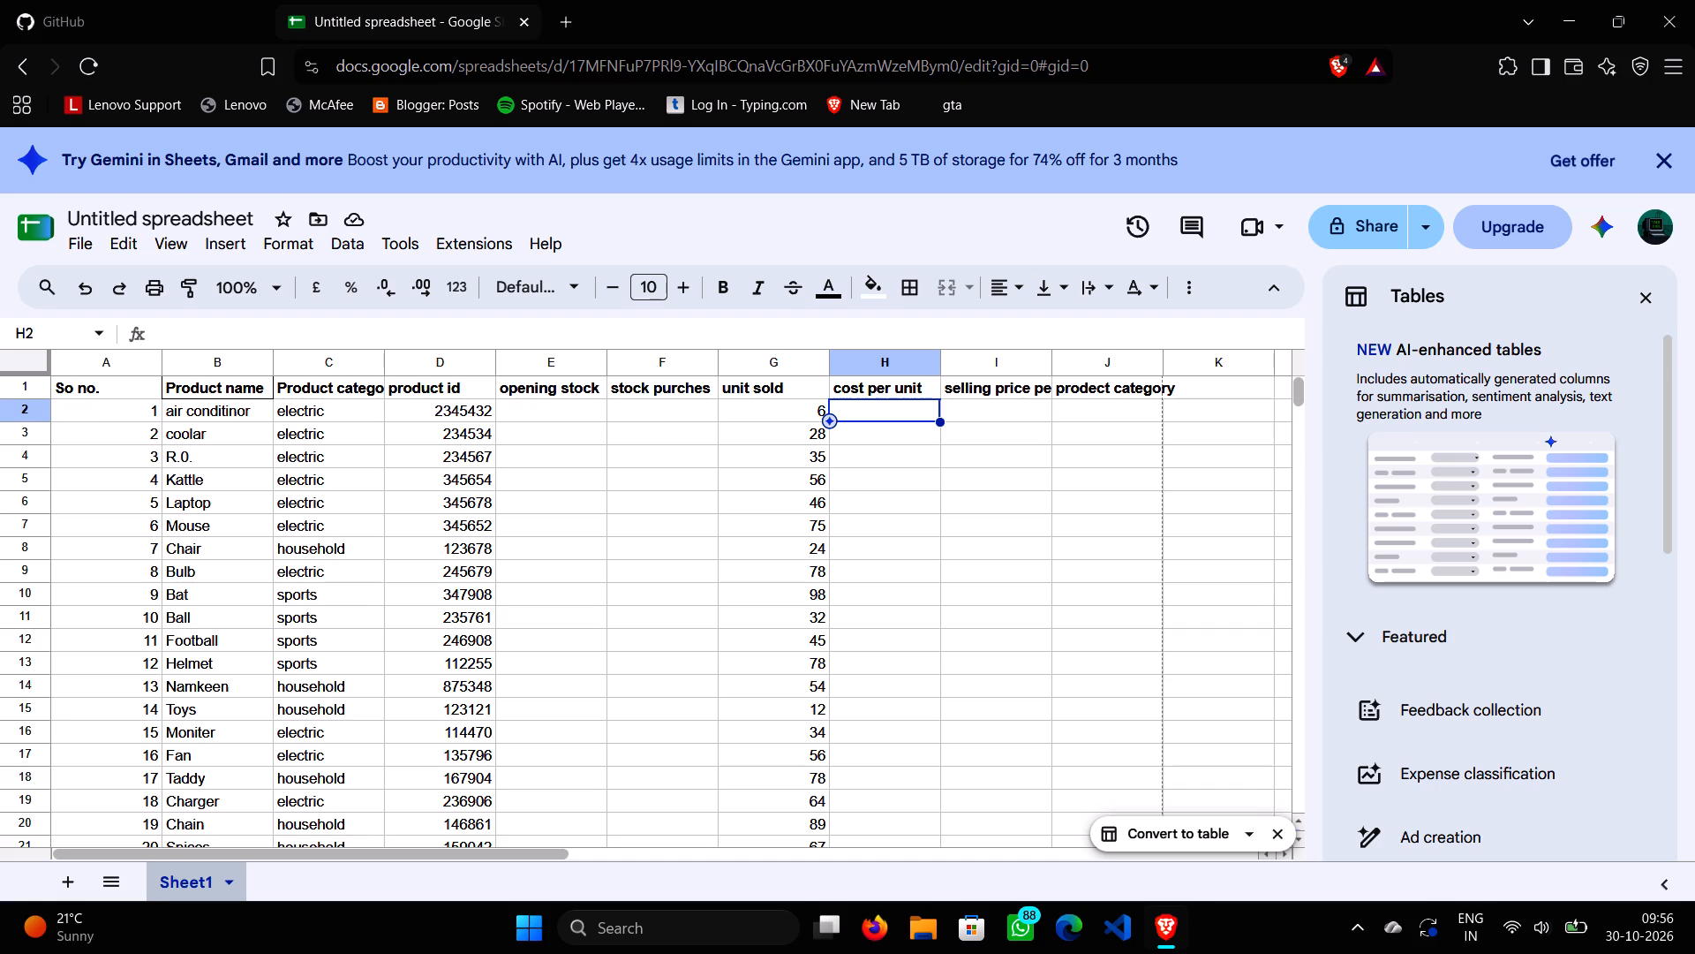
click(442, 403)
click(442, 403)
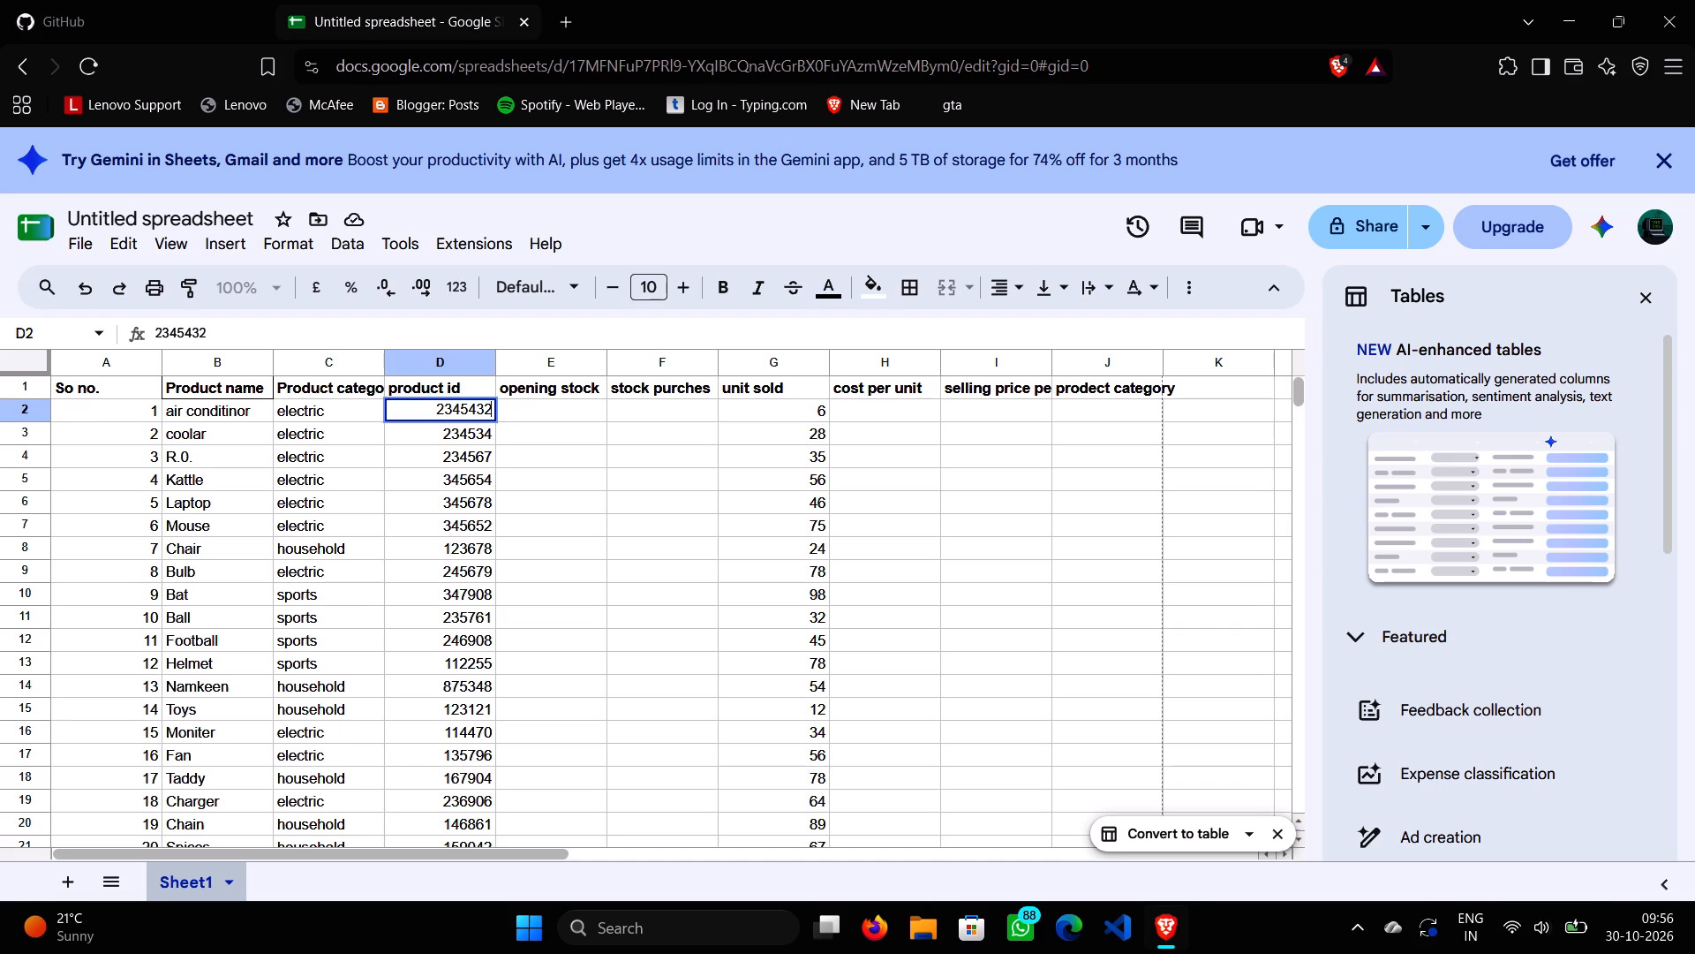
key(BackSpace)
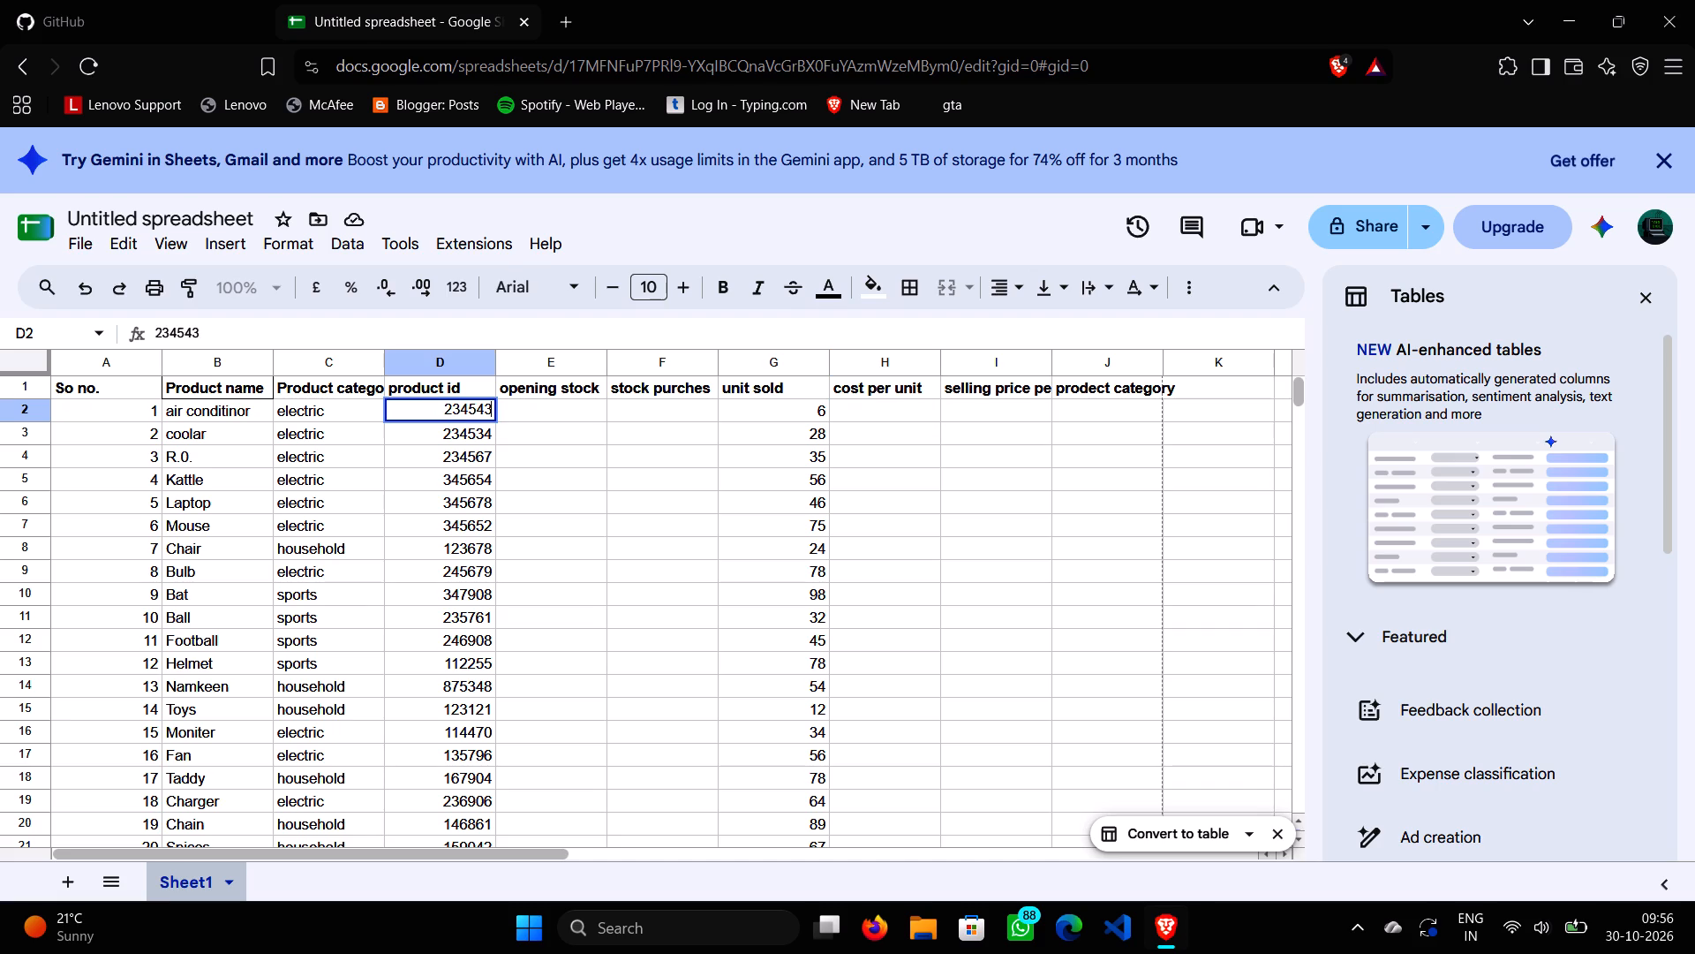
click(534, 413)
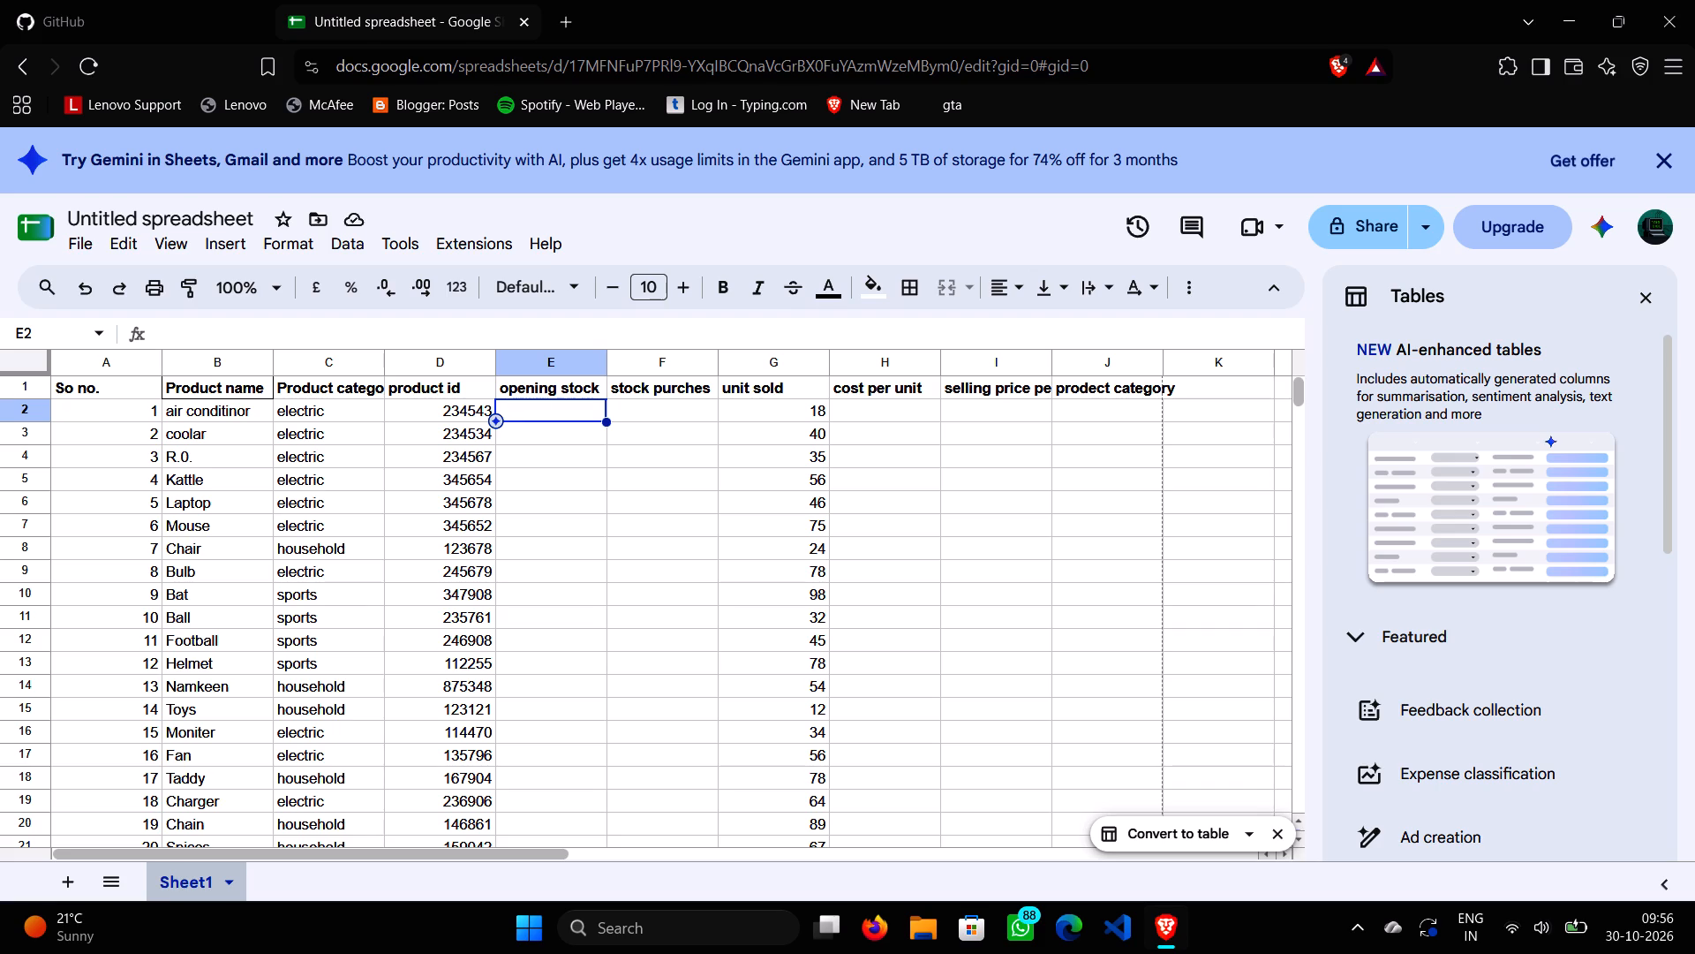
Replace the header in cell J1 with "sapplier name".
click(1128, 393)
key(BackSpace)
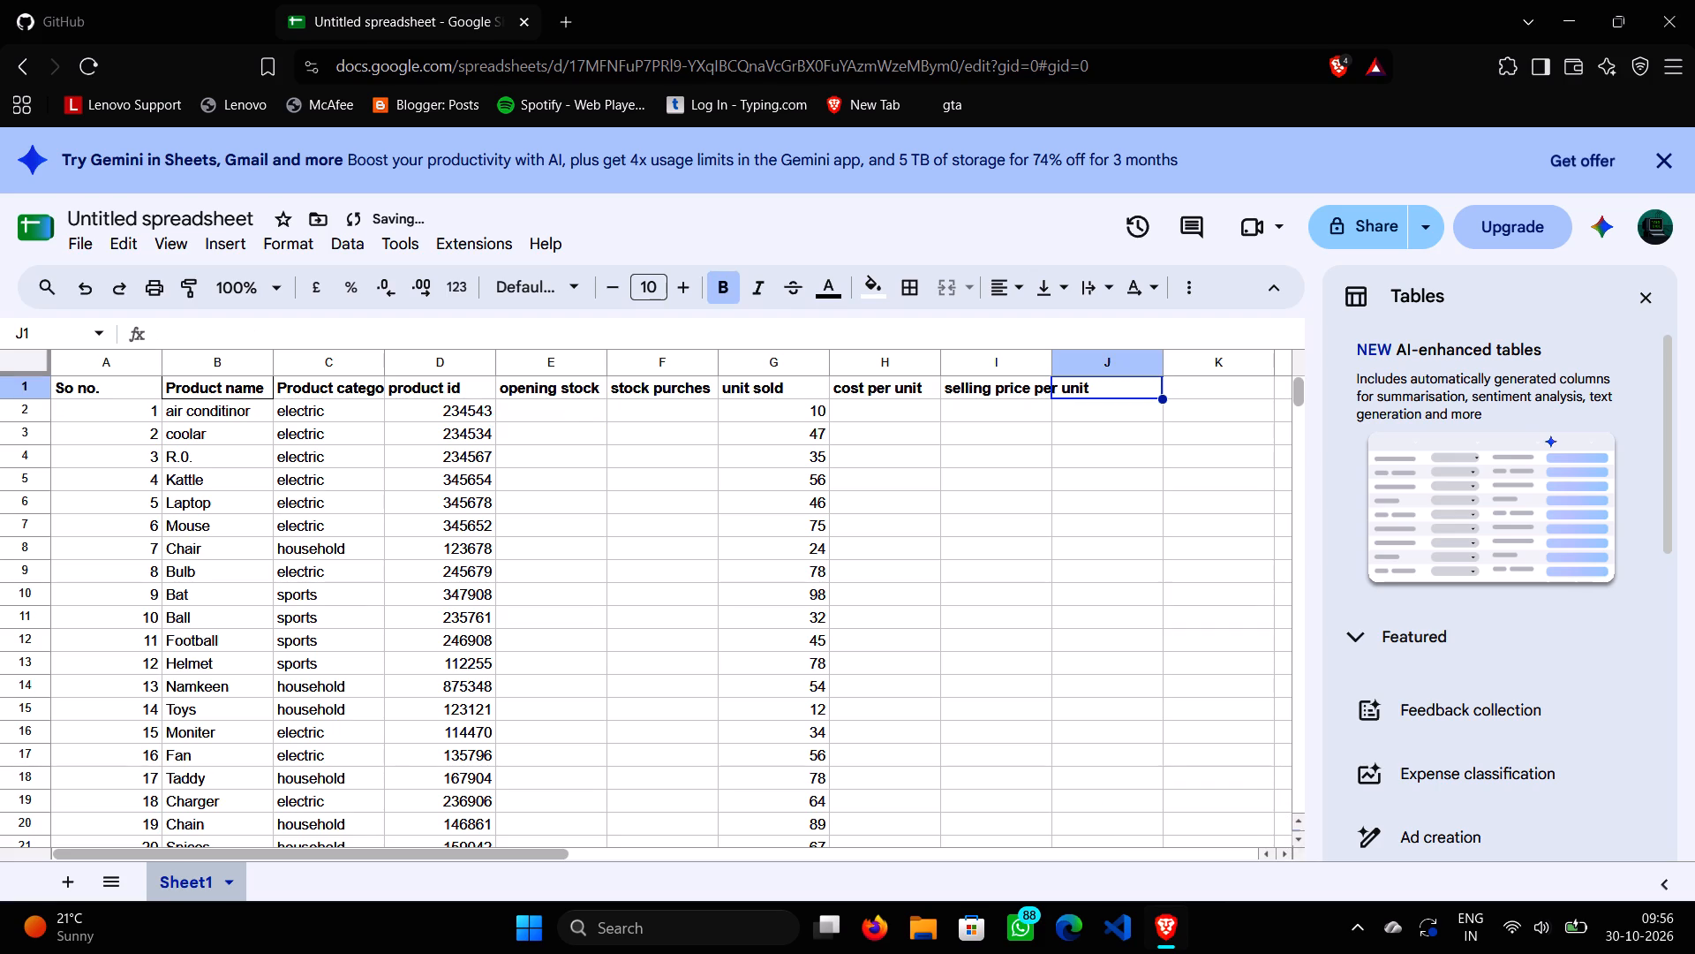
text(sapplier name)
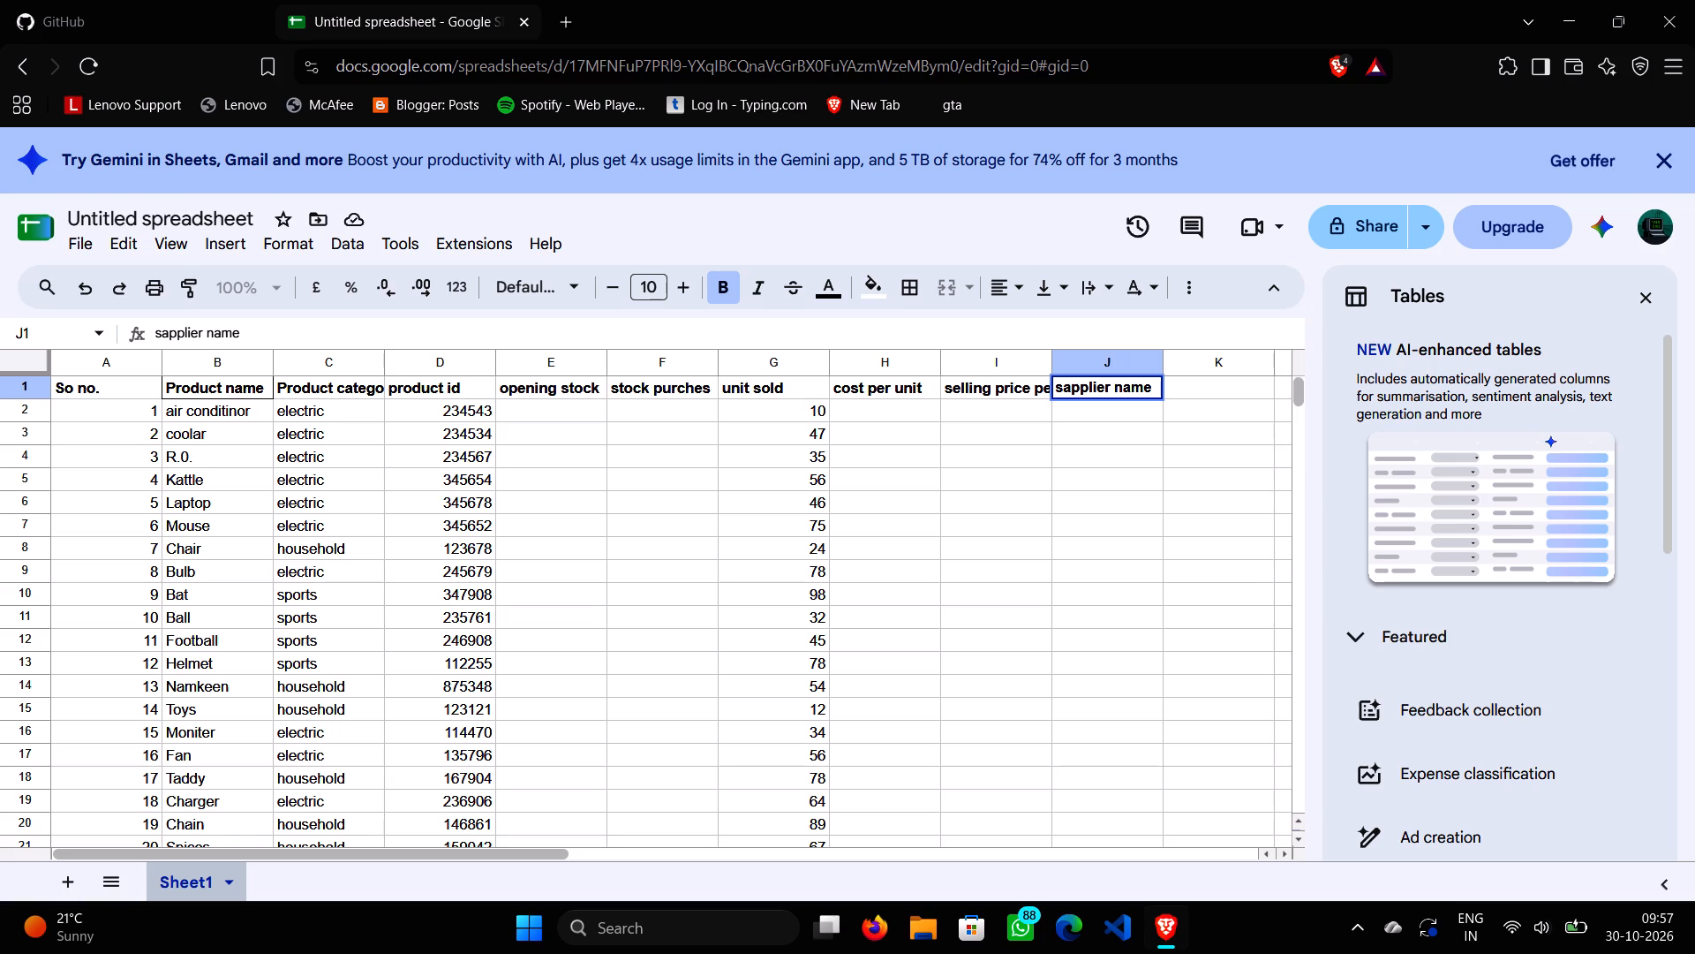
click(566, 412)
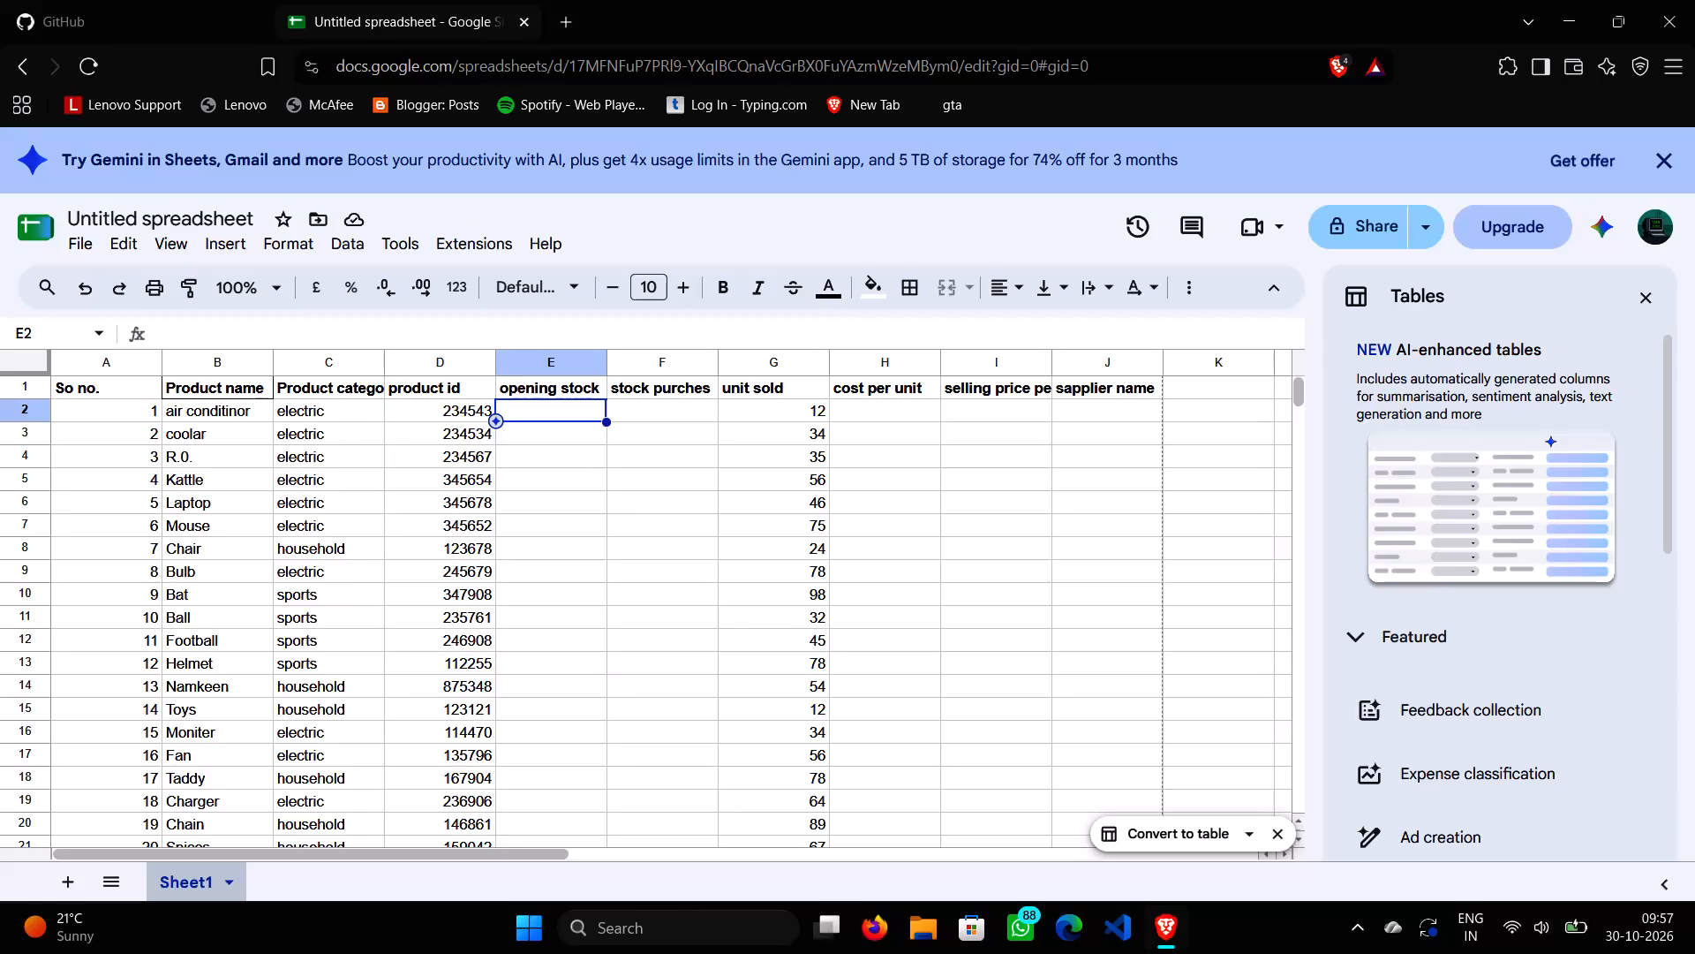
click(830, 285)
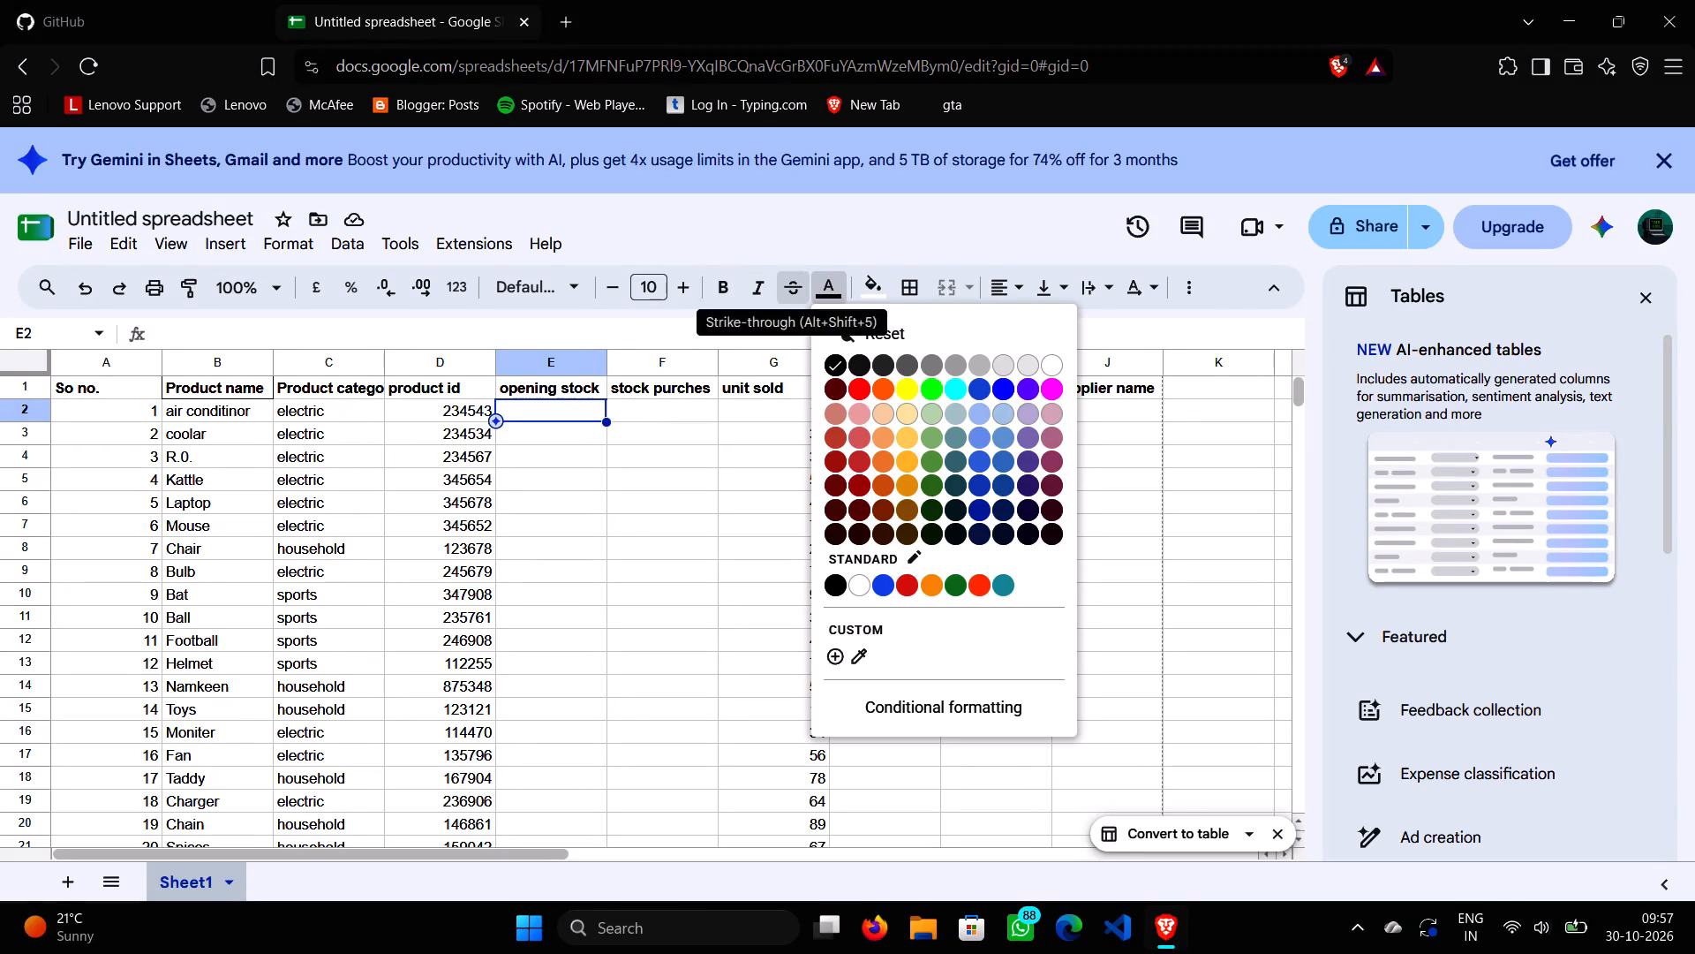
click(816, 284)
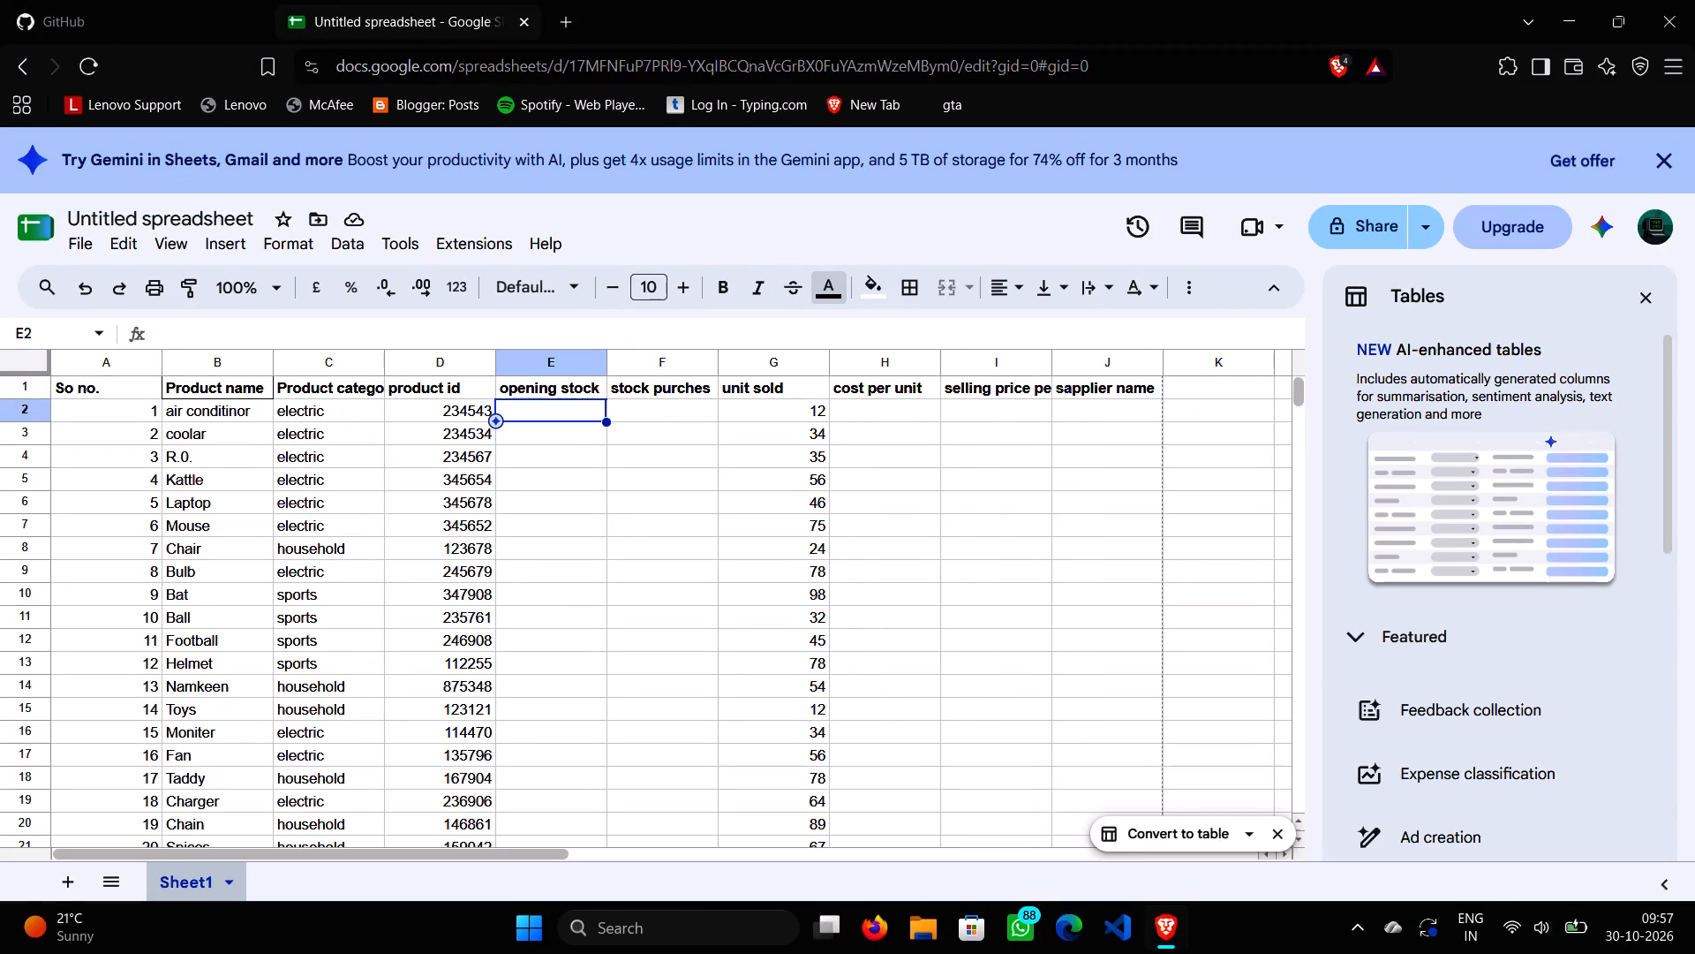
Select F2:F20 in the stock purches column and enter the formula =RANDBETWEEN(1,100) in cell F2.
click(689, 408)
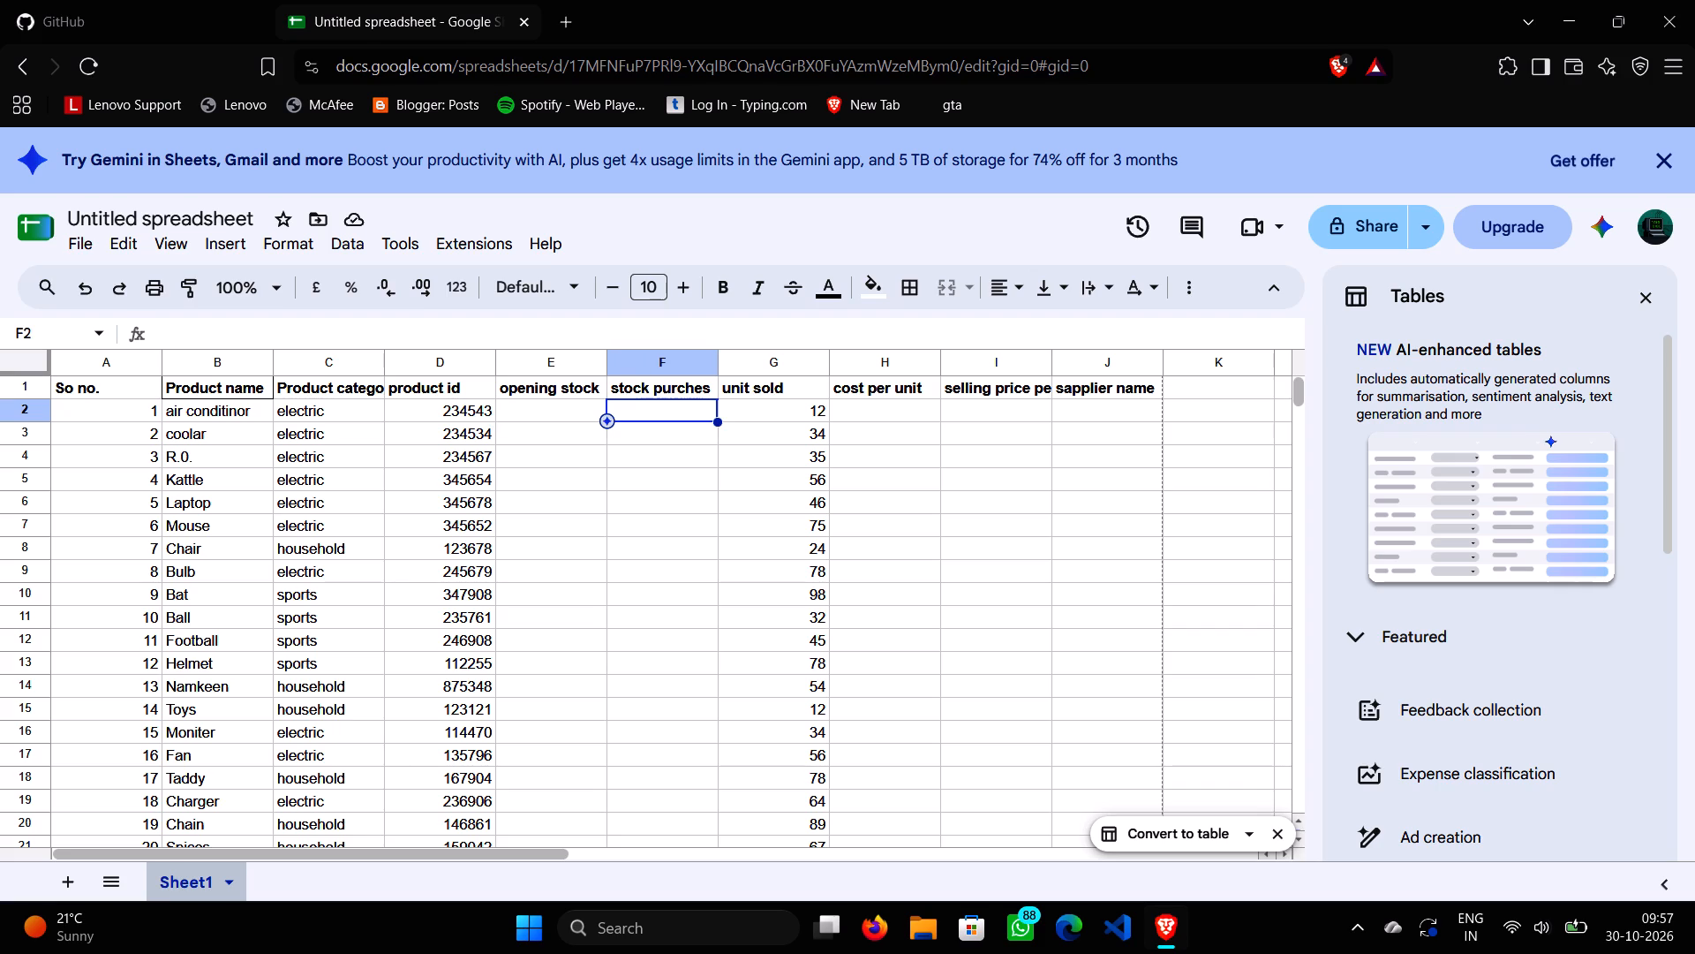
drag(655, 413, 674, 478)
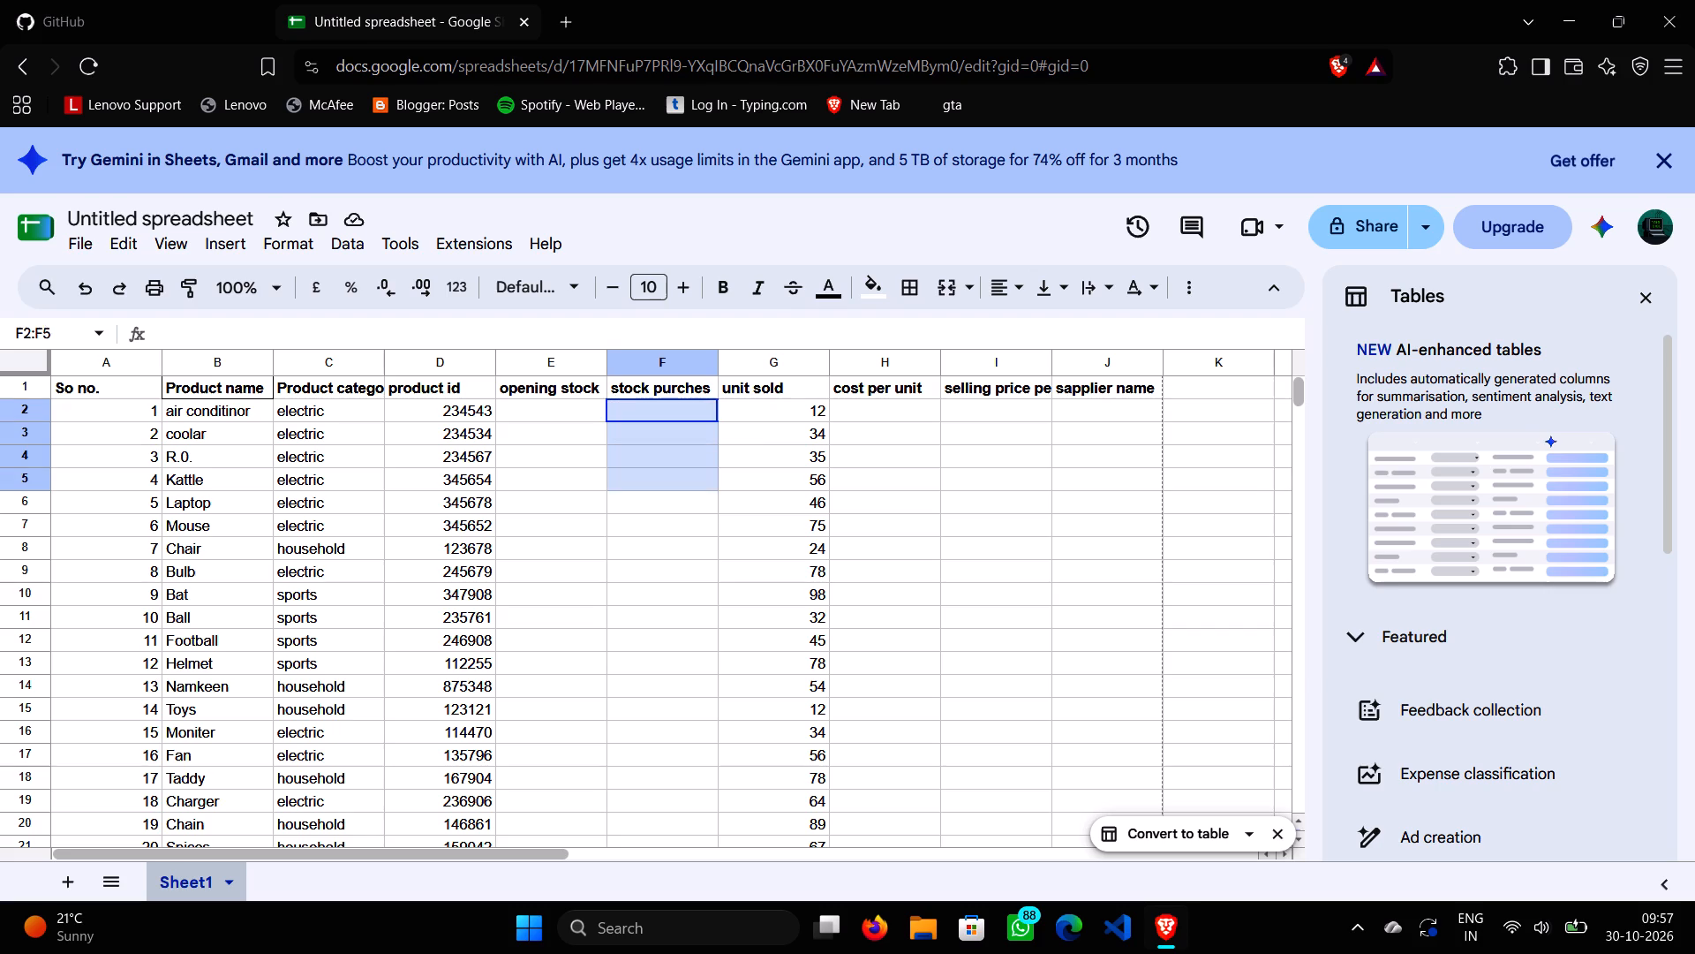
drag(674, 478, 679, 770)
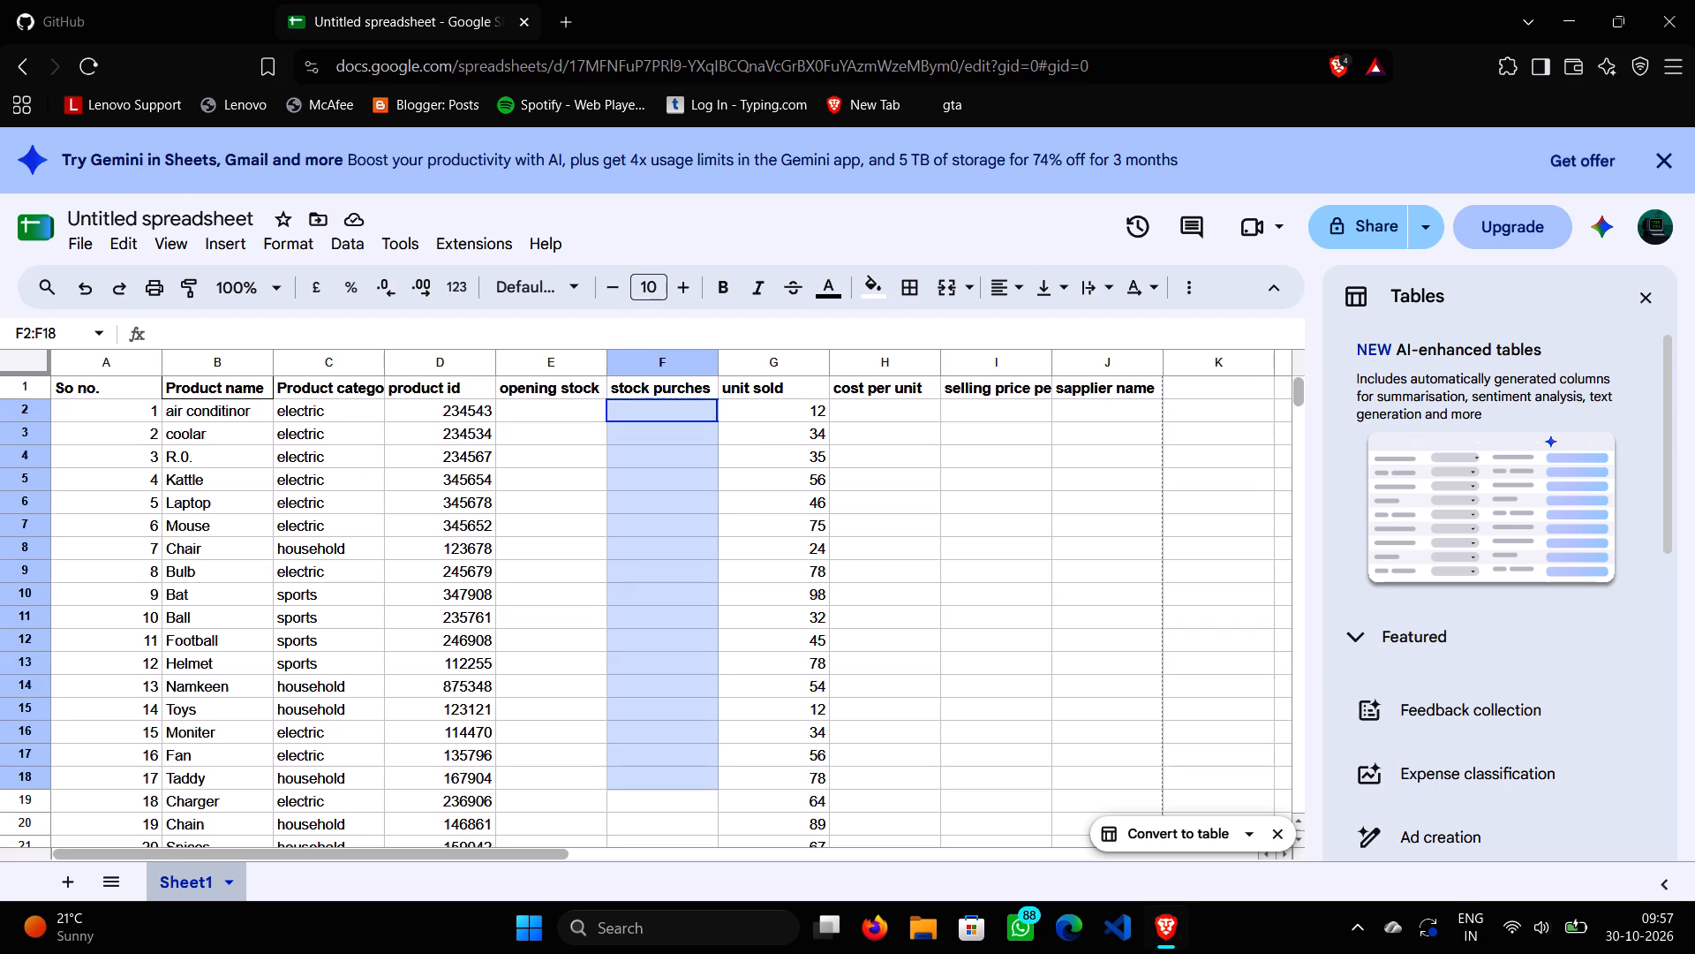
drag(679, 770, 674, 815)
scroll(674, 813, down, 1)
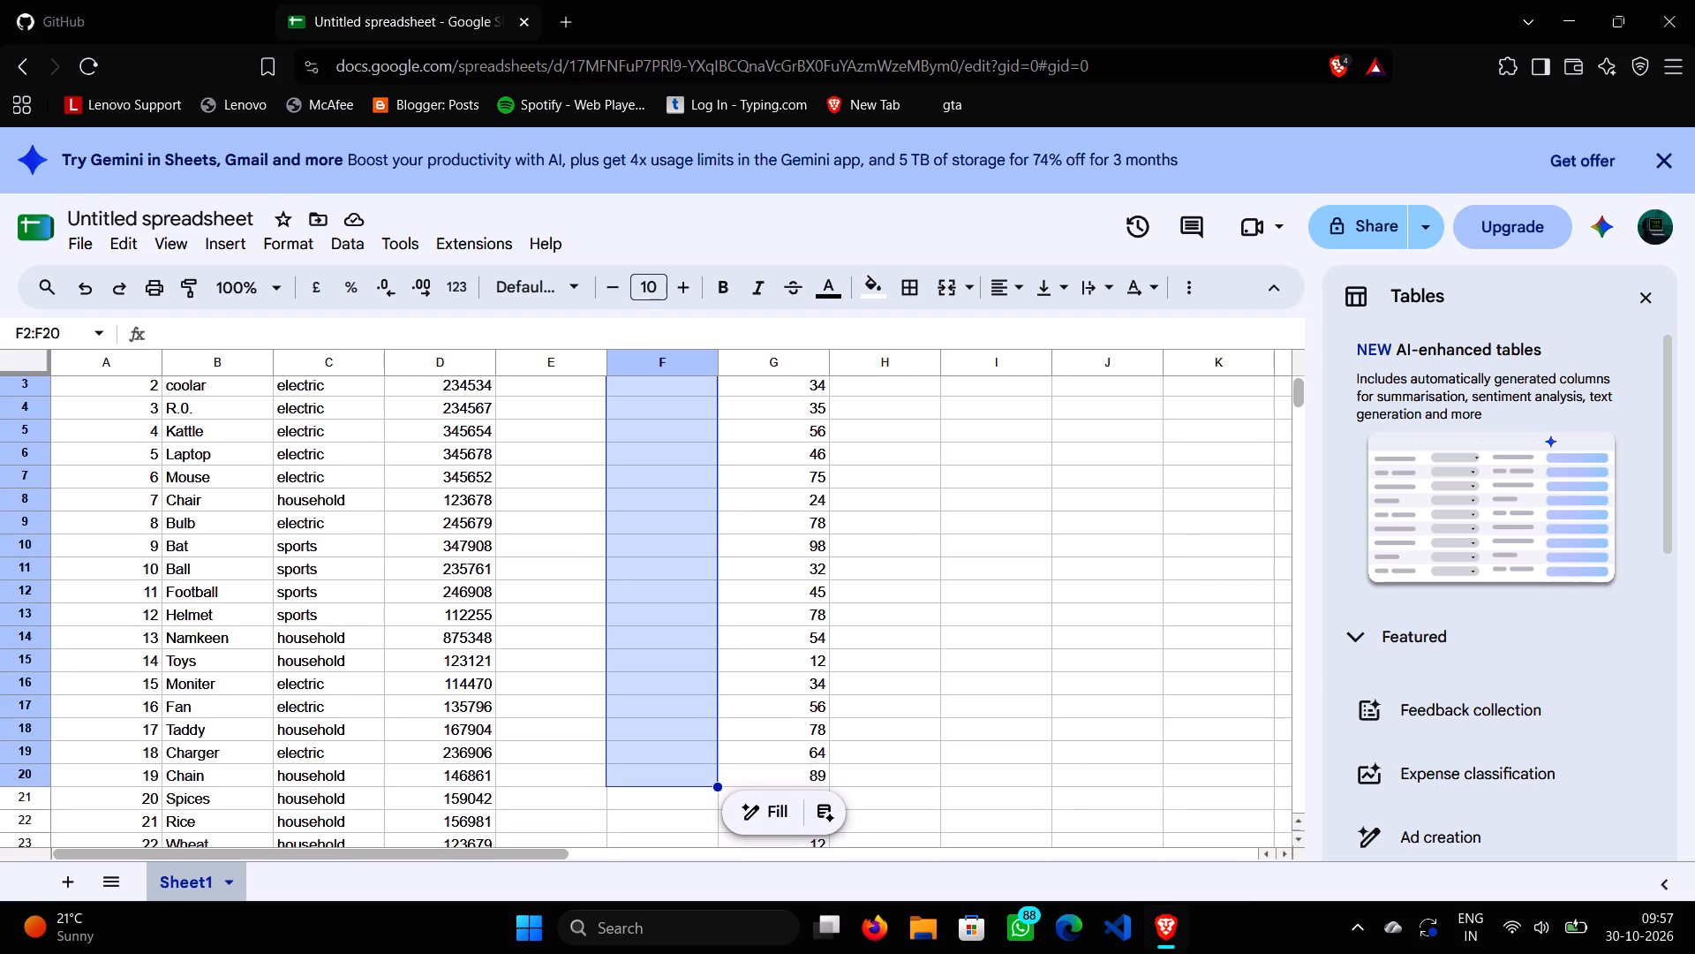
scroll(674, 813, down, 1)
scroll(673, 819, up, 2)
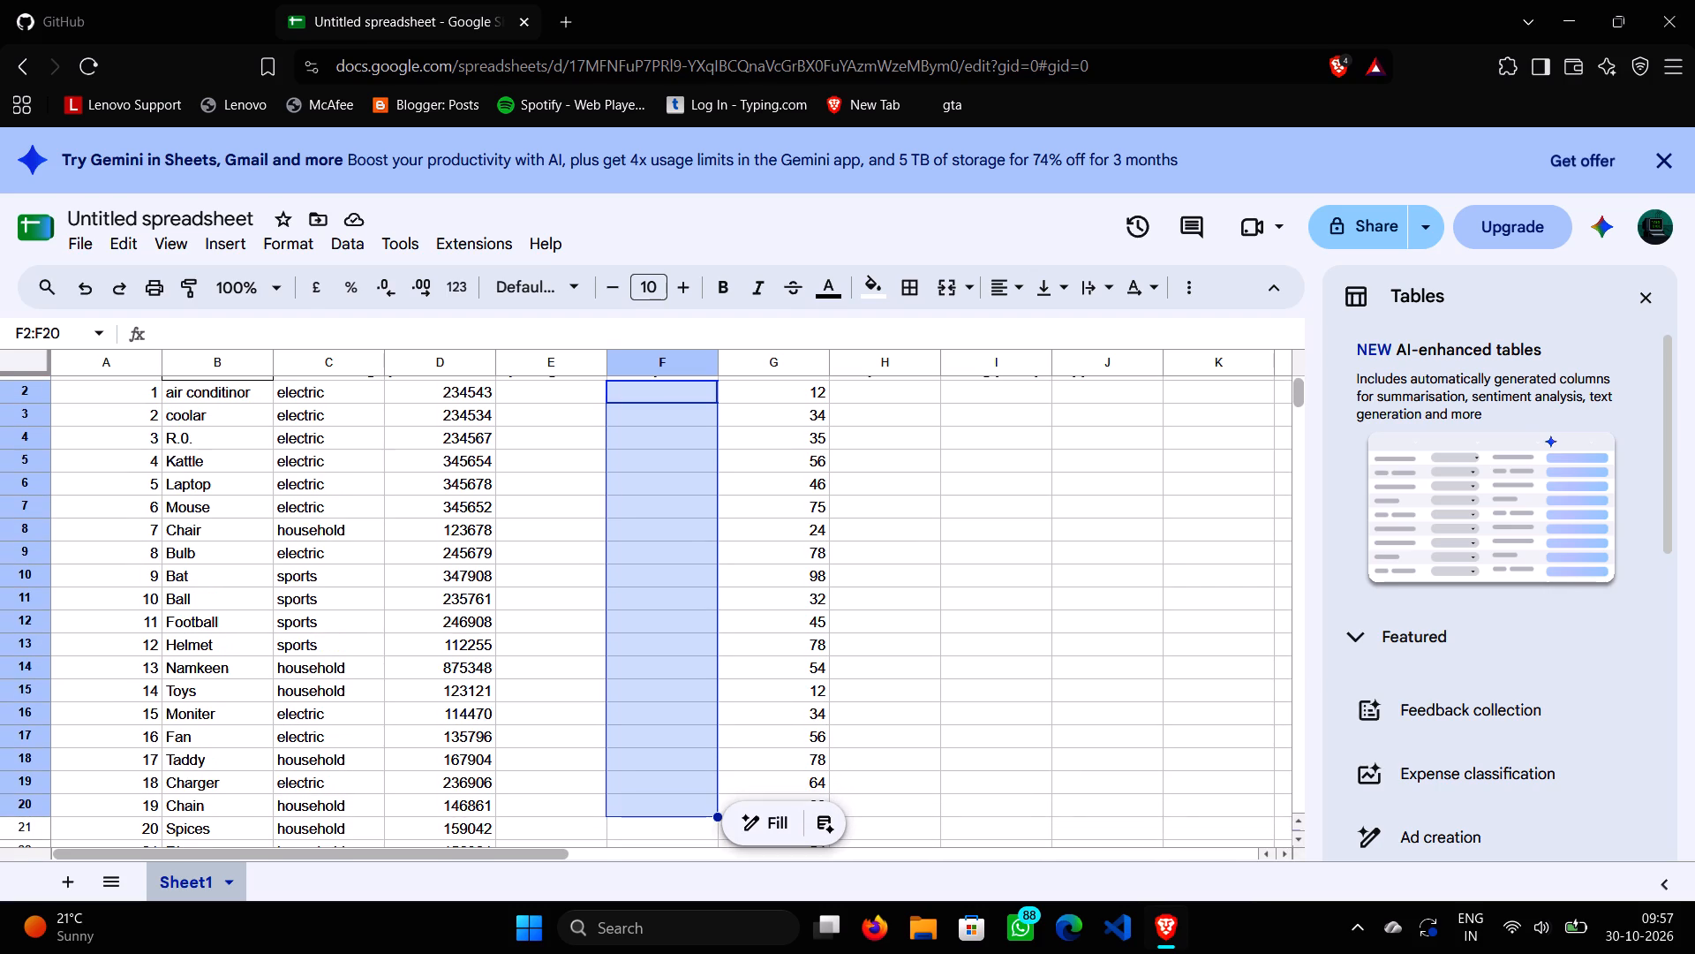
key(equal)
text(rand)
click(700, 524)
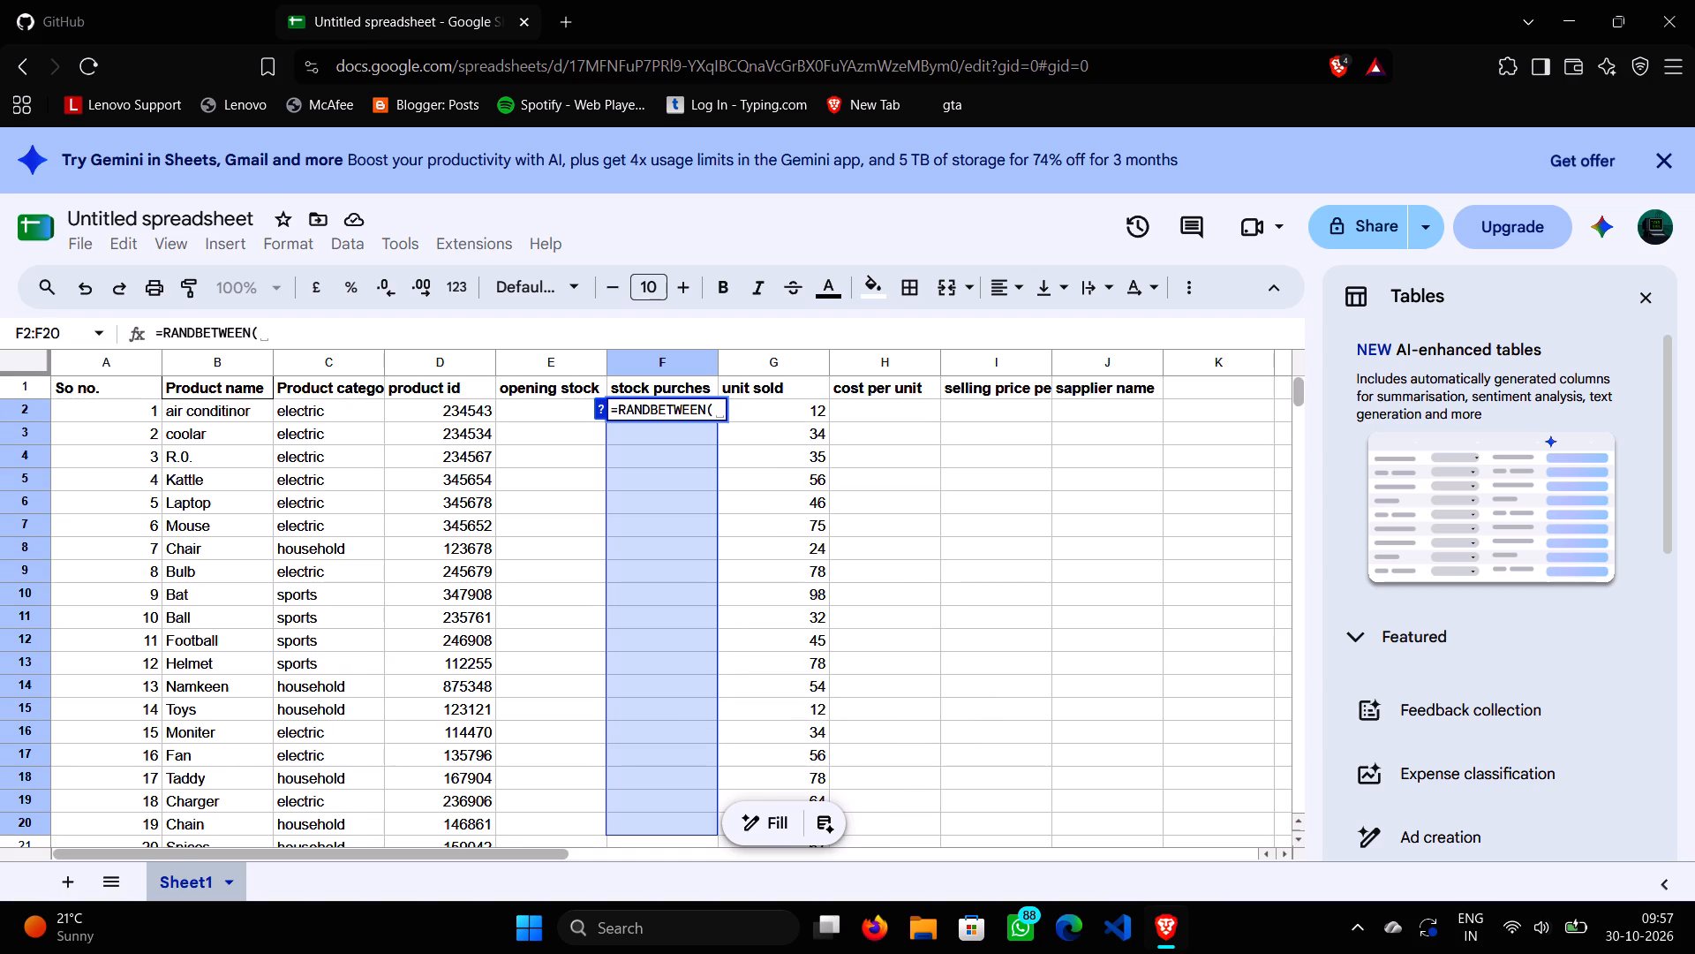
text(20)
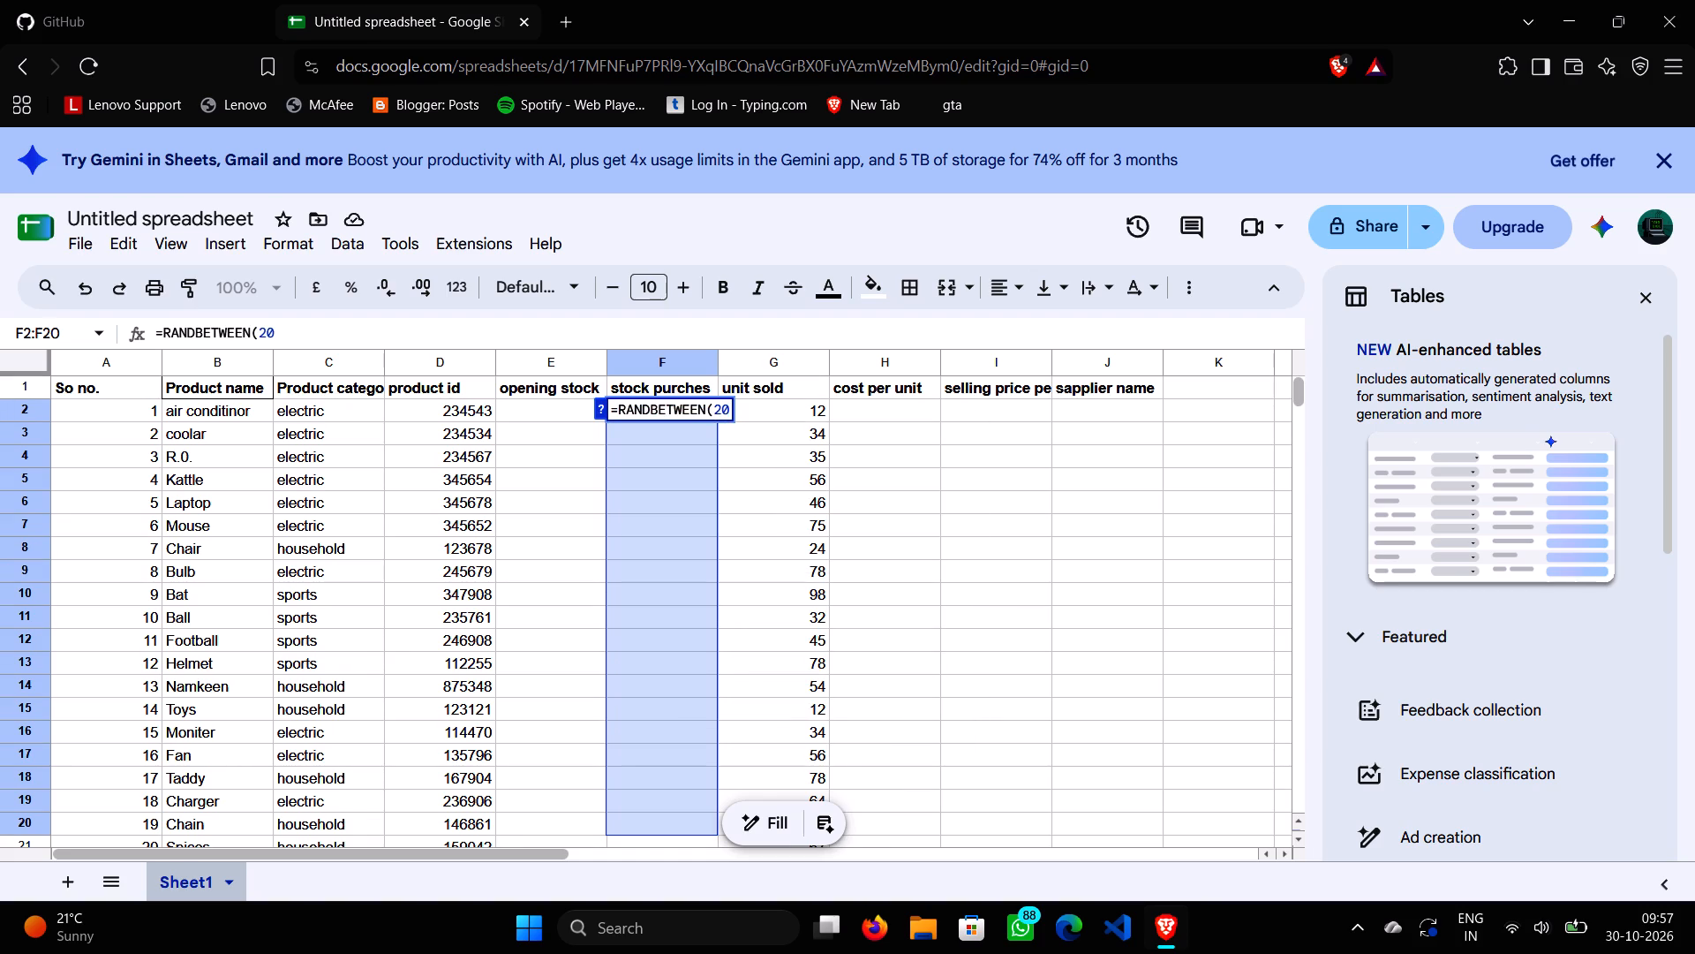
key(BackSpace)
key(BackSpace)
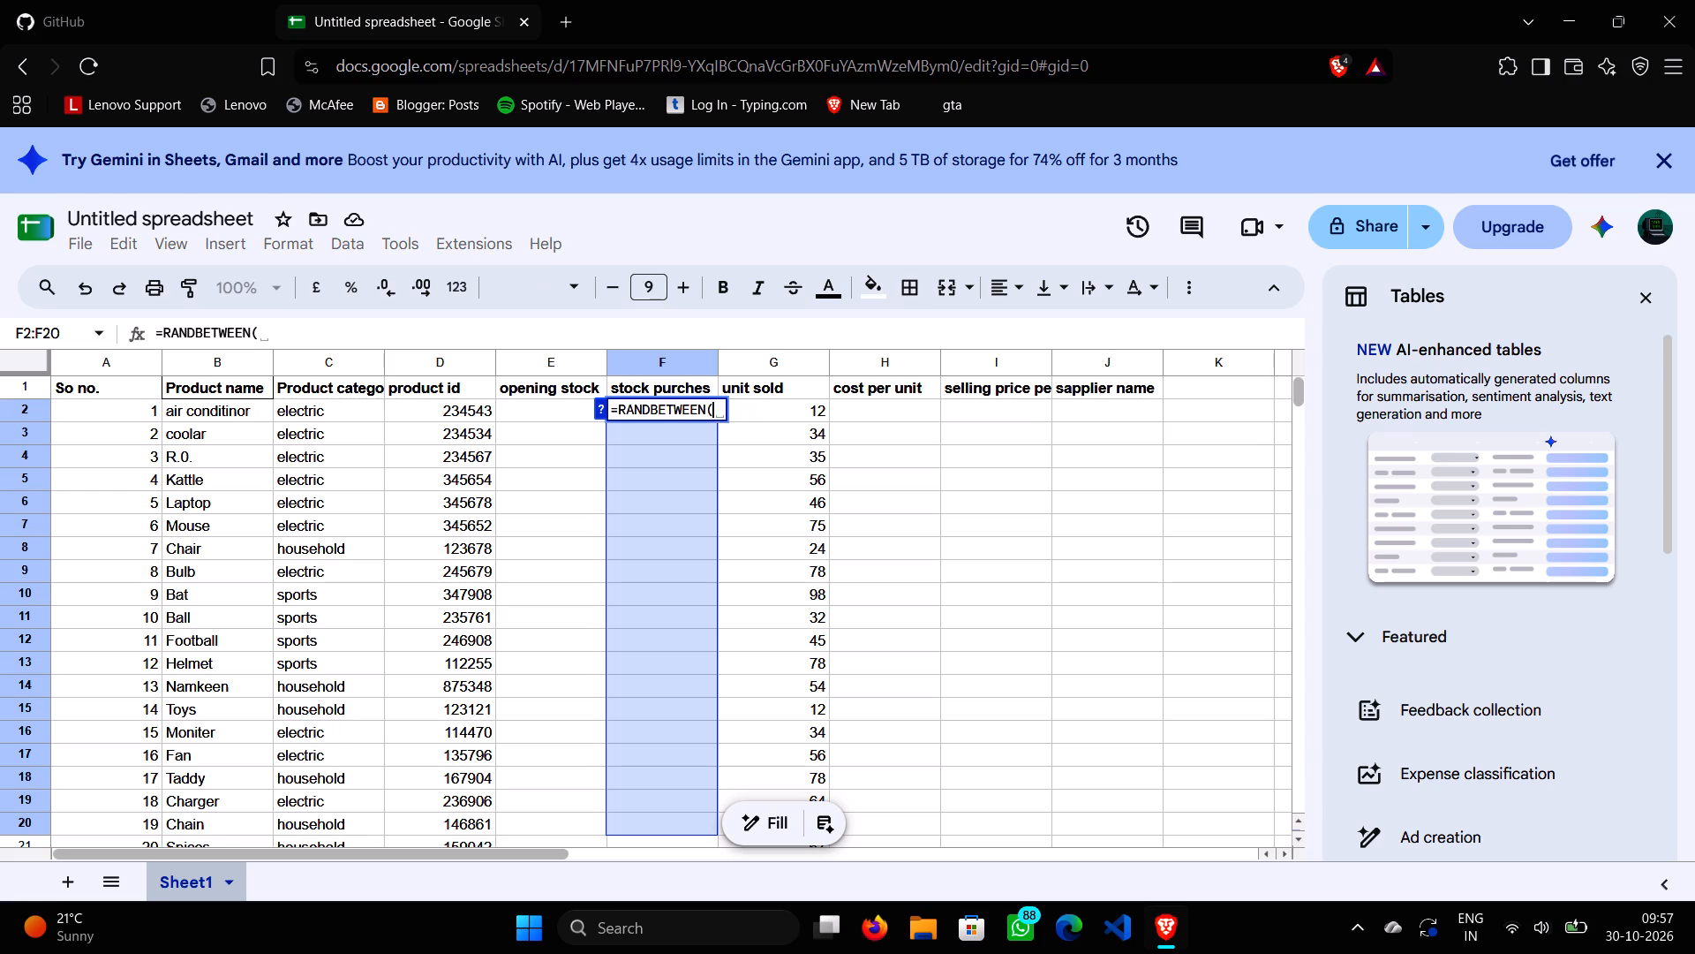
key(1)
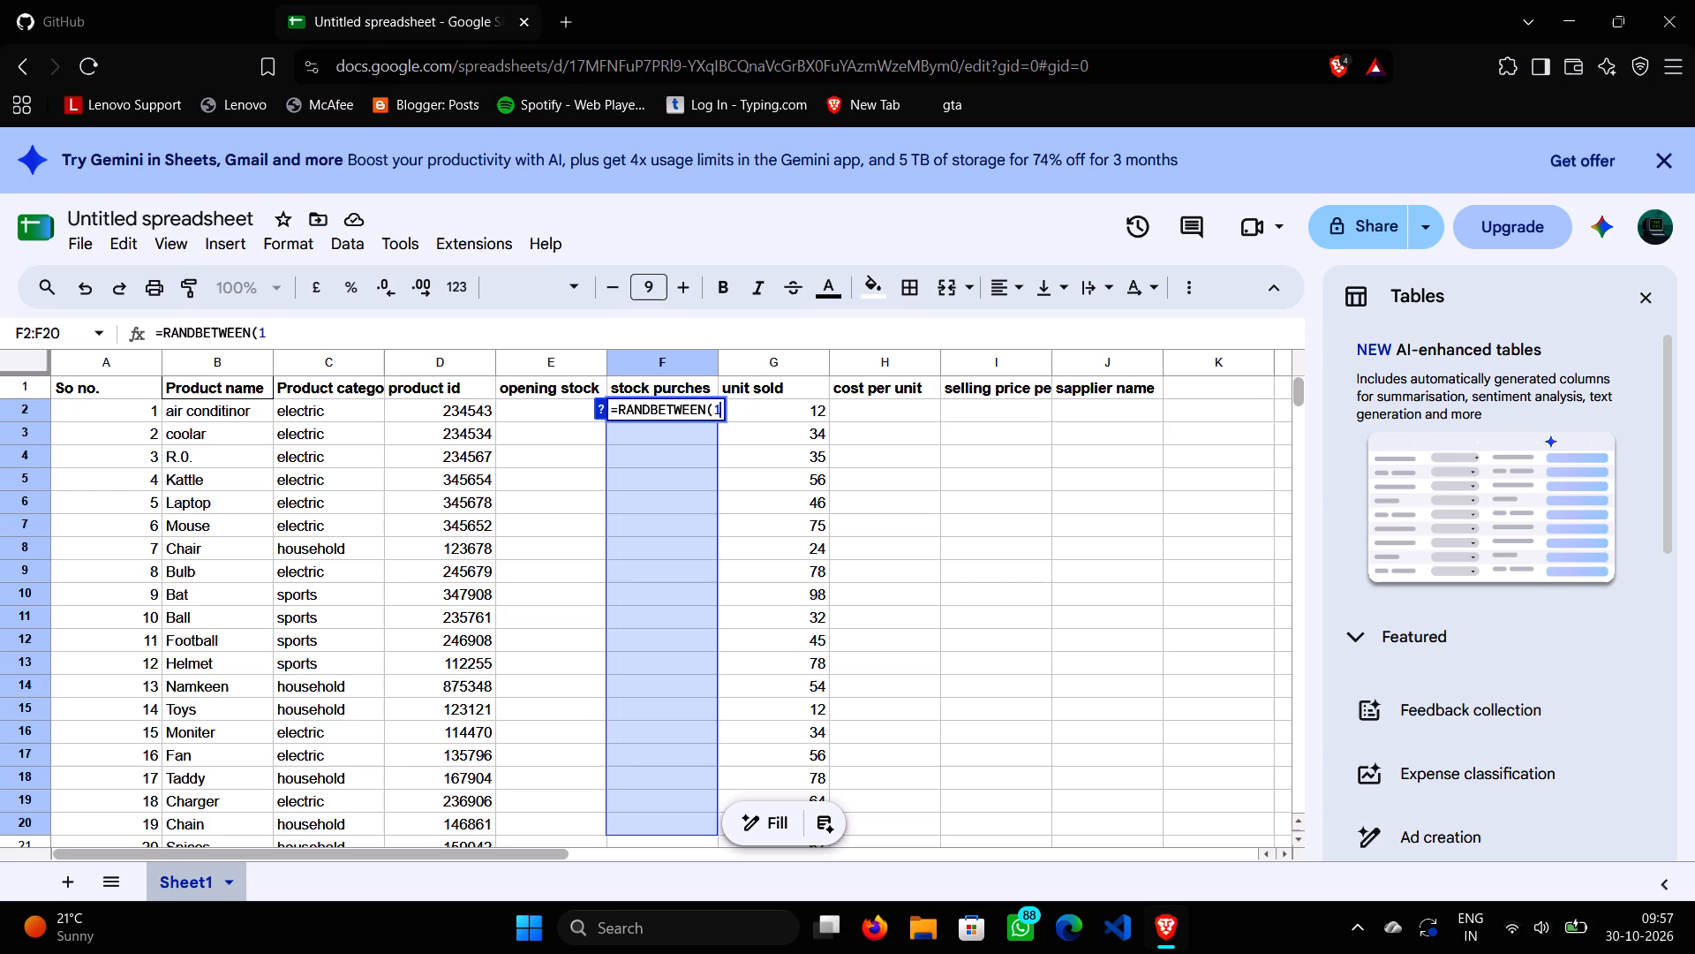
text(,100)
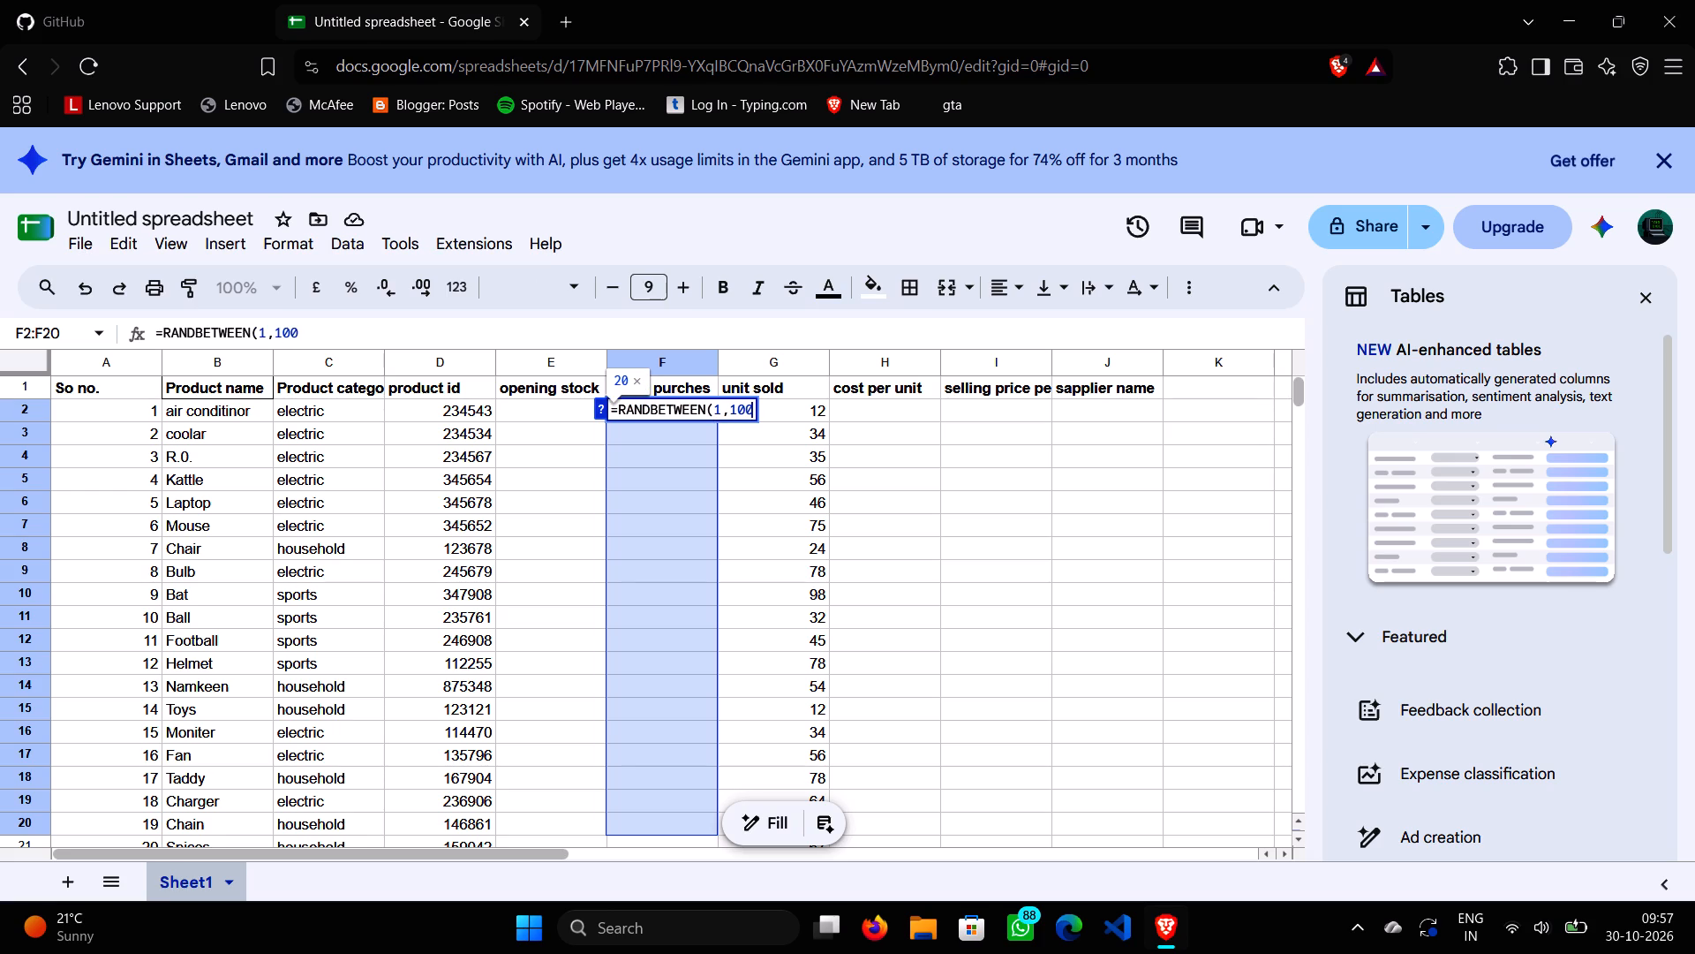
key(shift+parenright)
key(Return)
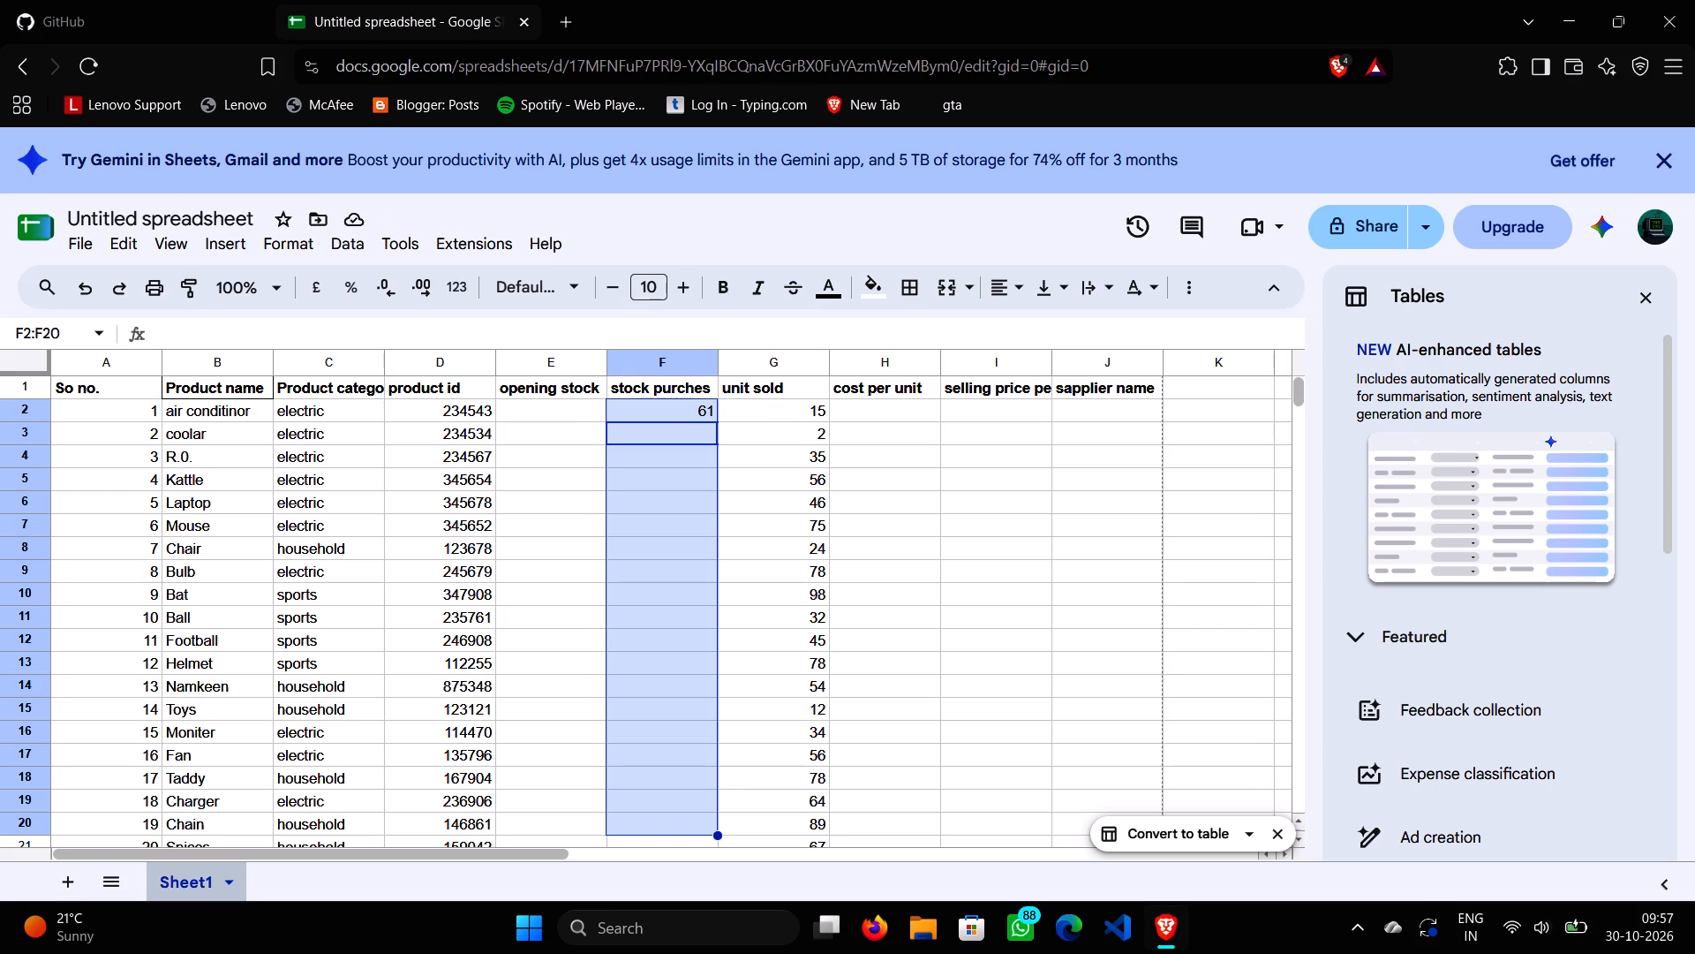
Enter the formula =RANDBETWEEN(1,100) in cell F3 of the stock purches column.
key(equal)
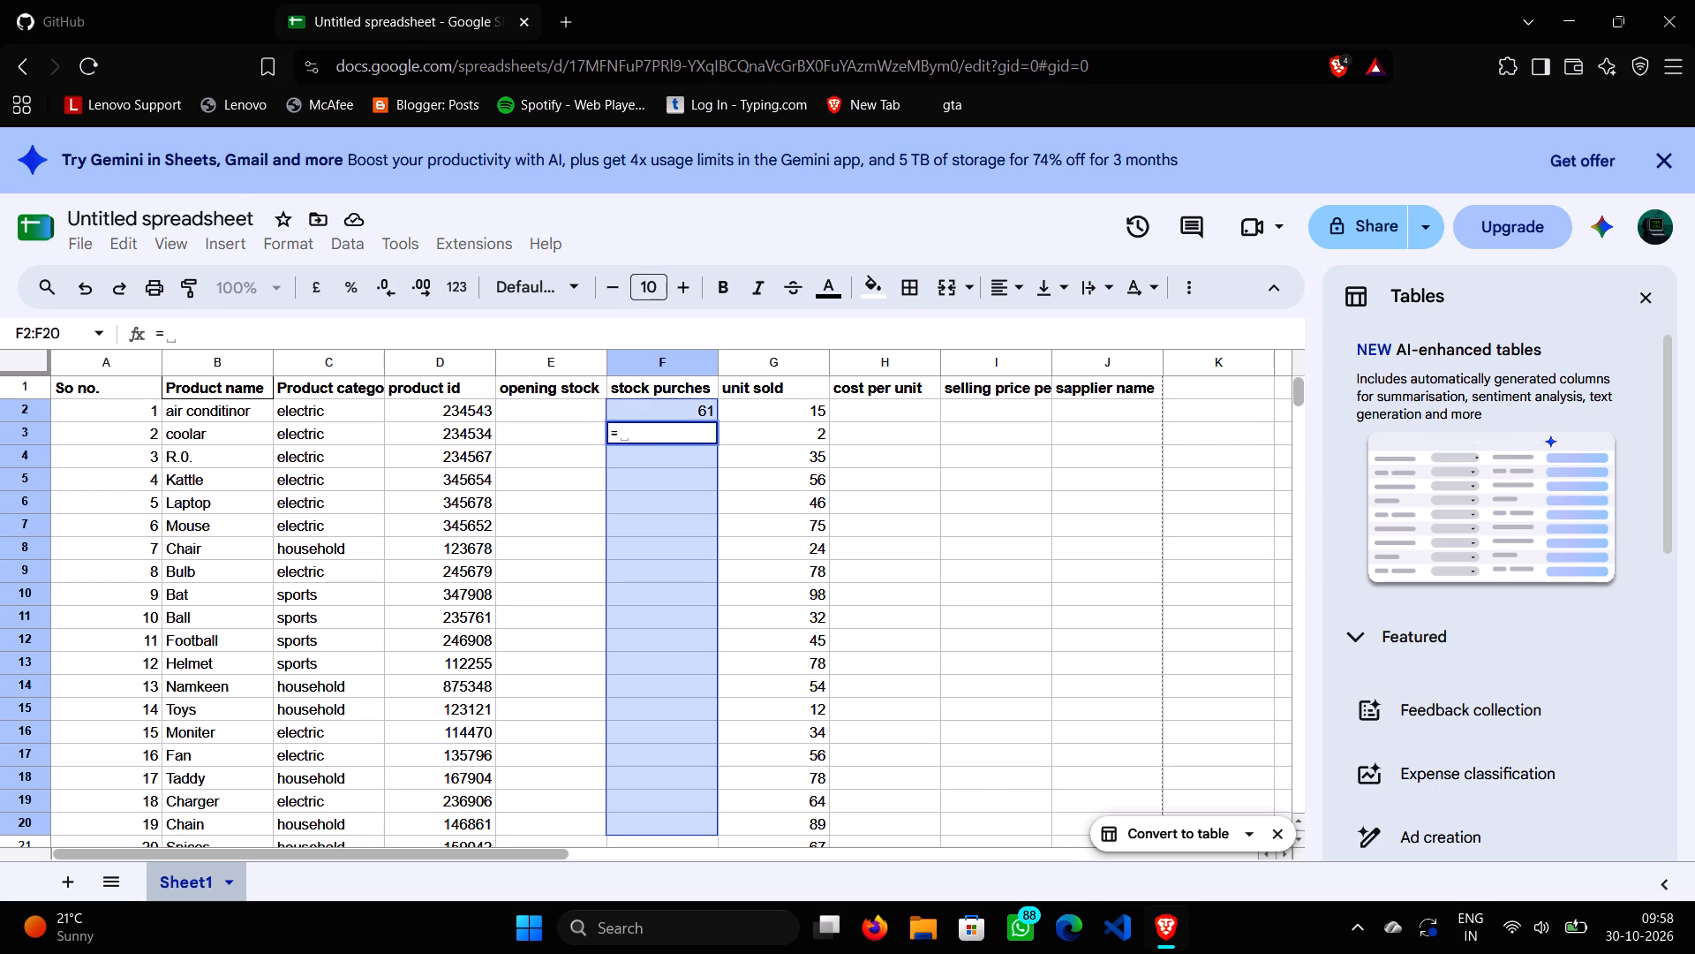
text(ra)
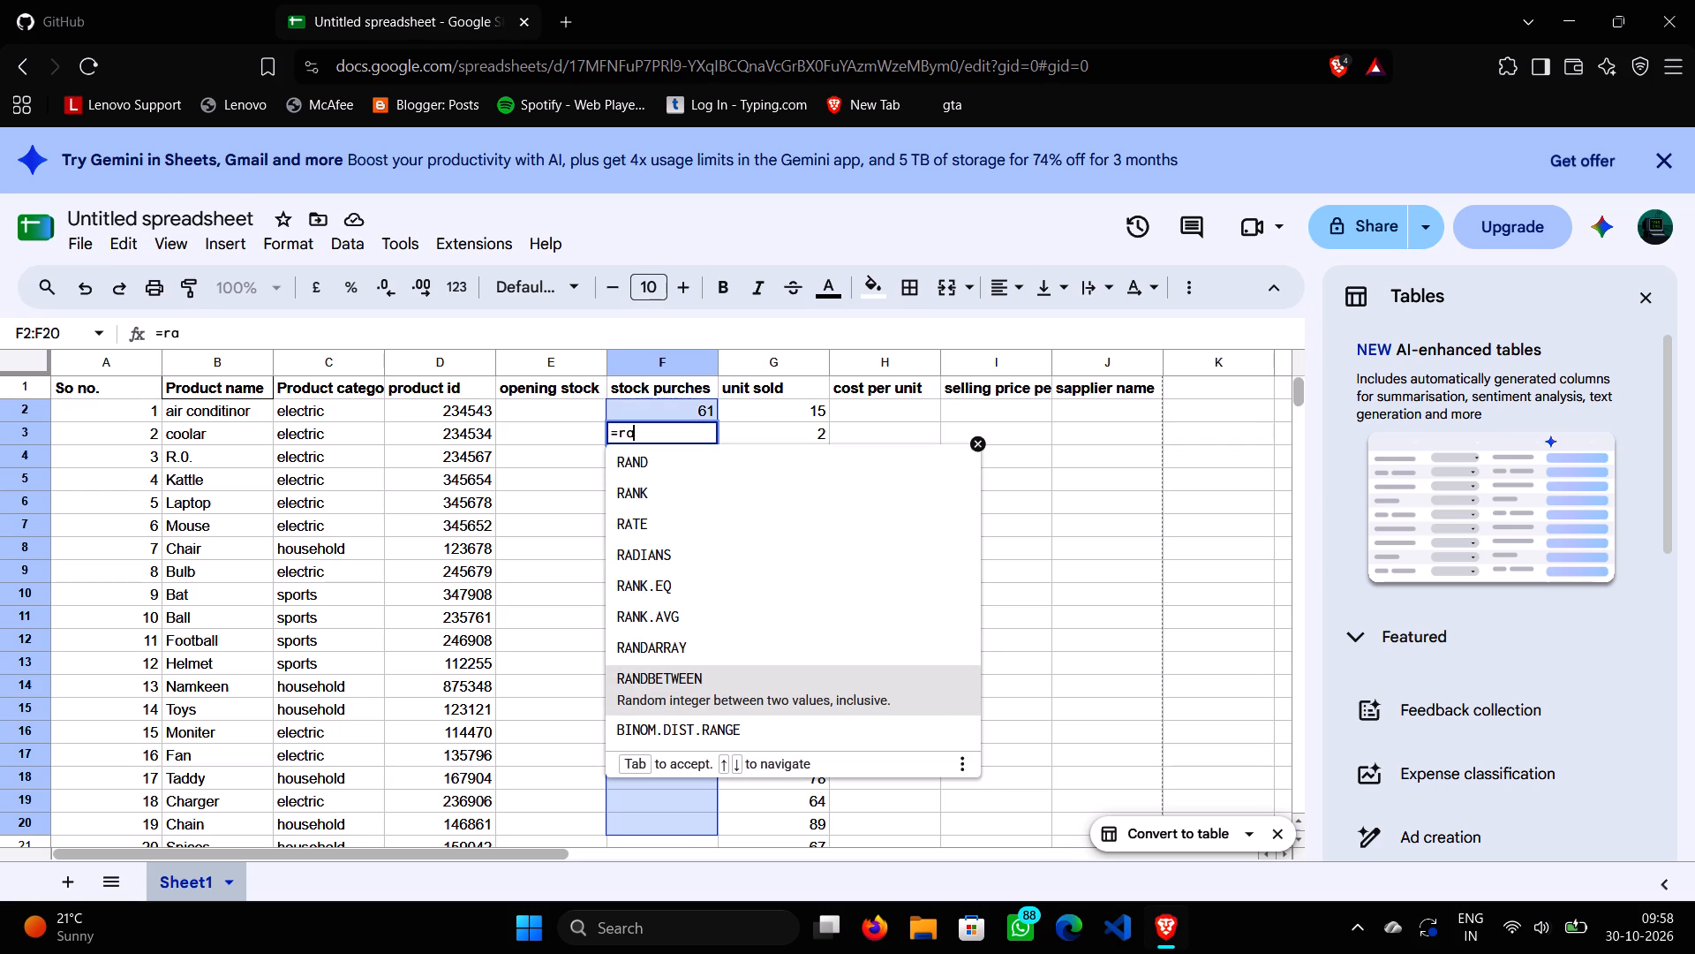
click(689, 693)
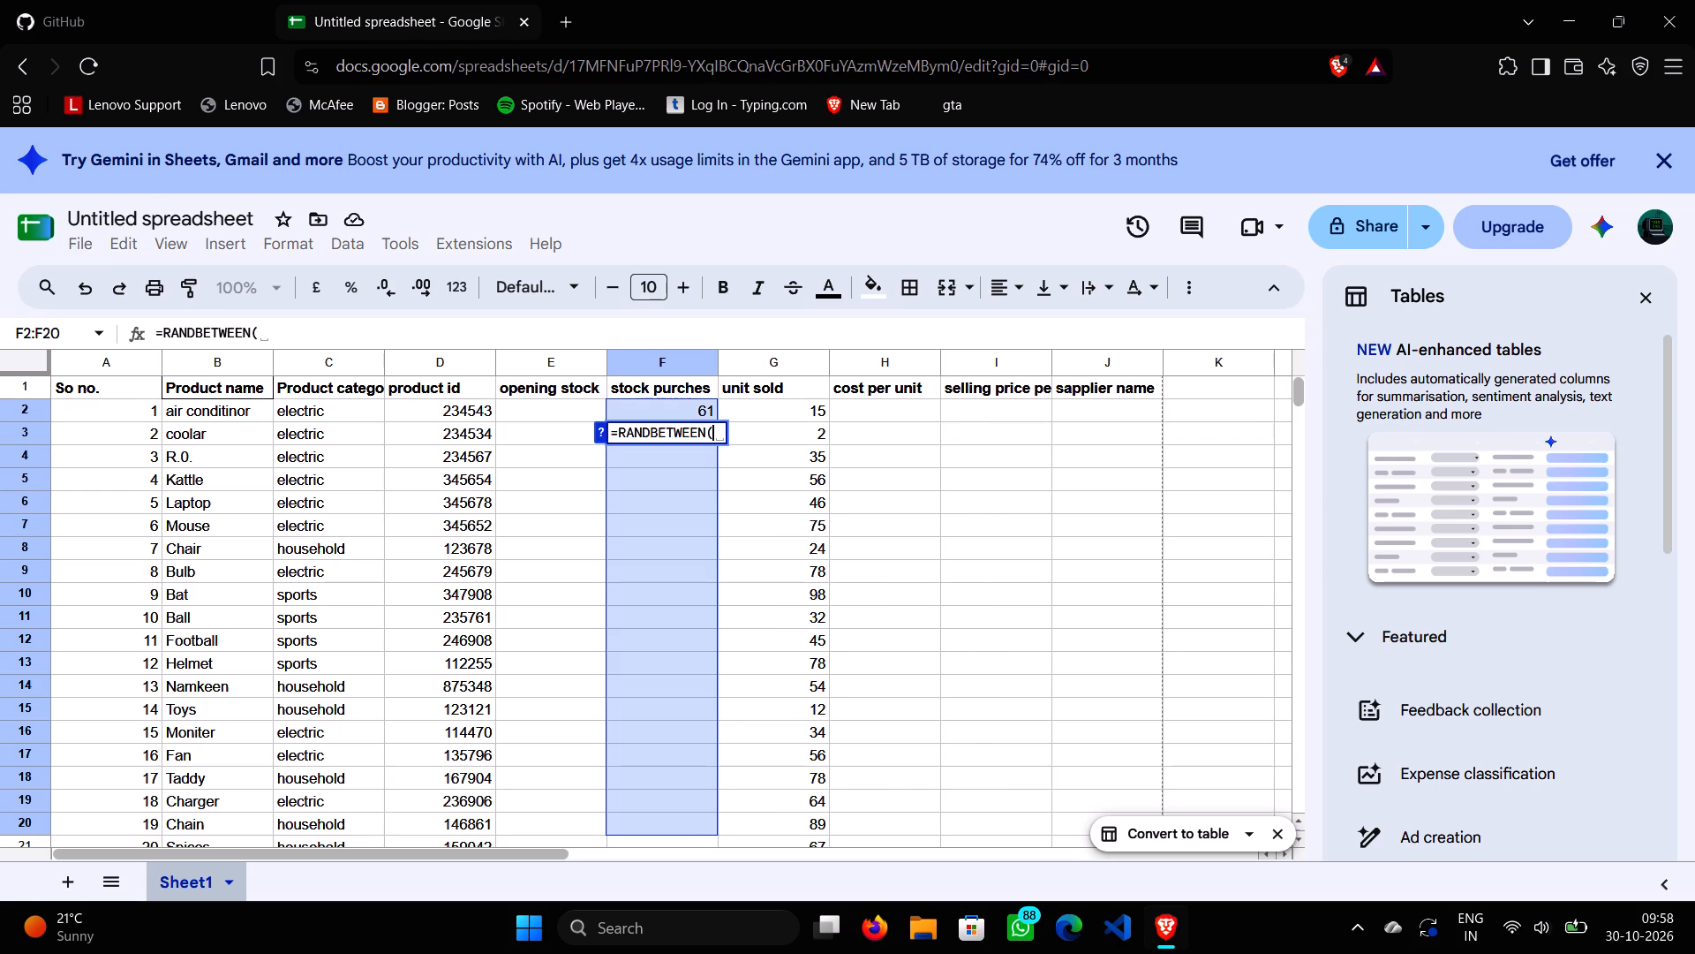
text(1,1)
text(00)
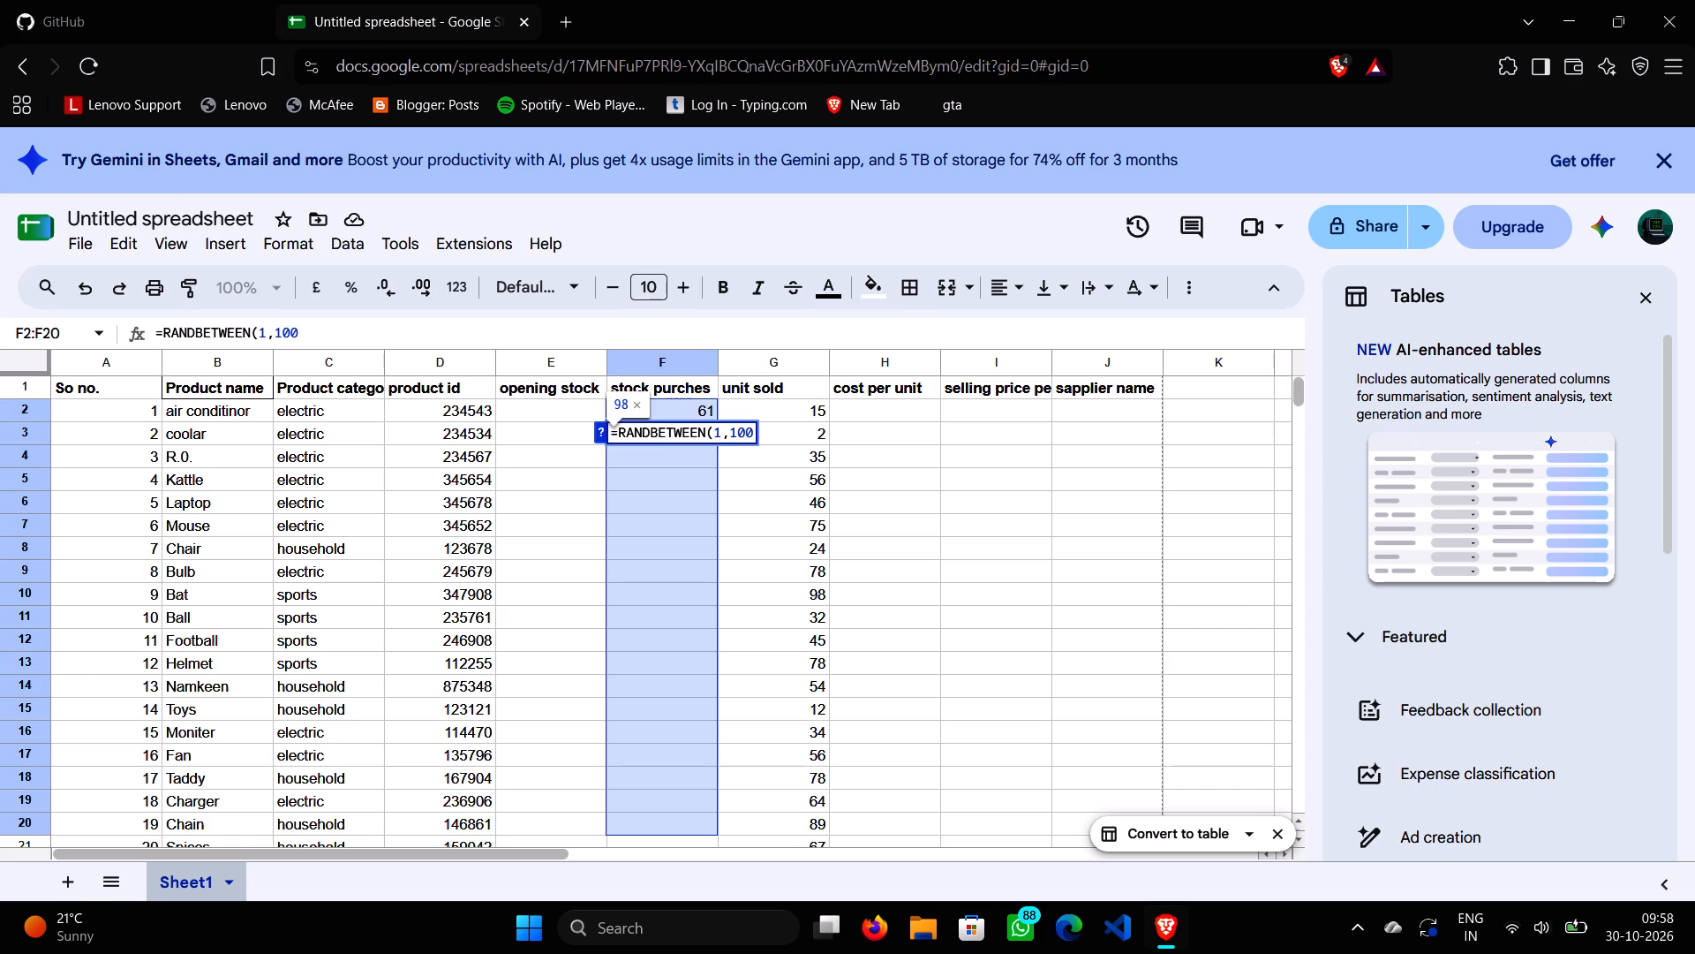
key(shift+parenright)
key(Return)
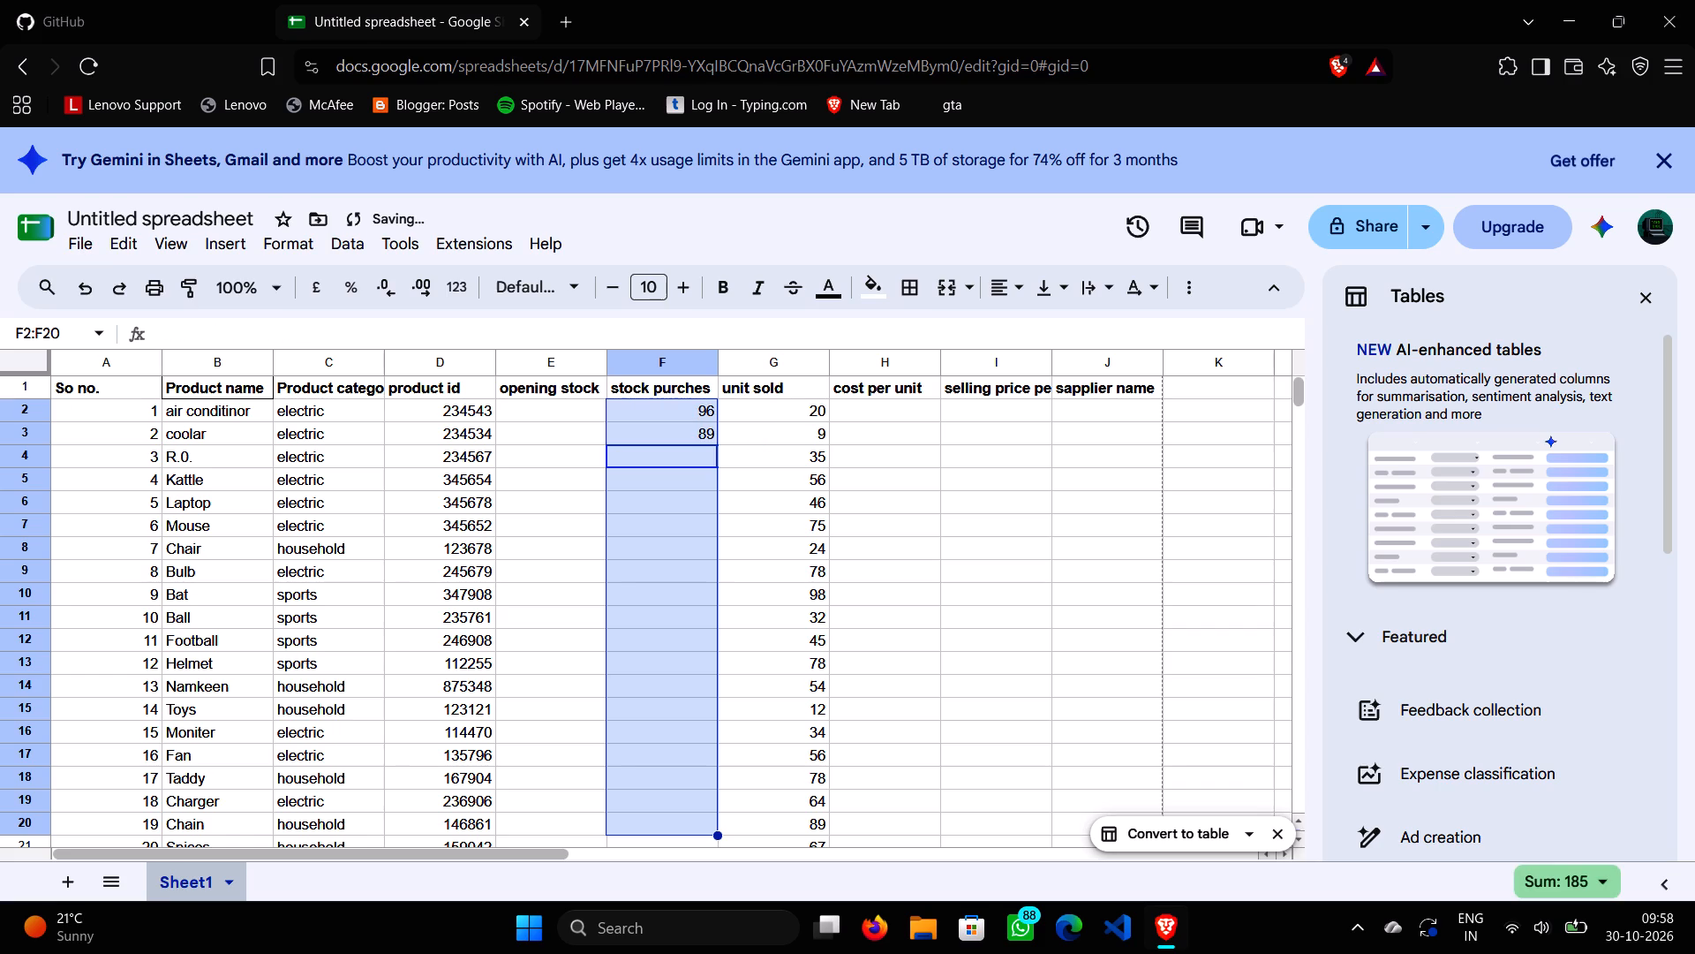
Fill the stock purches formula from cell F3 down through F26, the Sprite row.
click(699, 422)
click(698, 427)
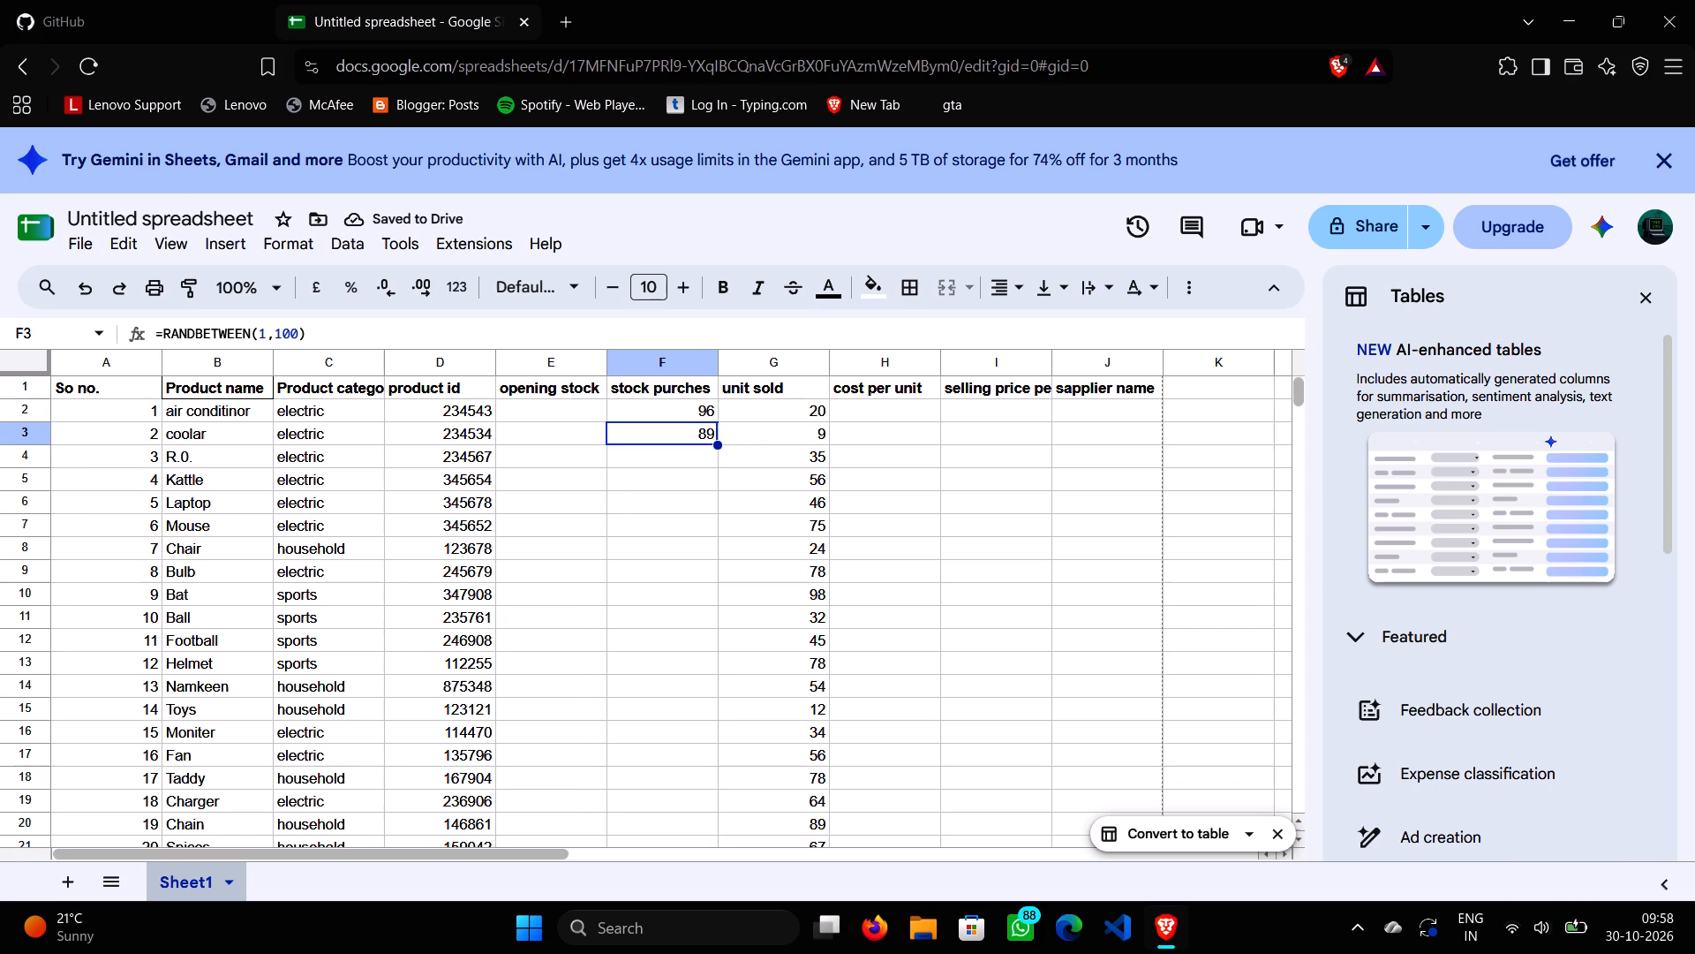
drag(695, 444, 700, 435)
drag(715, 444, 678, 728)
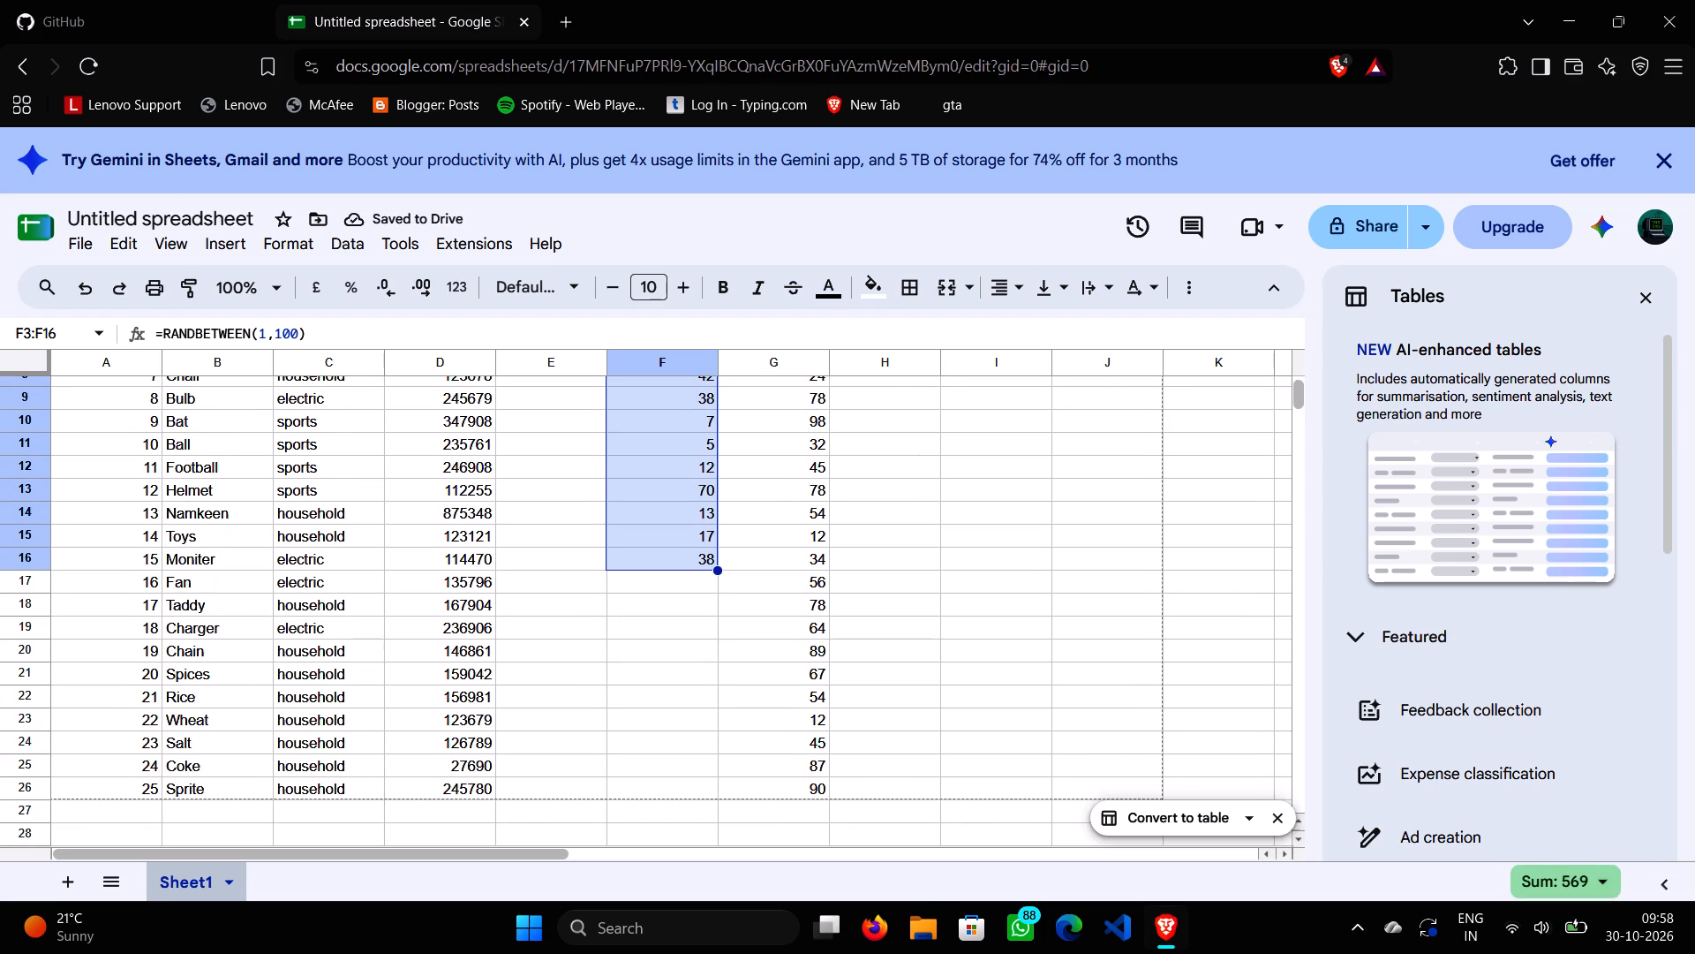
drag(715, 568, 713, 785)
drag(713, 785, 713, 786)
scroll(707, 645, up, 3)
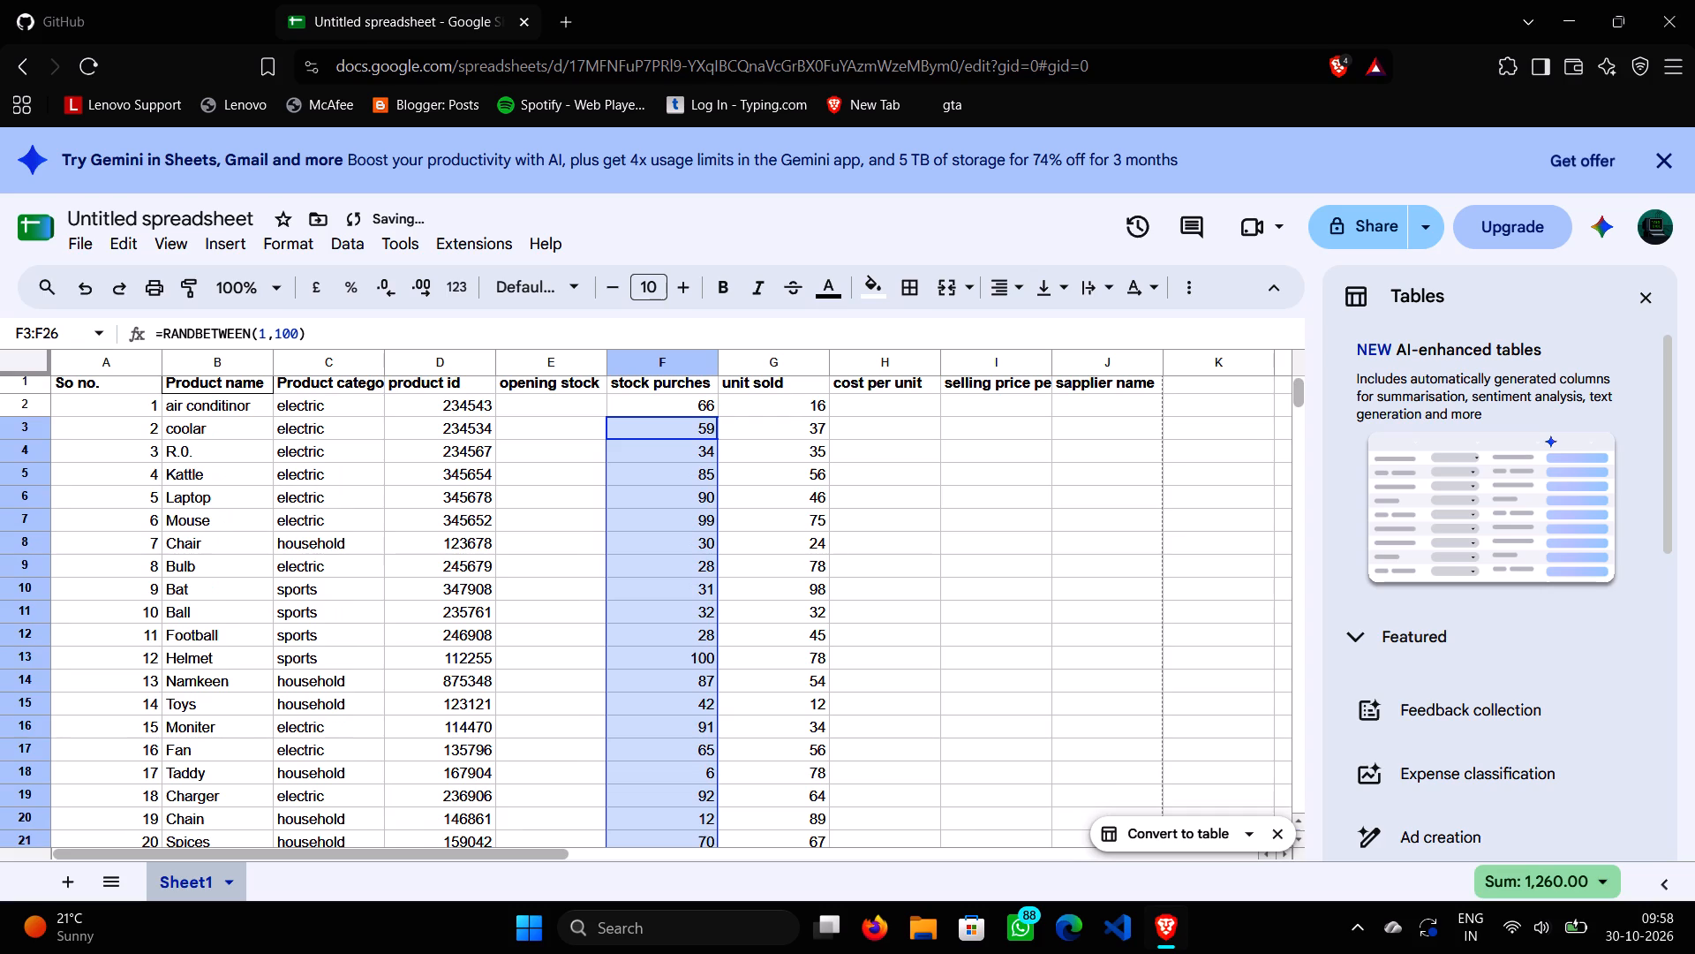
Enter =RANDBETWEEN(100,50000) in cell H2 and accept the suggested auto-fill for the rest of the cost per unit column.
click(887, 405)
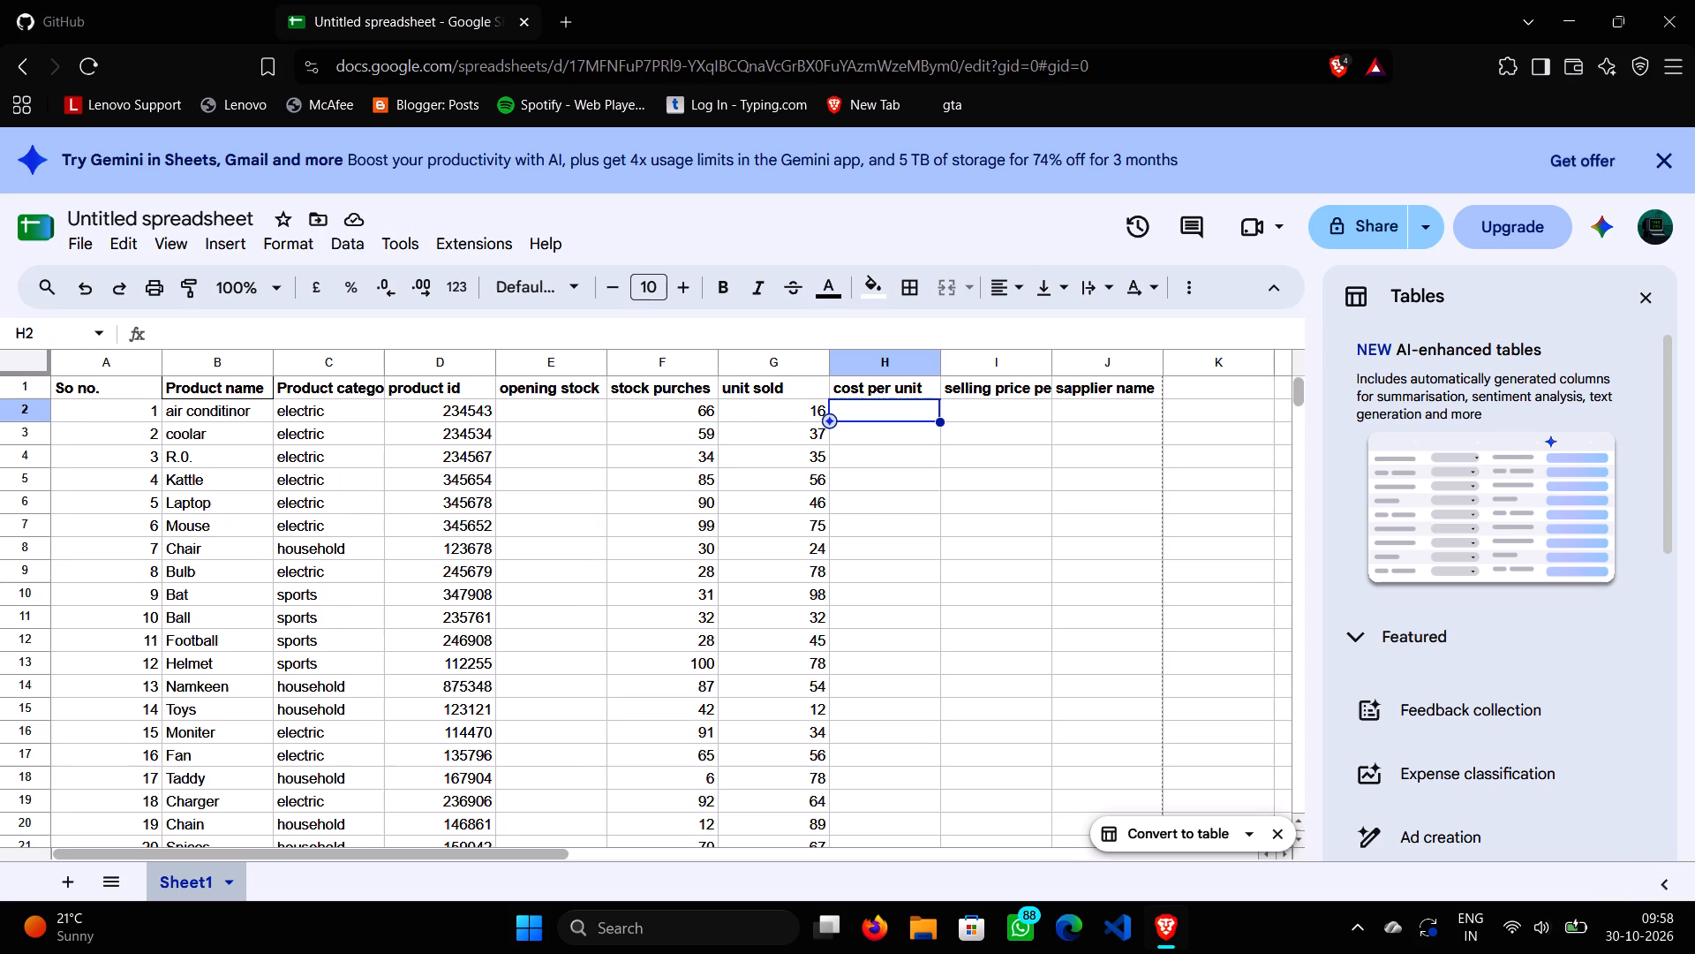
key(equal)
text(rand)
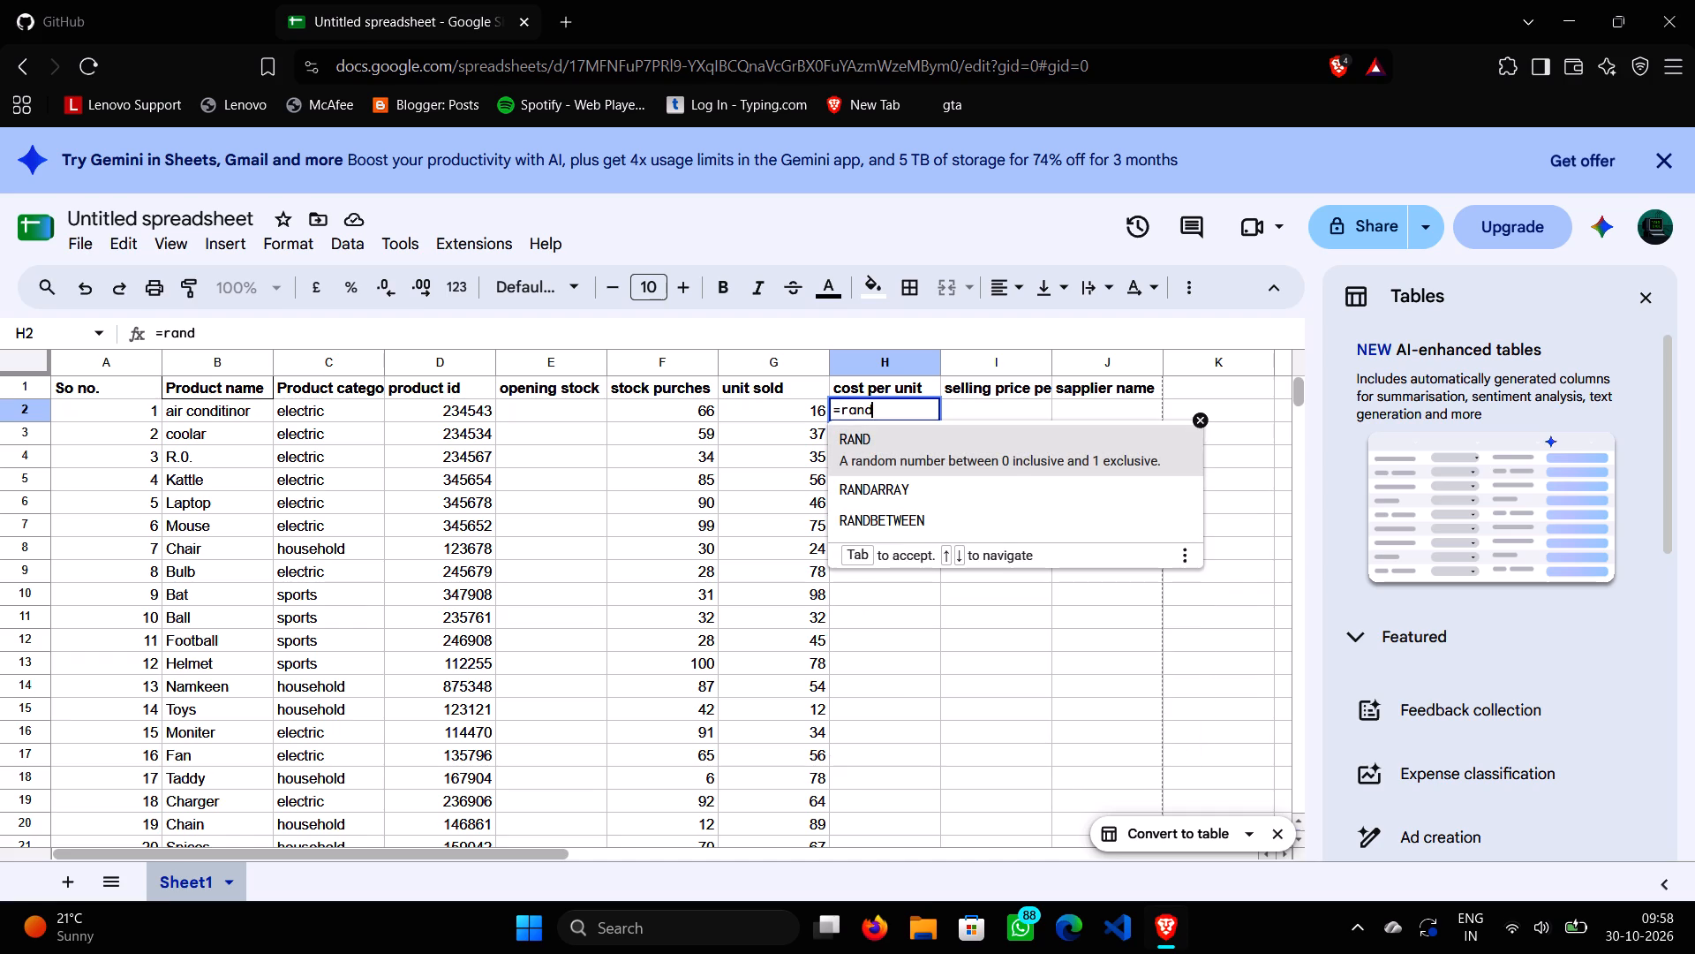
click(915, 521)
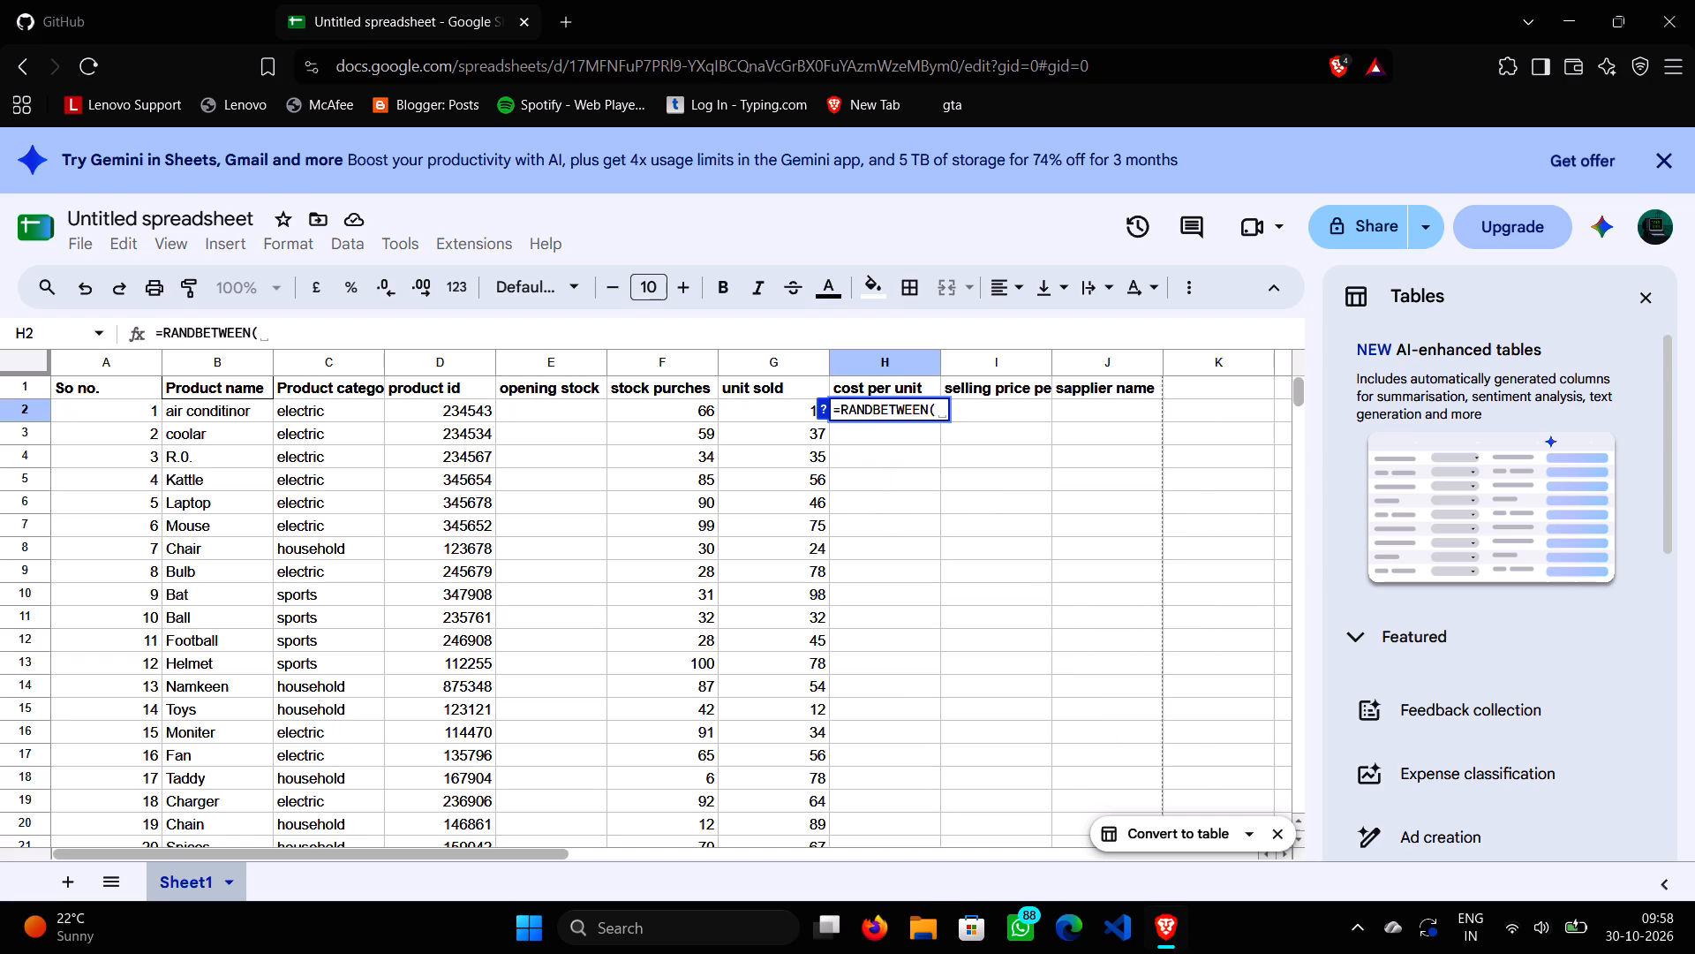
text(10)
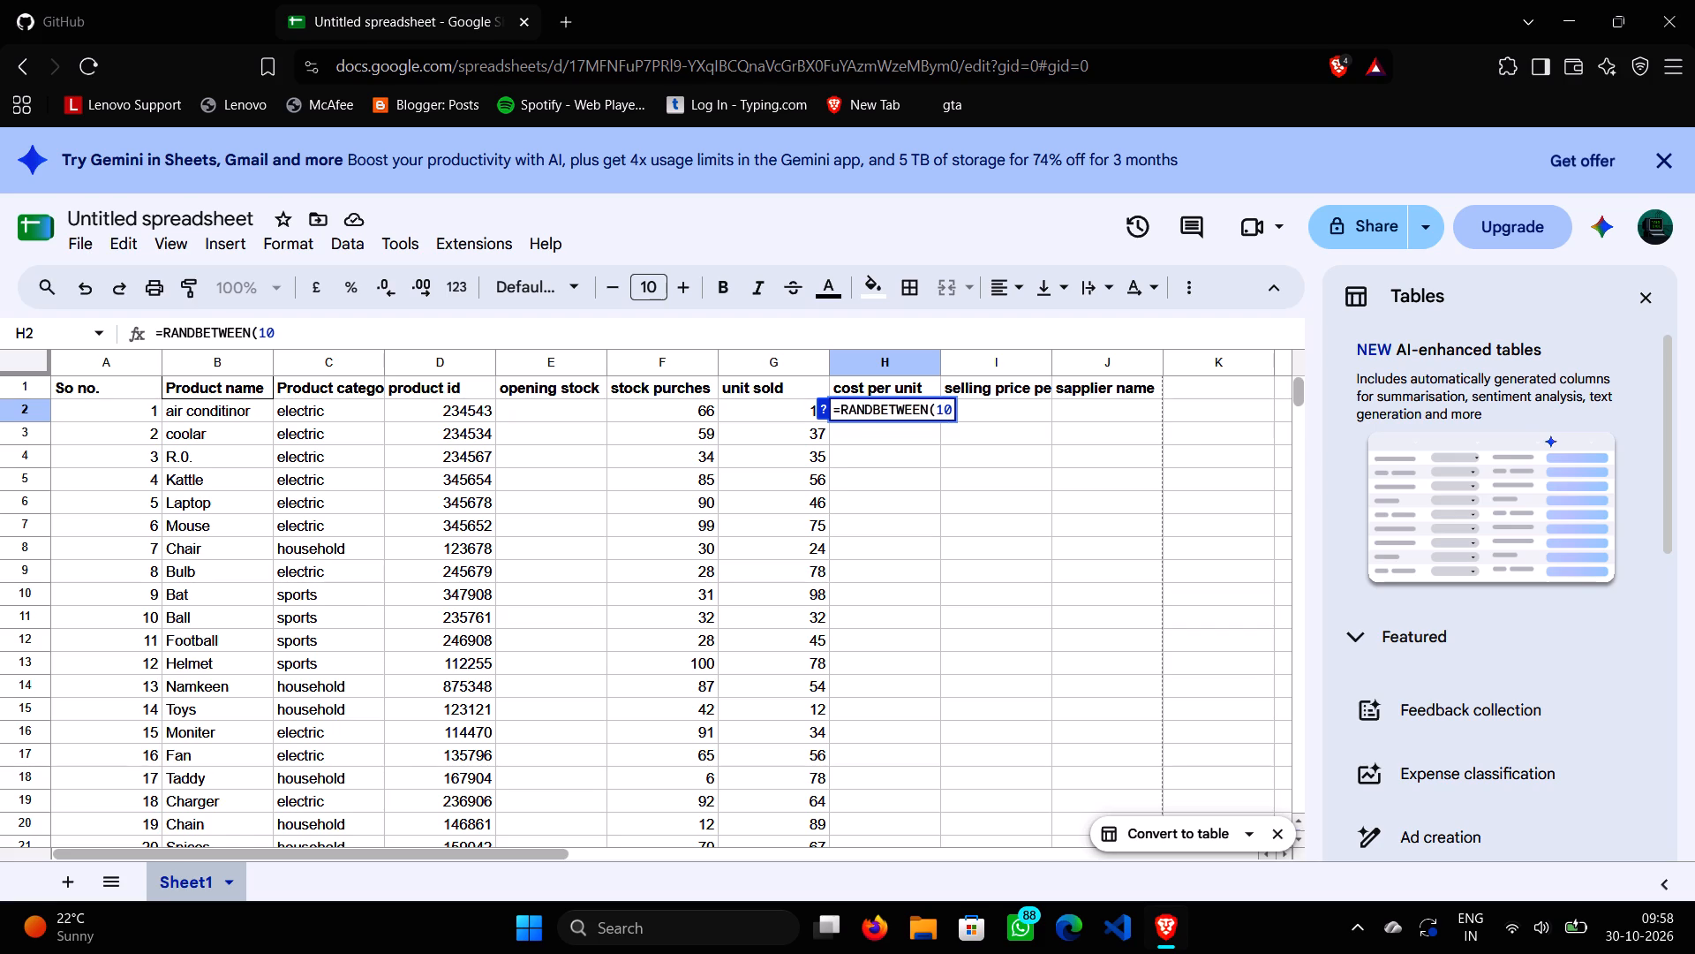
key(0)
key(comma)
text(1000)
key(BackSpace)
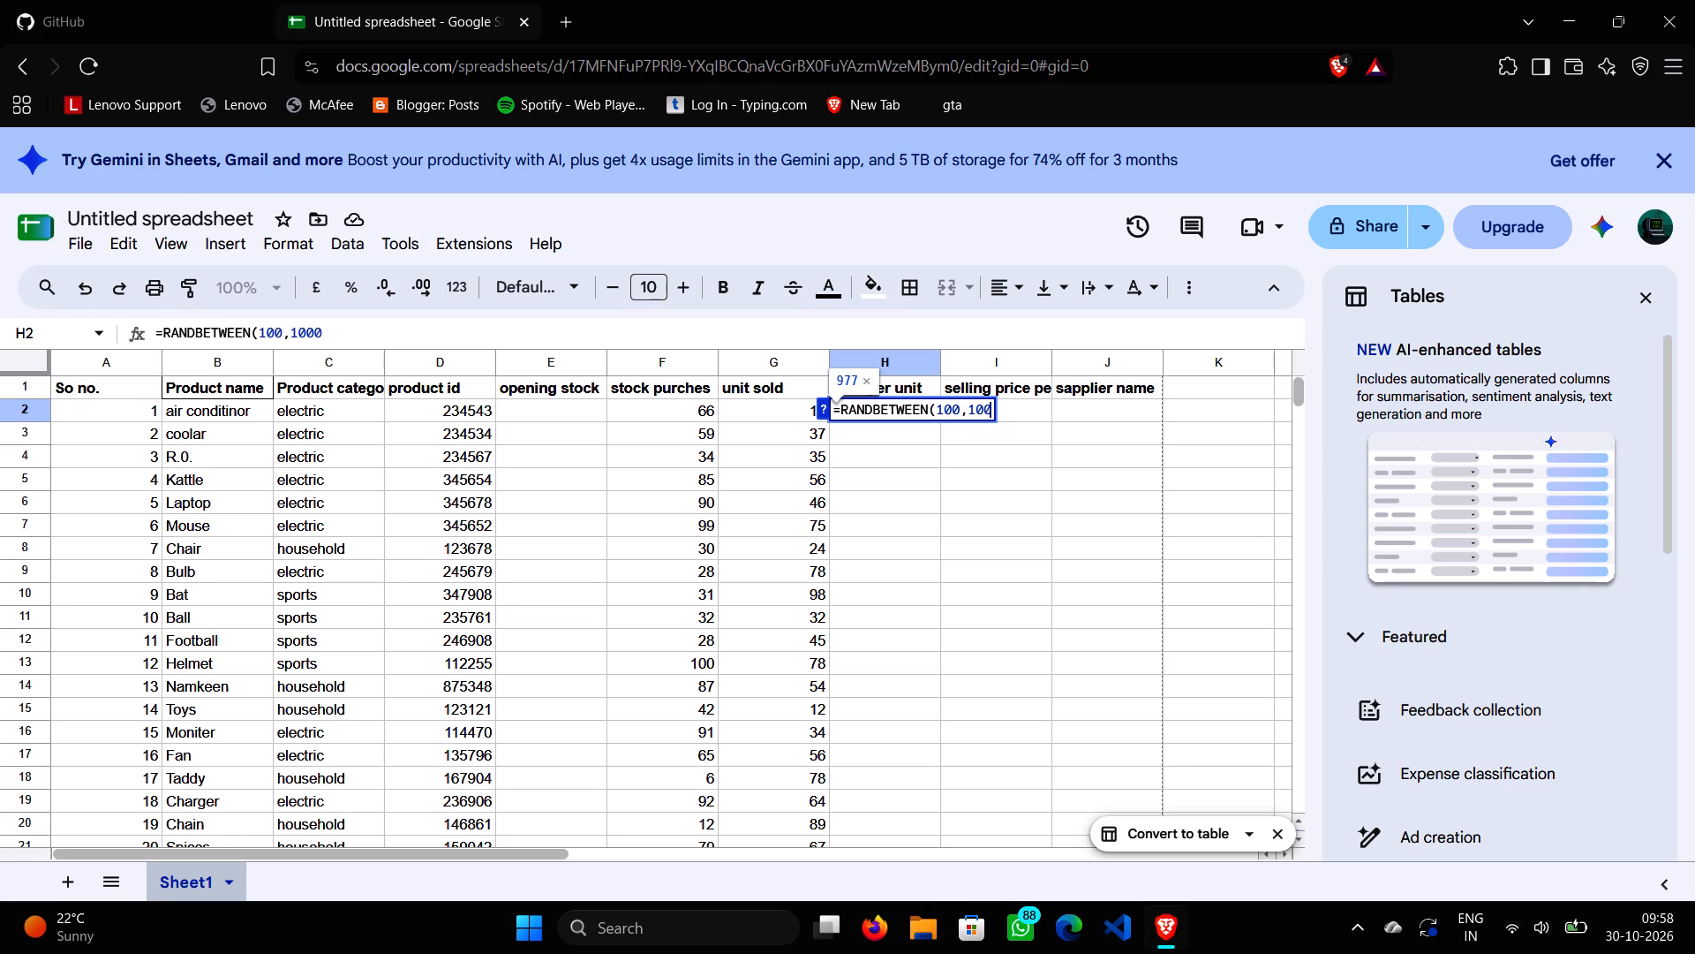
key(BackSpace)
key(BackSpace)
key(BackSpace)
text(50000)
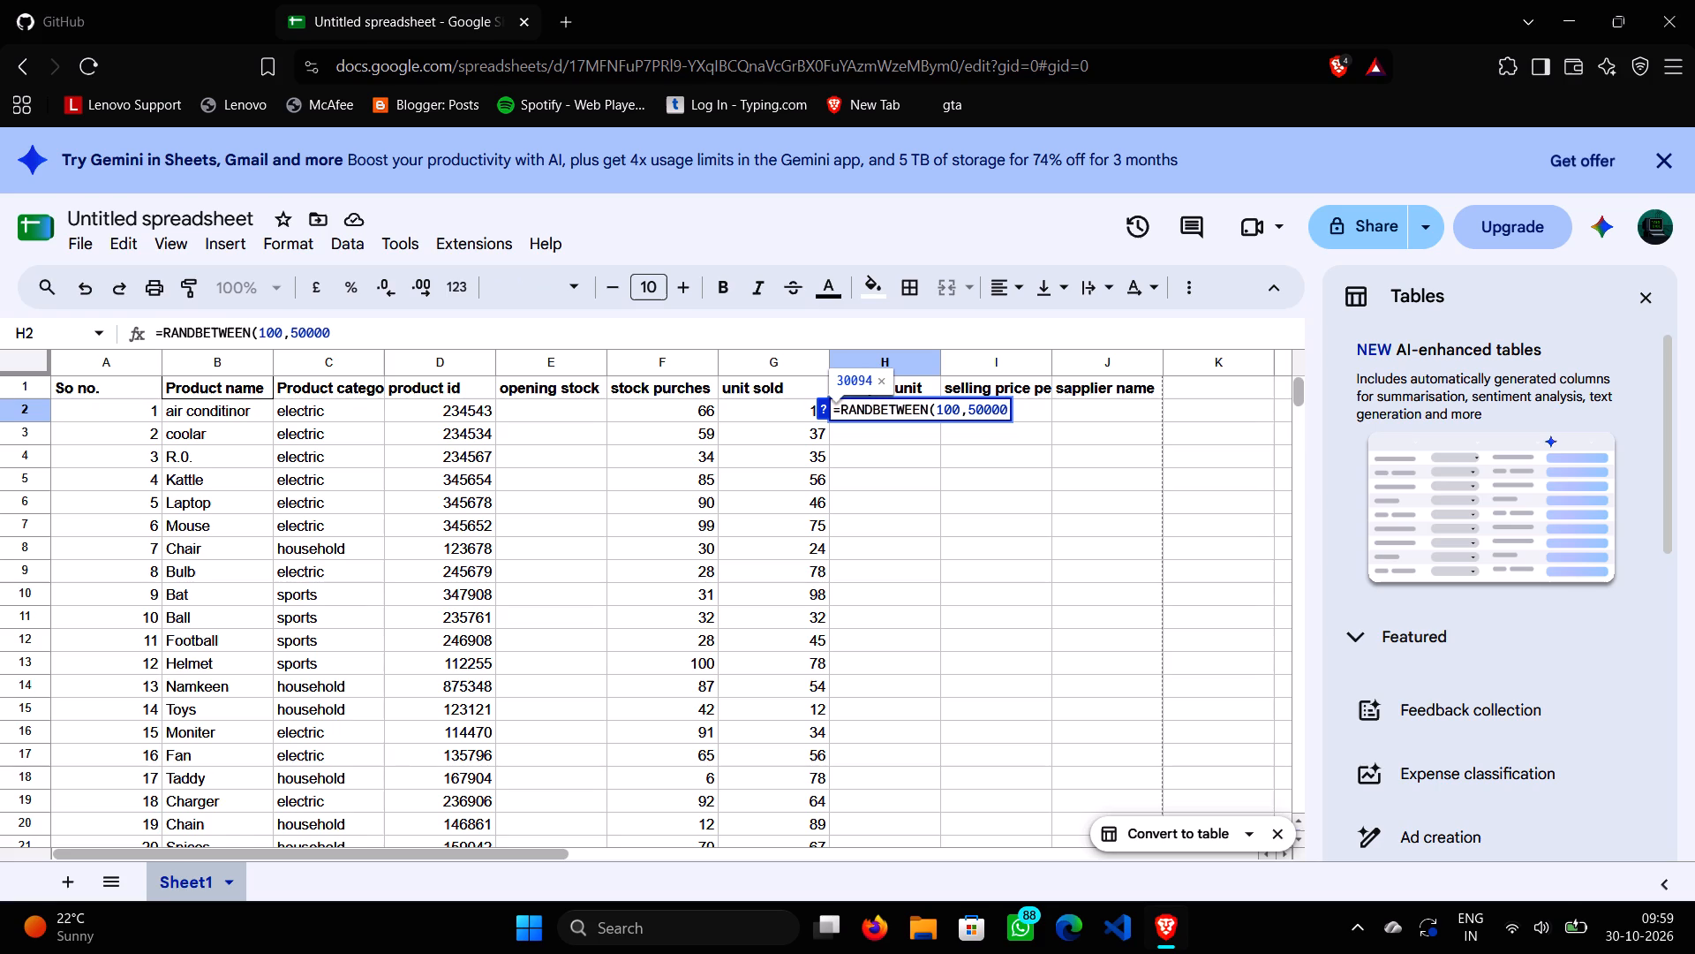
key(shift+parenright)
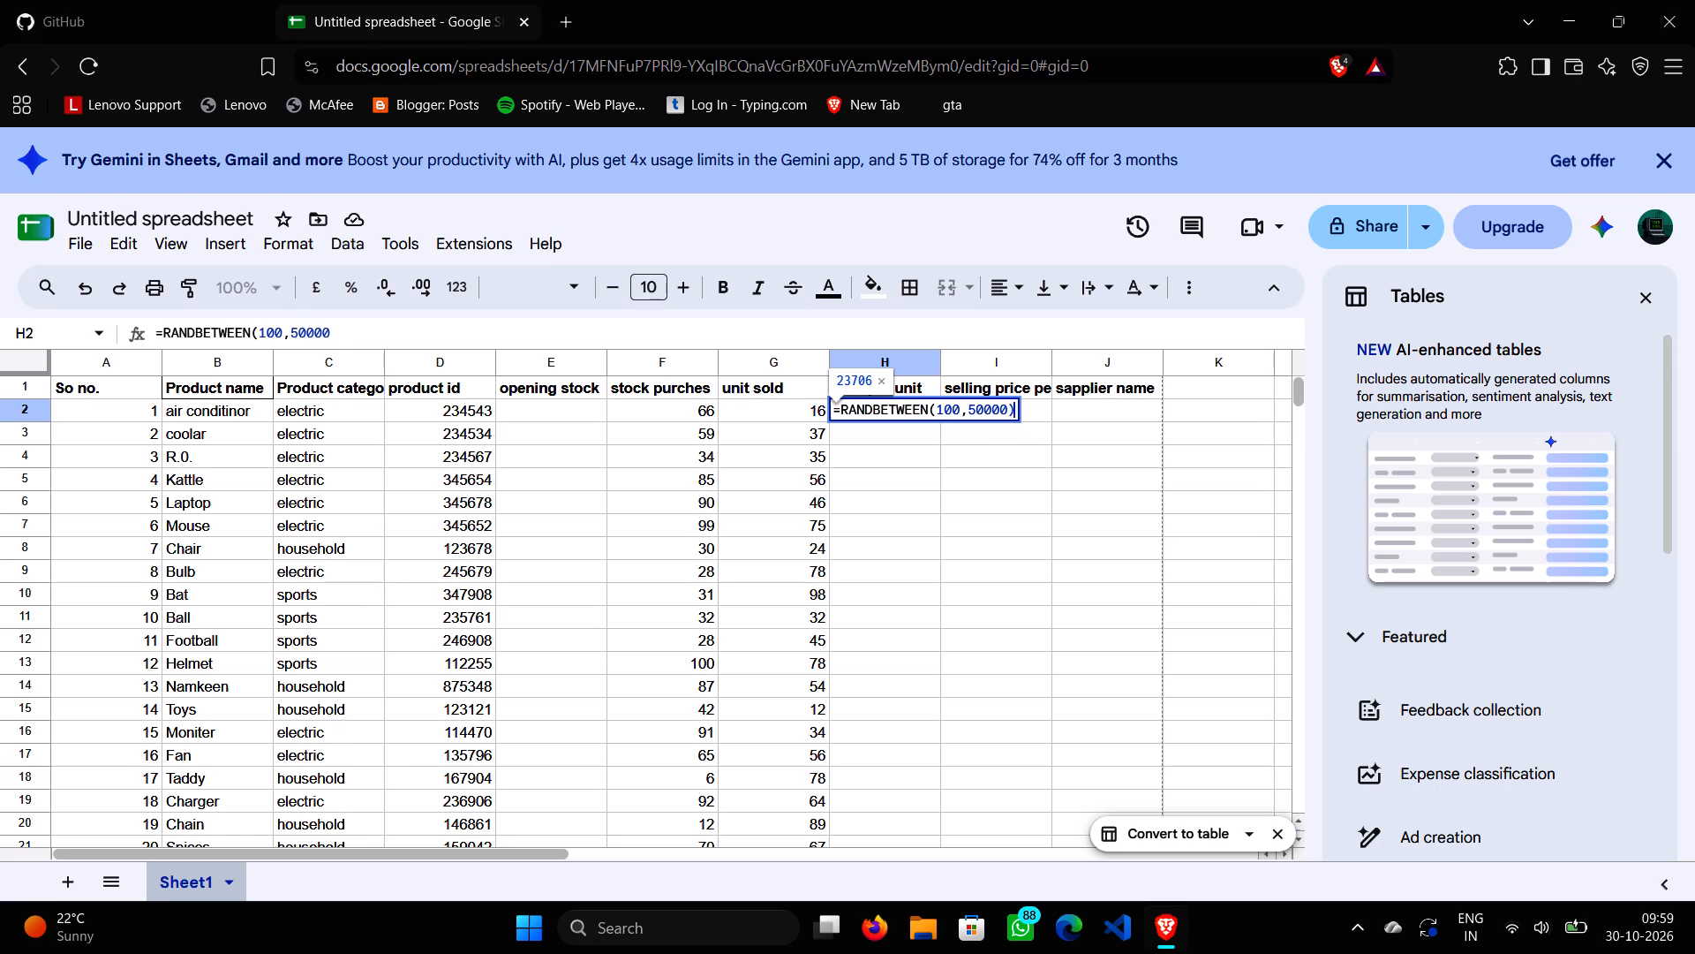
key(Return)
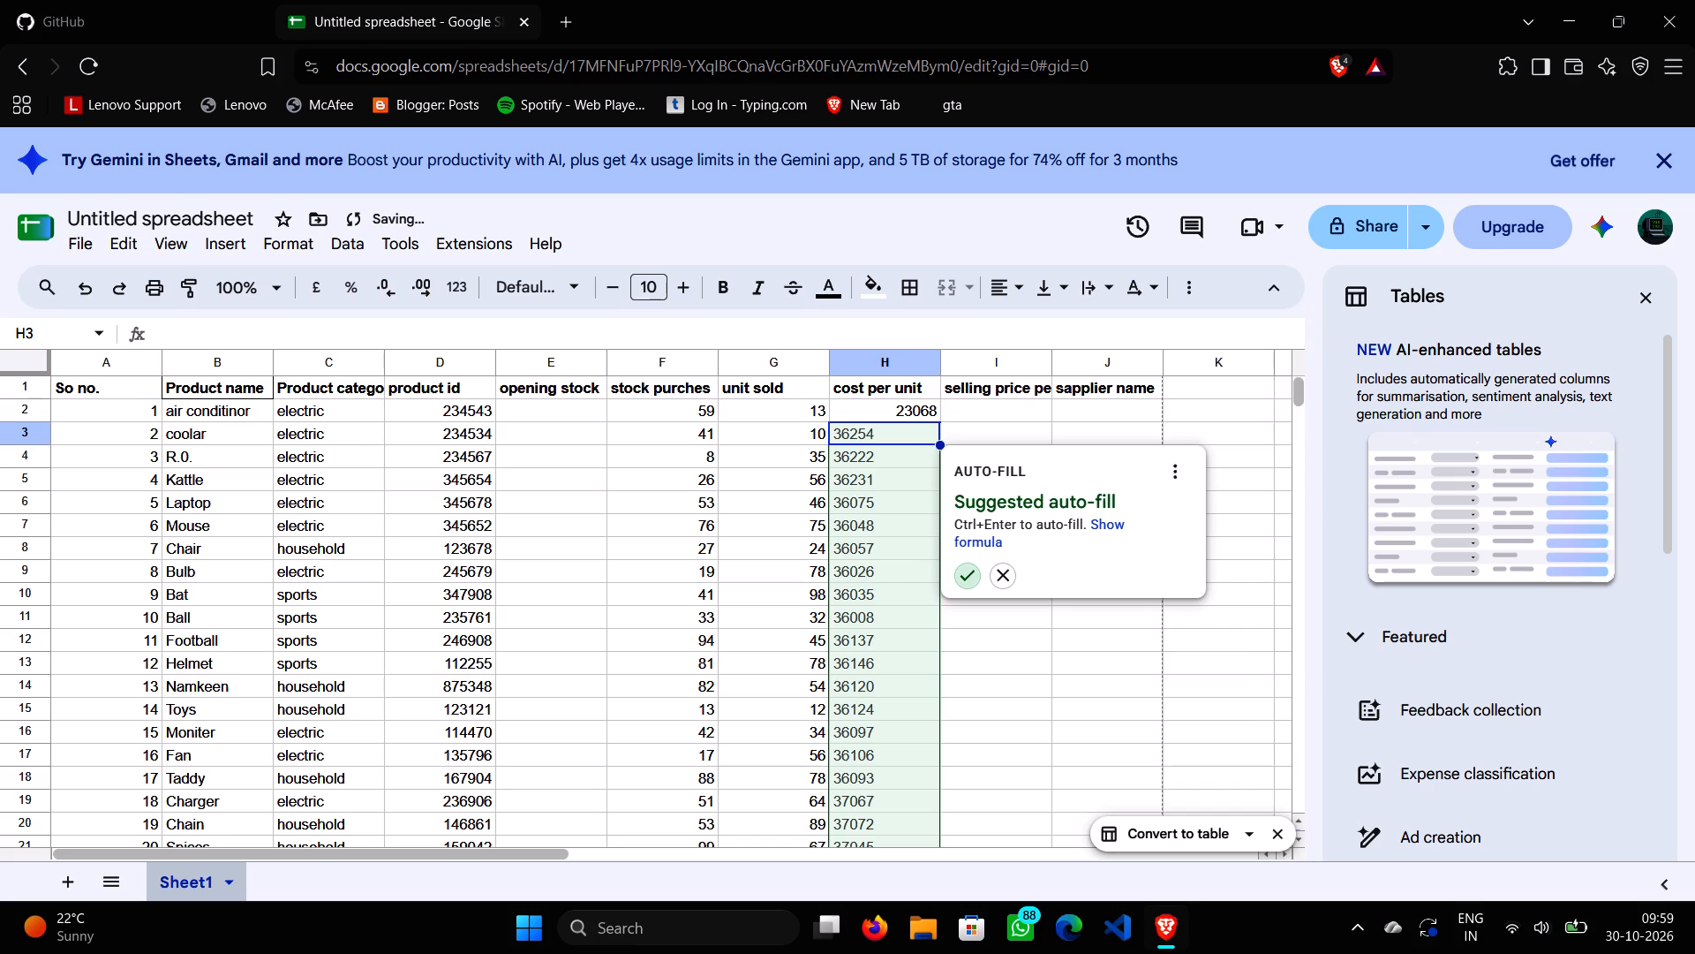
click(967, 578)
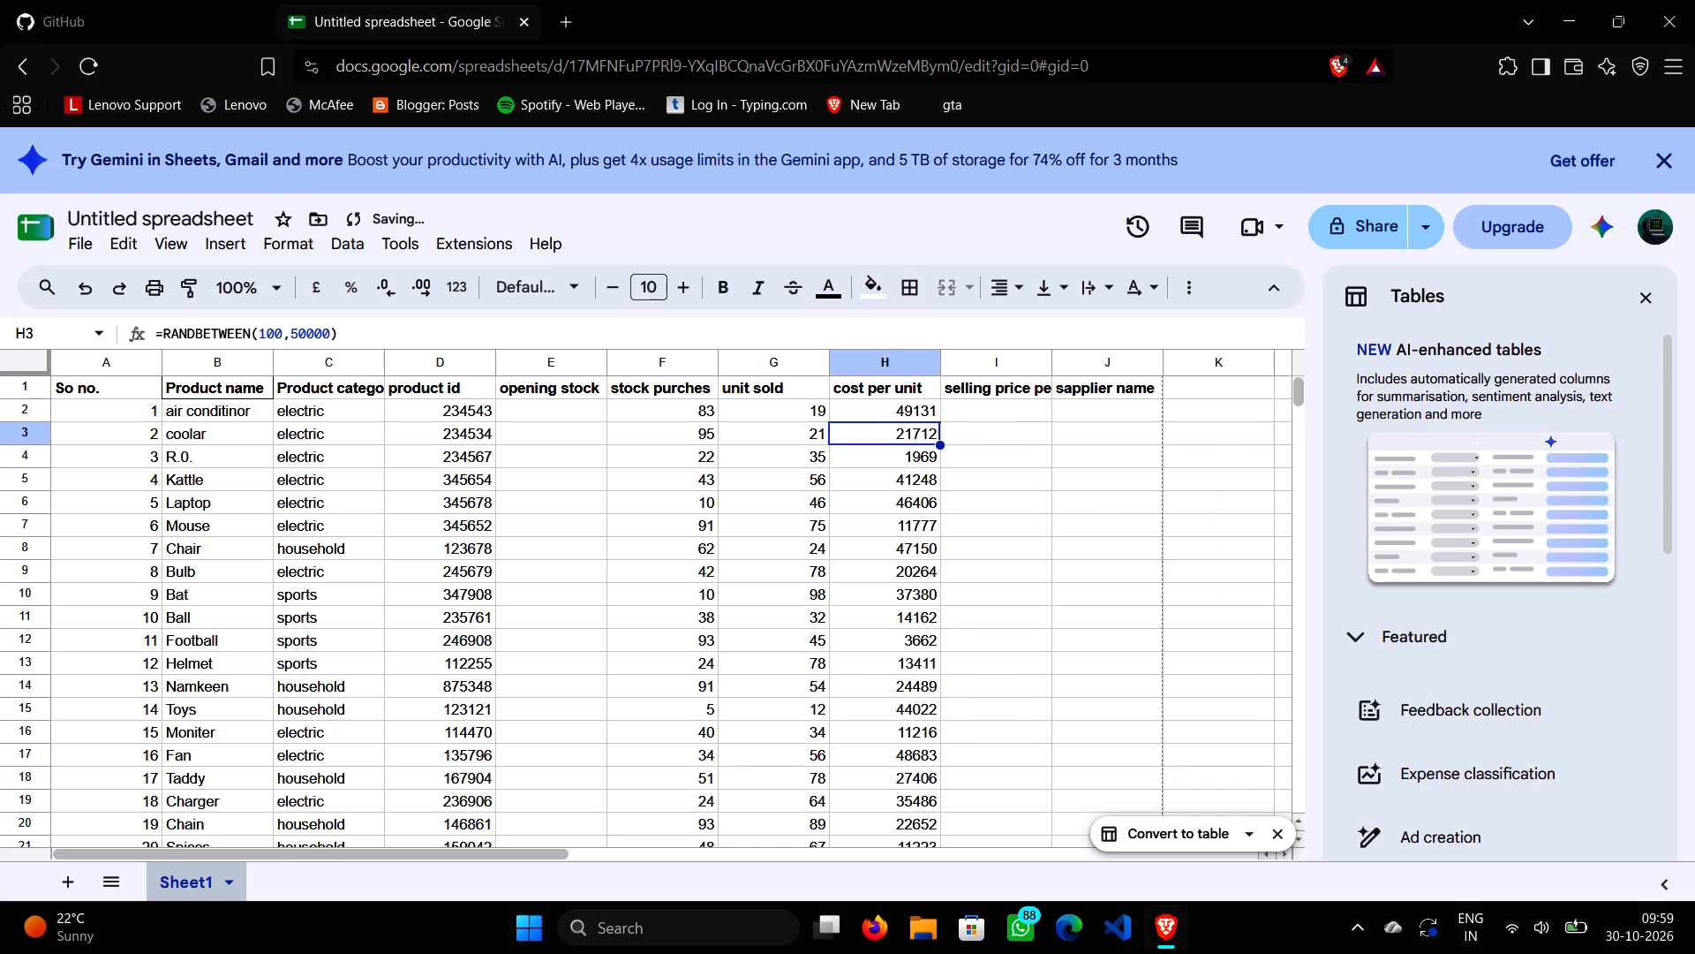
scroll(908, 515, down, 3)
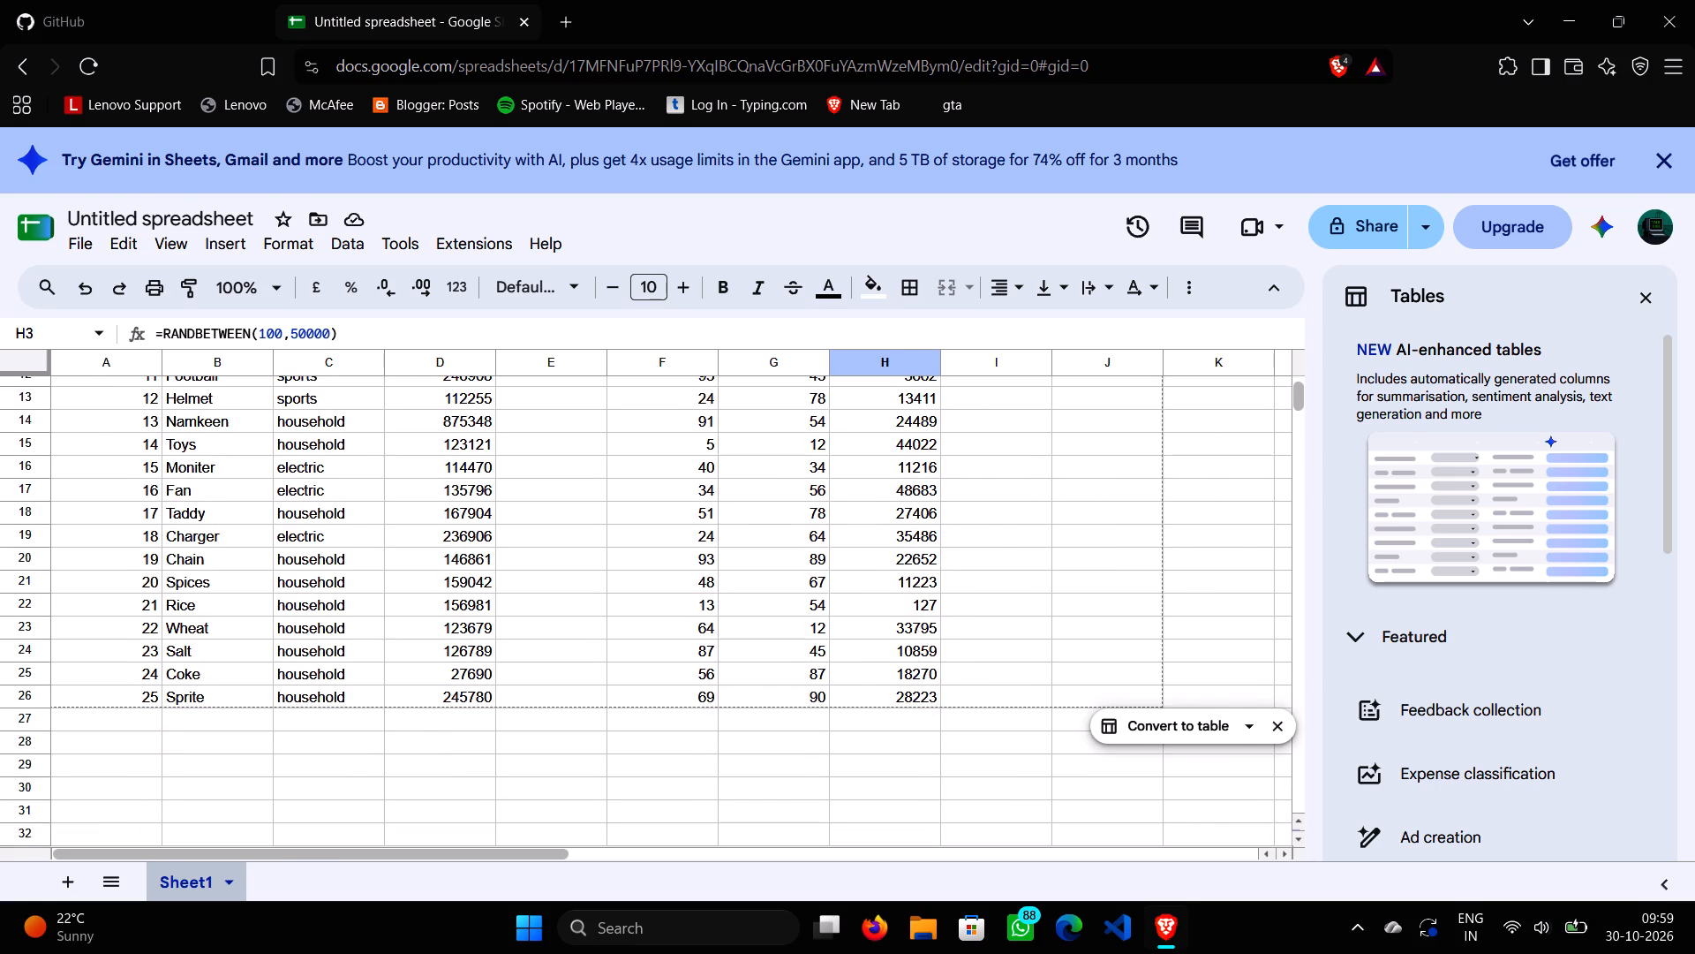
Enter =RANDBETWEEN(200,55000) in cell I2 and accept the suggested auto-fill for the rest of the selling price column.
scroll(915, 594, up, 3)
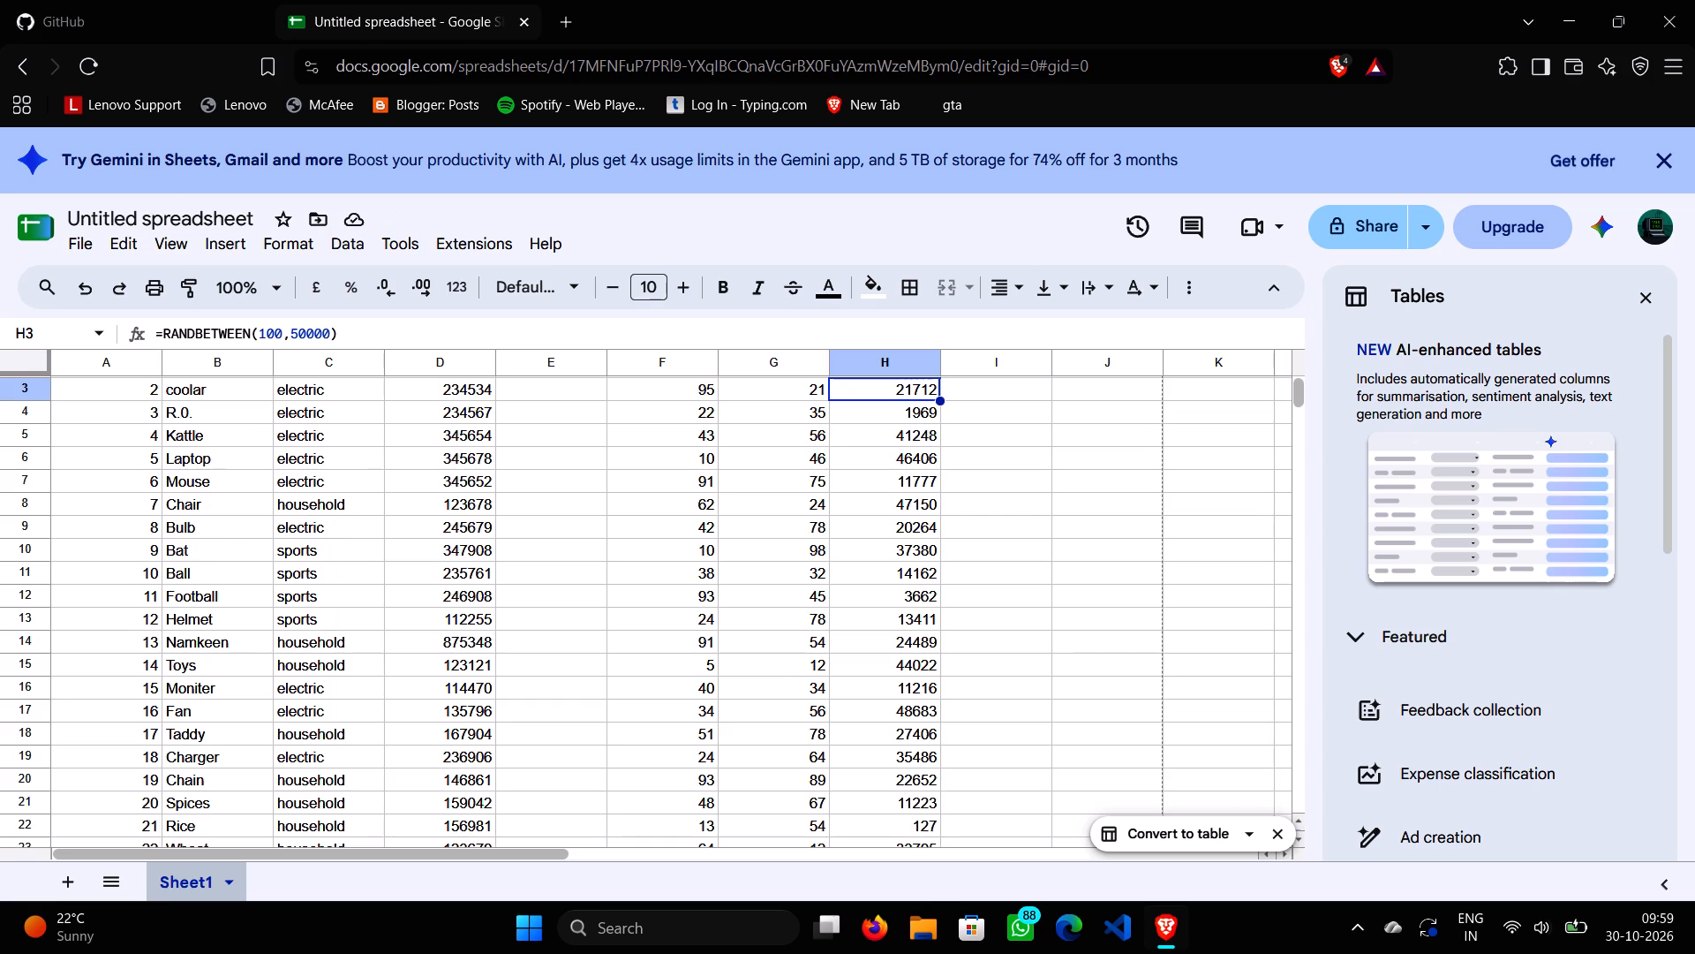
click(992, 401)
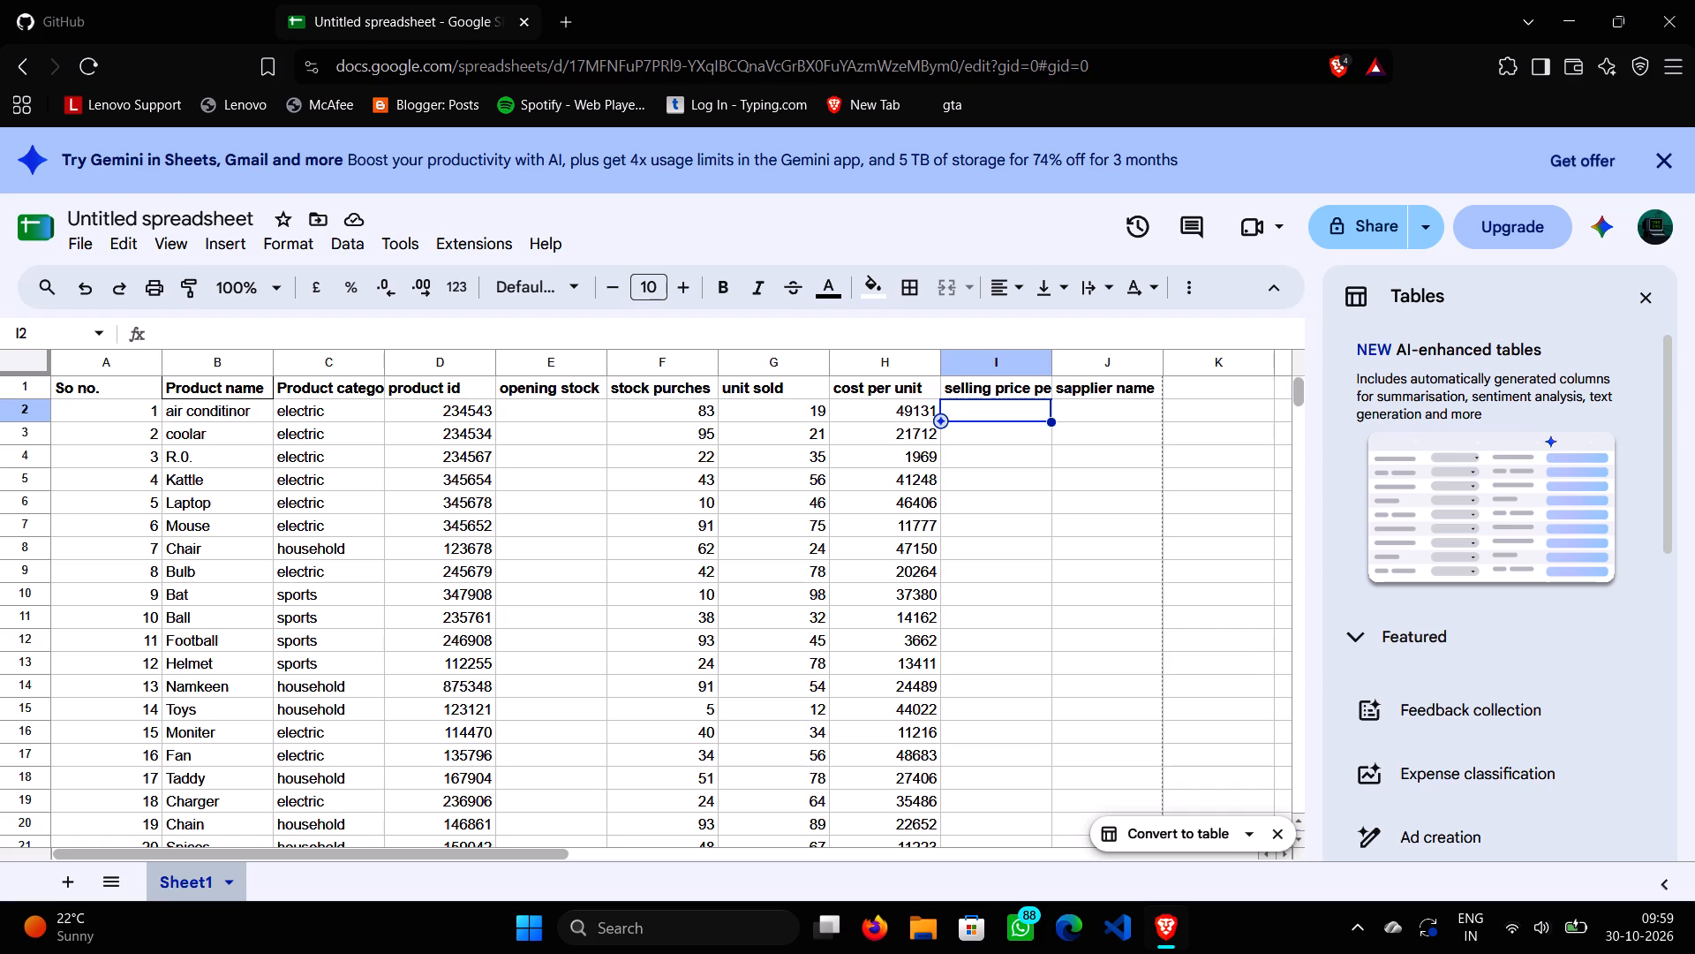
key(r)
key(BackSpace)
text(=rand)
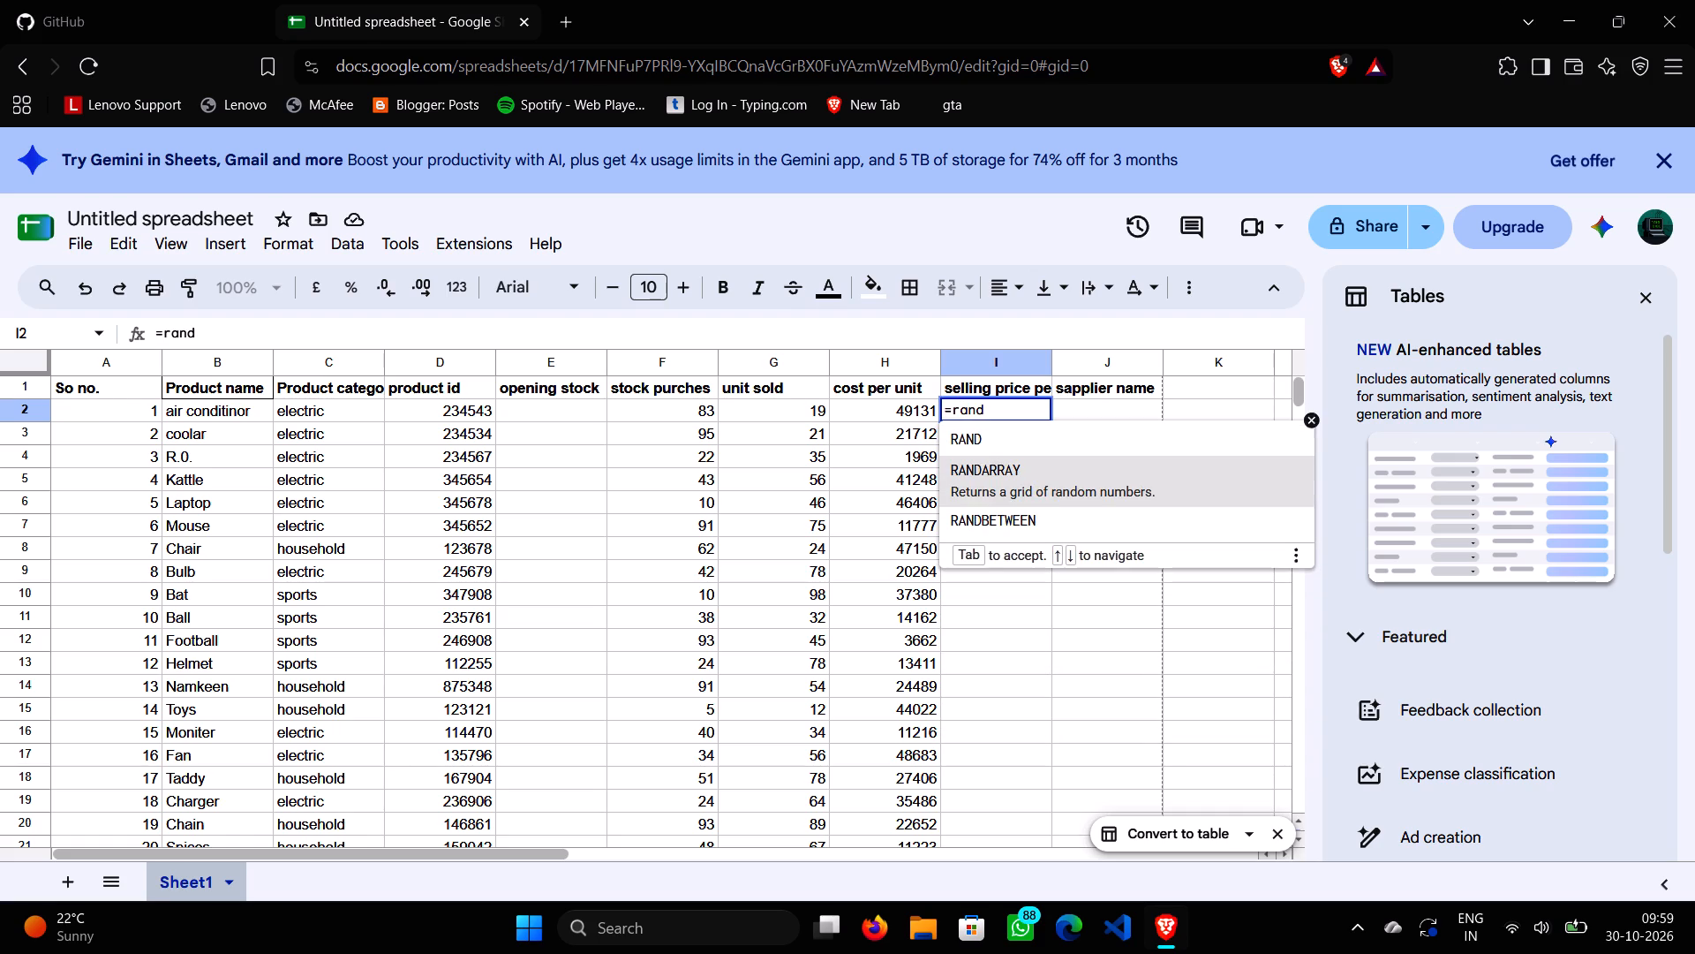
click(1047, 512)
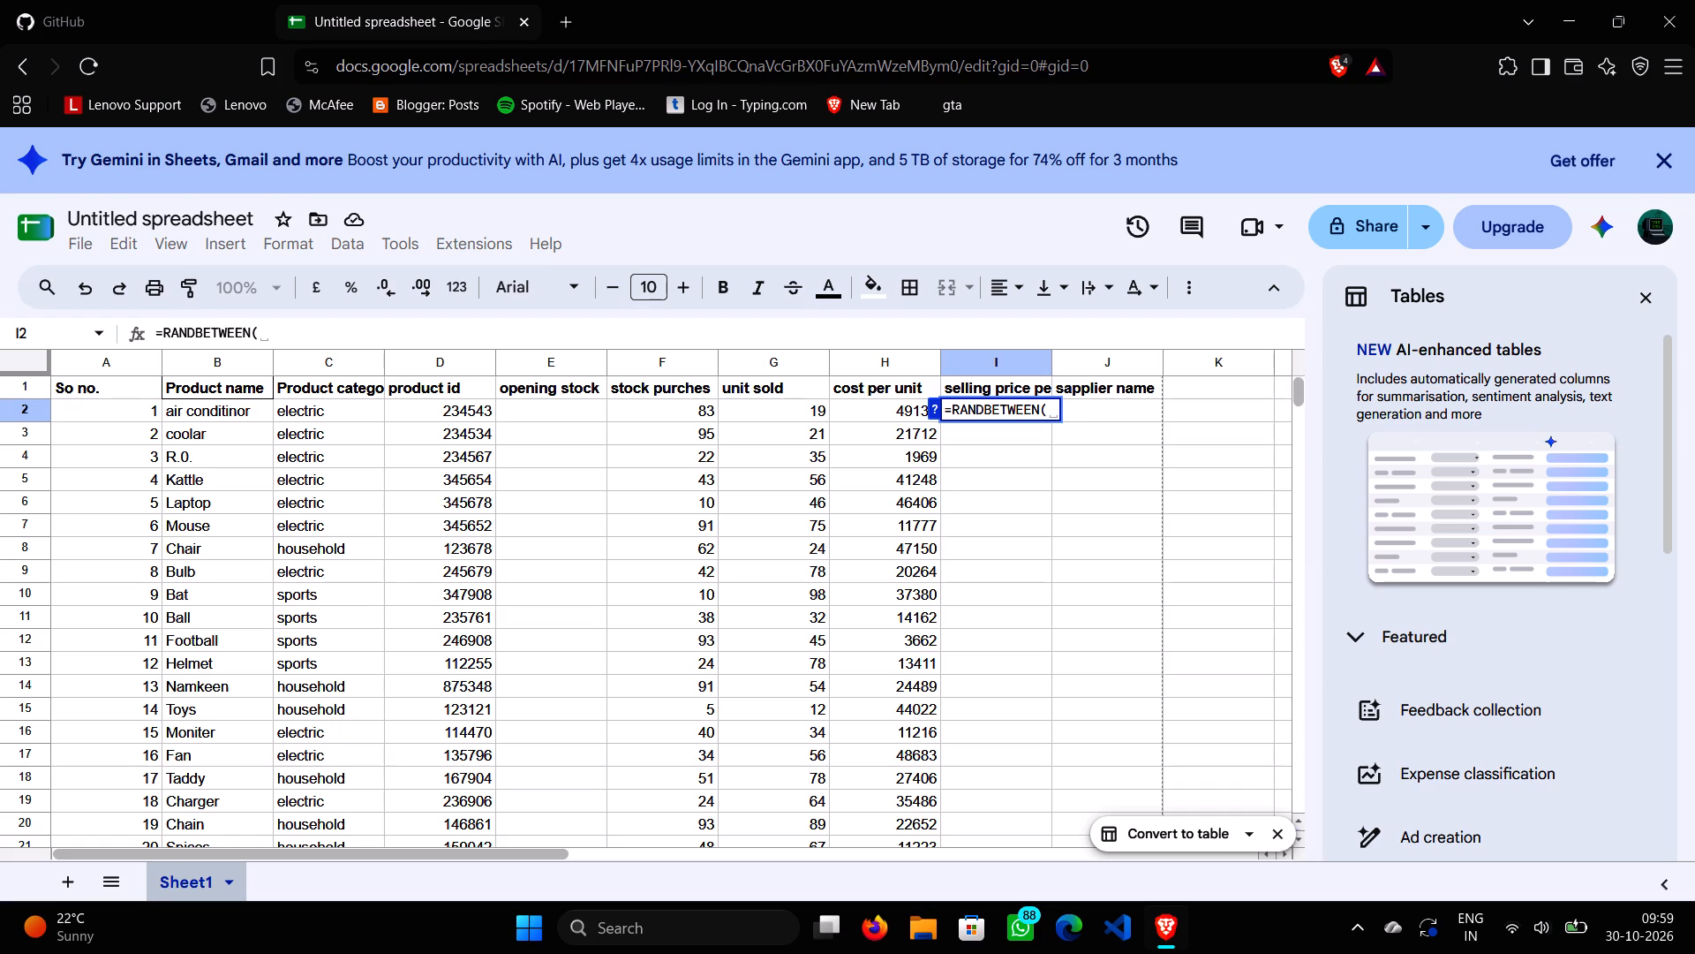
text(200)
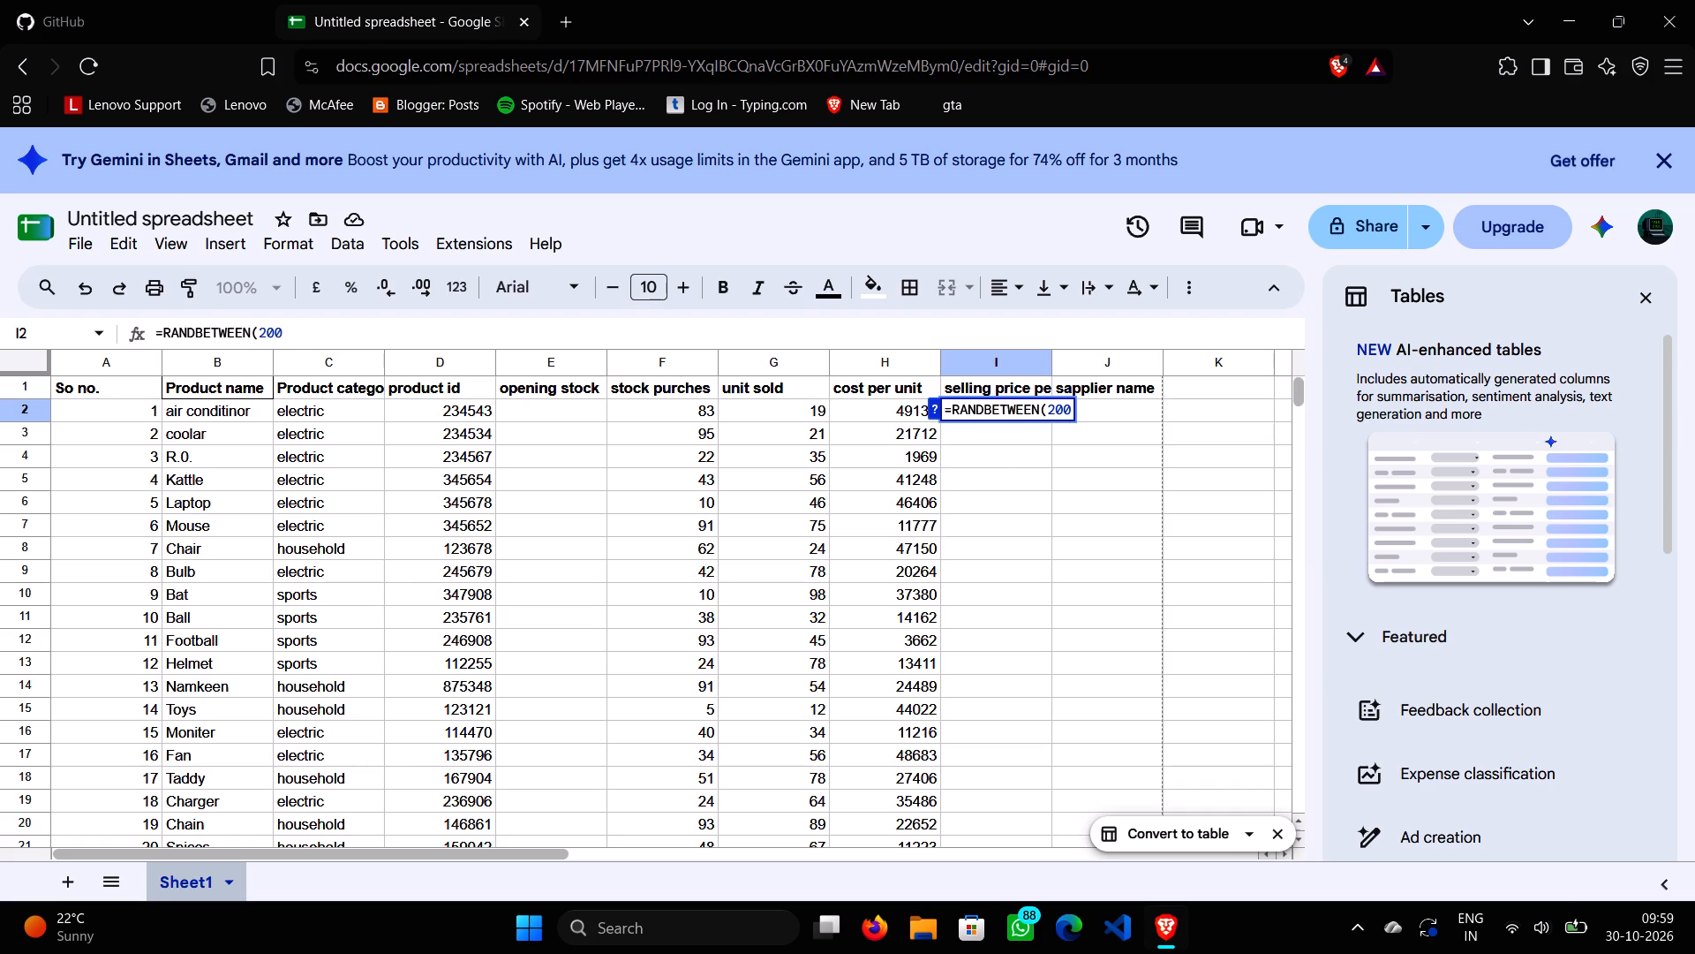
key(comma)
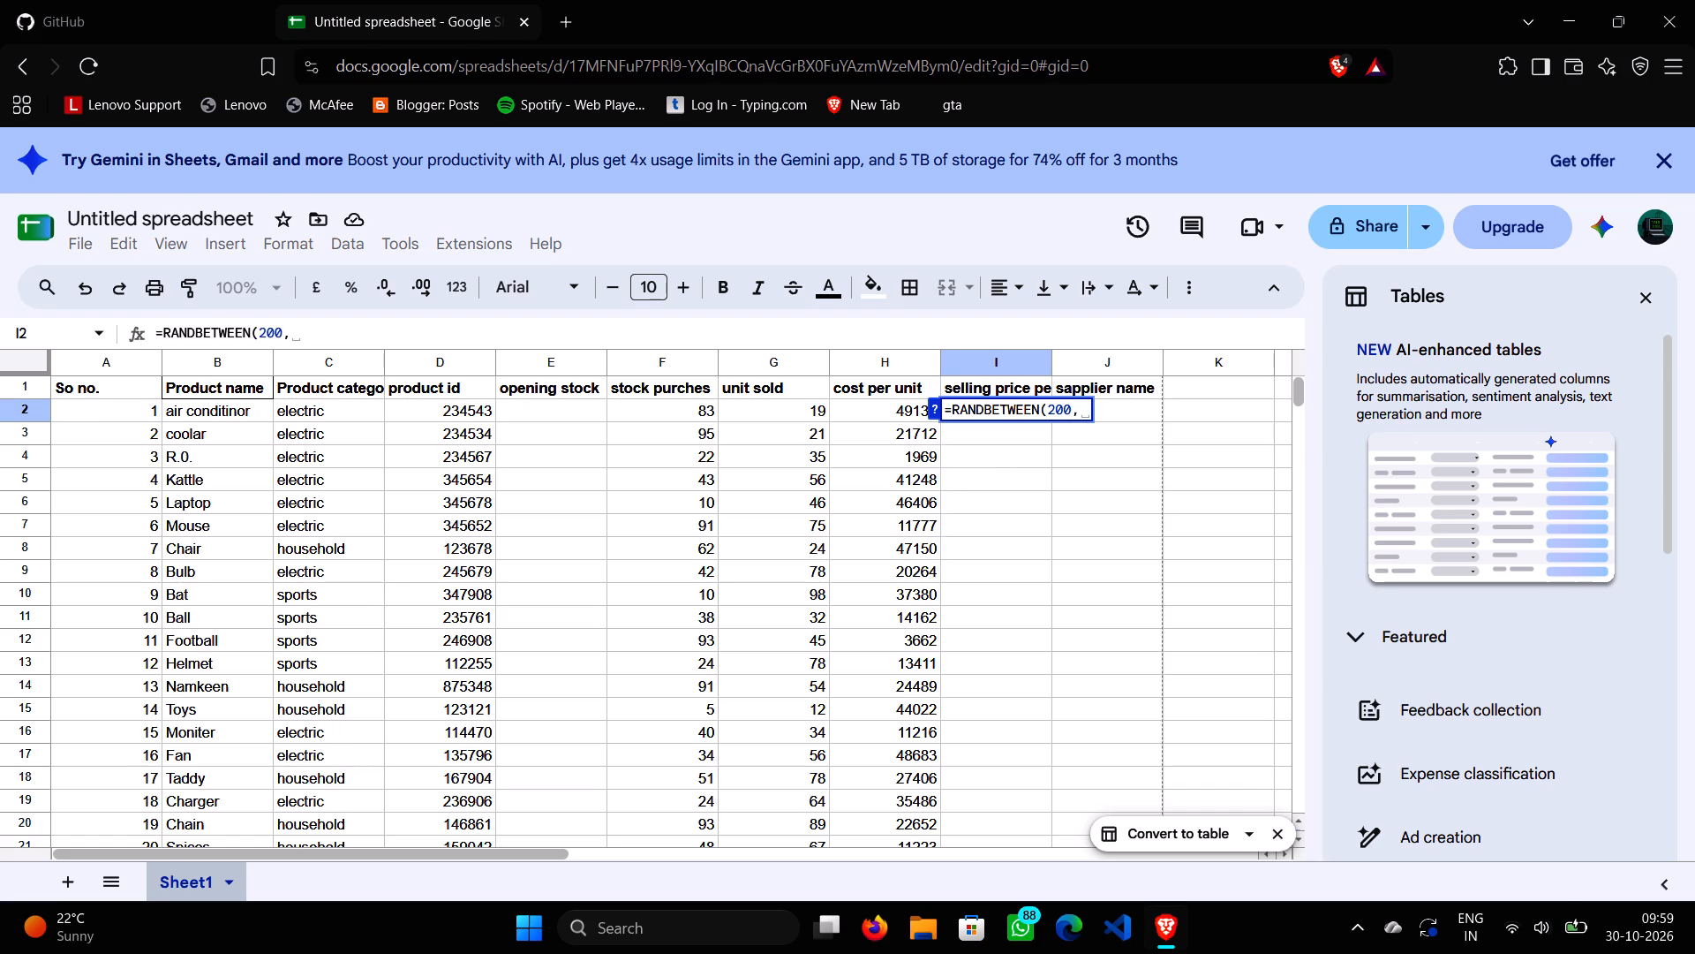
text(55)
text(000)
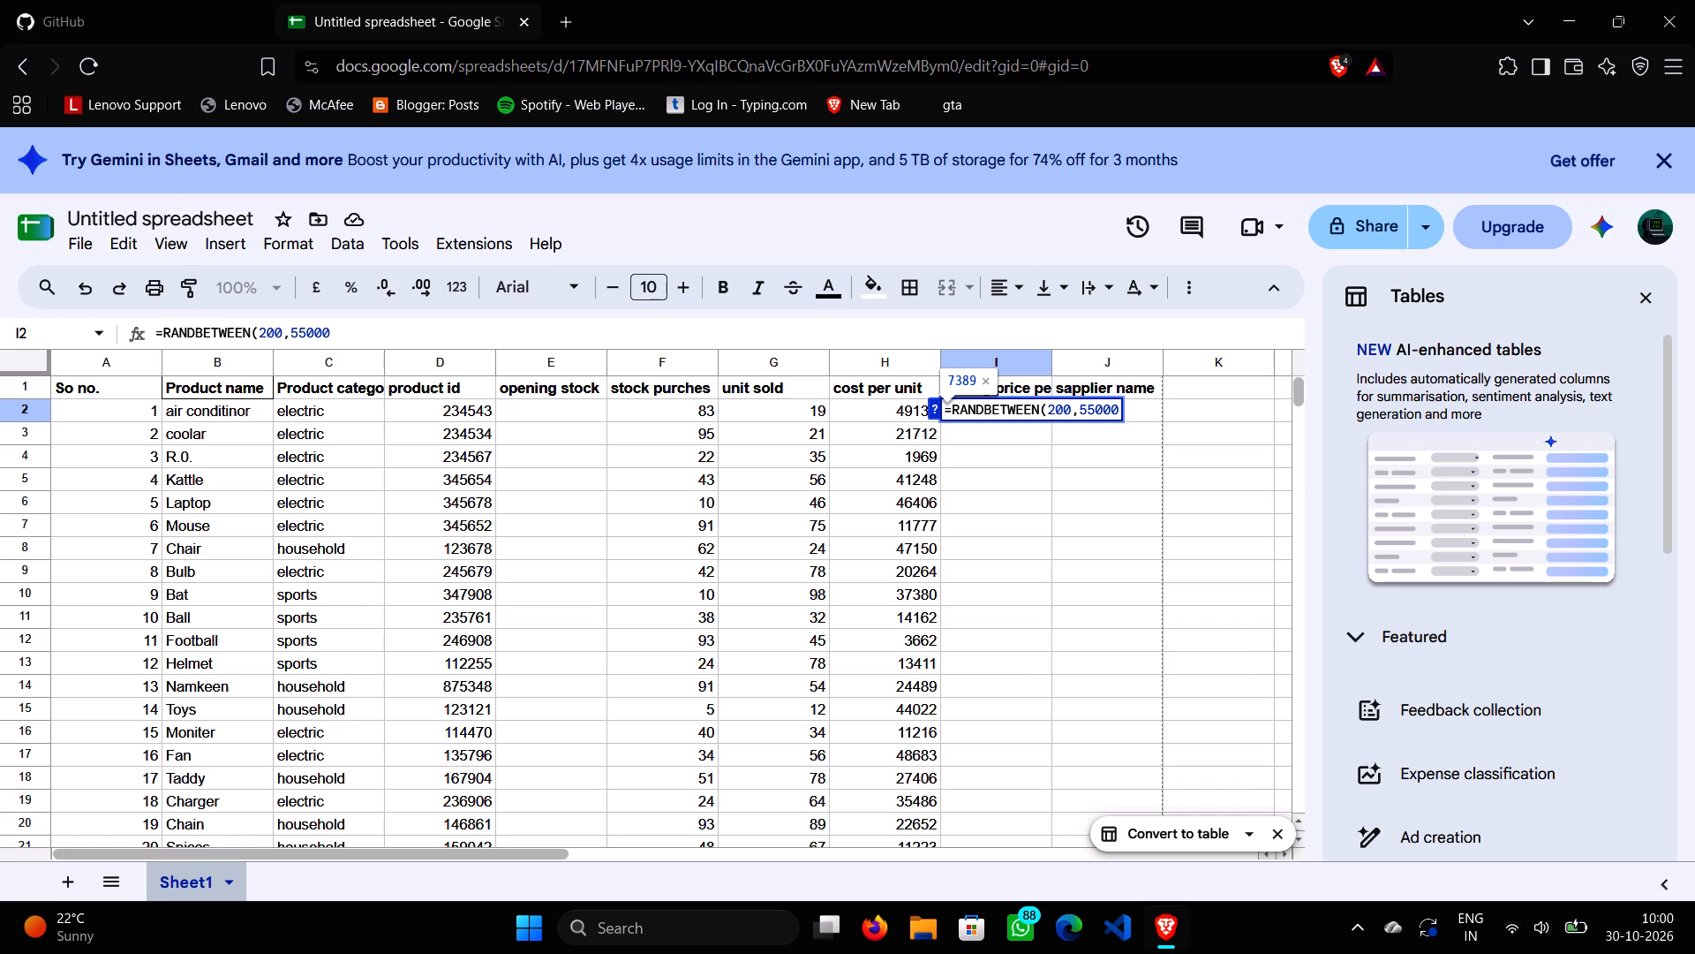
key(shift+parenright)
key(Return)
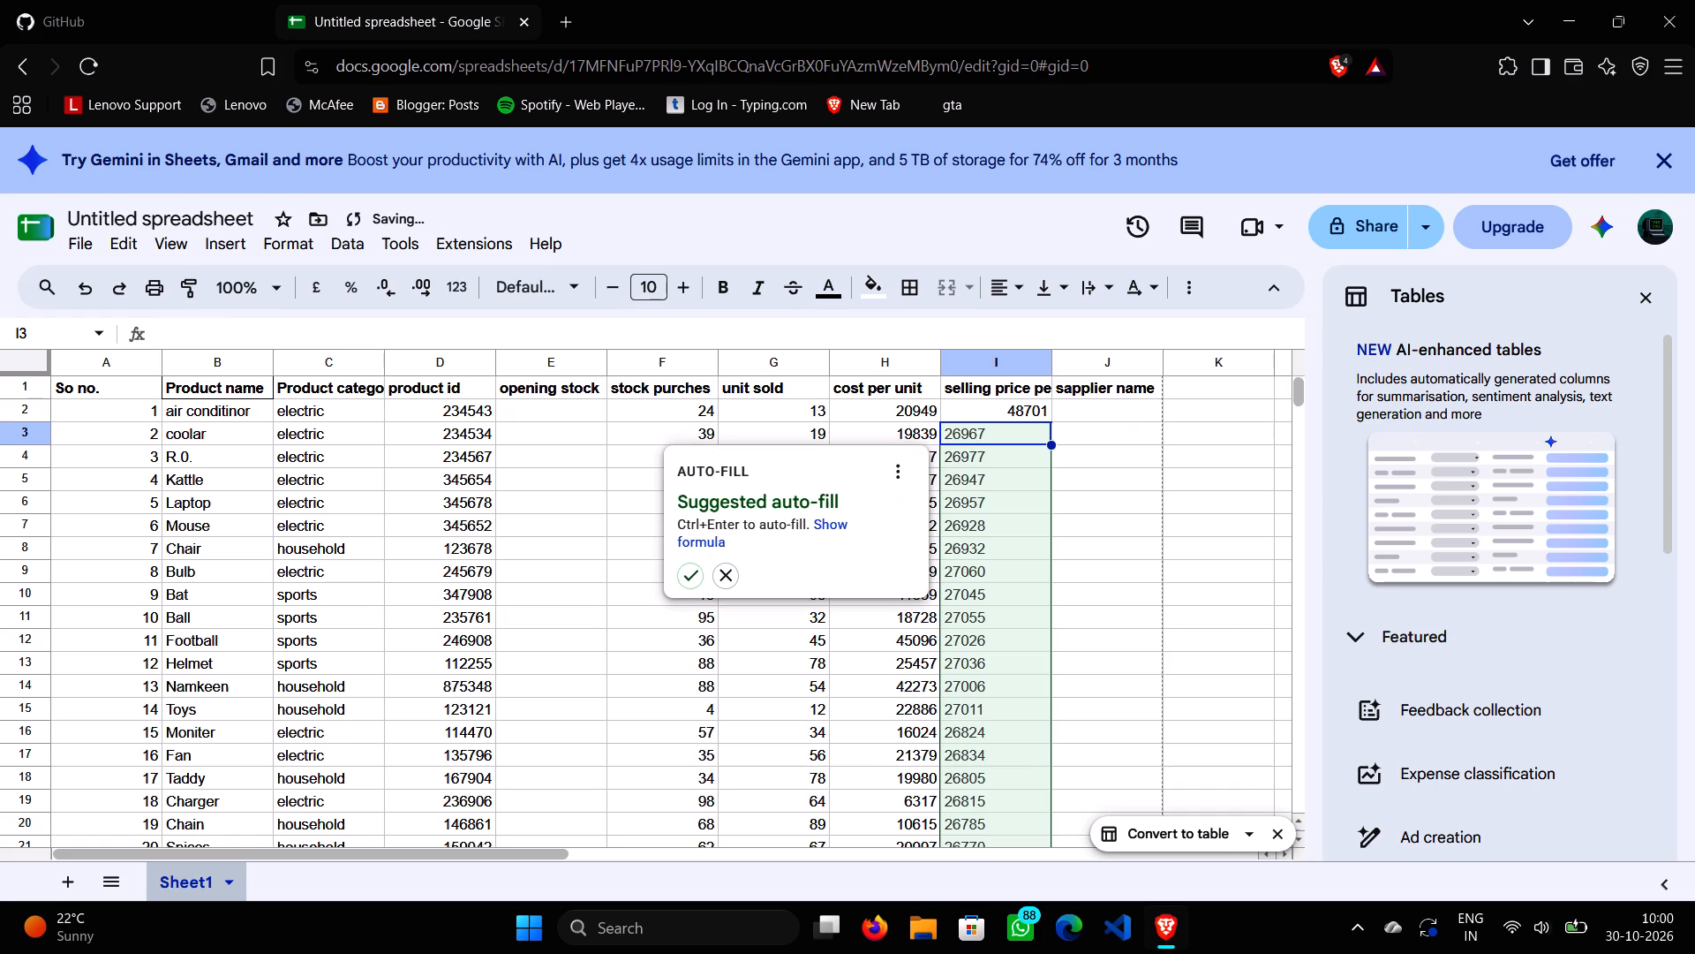
click(687, 570)
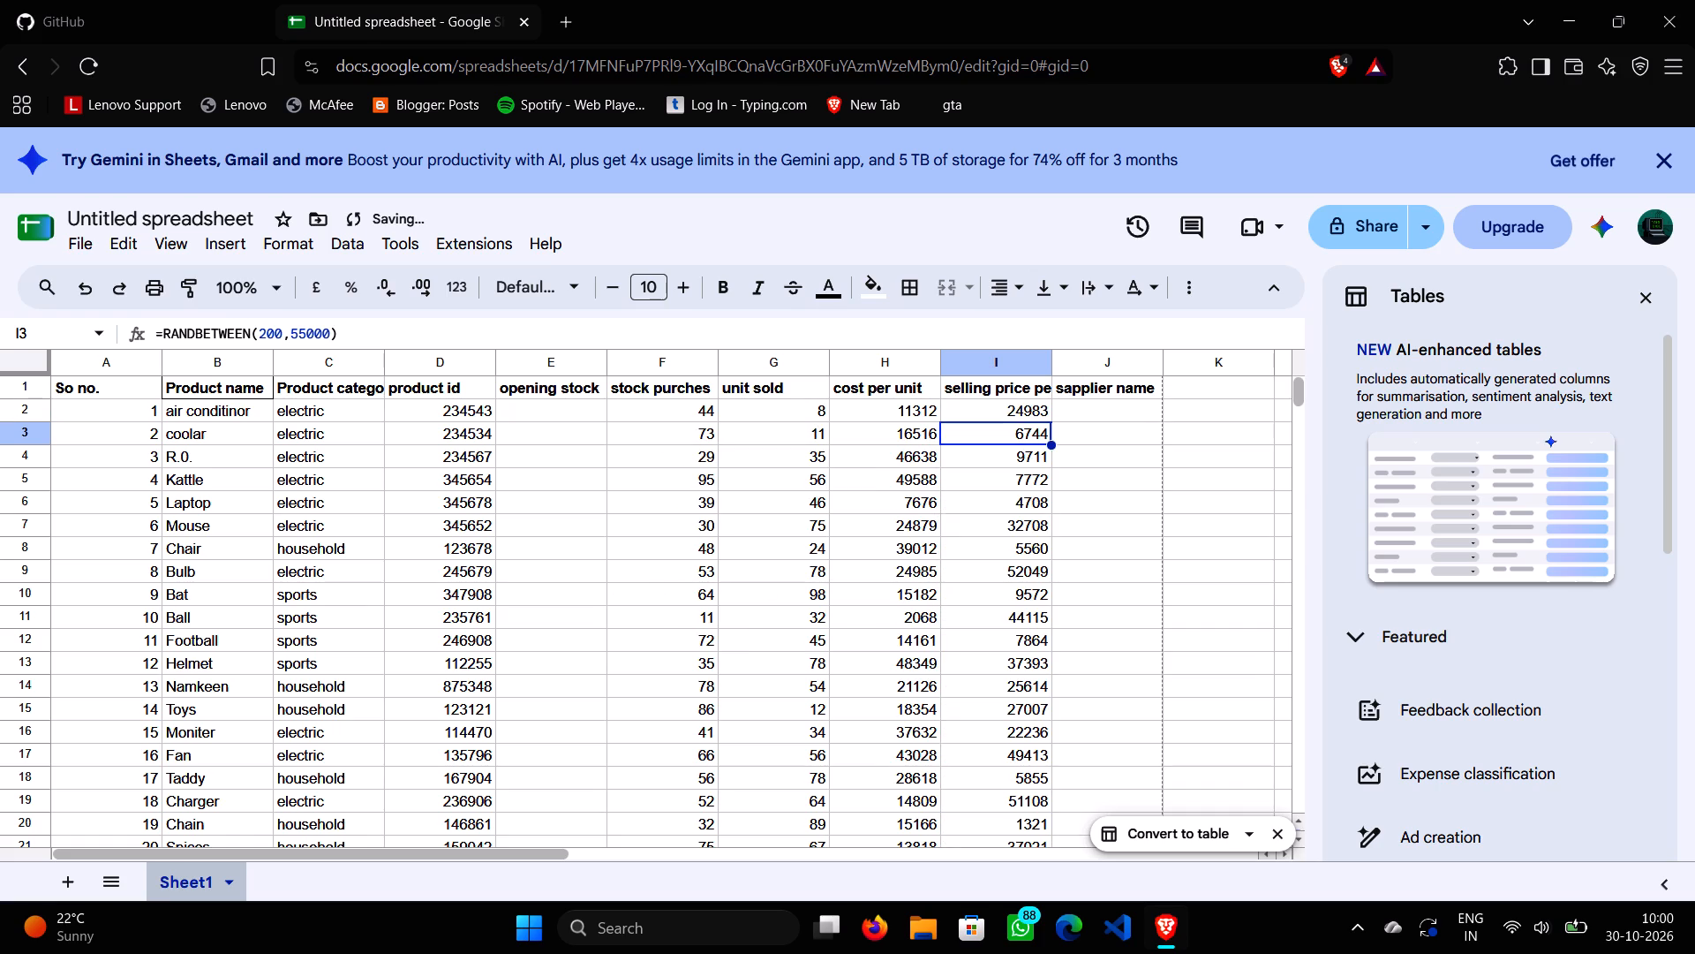
Enter Mr.singh as the air conditinor's supplier in cell J2 of the sapplier name column.
click(1109, 413)
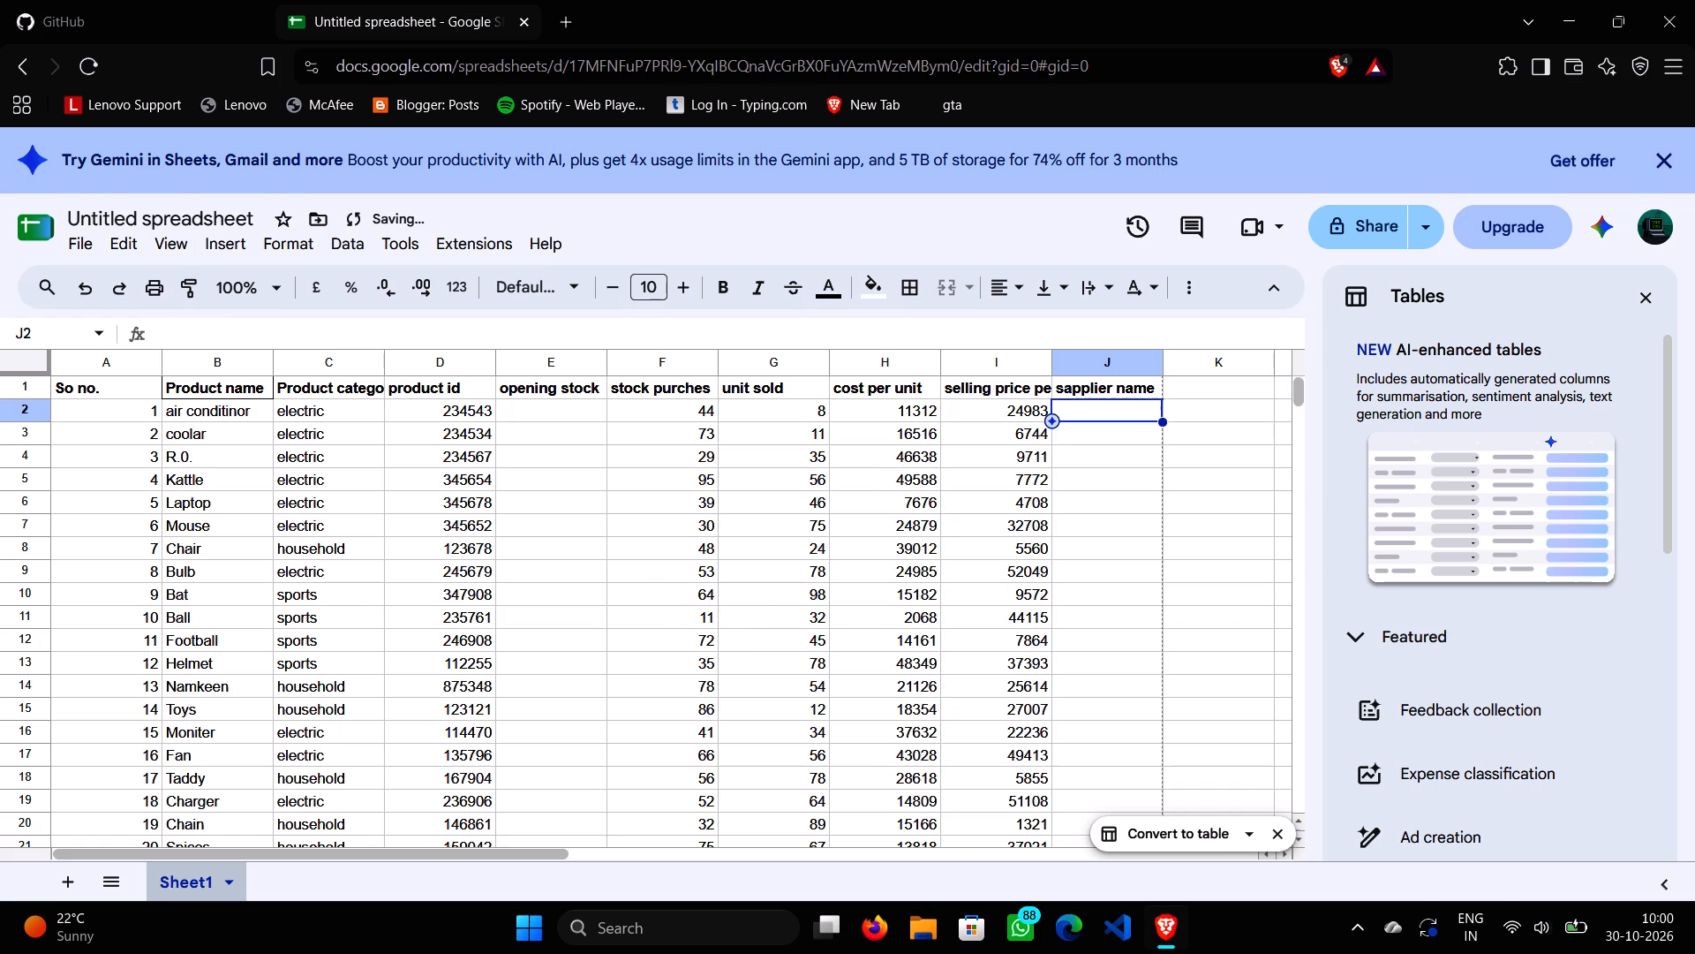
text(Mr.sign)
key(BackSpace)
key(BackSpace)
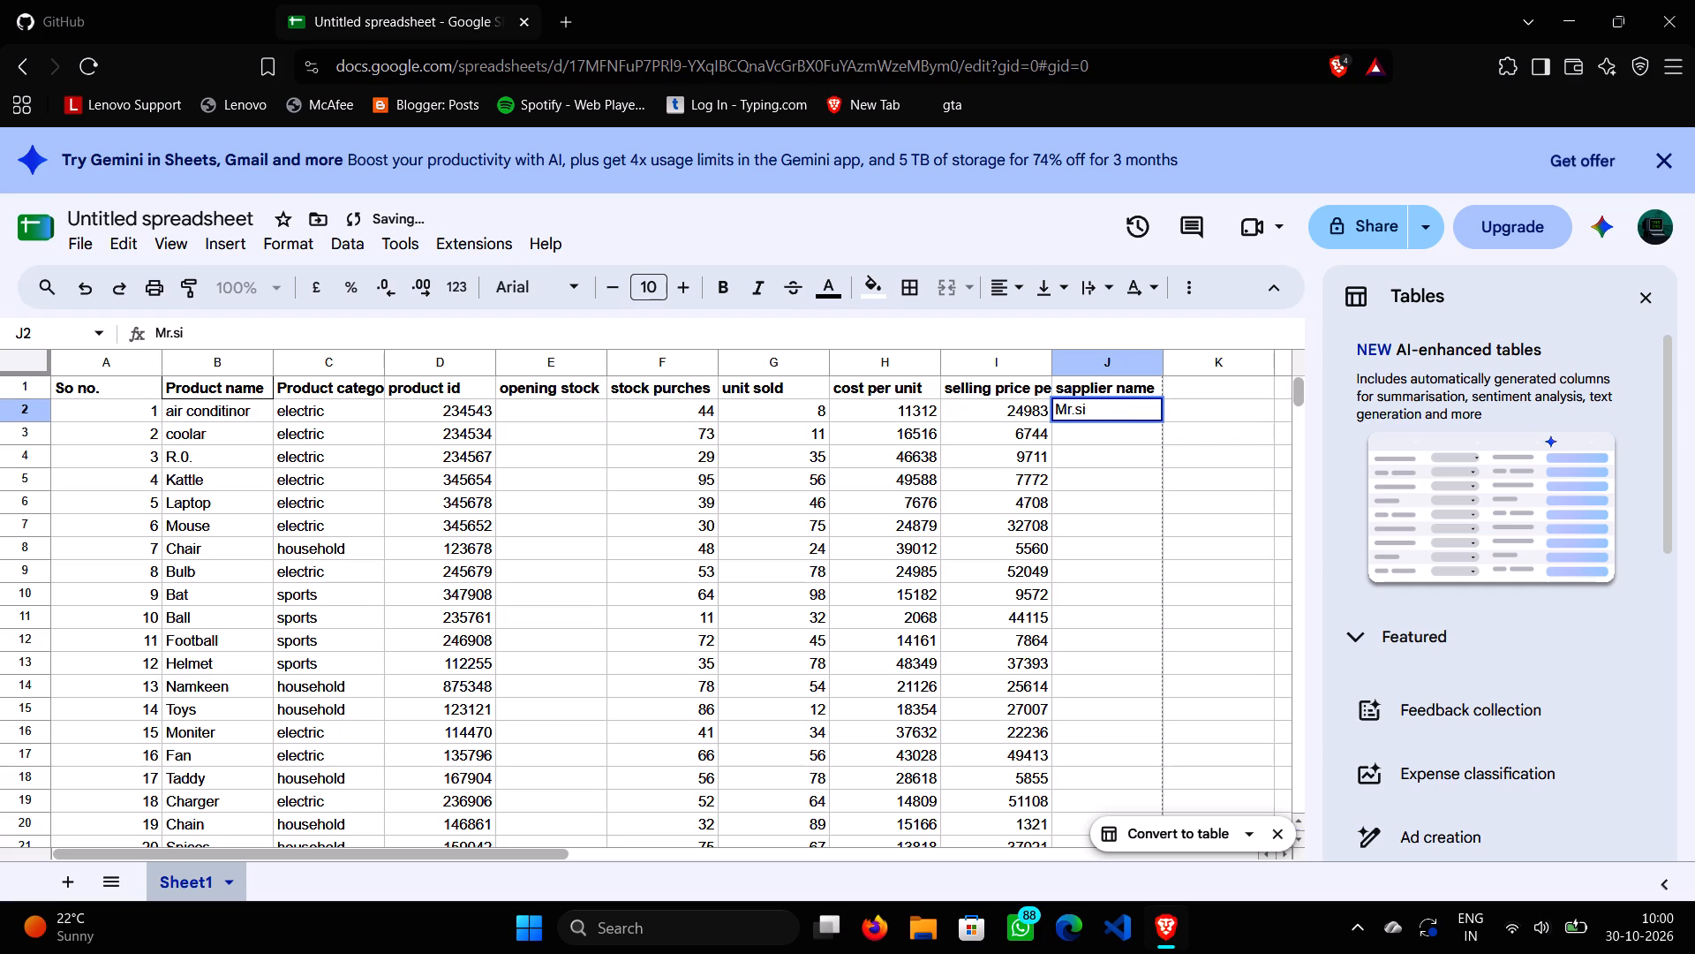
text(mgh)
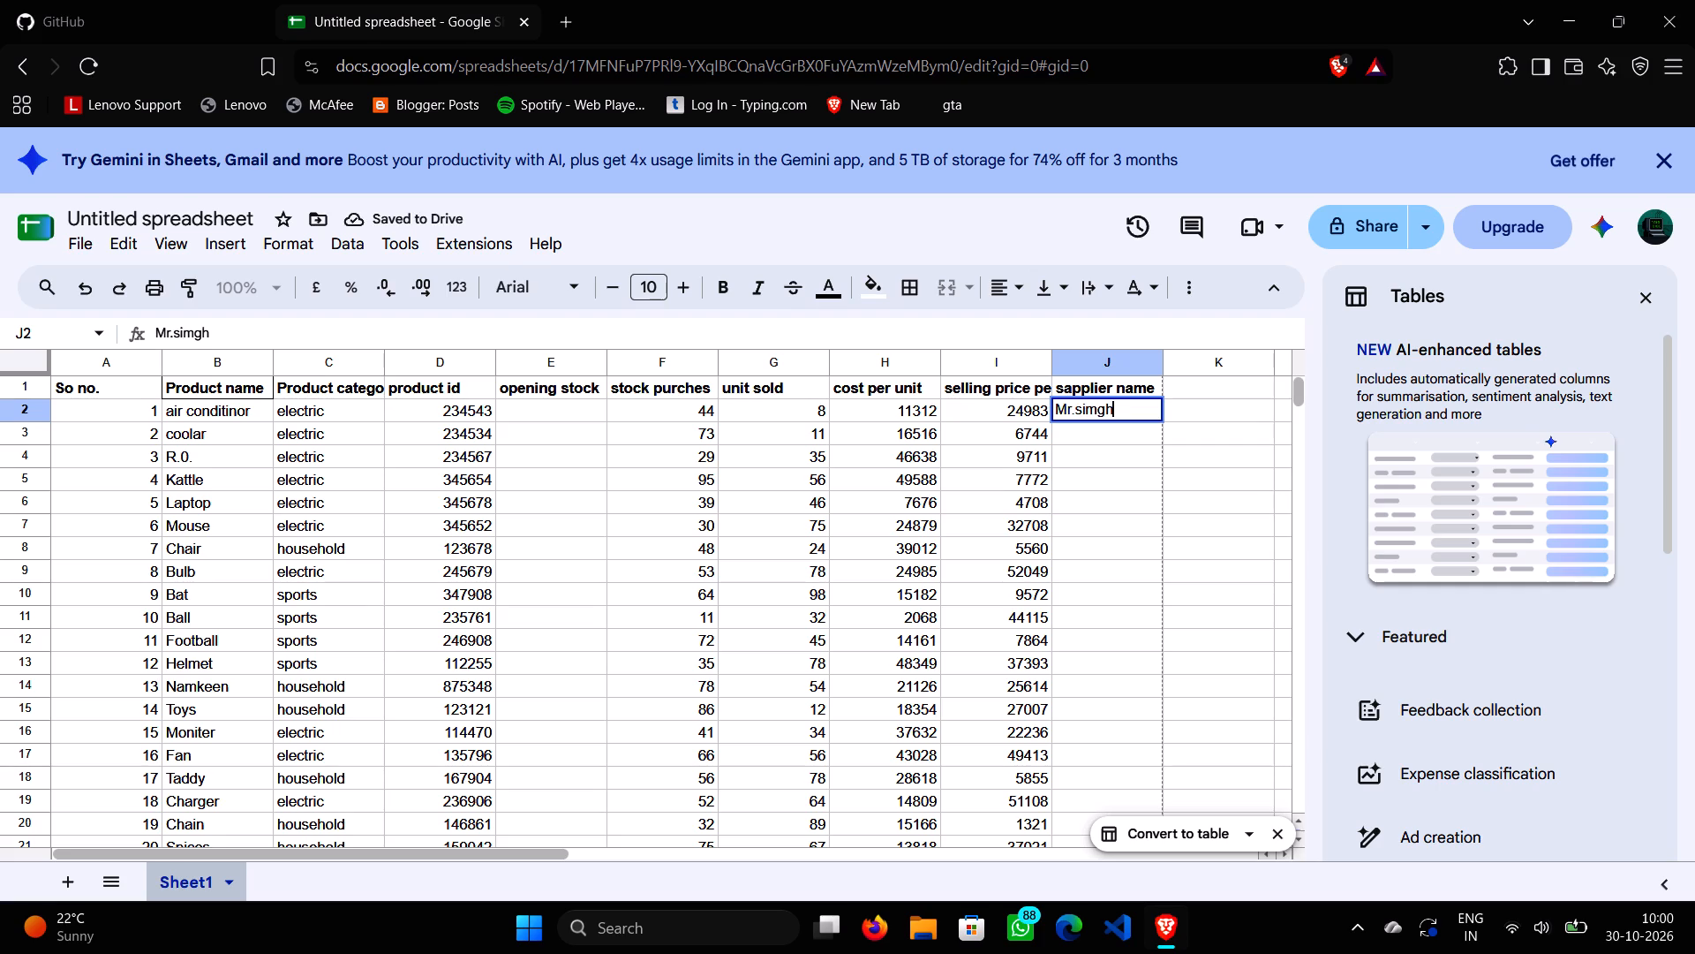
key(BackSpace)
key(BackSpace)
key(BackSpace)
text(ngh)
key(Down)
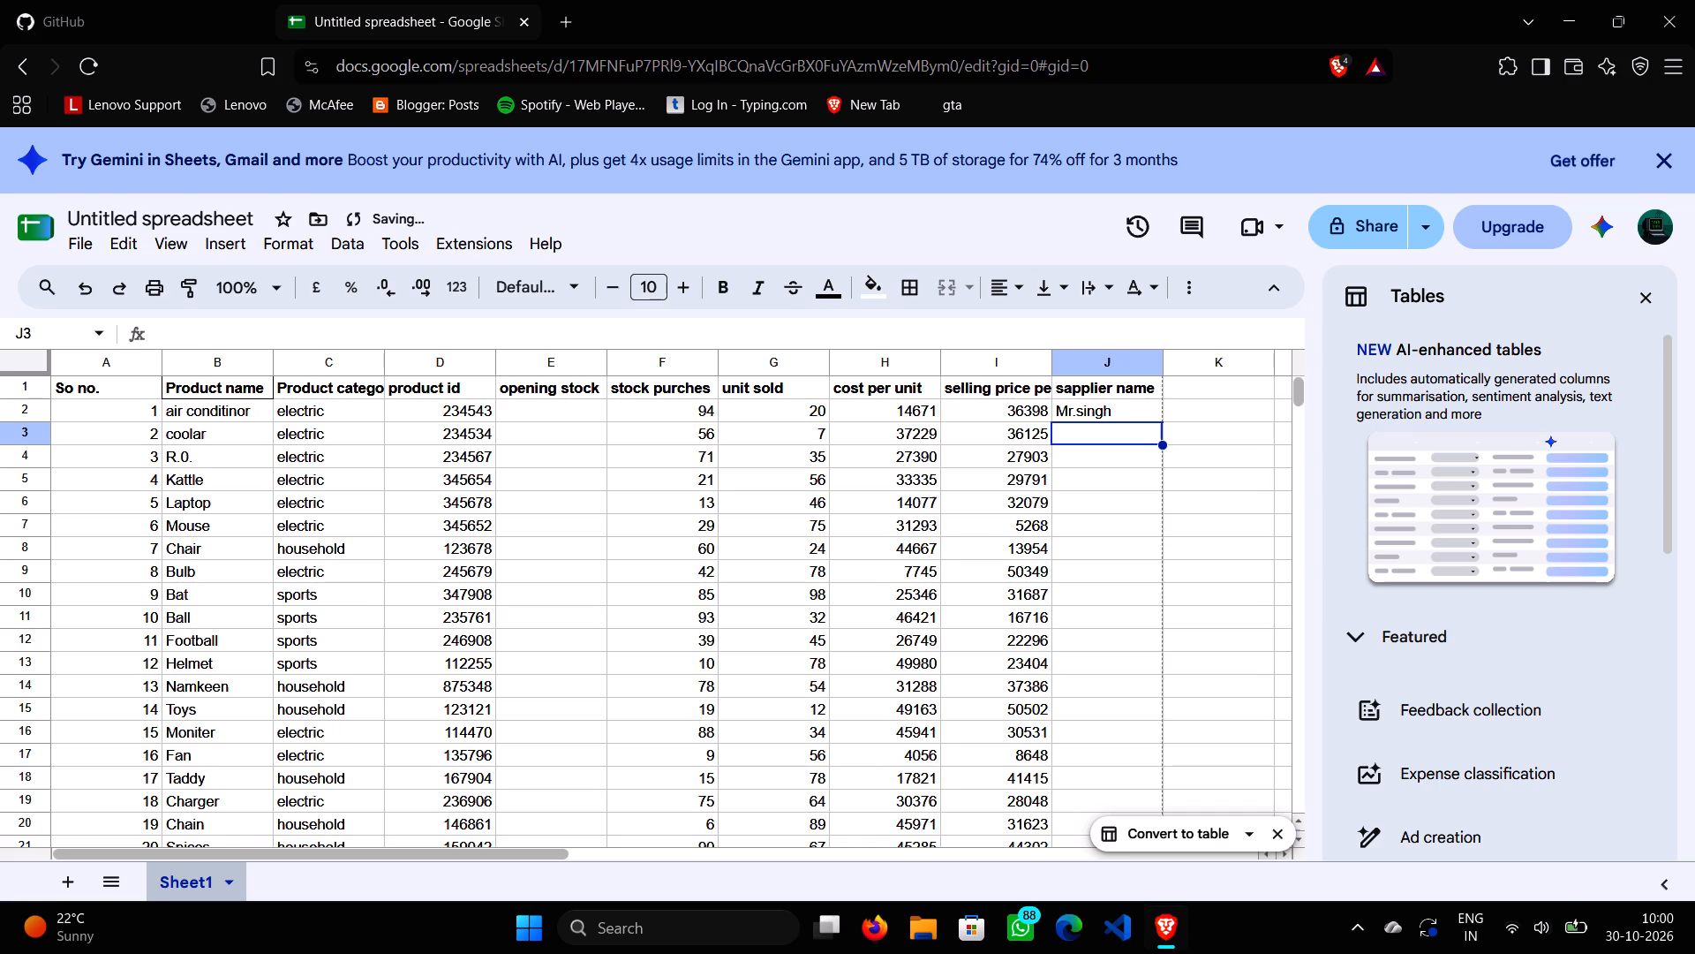
Enter the suppliers Mr.yadav for coolar in cell J3 and mr.sharma for R.0. in cell J4.
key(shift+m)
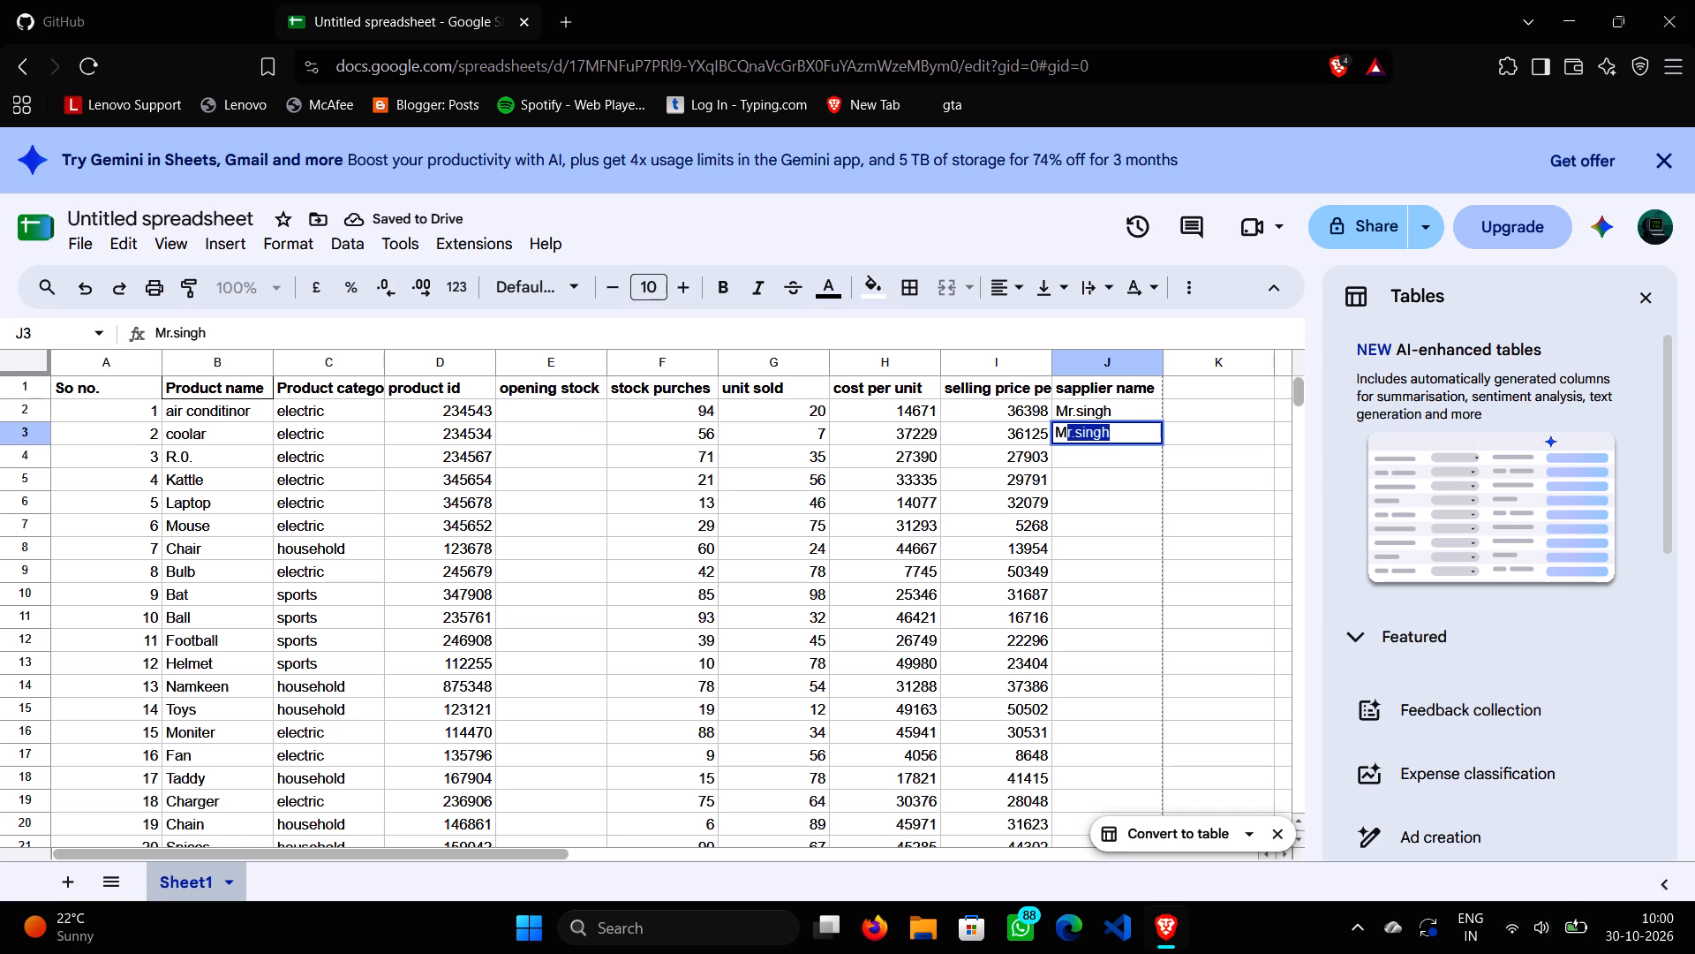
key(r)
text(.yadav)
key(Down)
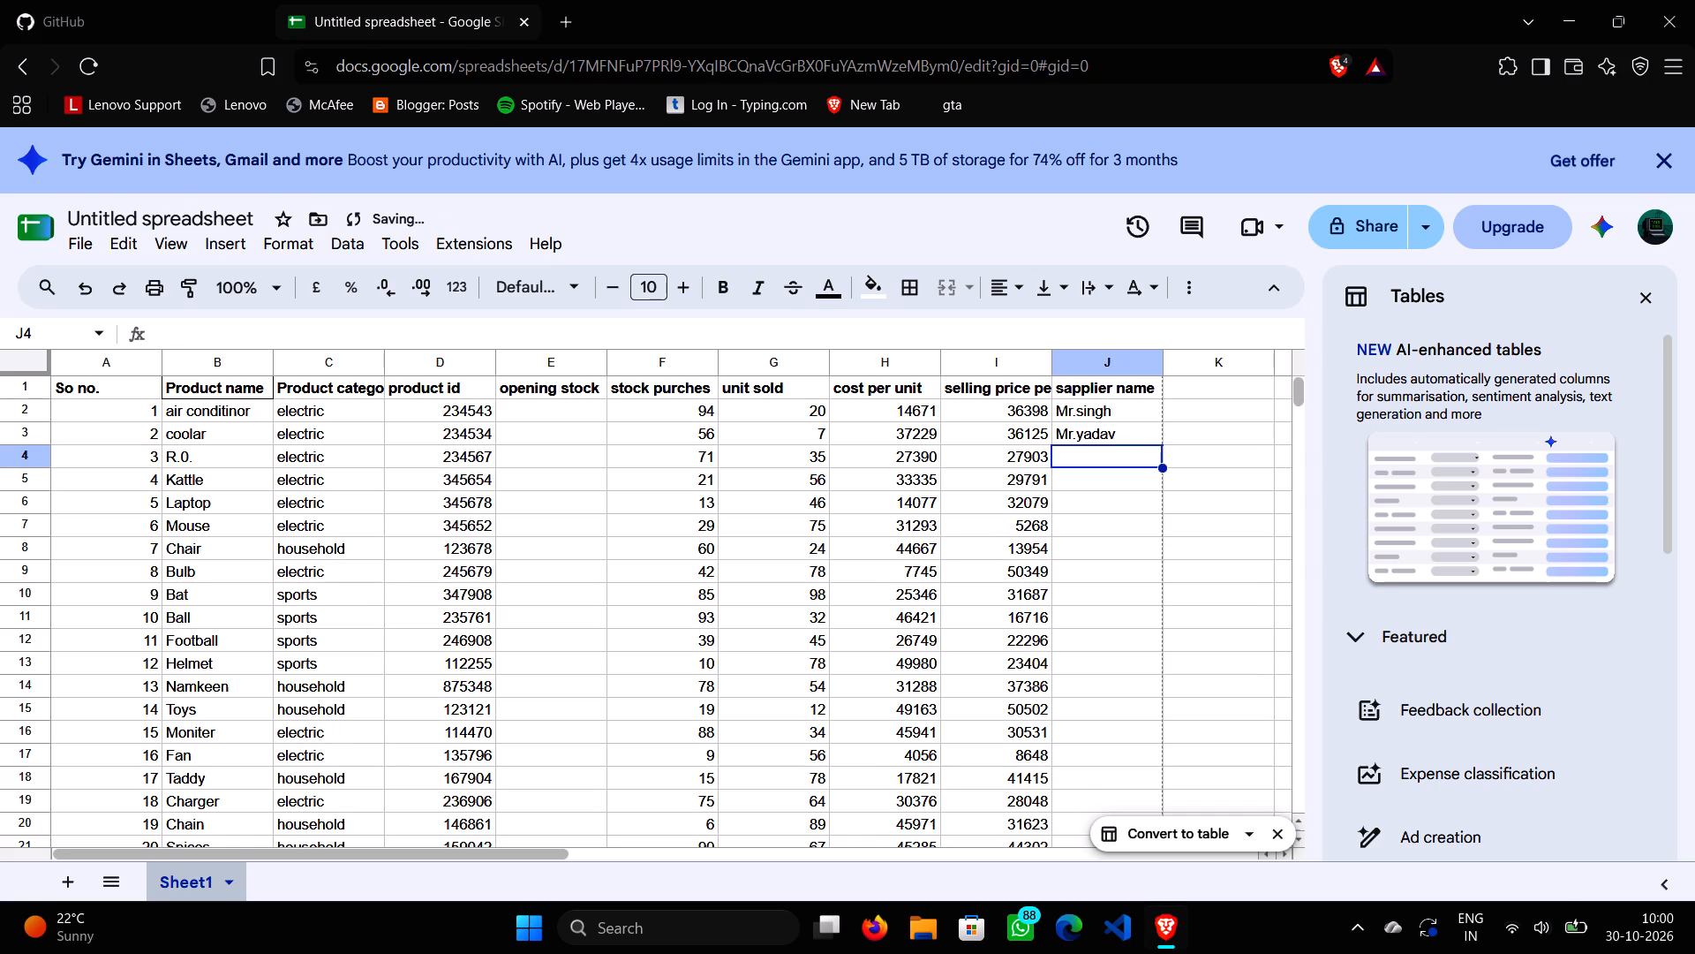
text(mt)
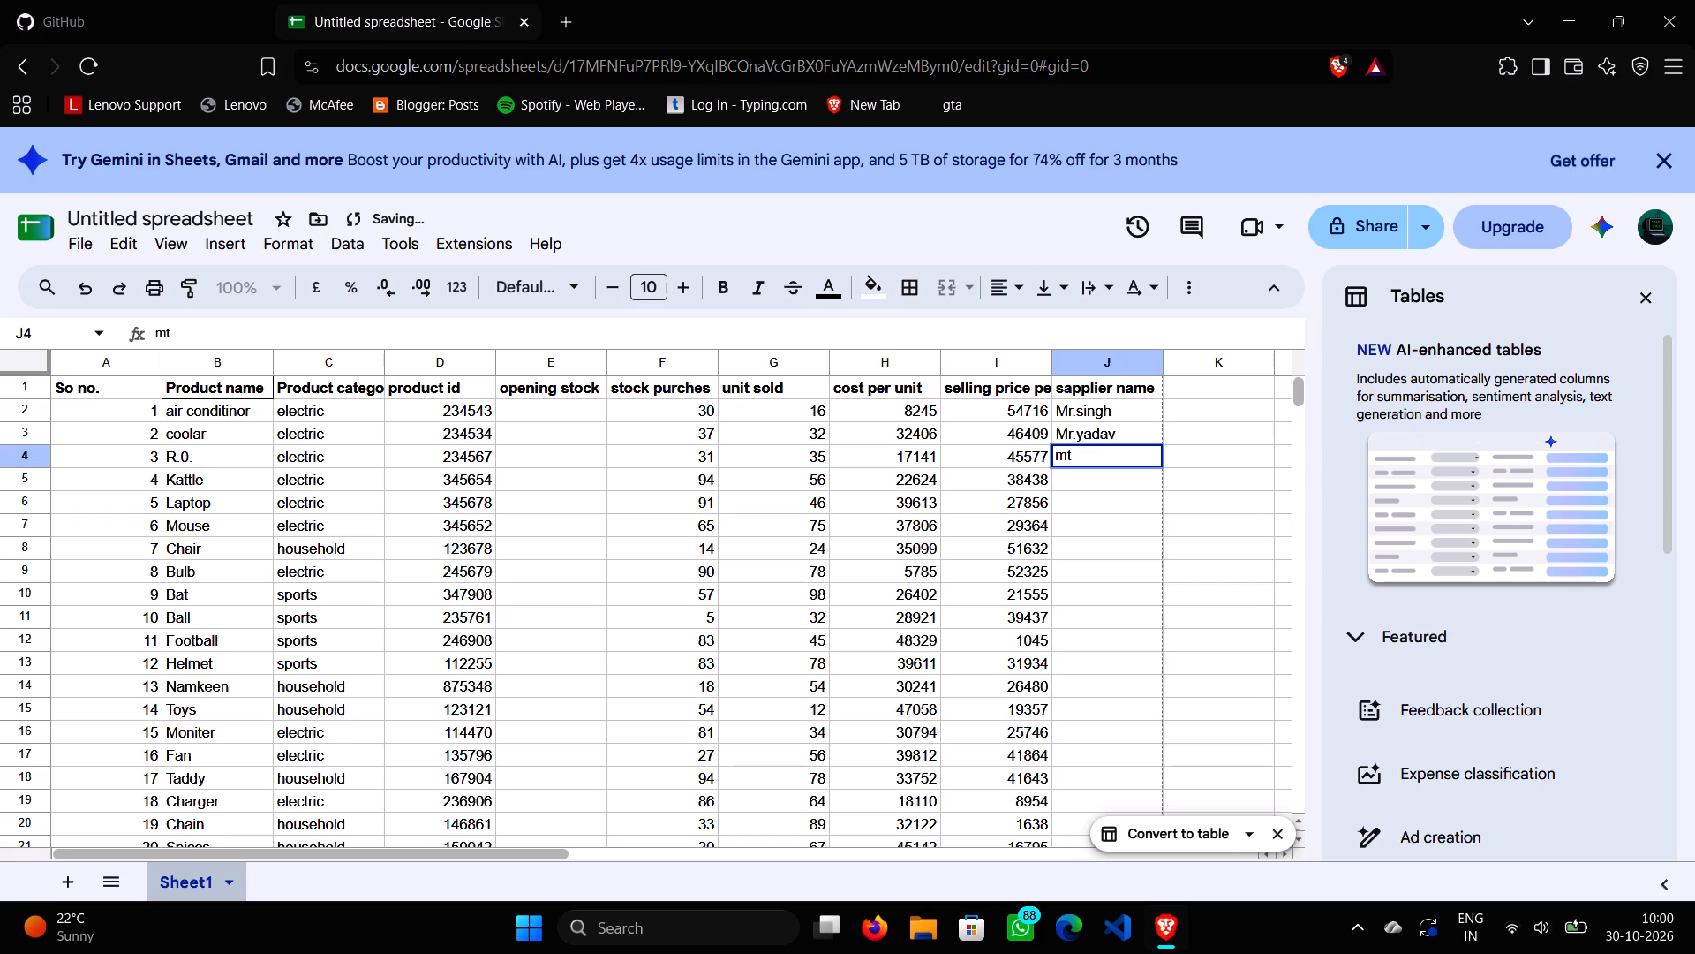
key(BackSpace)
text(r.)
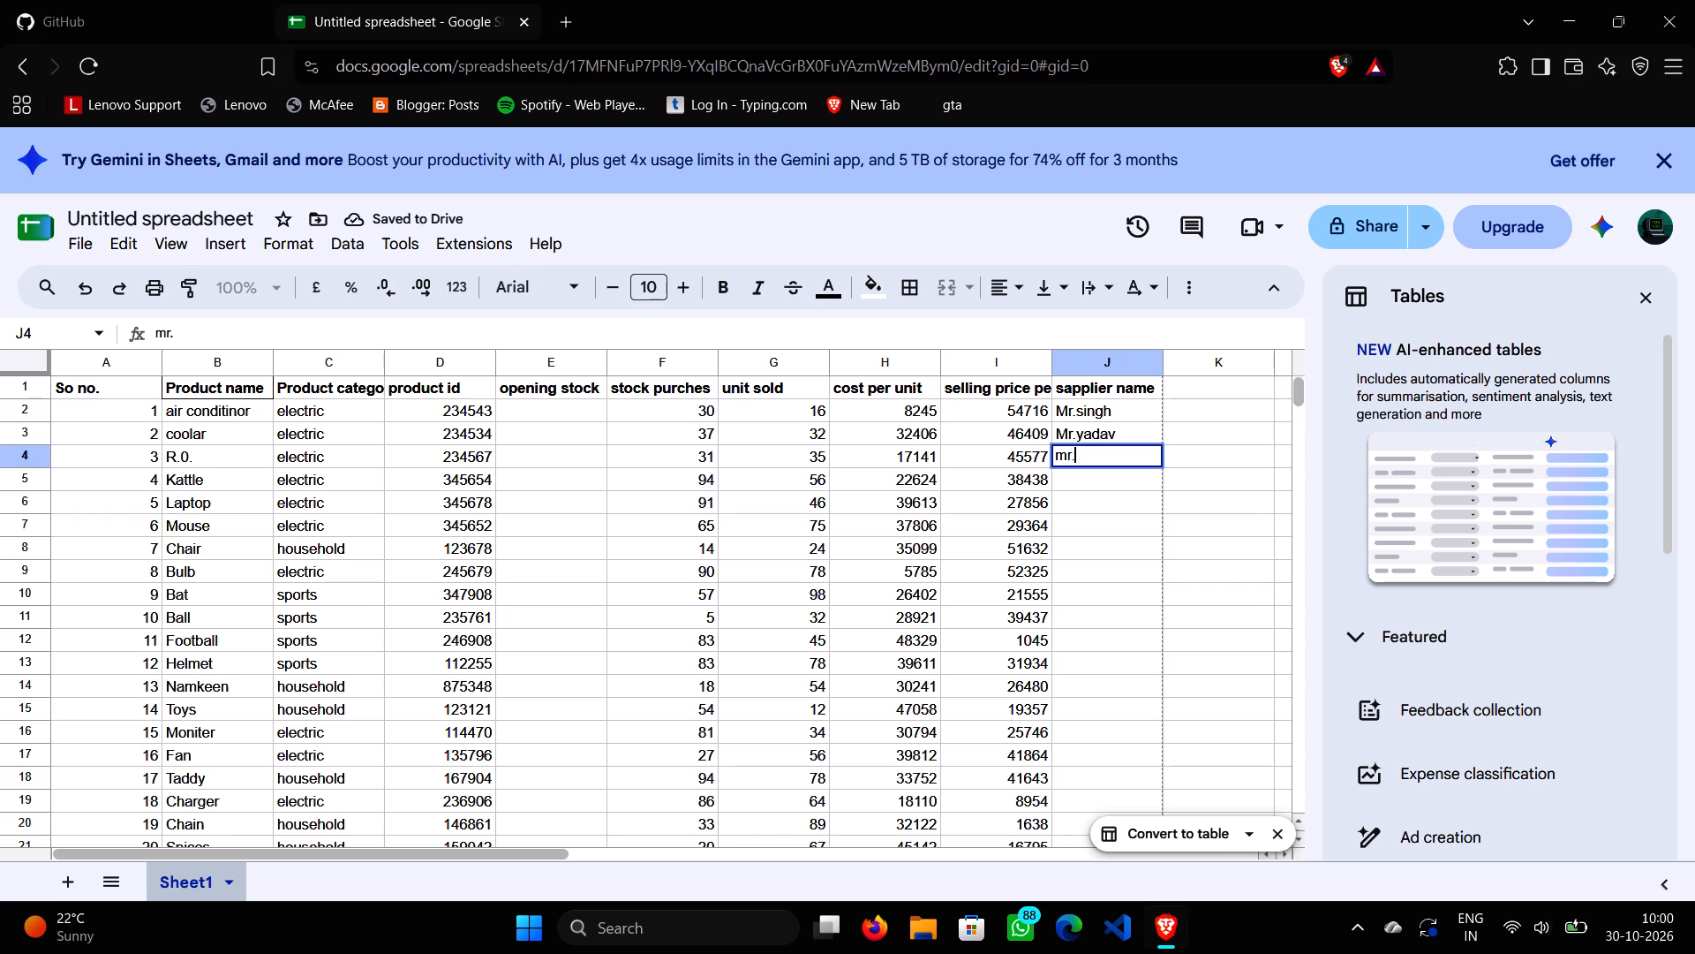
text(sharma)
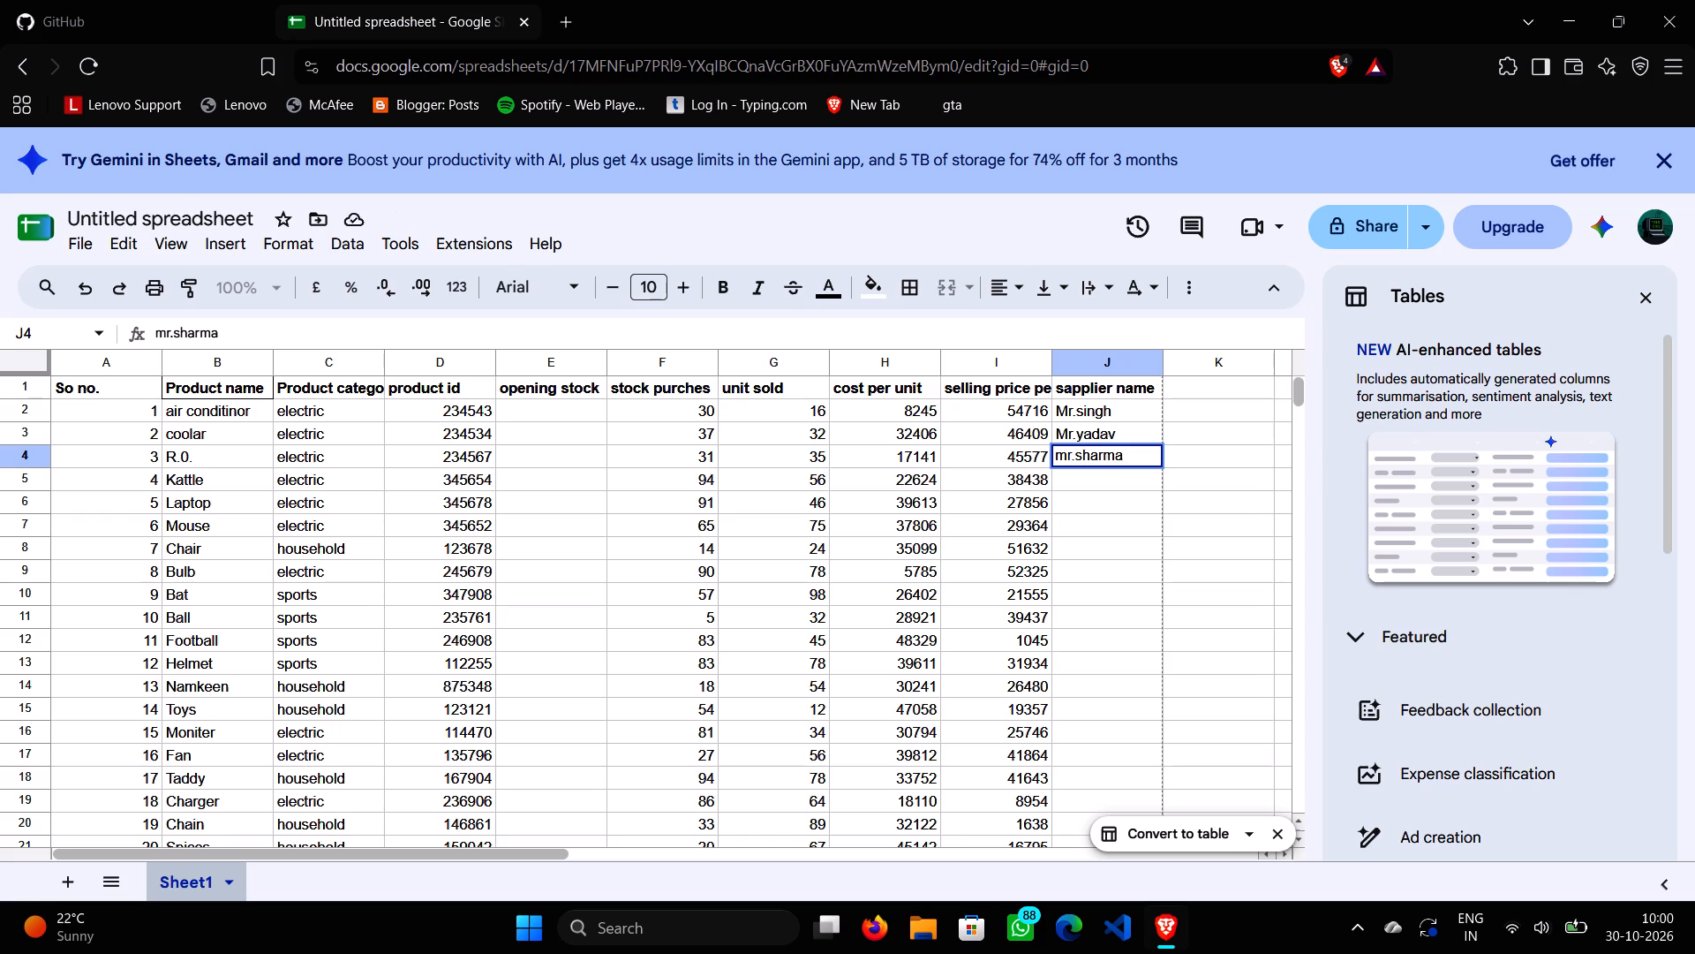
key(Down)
Enter the suppliers mr.verma for Kattle in cell J5 and mr.shyam for Laptop in cell J6.
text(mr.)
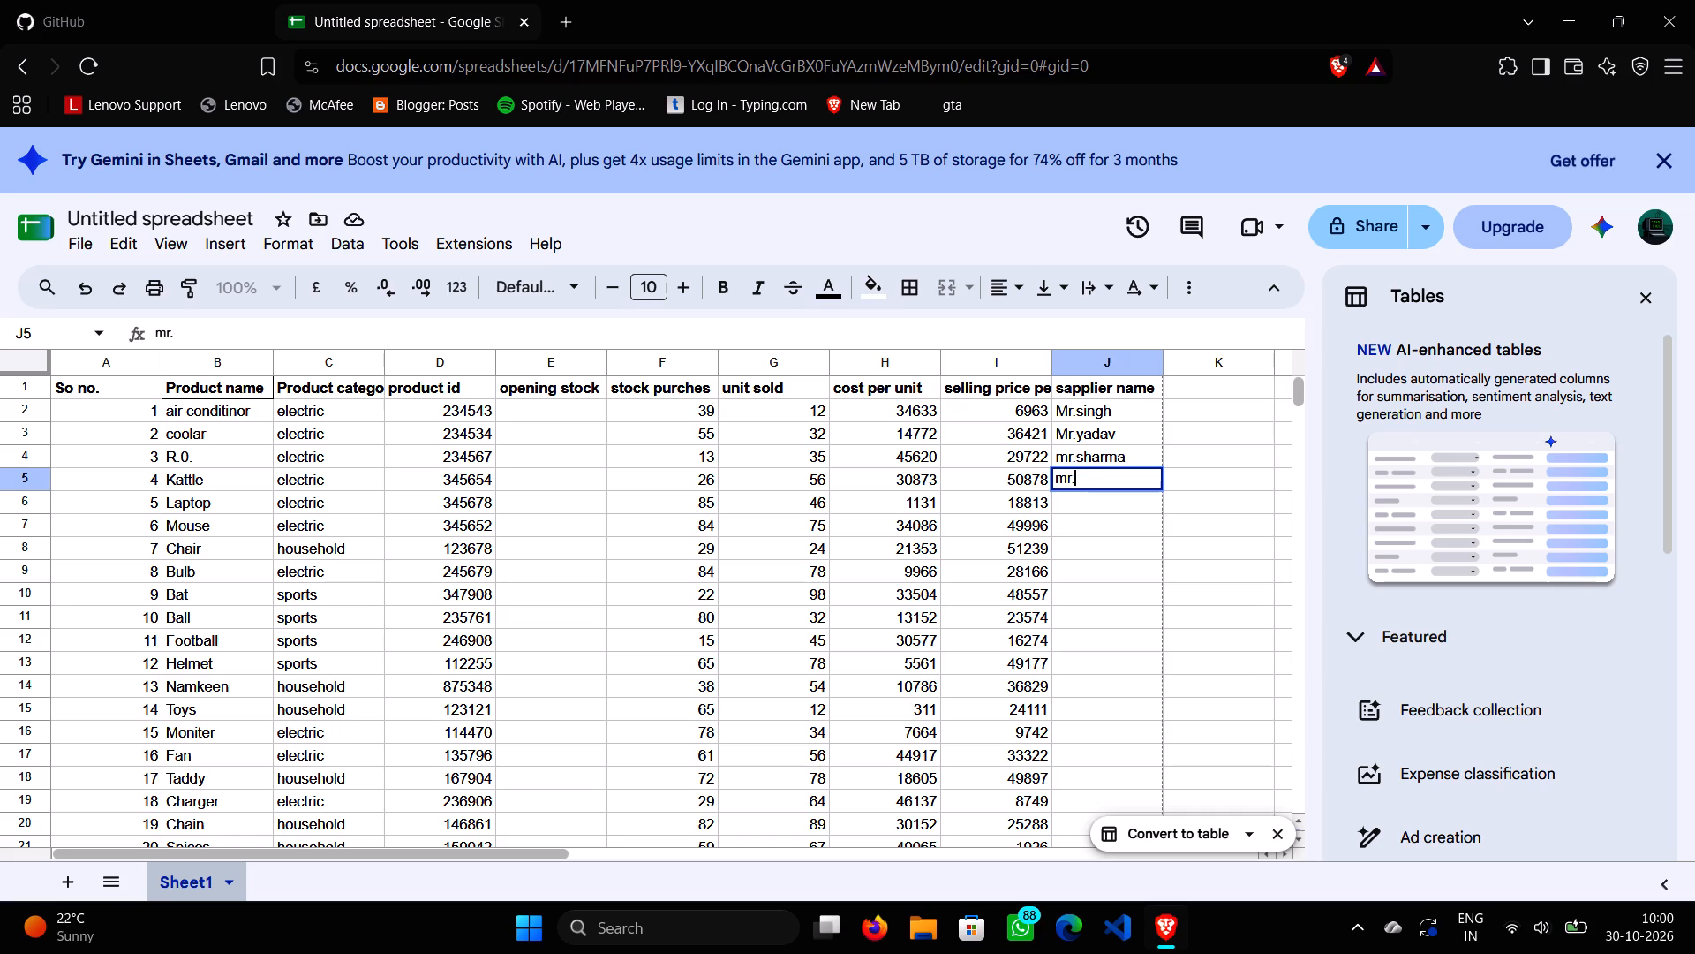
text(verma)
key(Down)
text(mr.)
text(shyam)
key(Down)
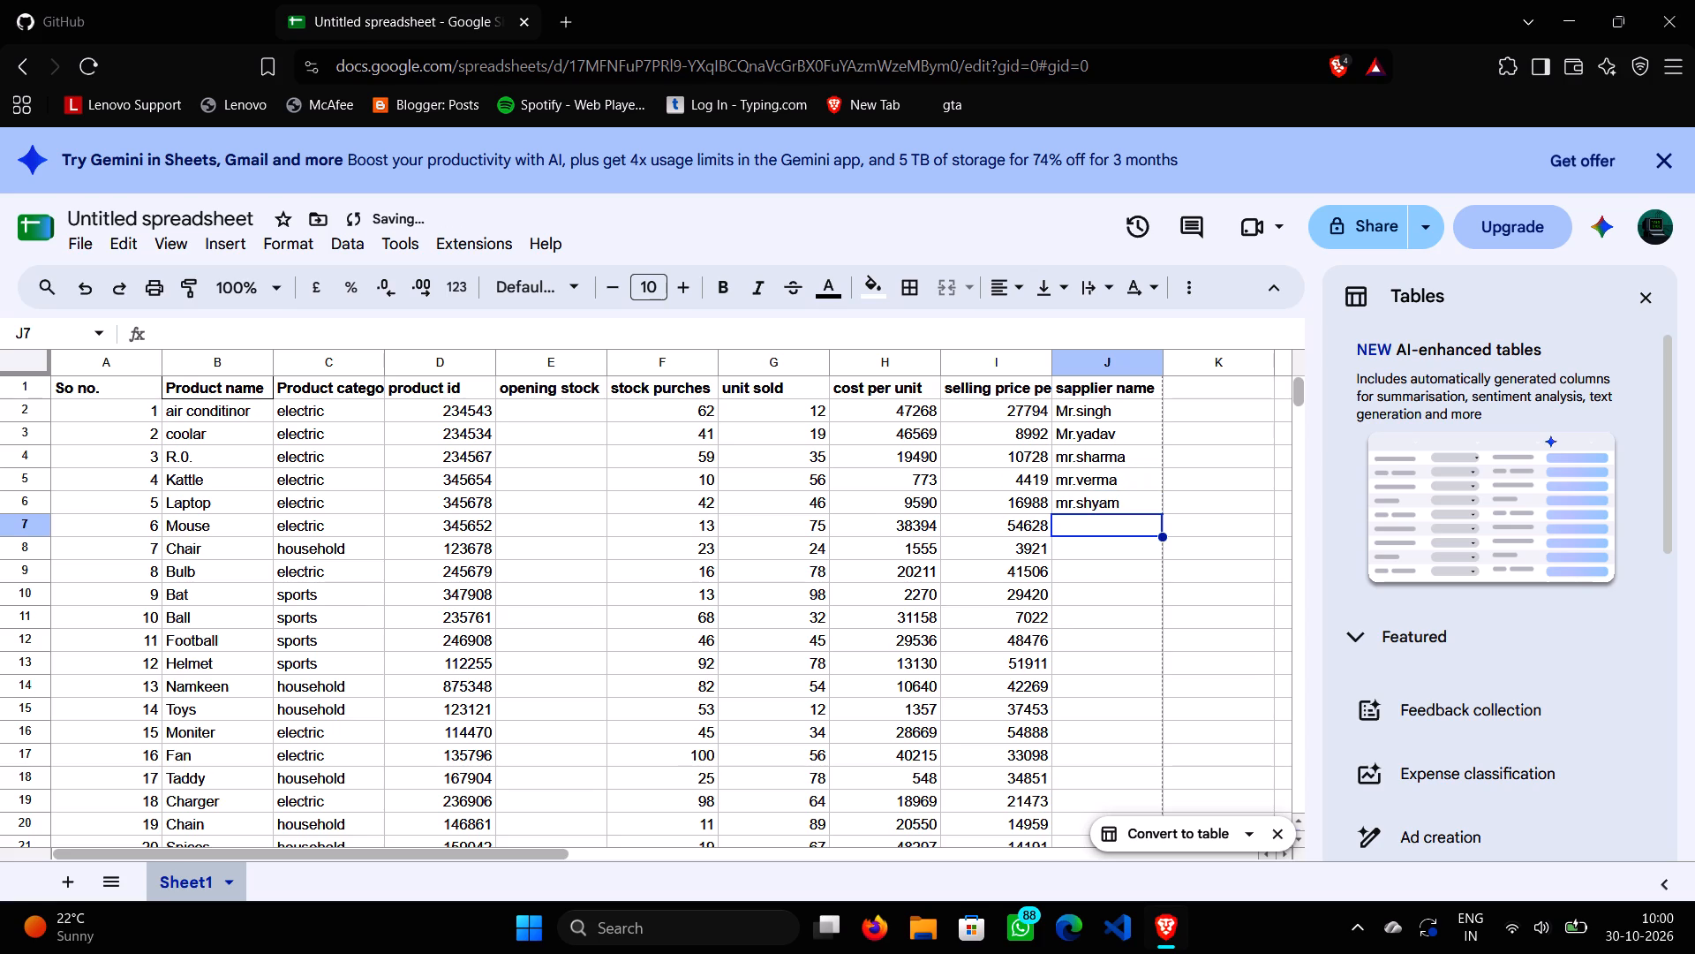
Enter the suppliers mr.verma for Mouse in cell J7 and Mr.yadav for Chair in cell J8.
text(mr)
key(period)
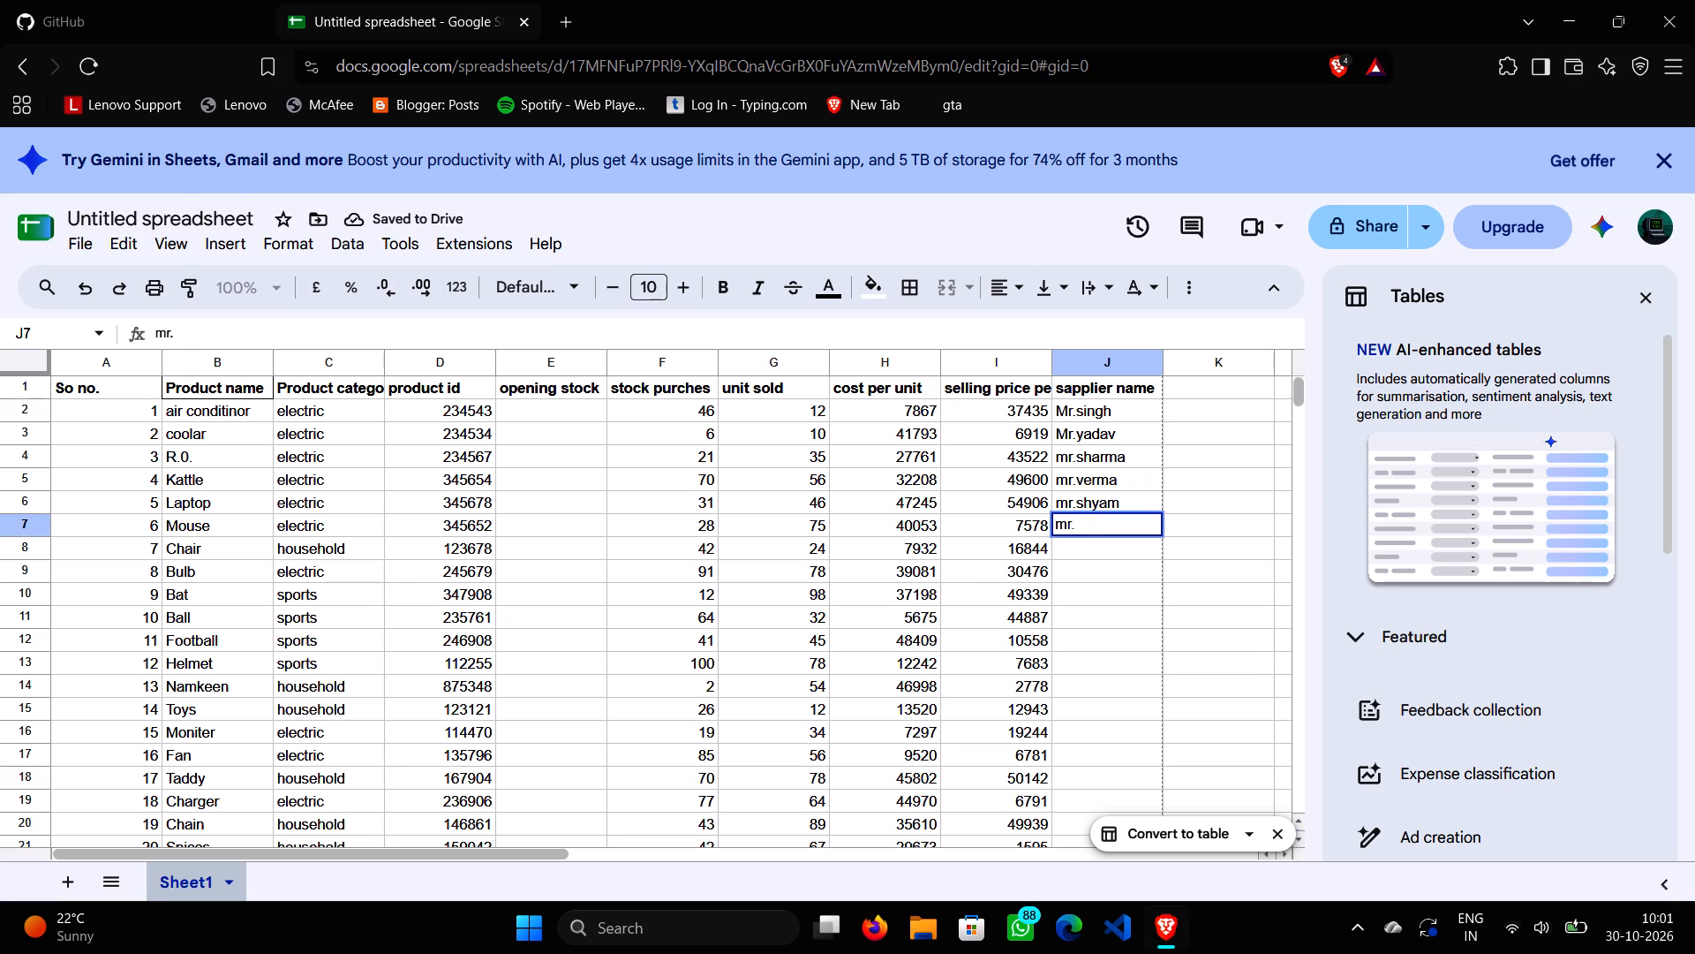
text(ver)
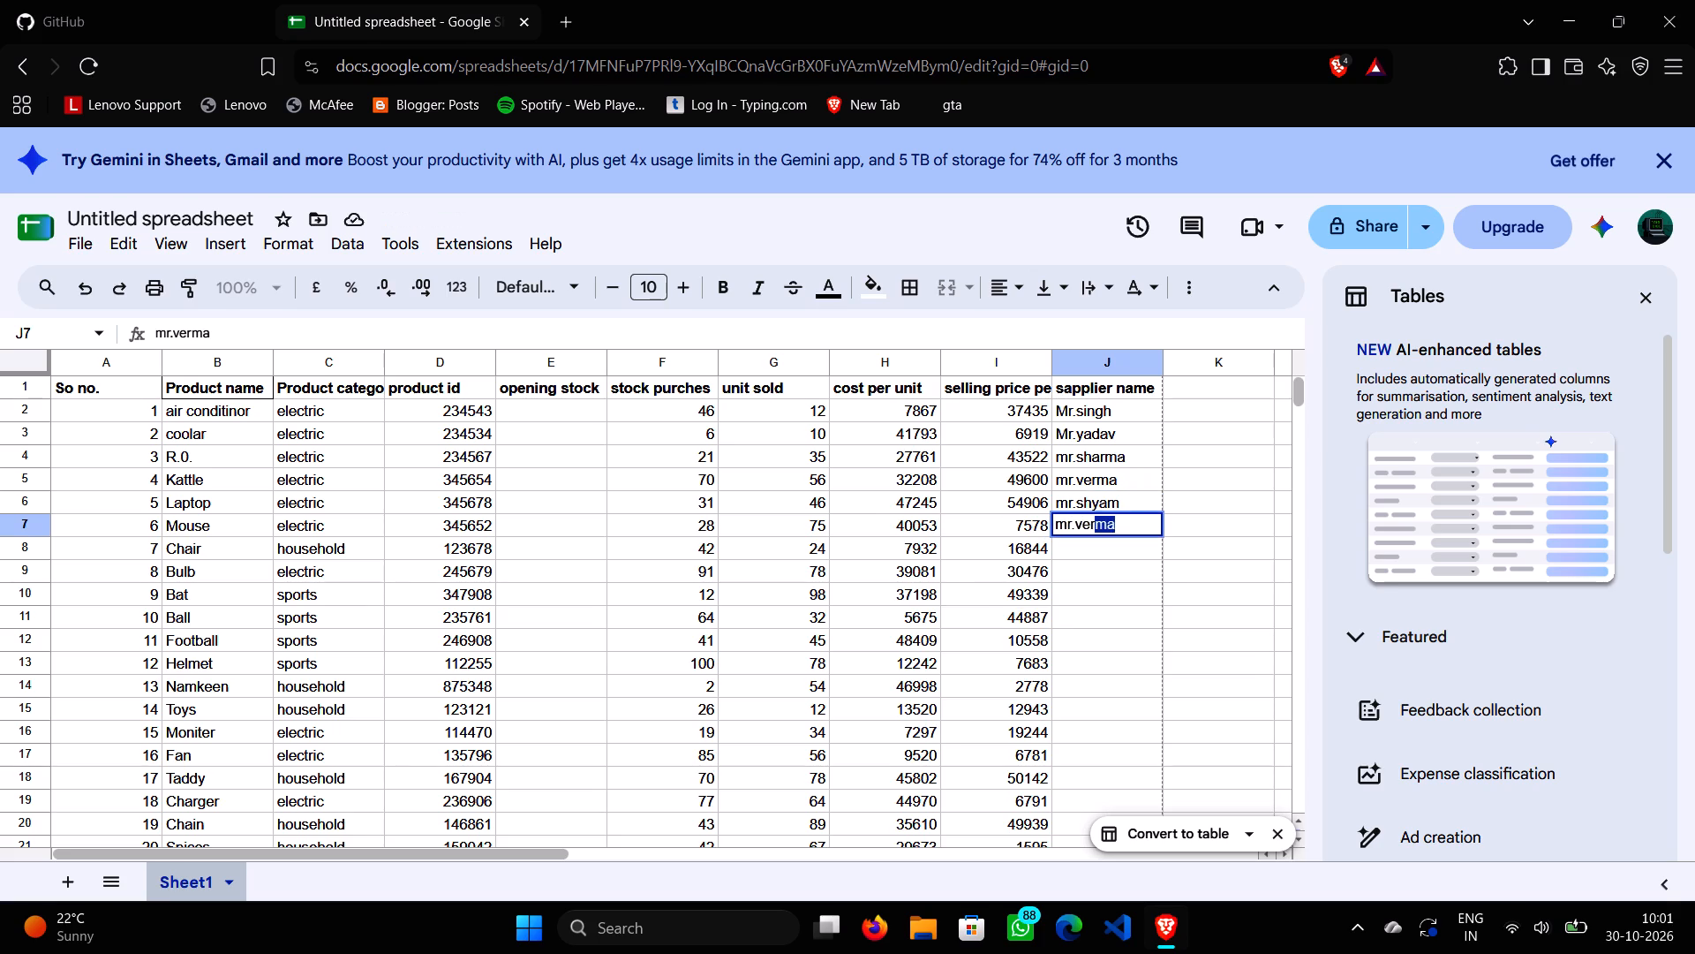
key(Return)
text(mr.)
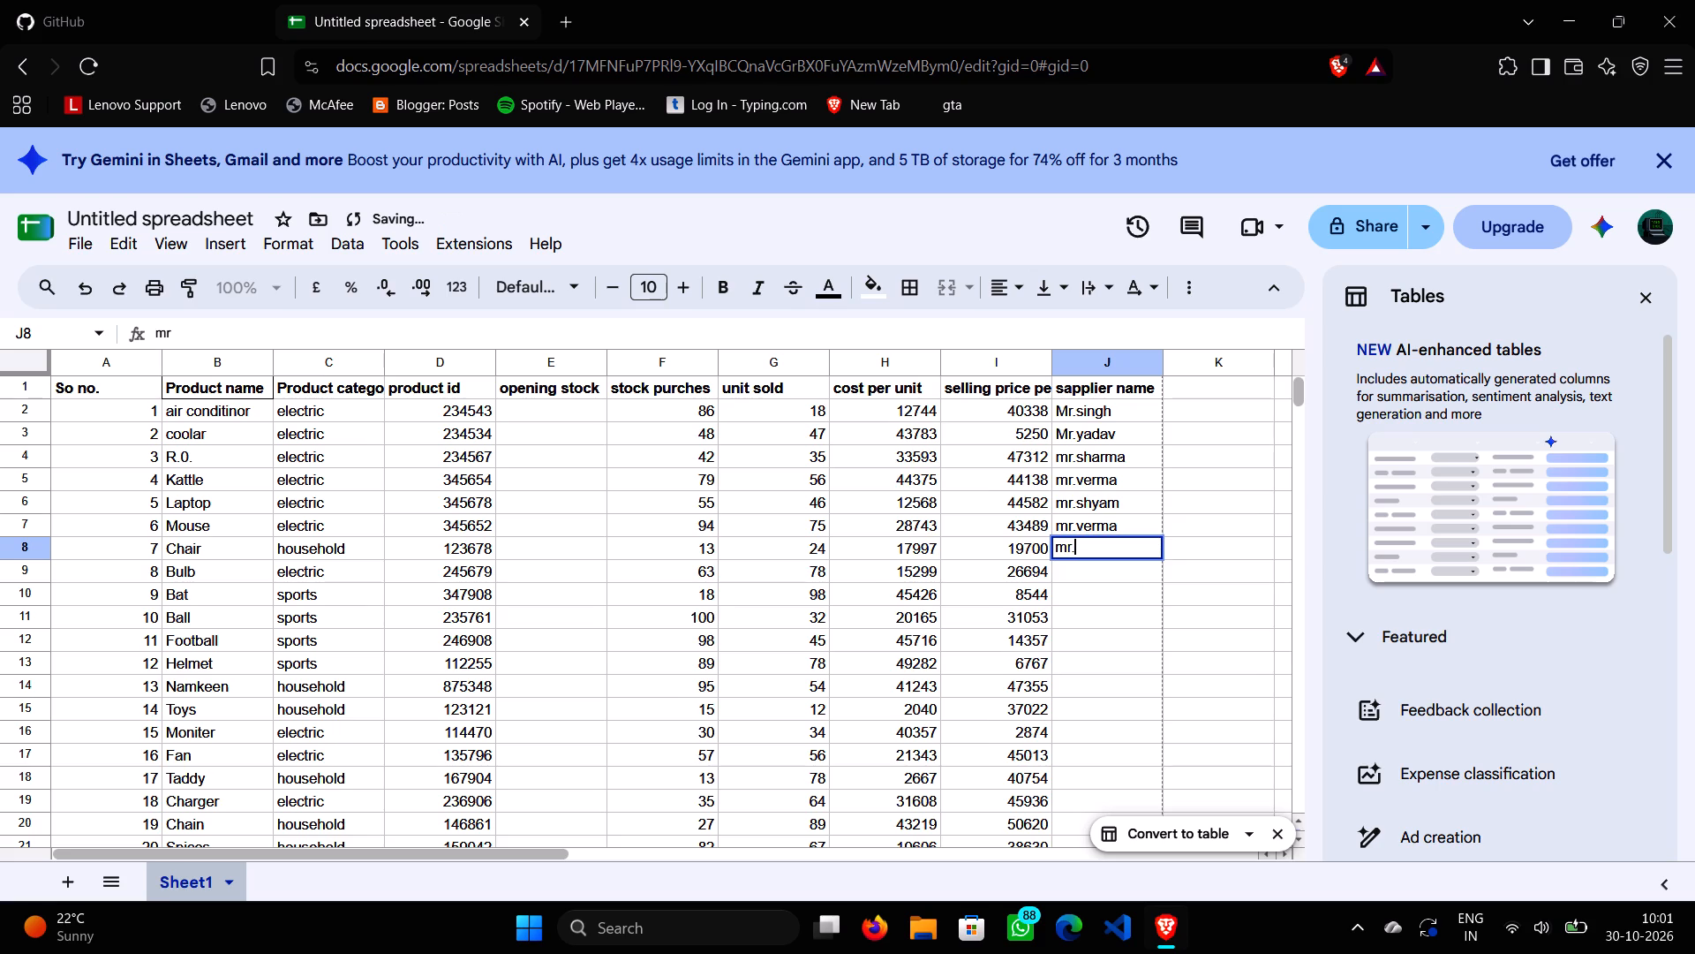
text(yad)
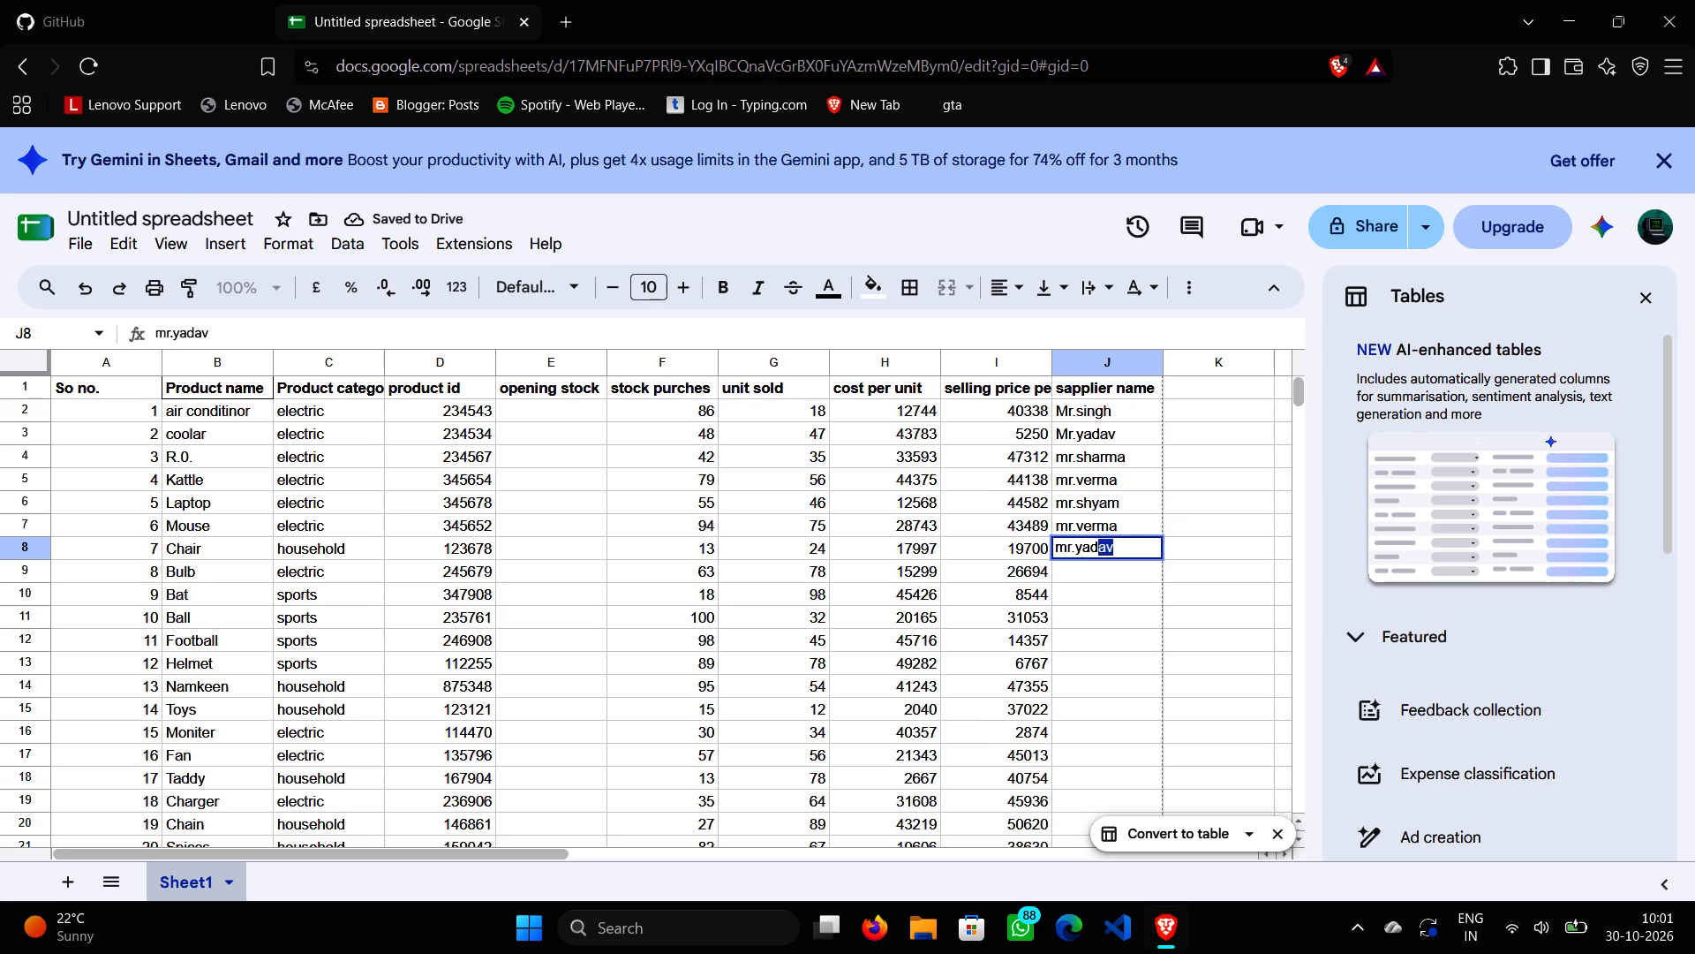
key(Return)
Enter the suppliers Mr.singh for Bulb in cell J9 and mr.verma for Bat in cell J10.
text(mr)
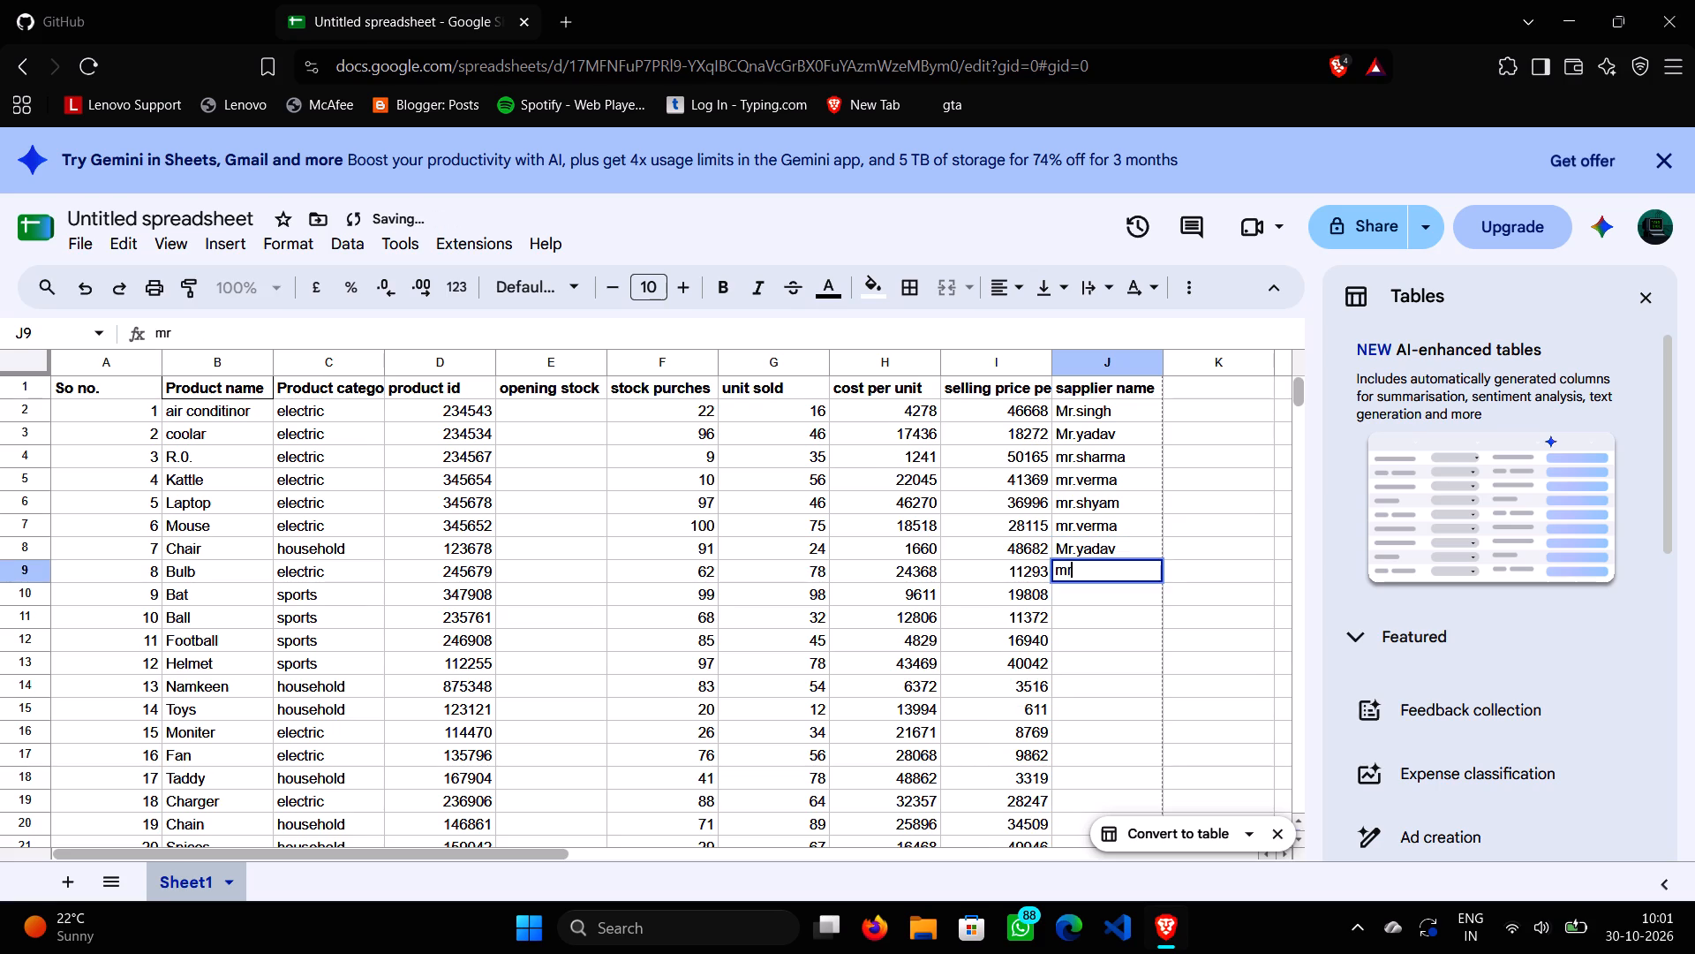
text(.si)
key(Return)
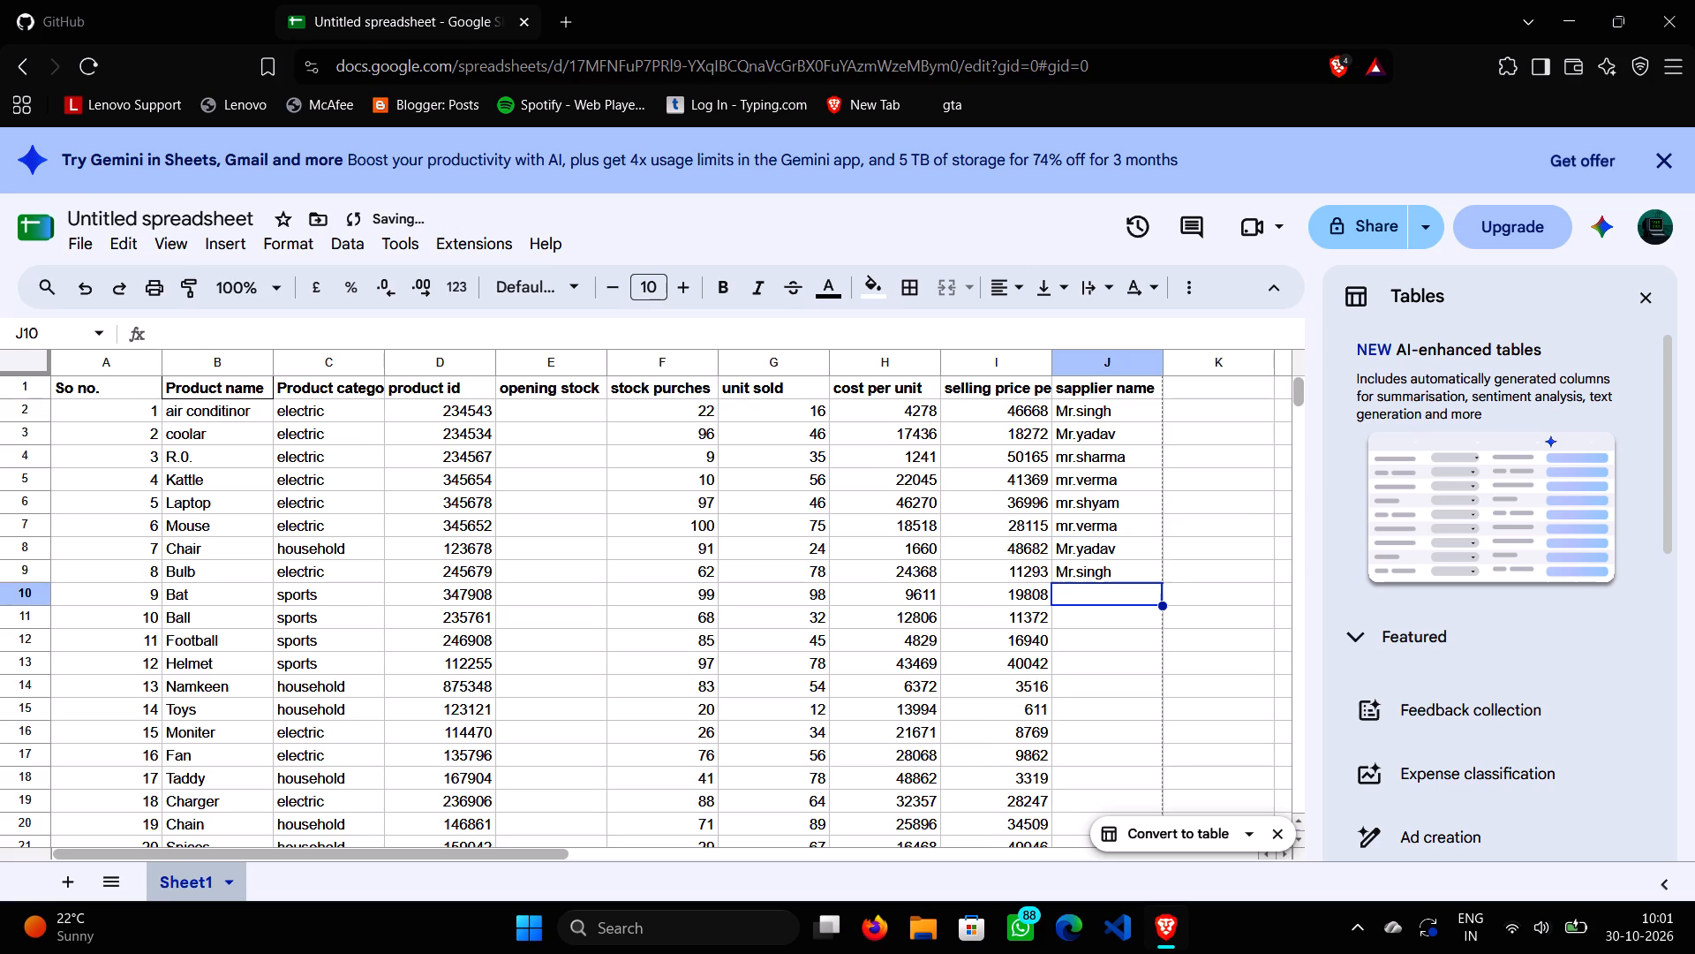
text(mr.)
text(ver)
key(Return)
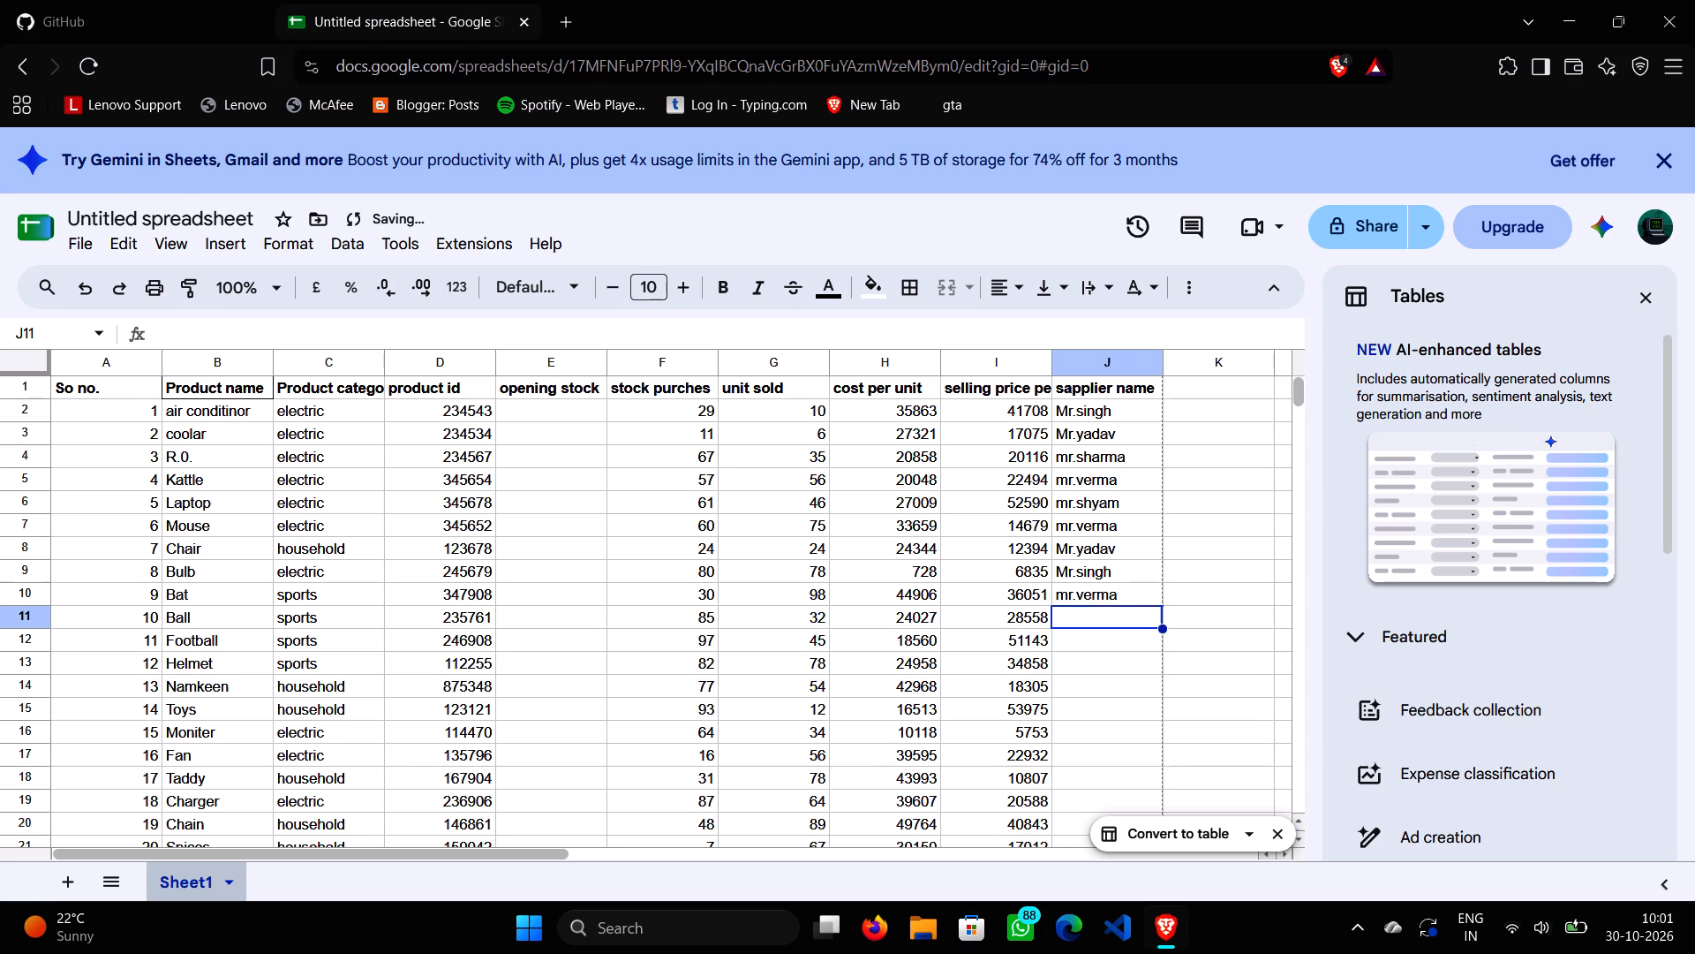
Enter mr.kapoor as the supplier for Ball, Football, Helmet and Namkeen in cells J11 through J14.
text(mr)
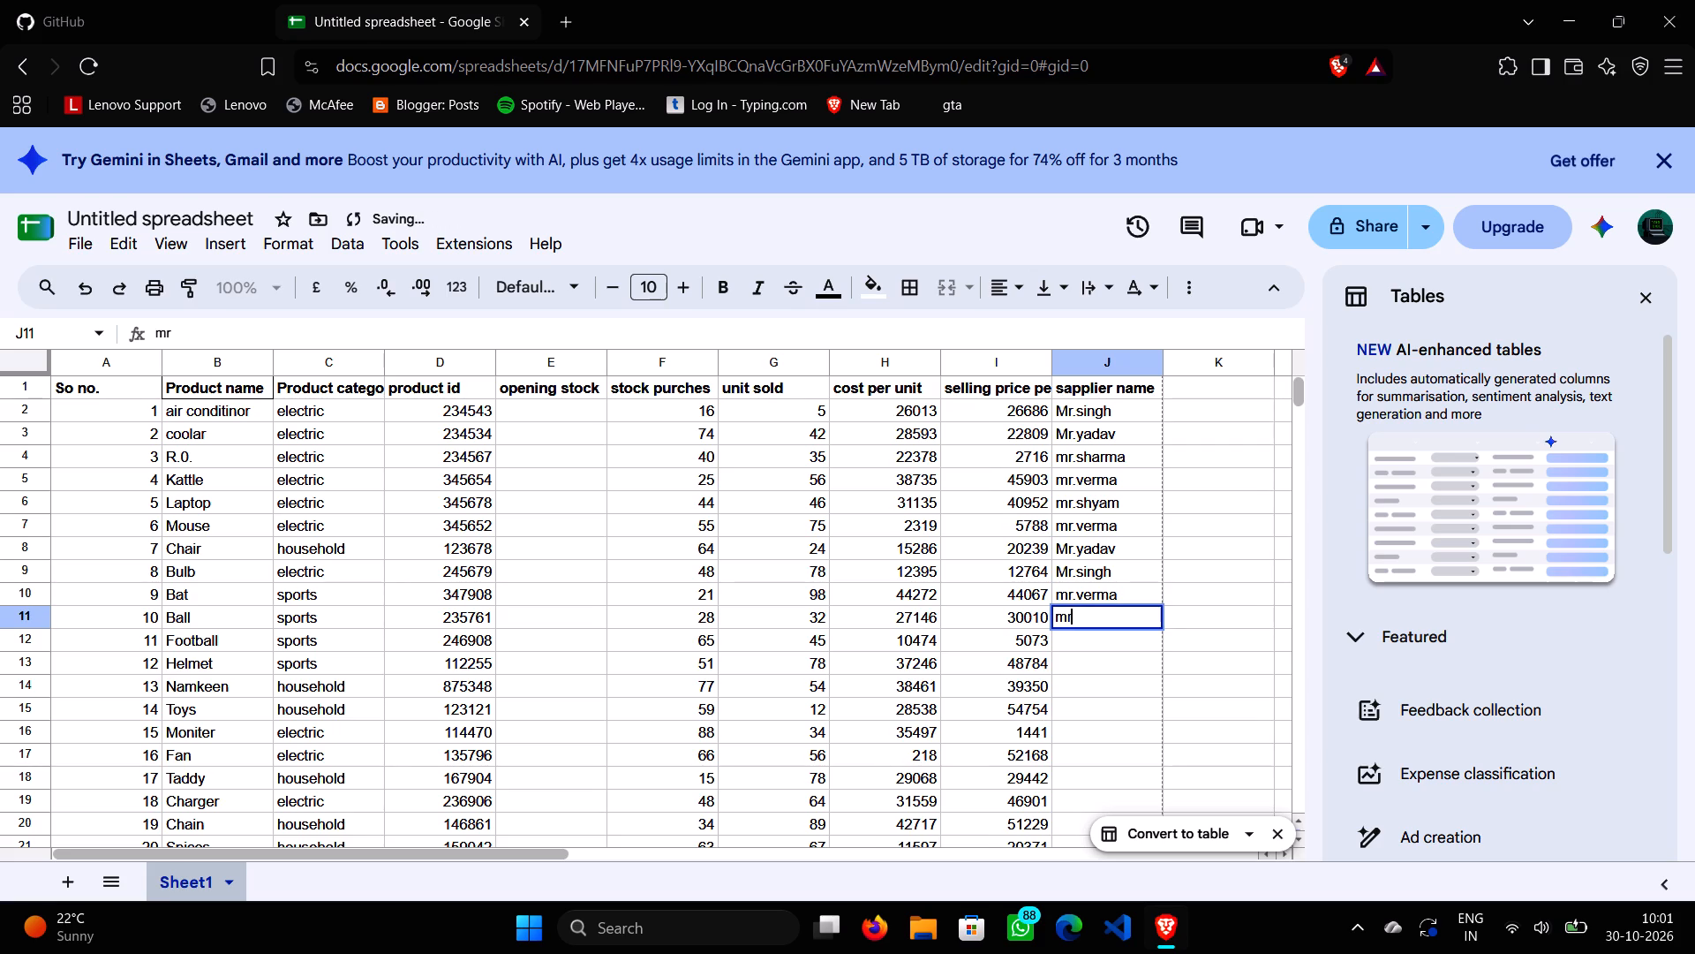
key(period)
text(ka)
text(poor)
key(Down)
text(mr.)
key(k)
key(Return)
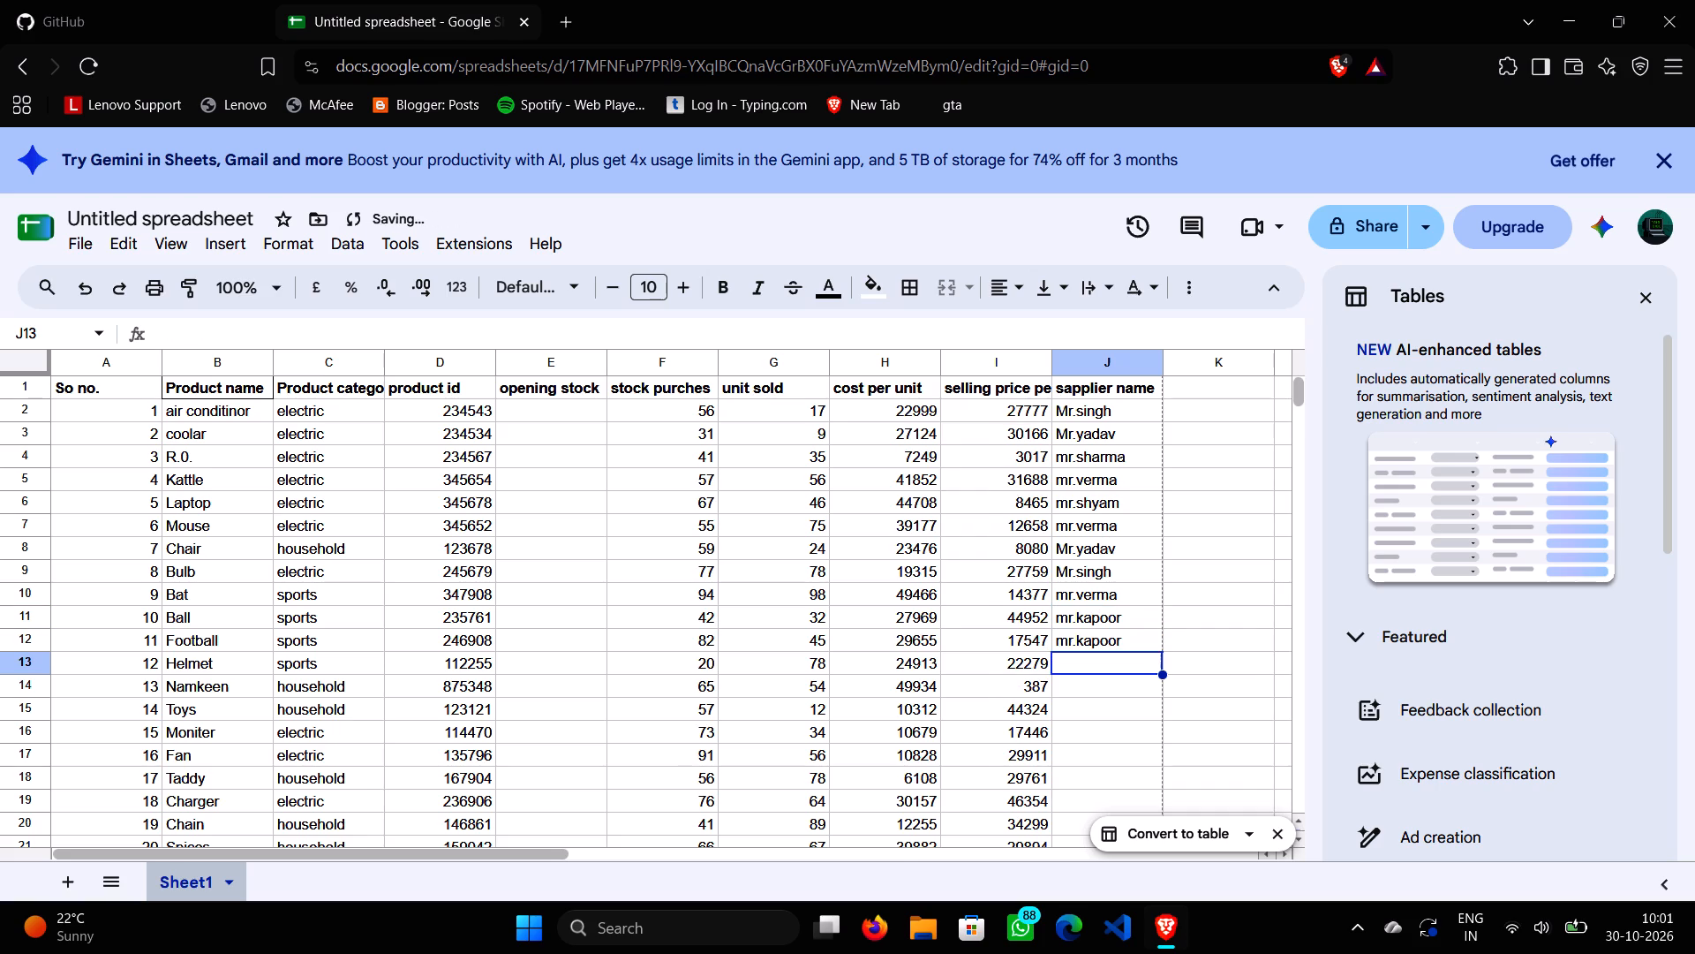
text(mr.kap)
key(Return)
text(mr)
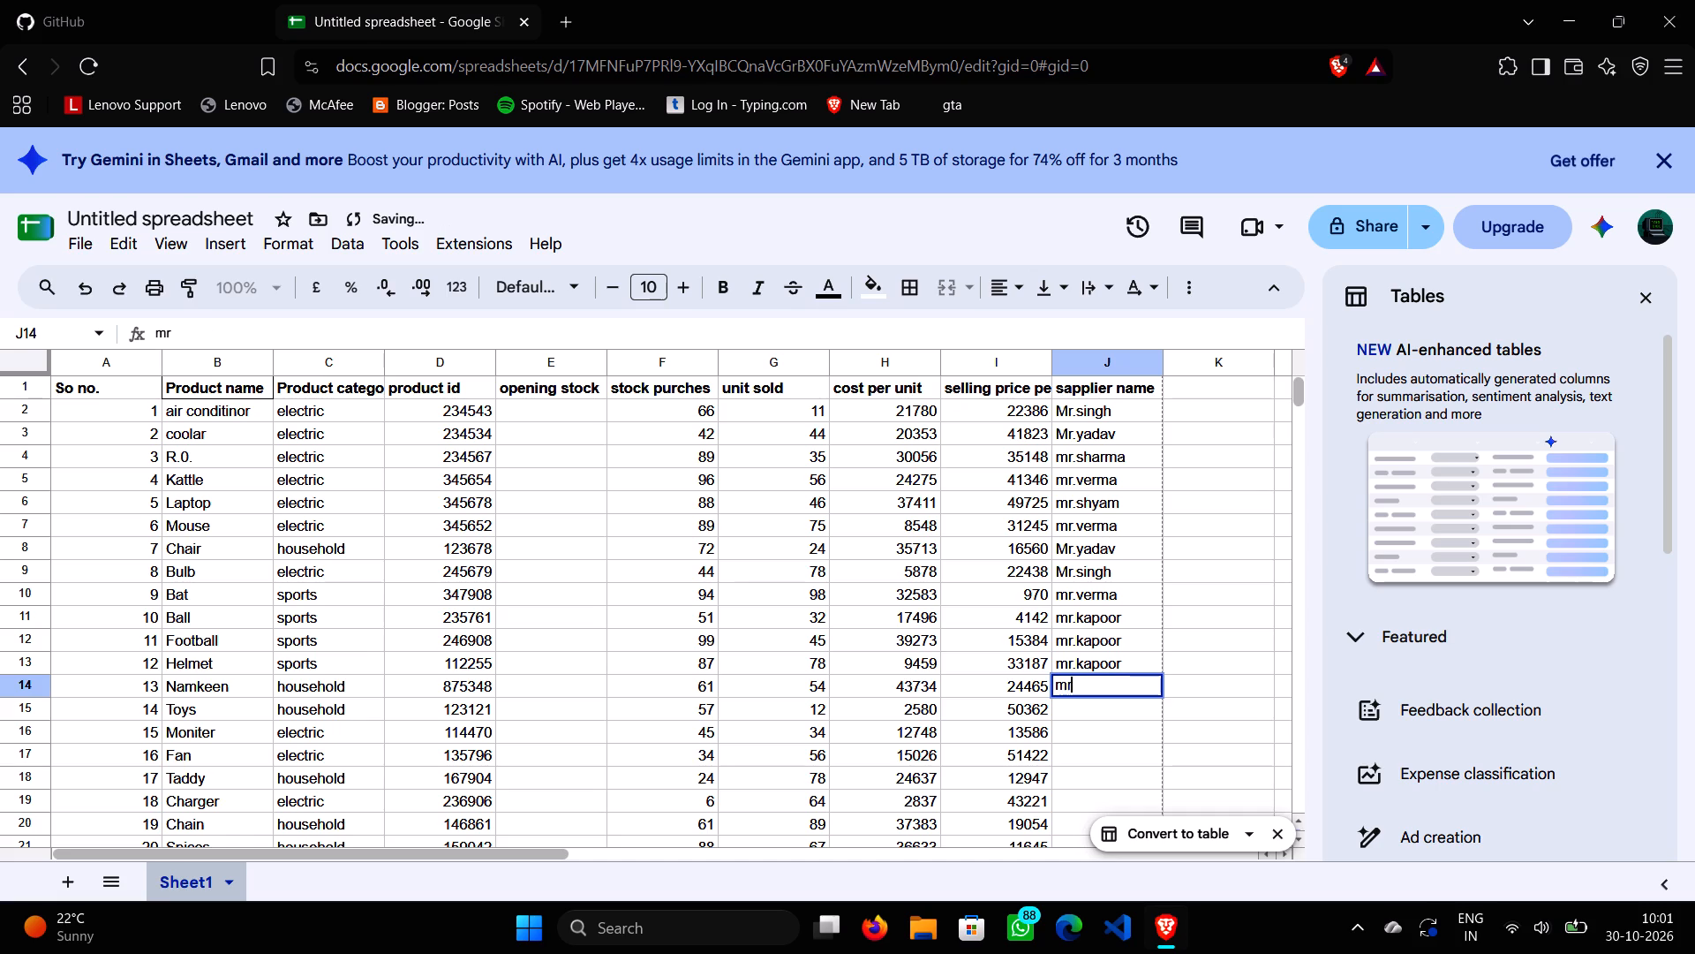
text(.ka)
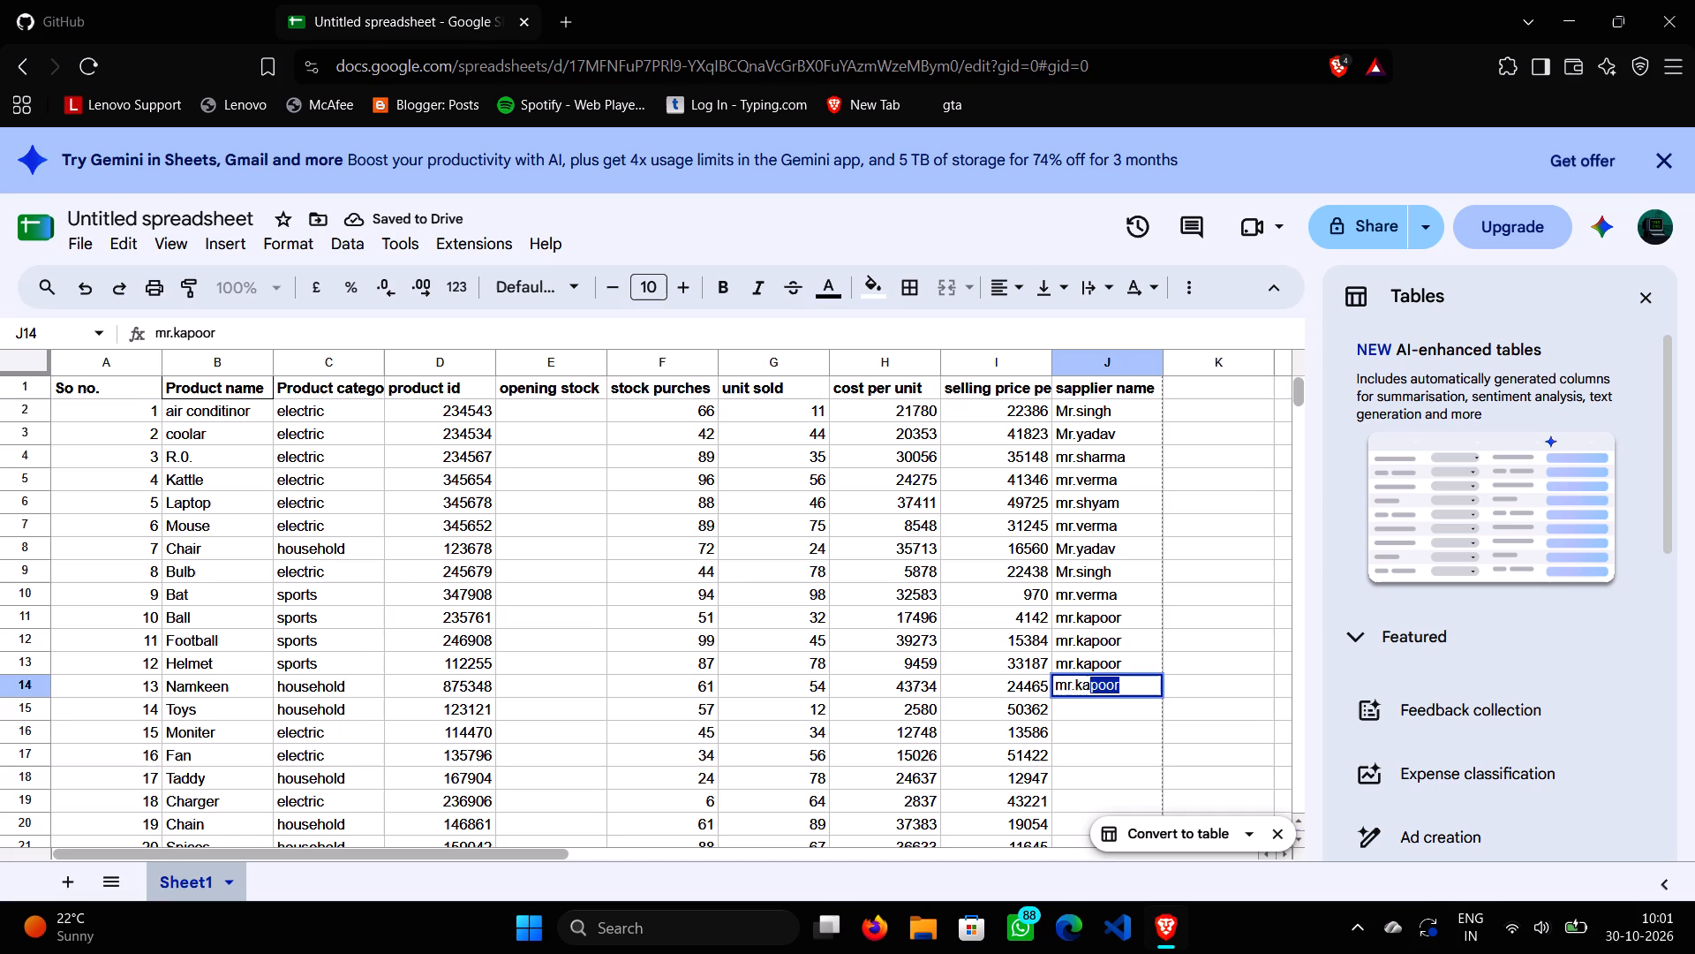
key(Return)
Enter mr.singh as the supplier for Toys and Moniter in cells J15 and J16.
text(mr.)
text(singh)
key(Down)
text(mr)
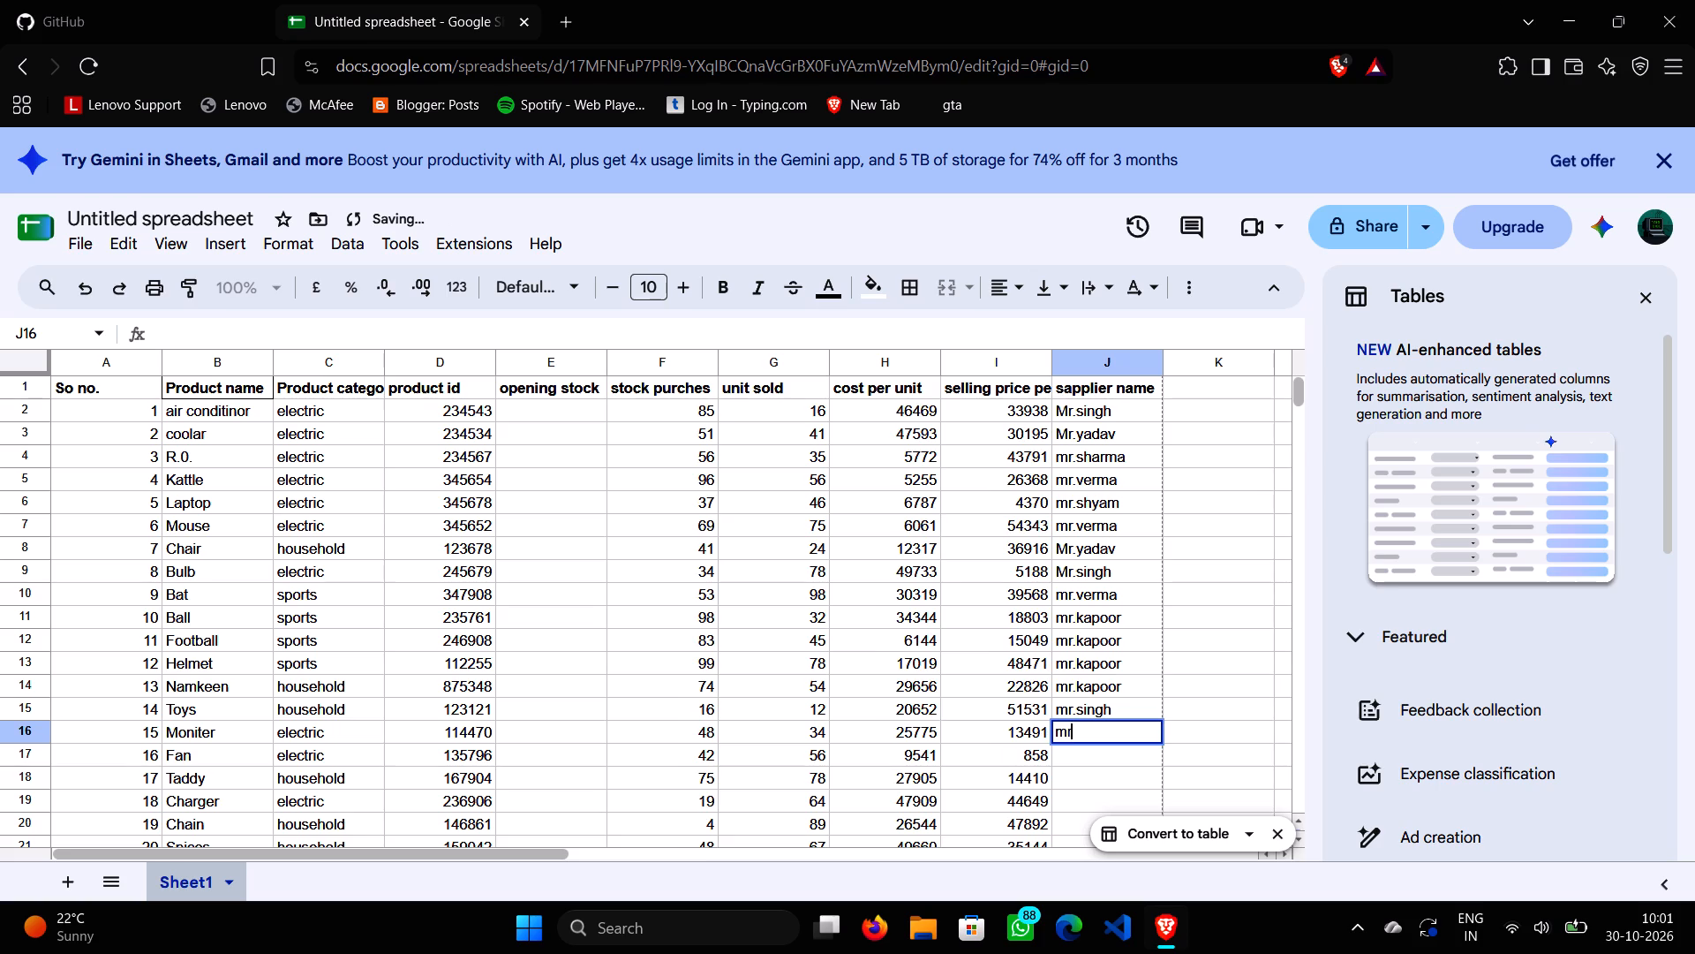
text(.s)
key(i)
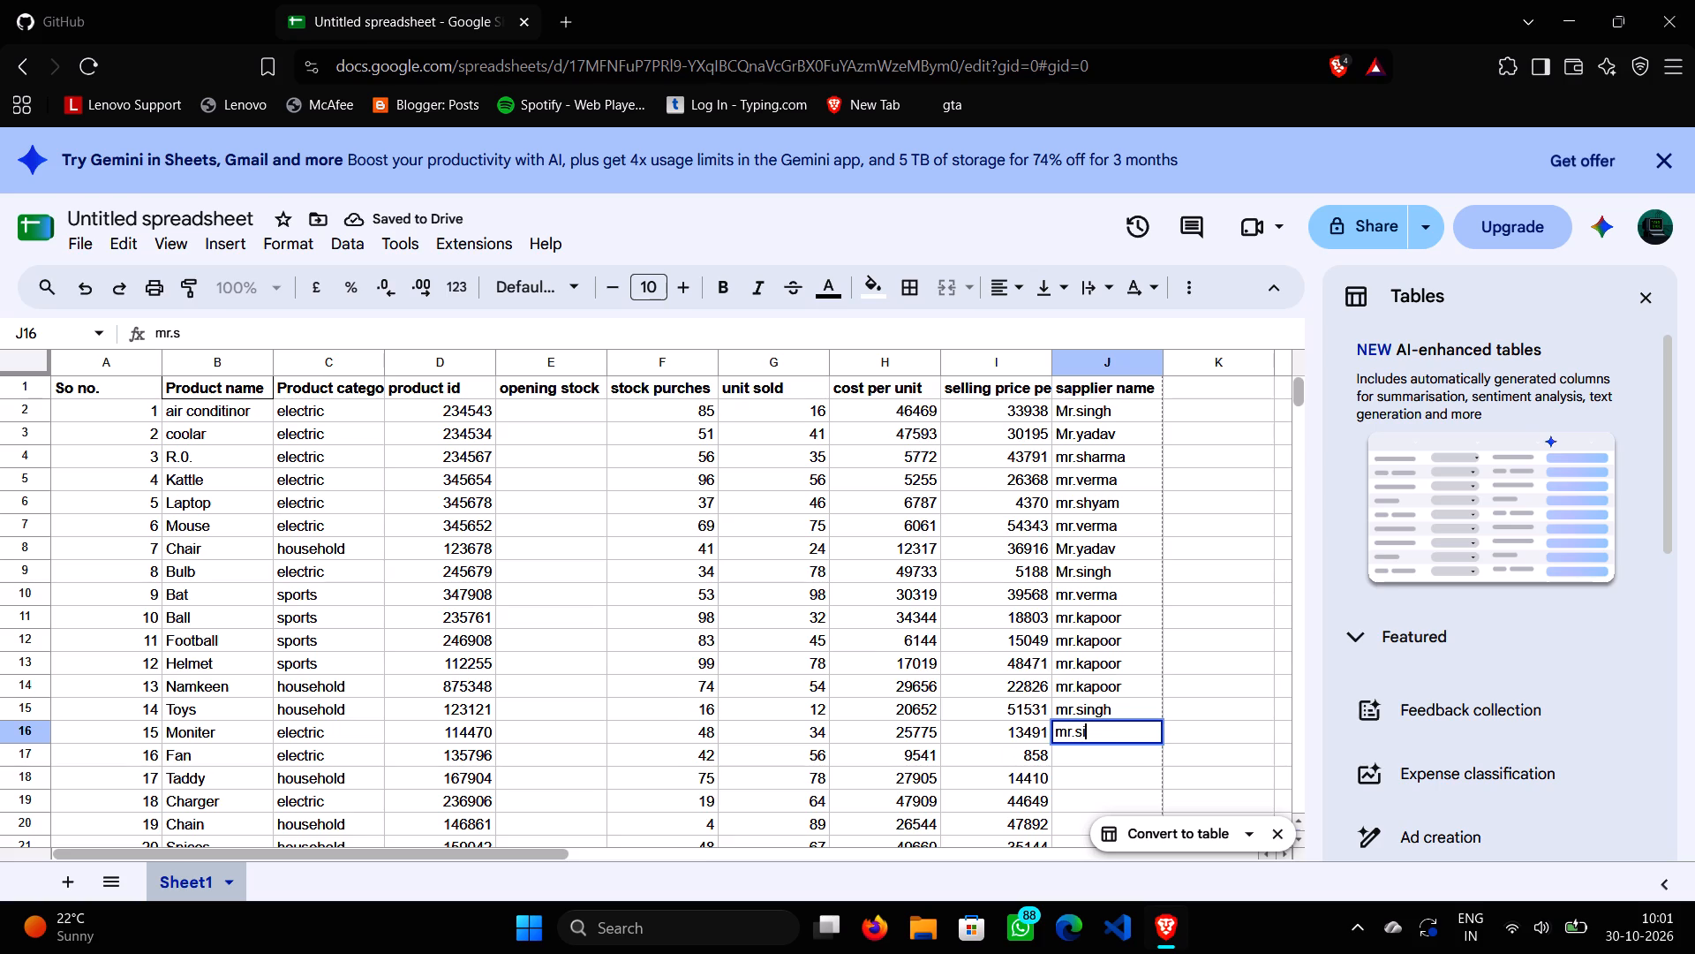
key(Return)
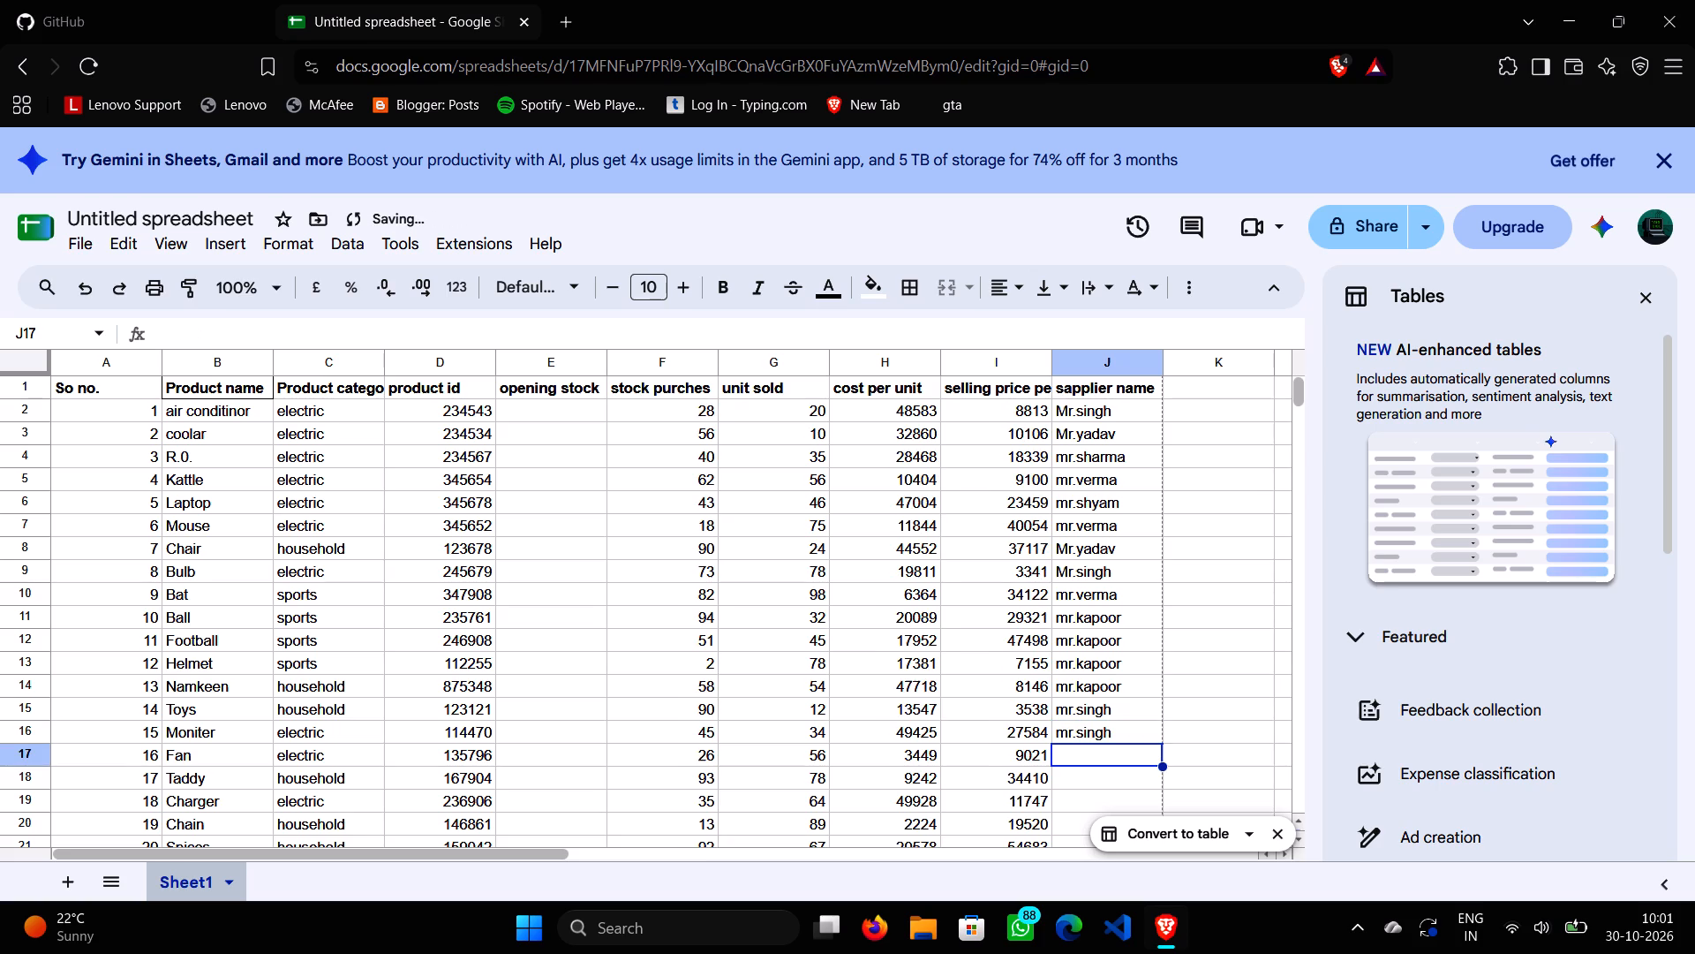
Enter the suppliers Mr.yadav for Fan in cell J17 and mr.singh for Taddy and Charger in cells J18 and J19.
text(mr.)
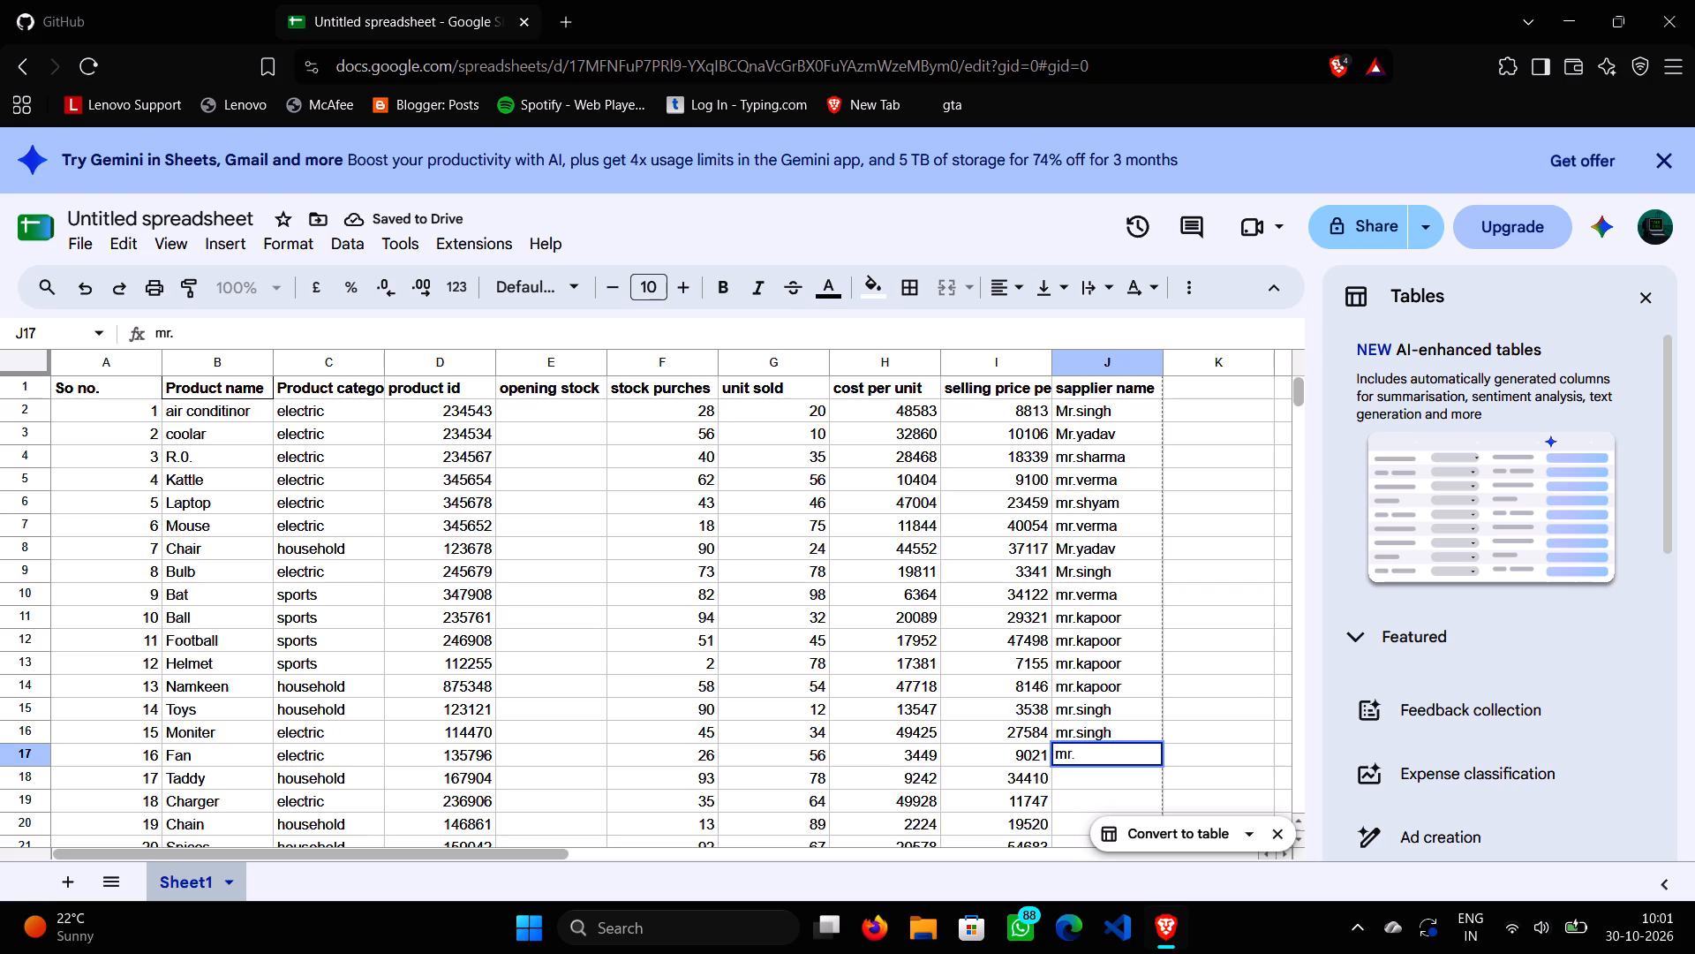
scroll(1124, 481, down, 1)
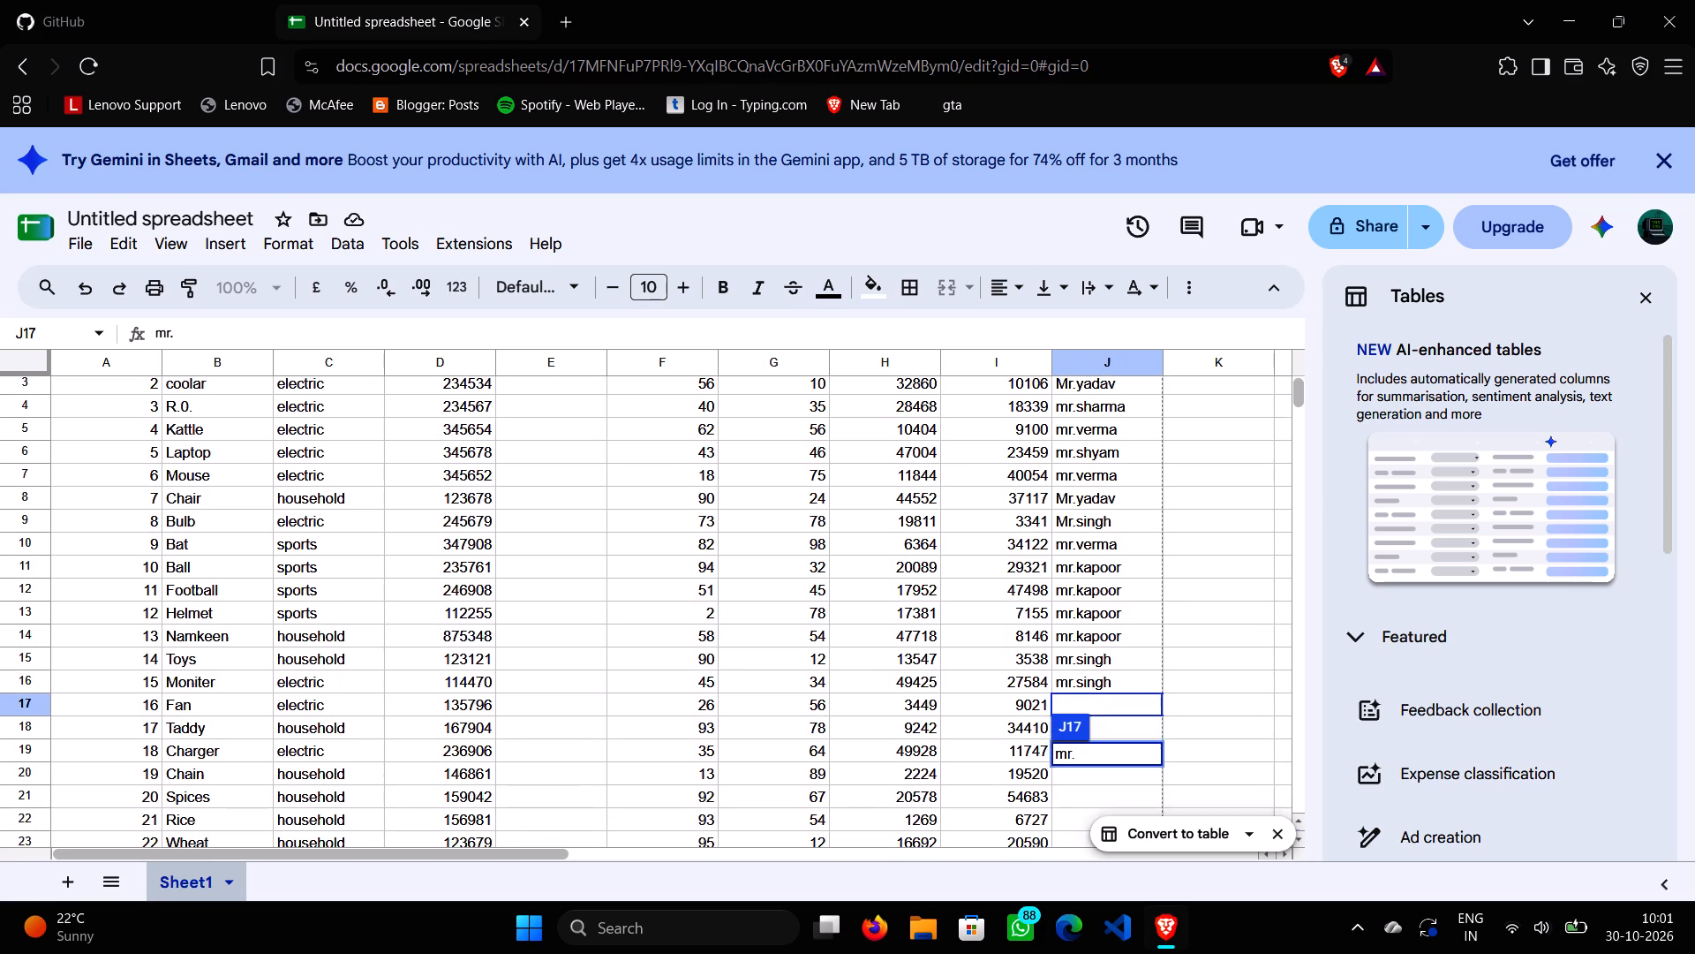
scroll(1124, 481, down, 1)
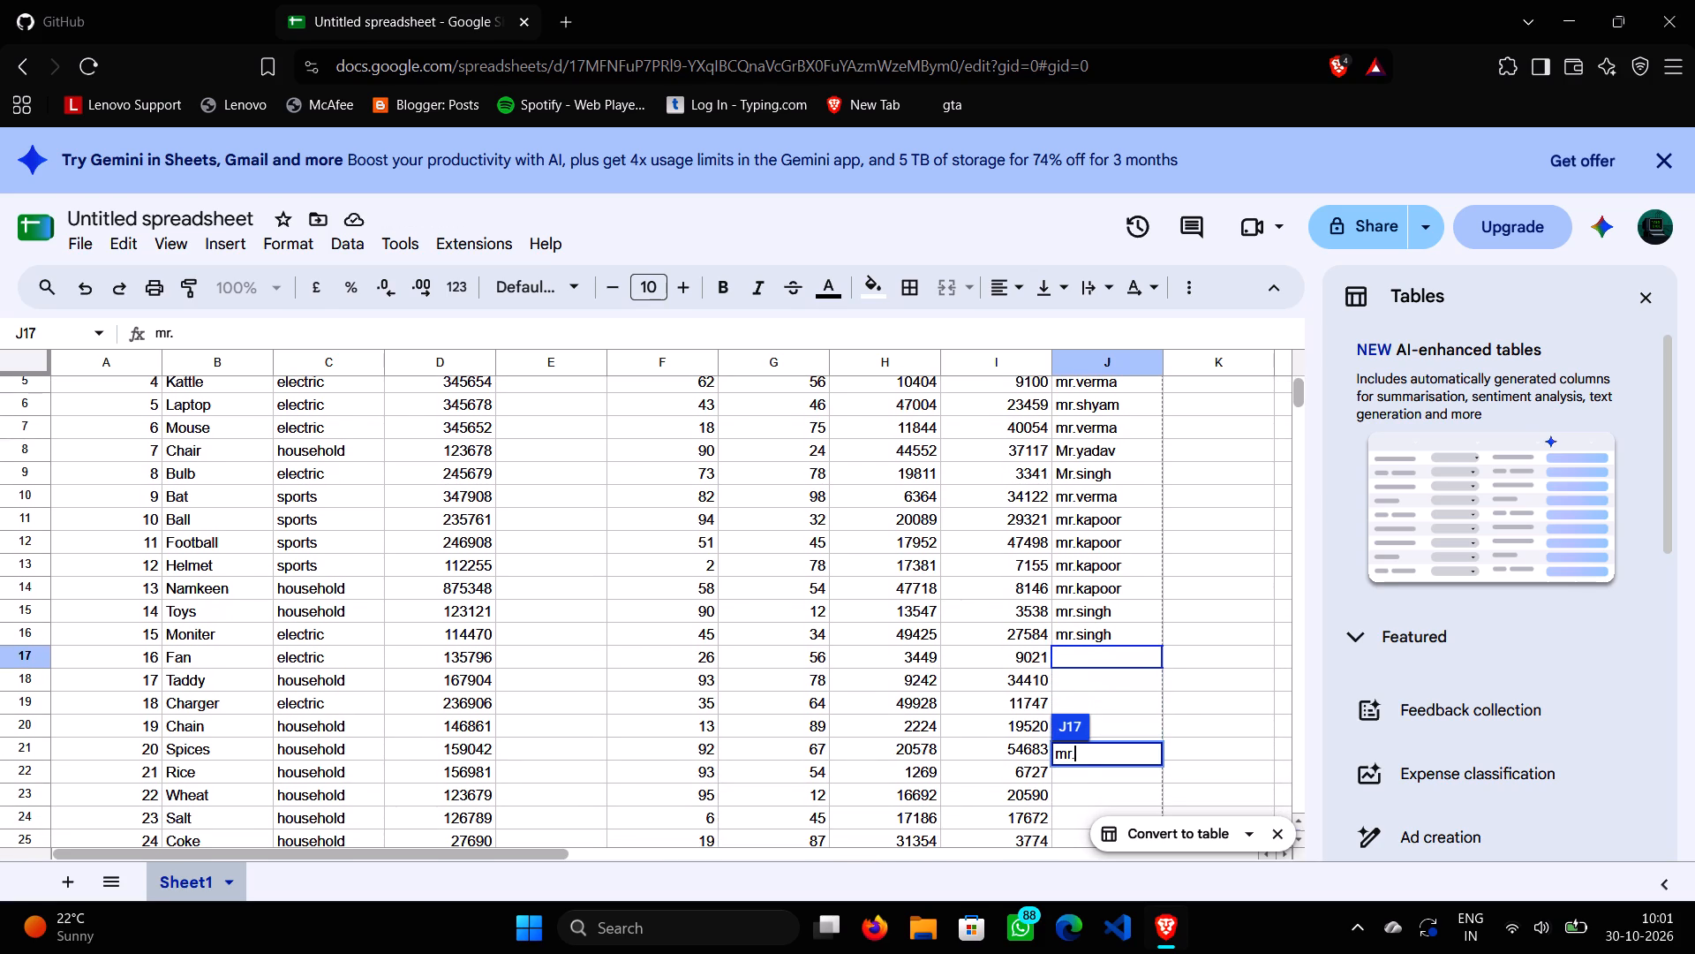
key(y)
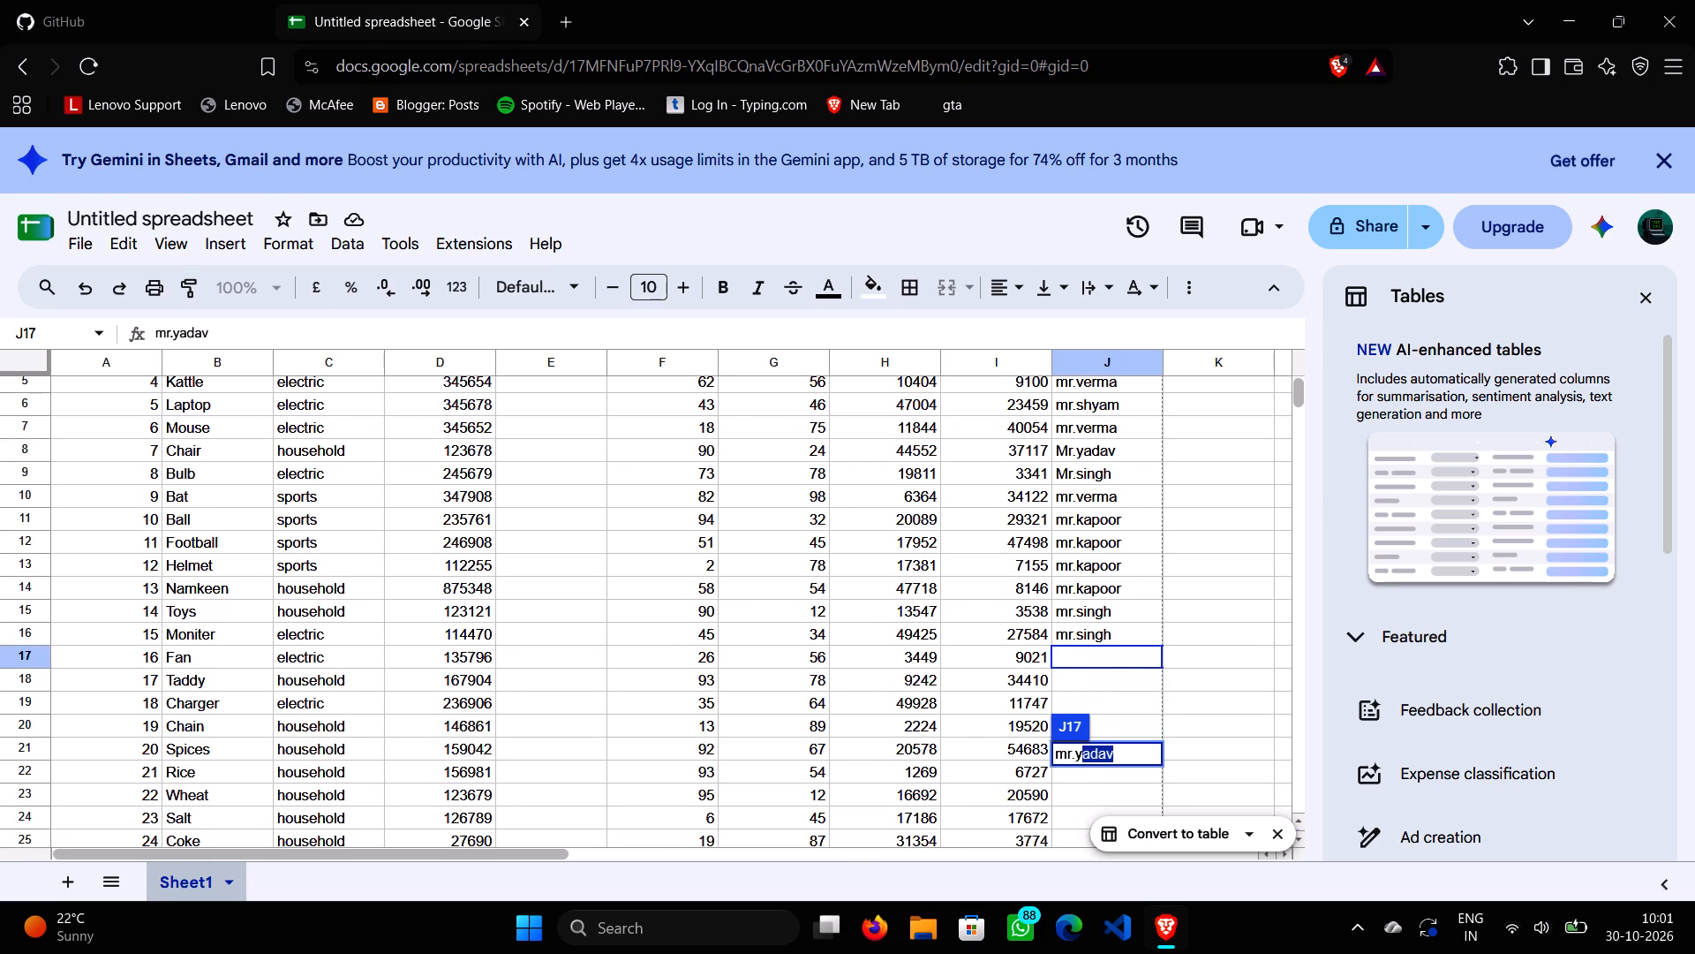
key(Return)
text(mr.)
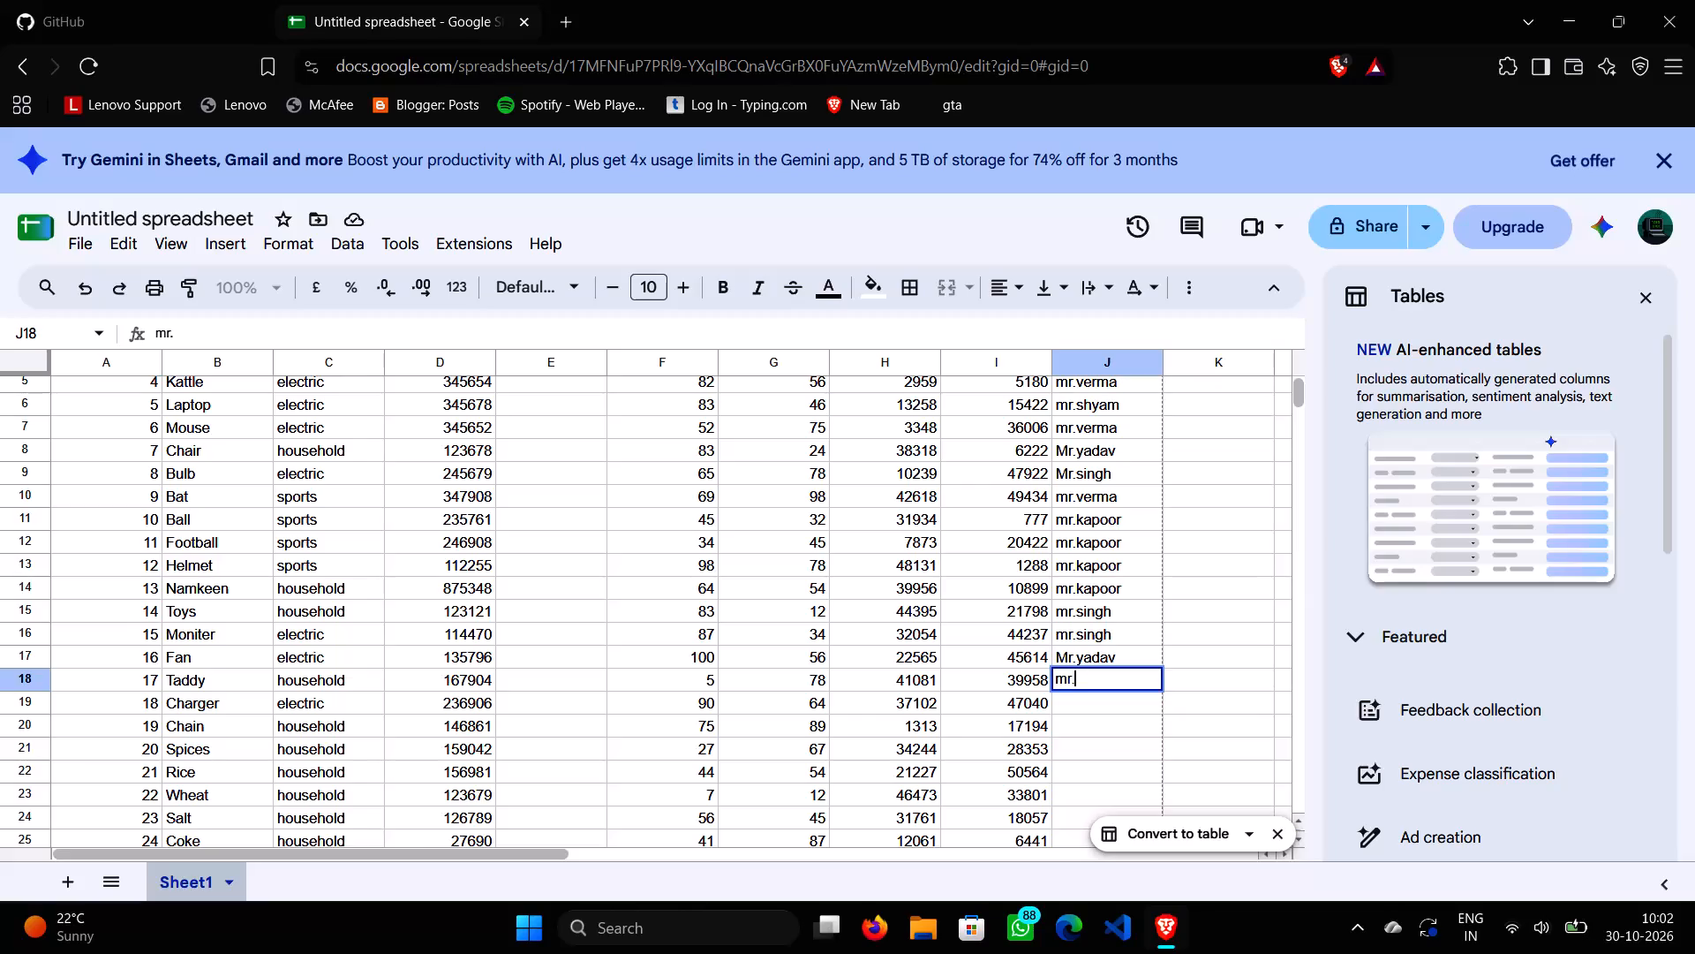
key(s)
key(i)
key(Return)
text(mr.si)
key(Return)
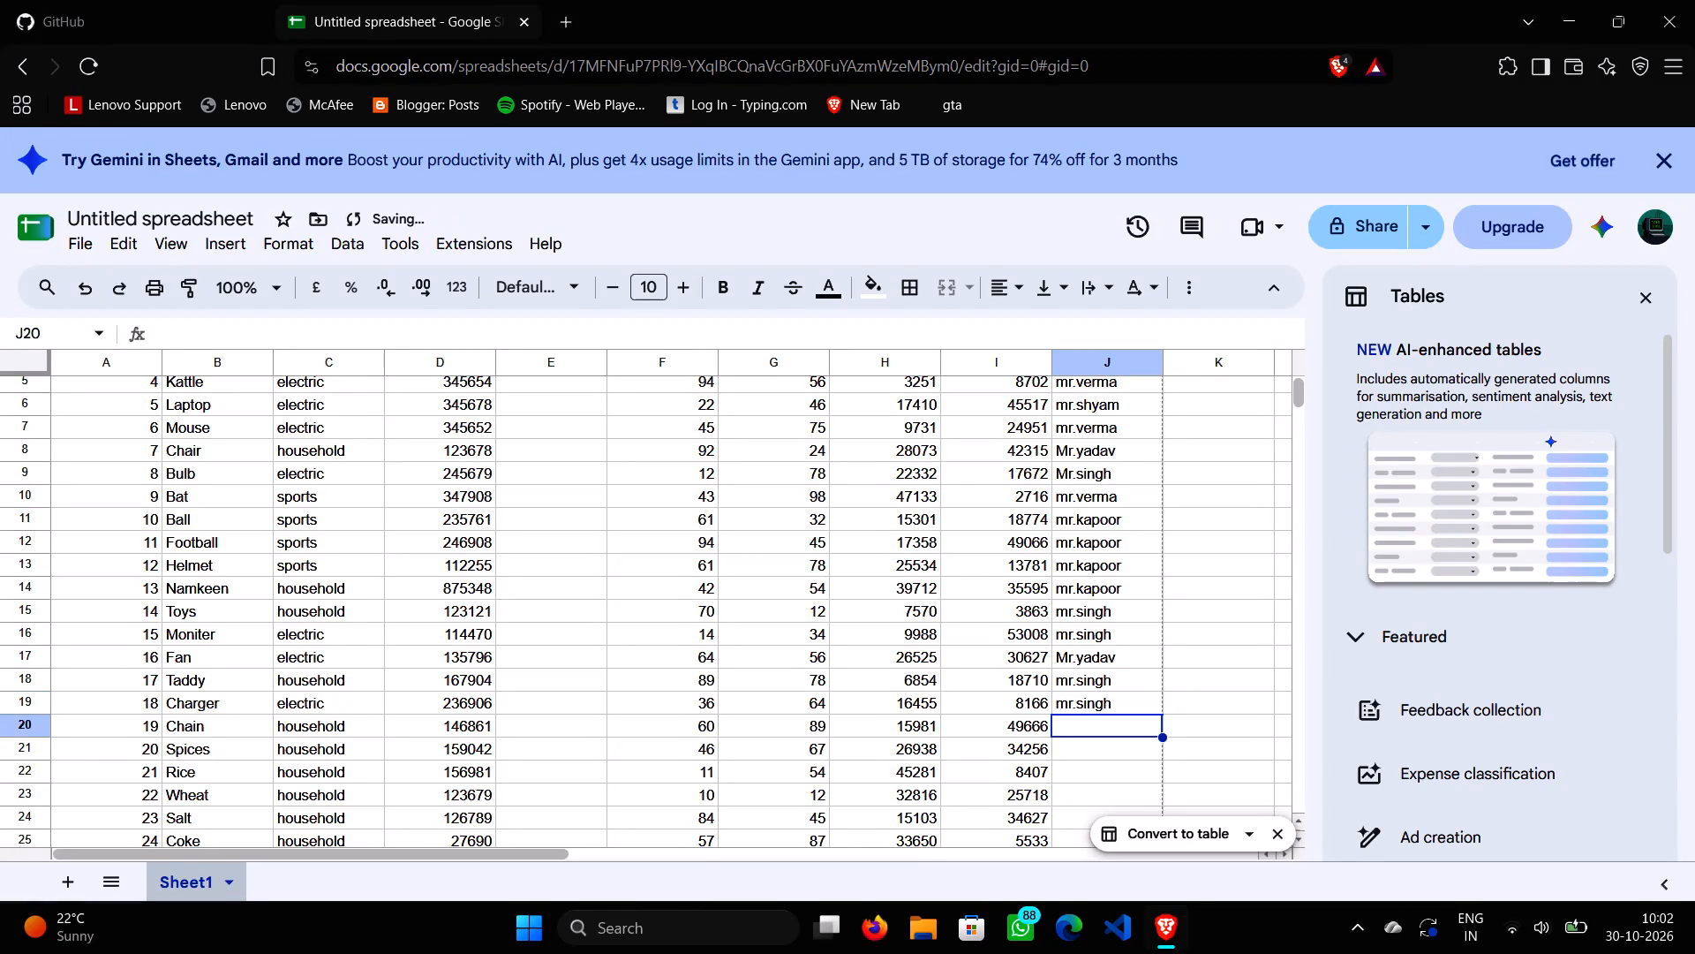
Enter Mr.yadav as the supplier for Chain, Spices, Rice and Wheat in cells J20 through J23.
text(mr.ya)
key(Return)
text(nr)
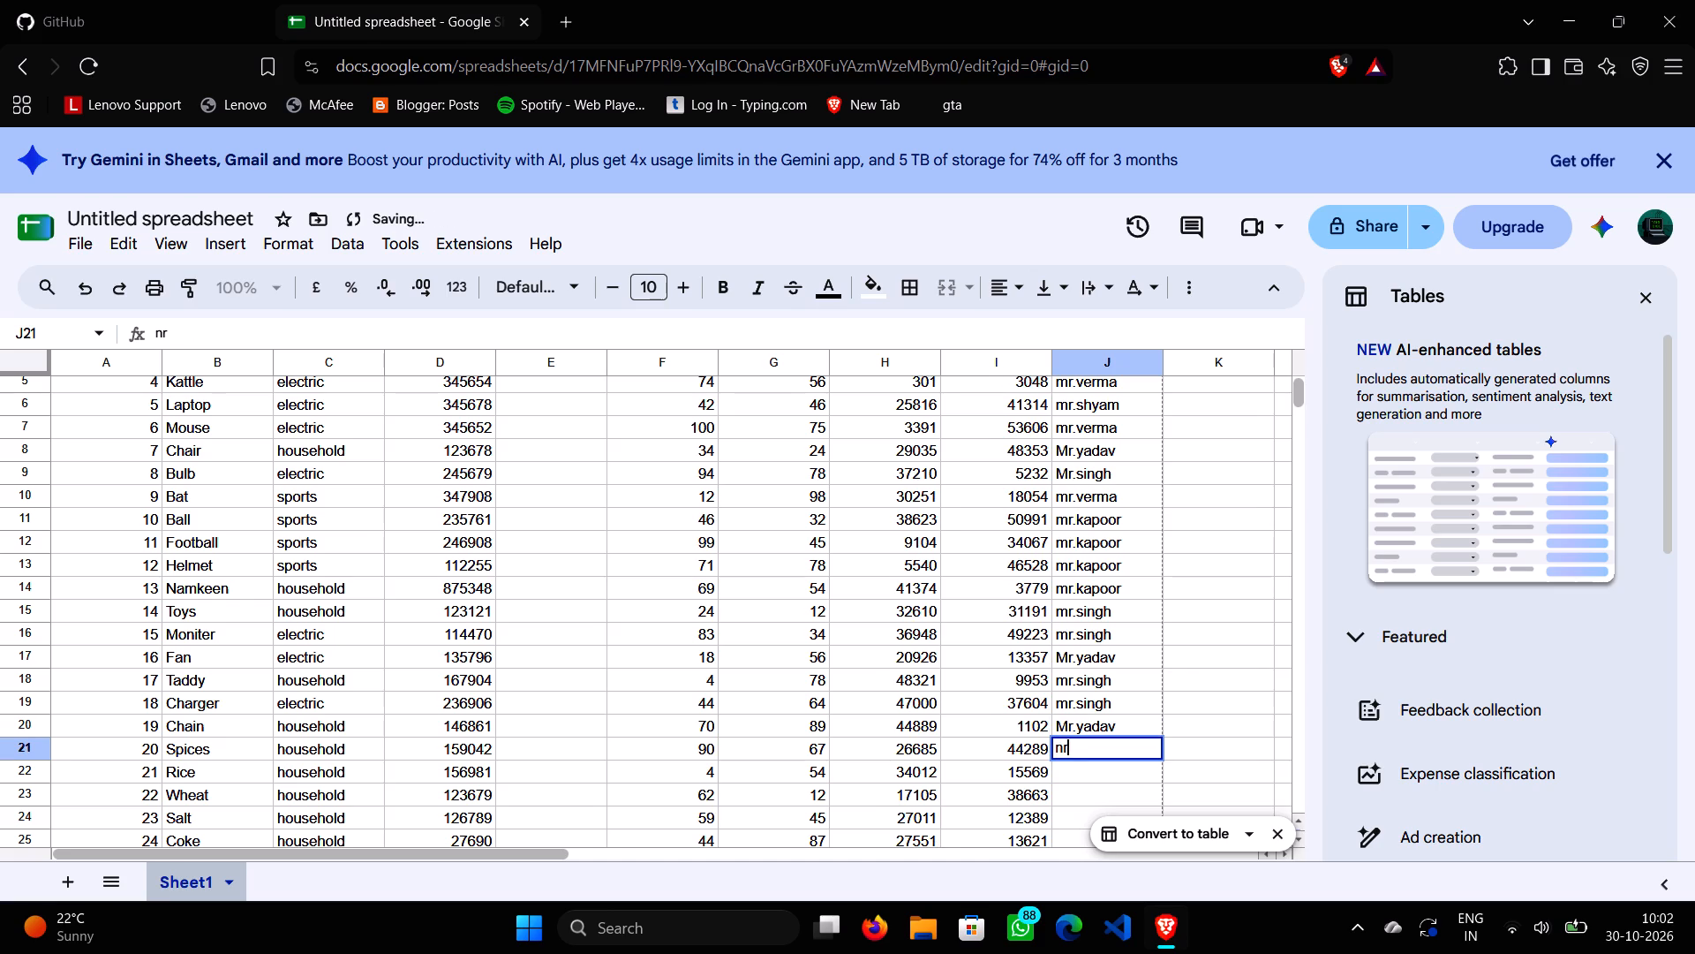
key(BackSpace)
key(BackSpace)
text(mr.ya)
key(Return)
text(mr.ya)
key(Return)
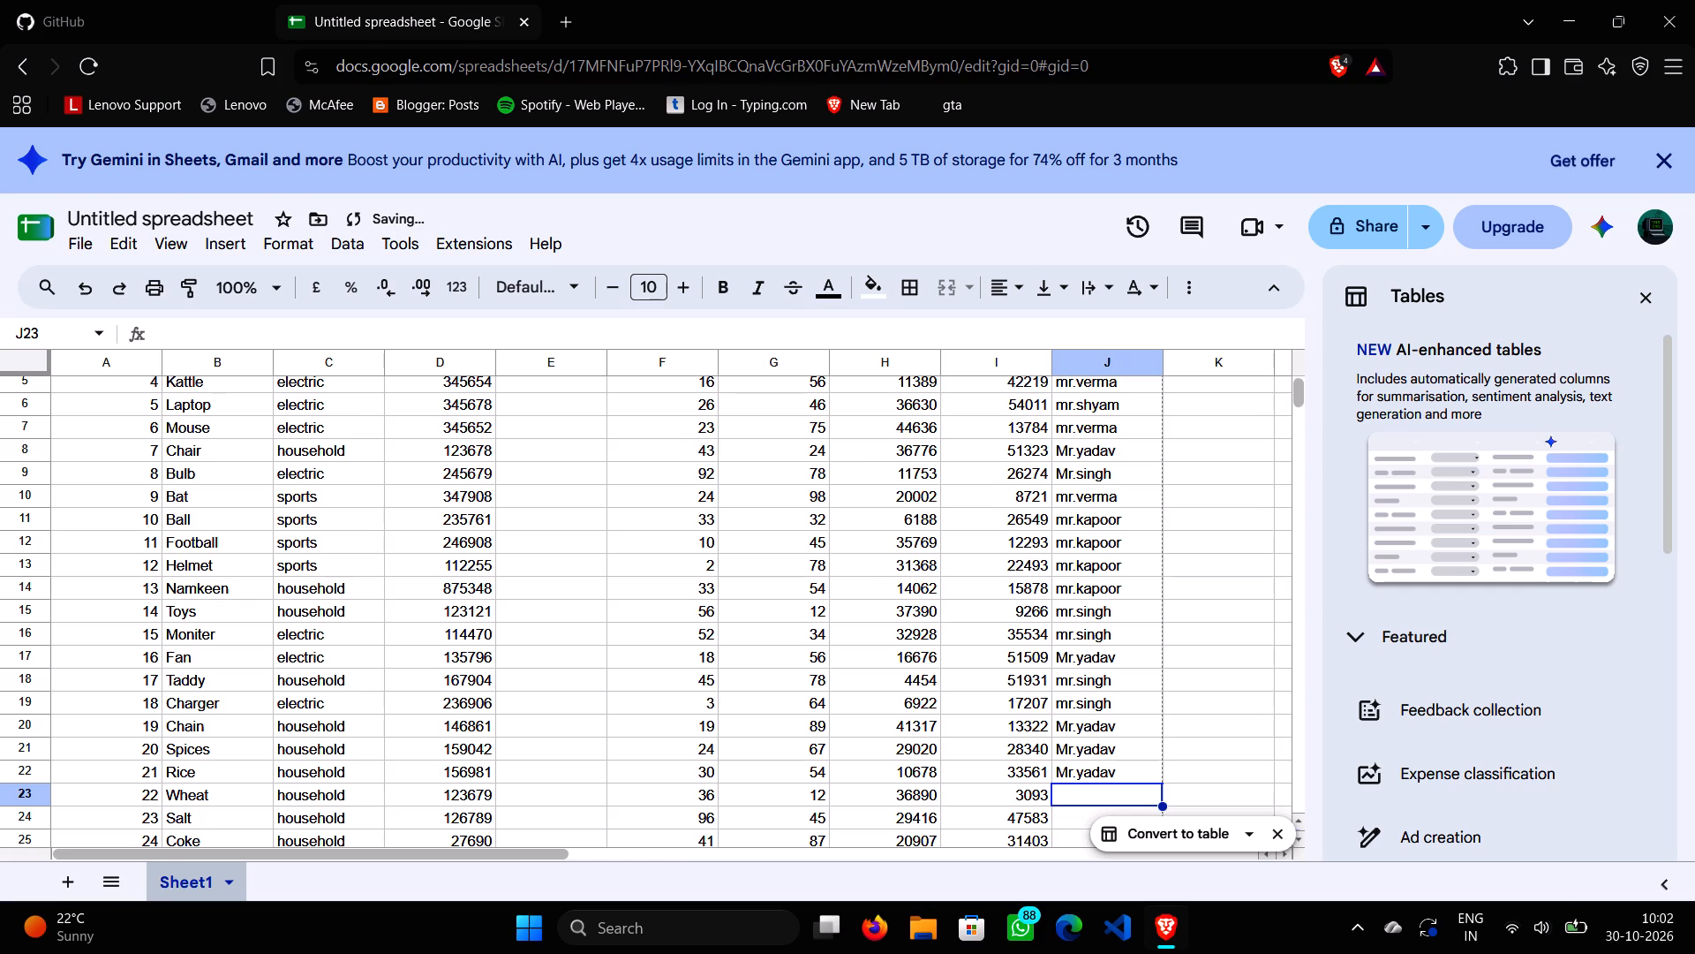
text(mr.ya)
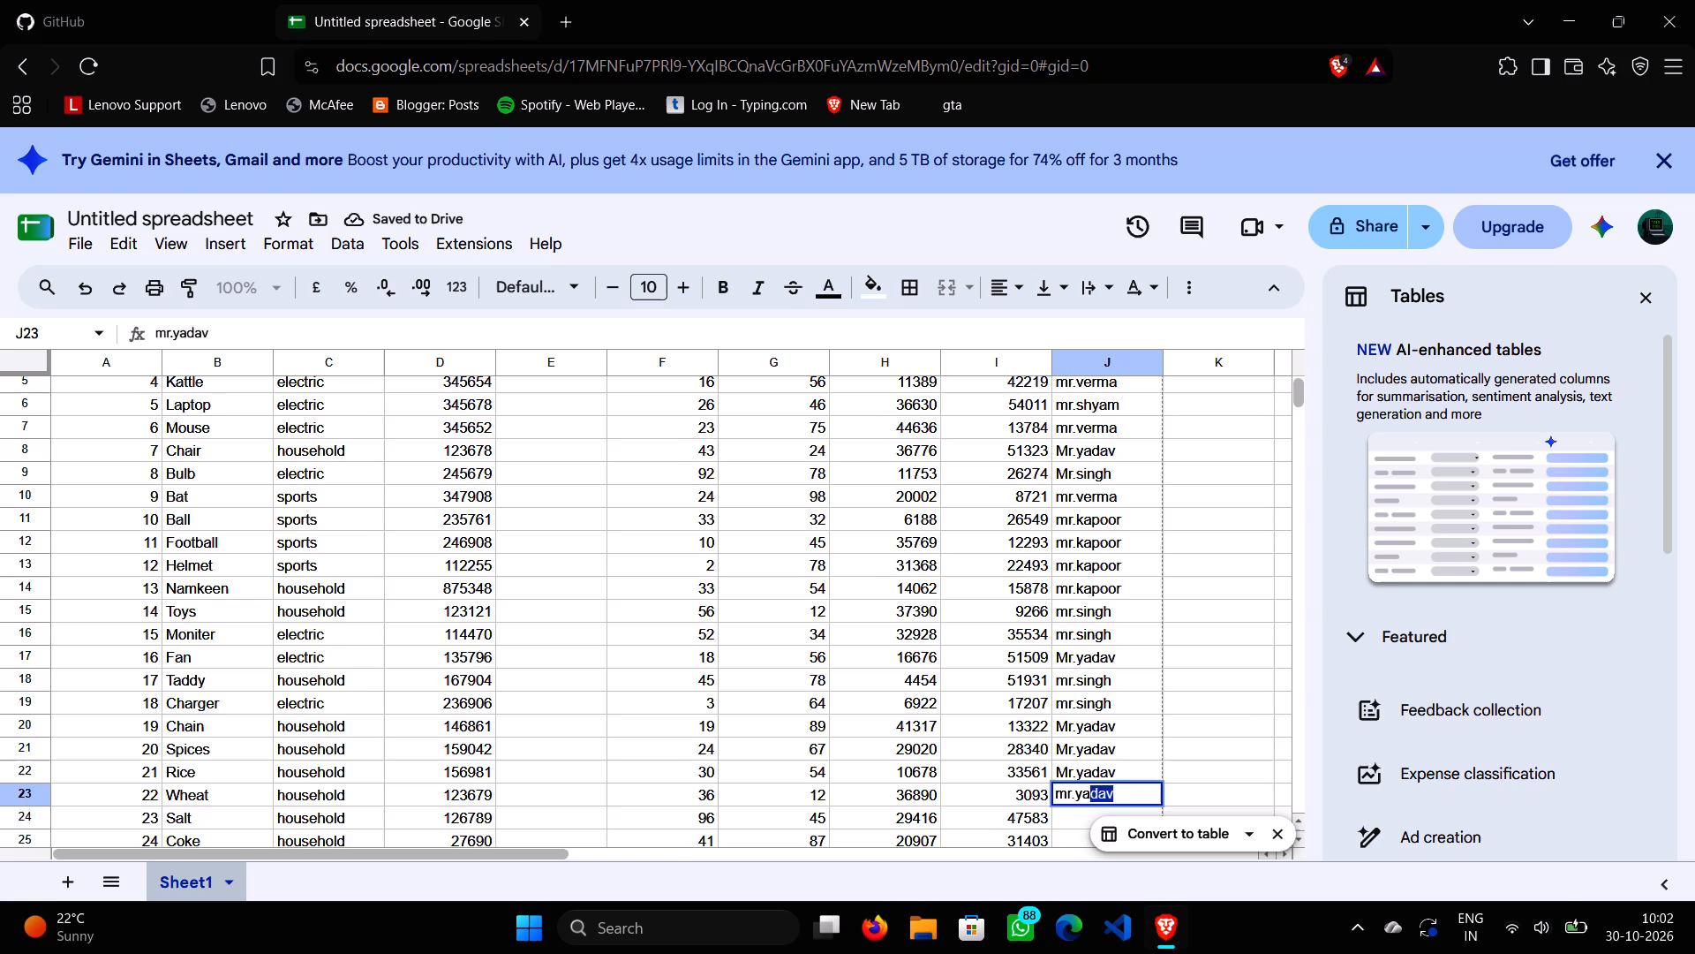
key(Return)
Enter mr.sharma as the supplier for Salt, Coke and Sprite in cells J24 through J26.
scroll(1124, 481, down, 2)
text(mr.sh)
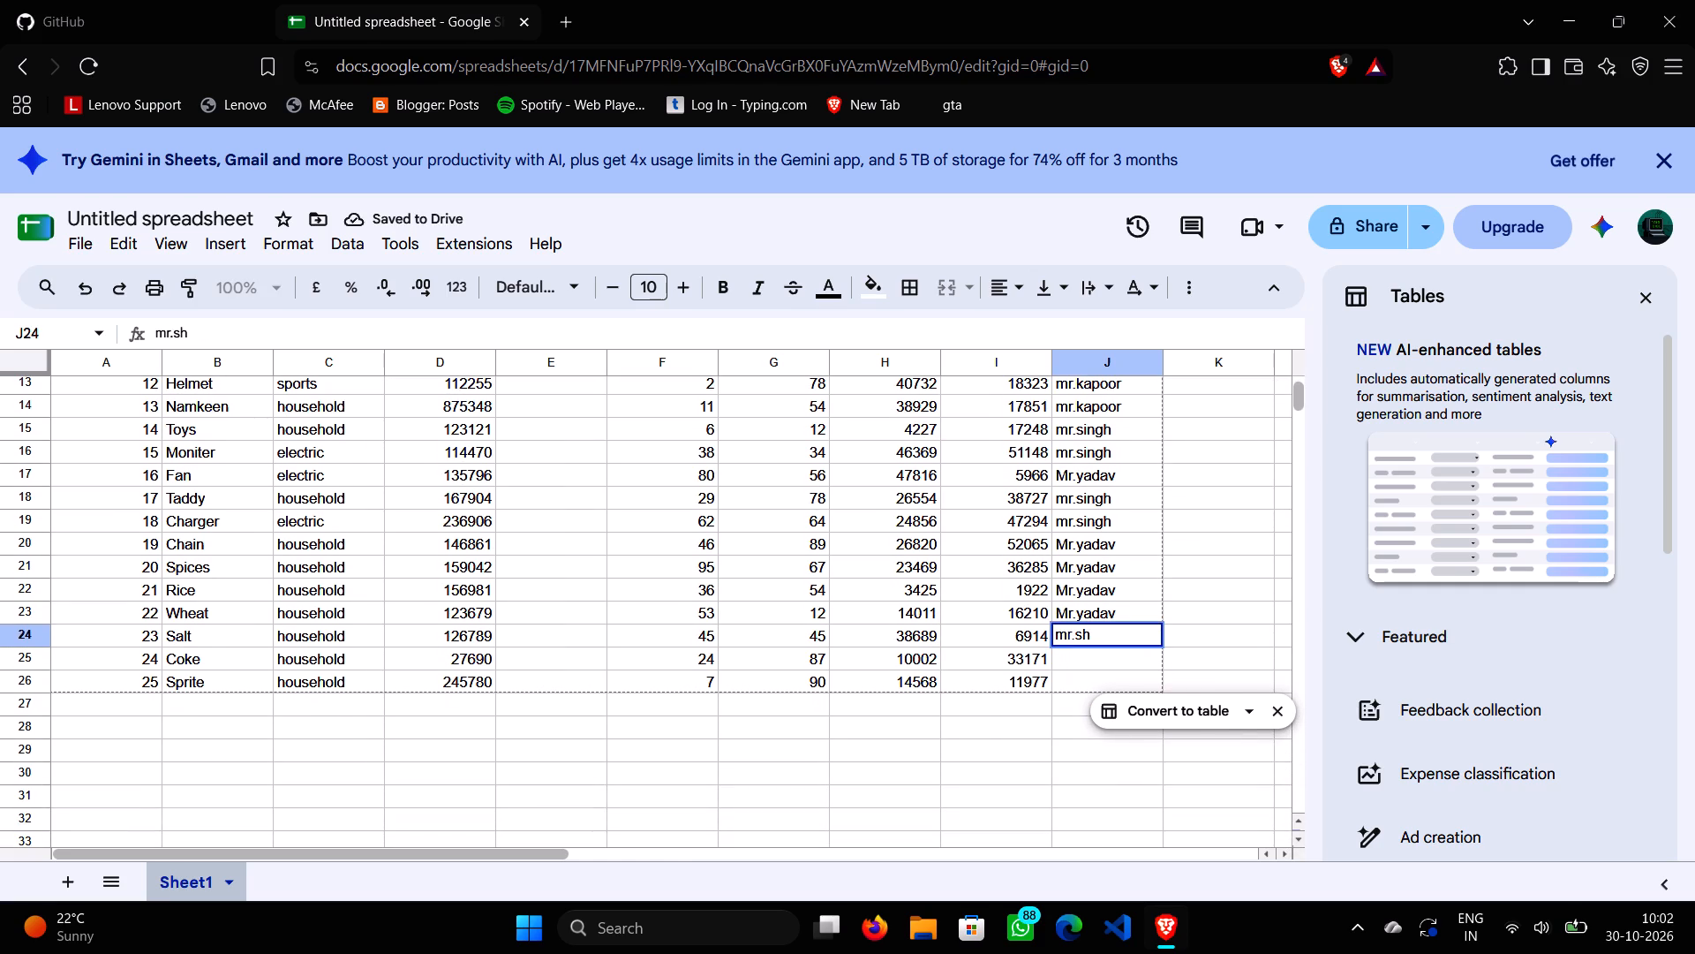
text(ar)
key(Return)
text(mr.shar)
key(Return)
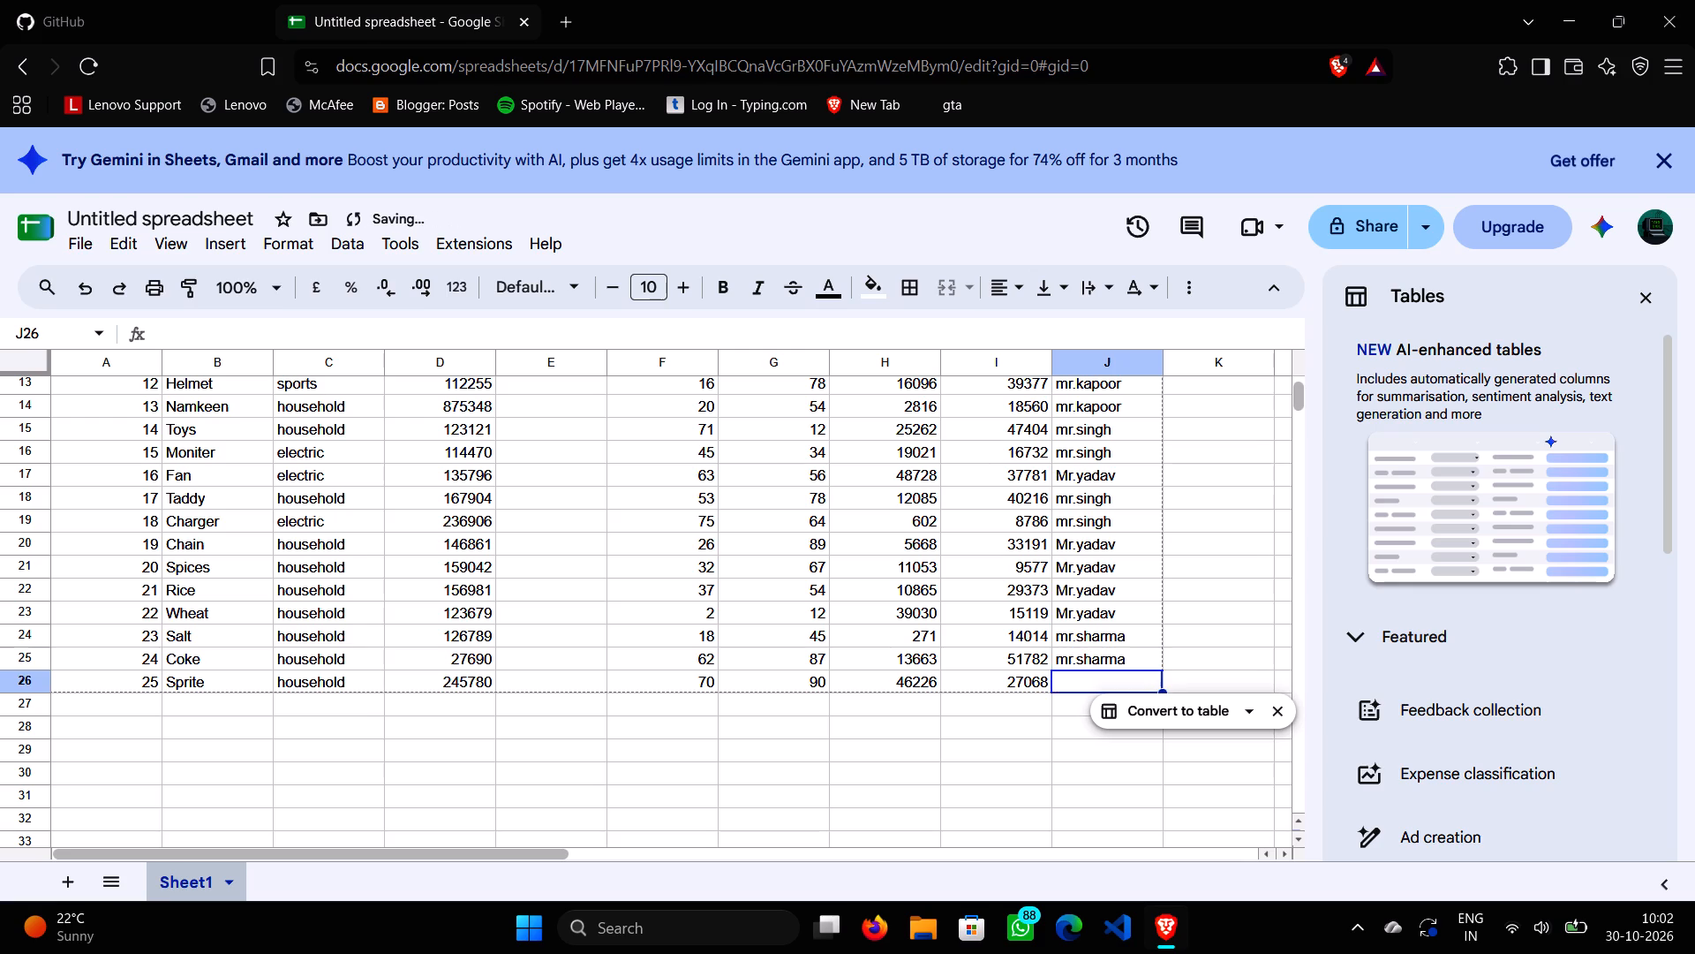
text(mr.sha)
key(r)
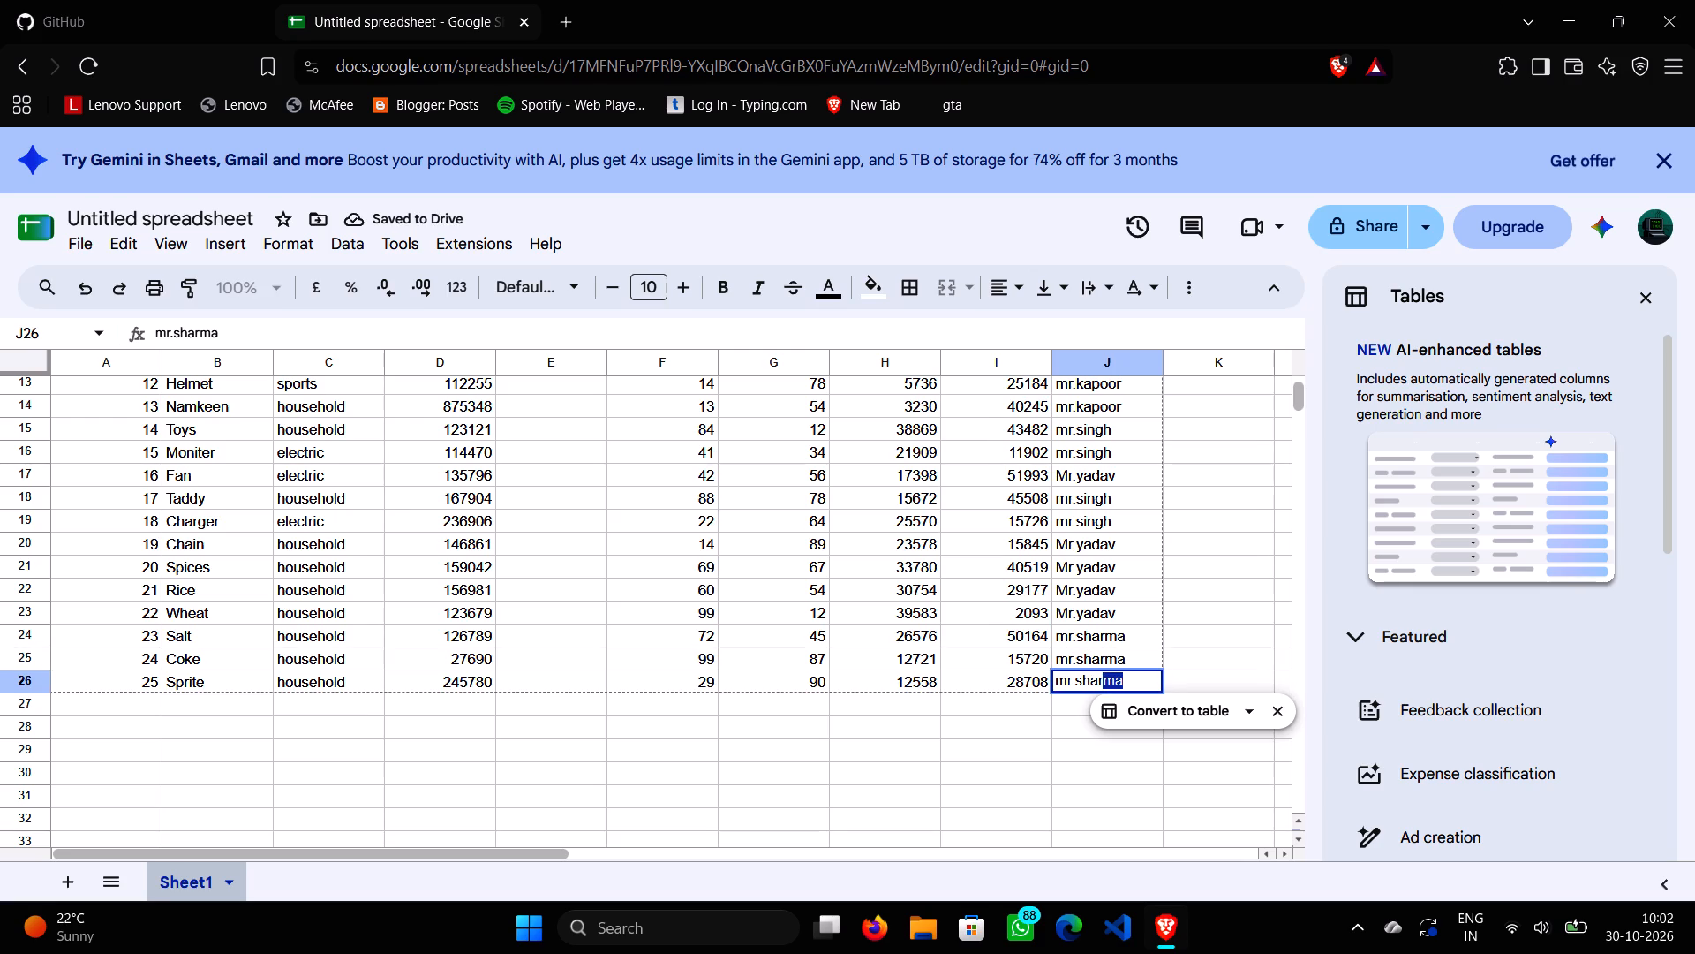
key(Return)
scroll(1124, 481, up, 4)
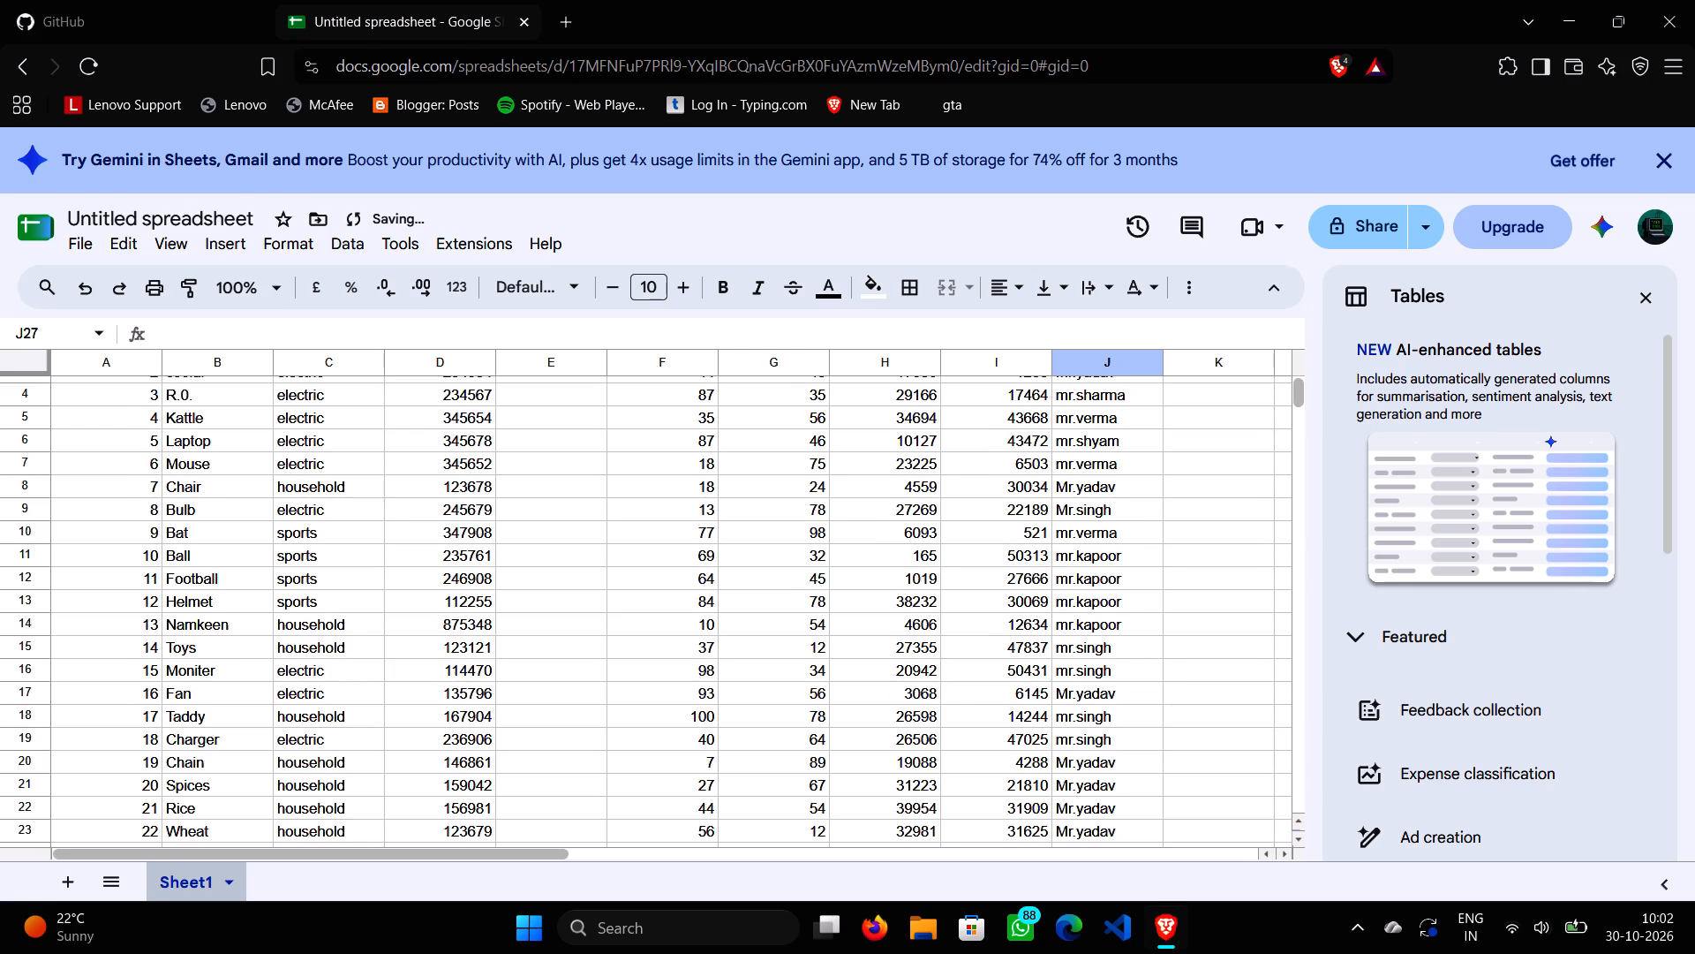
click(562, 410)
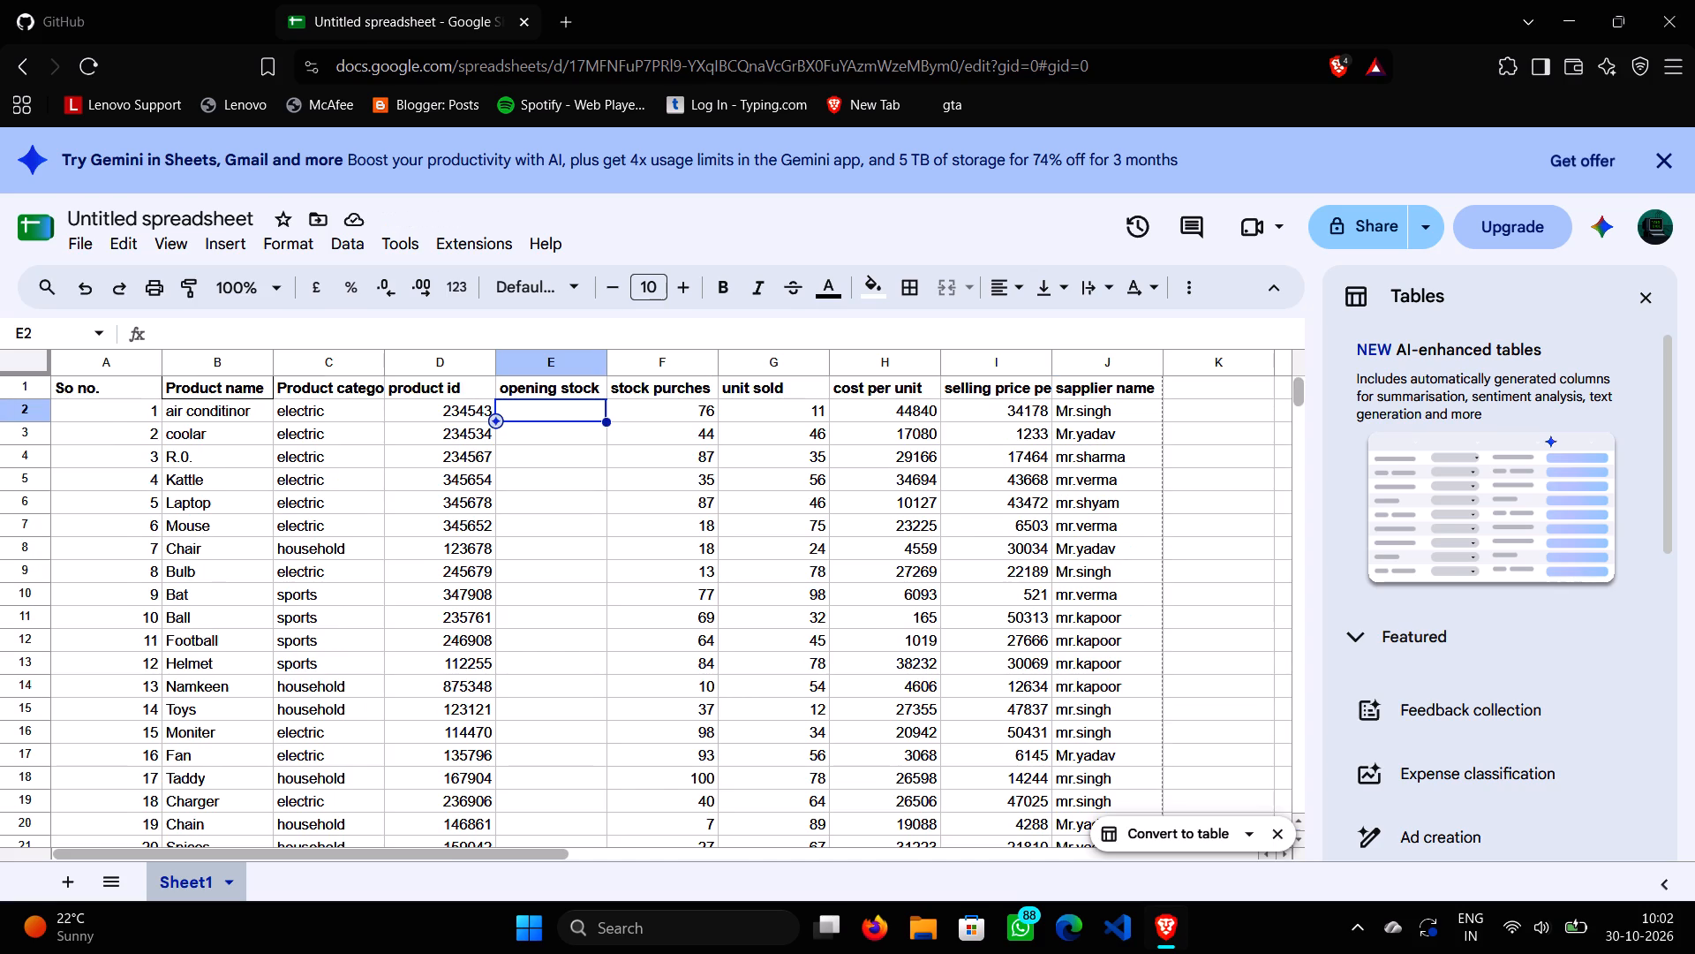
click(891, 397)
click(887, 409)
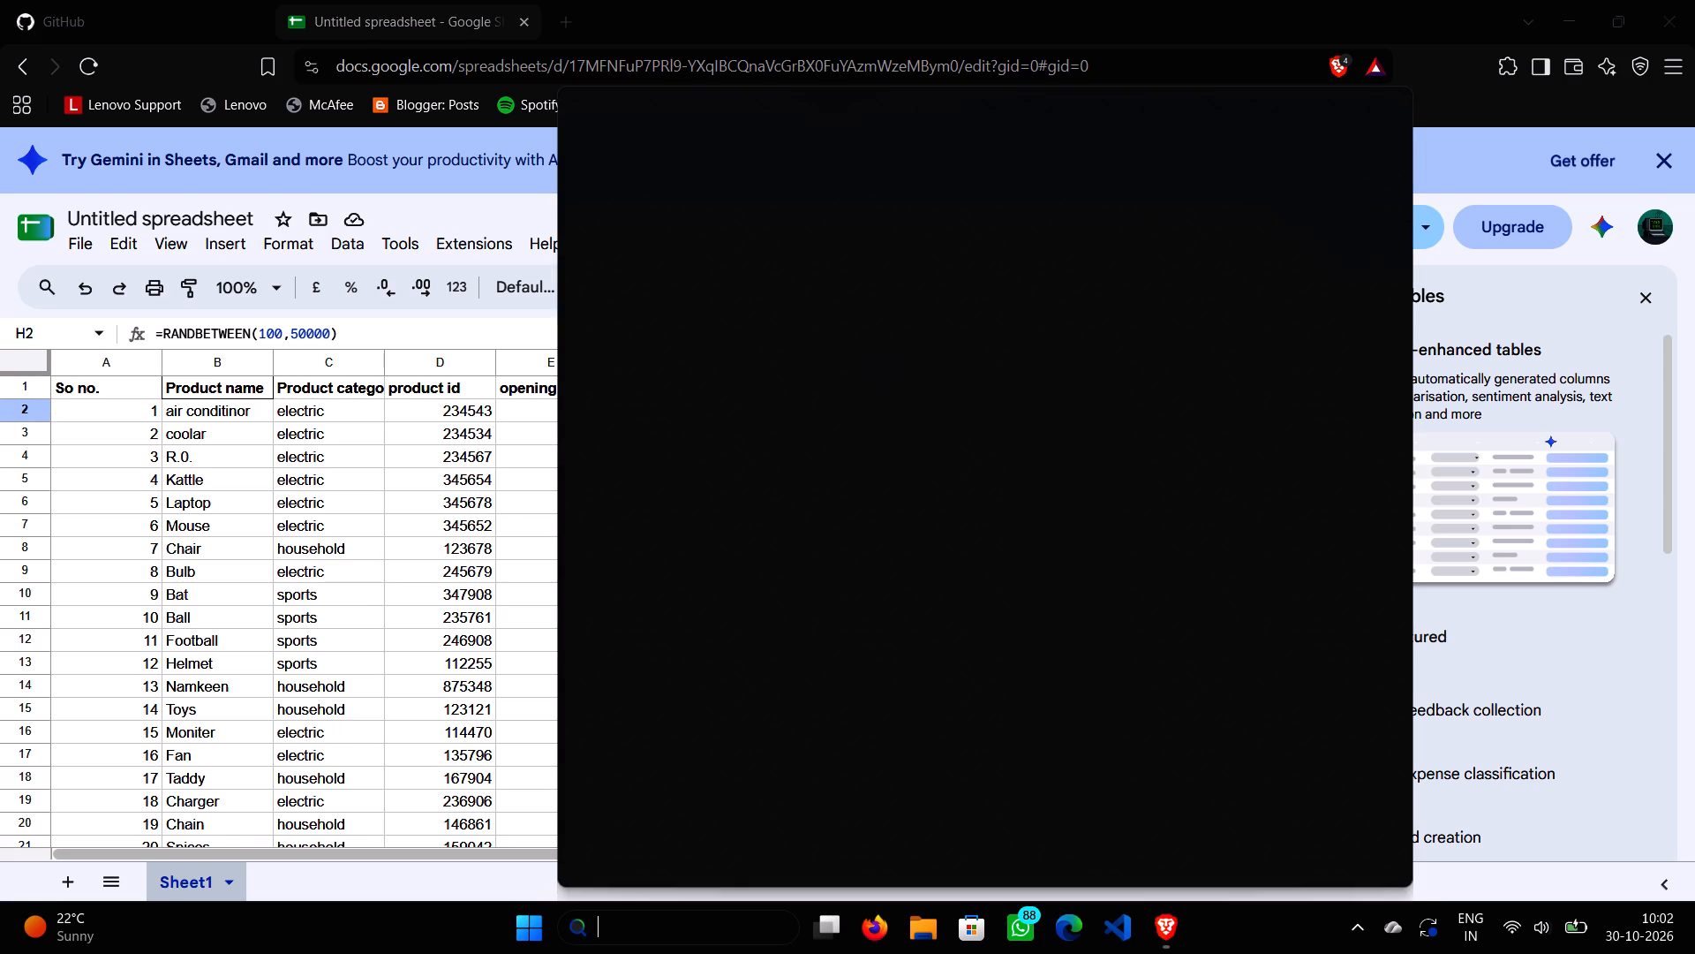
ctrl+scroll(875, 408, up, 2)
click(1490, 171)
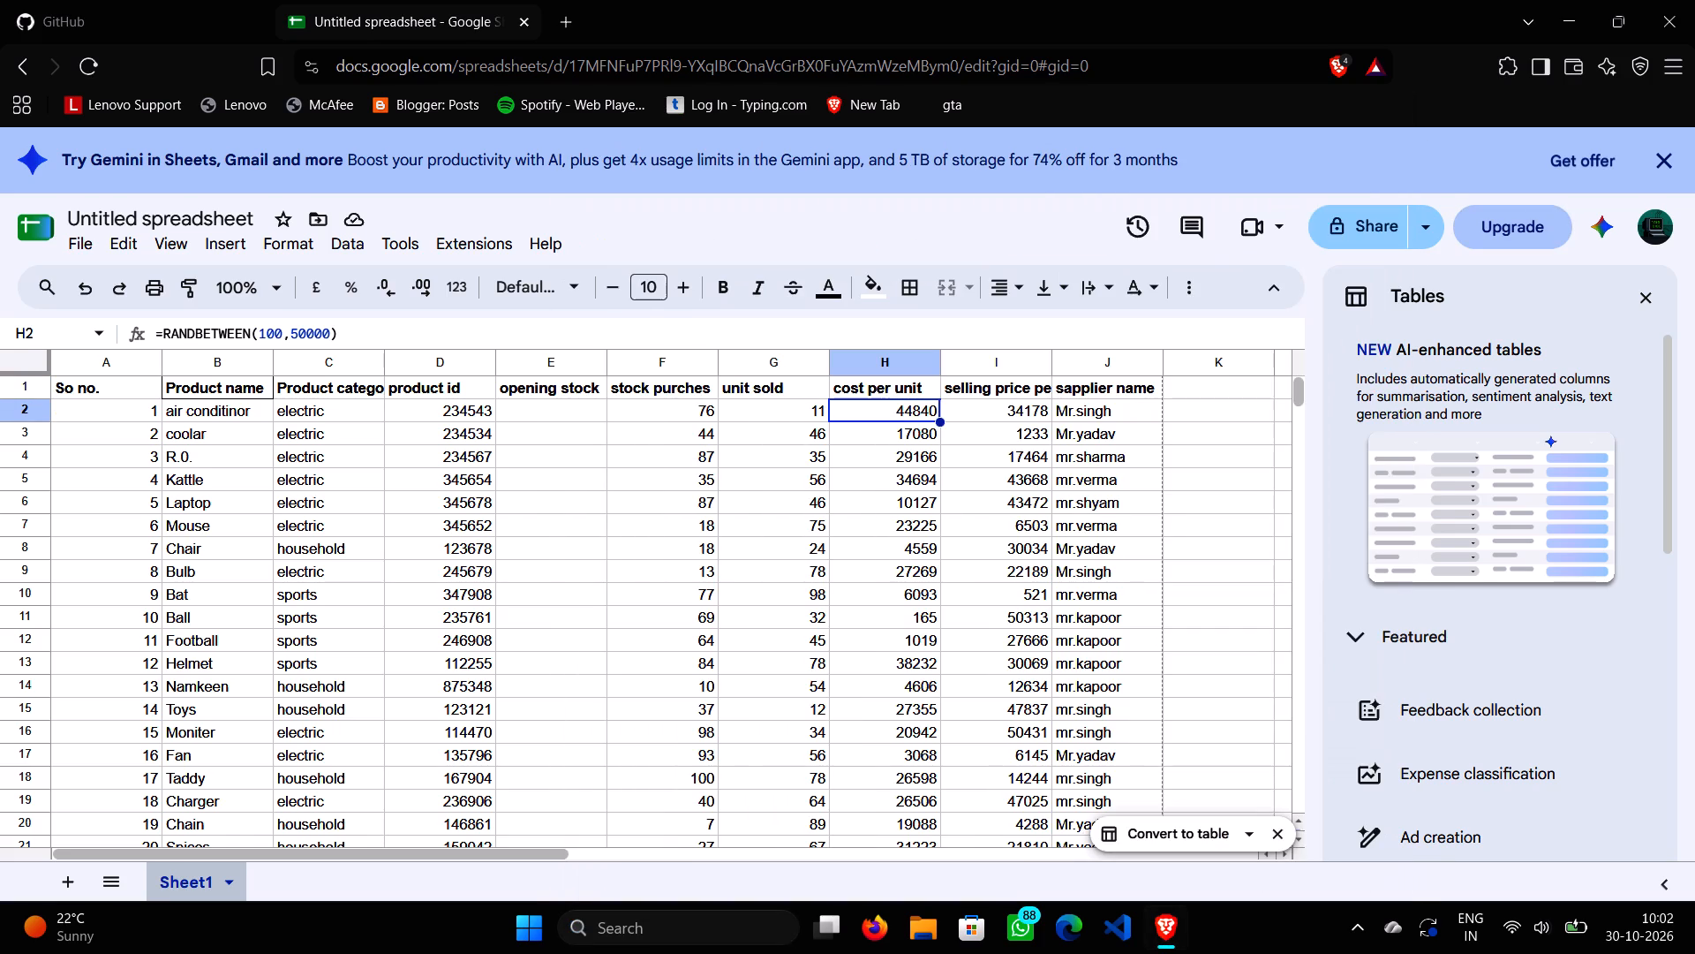
Apply the custom currency format ₹1,000.00 to the cost per unit values in cells H2 through H26.
drag(890, 402, 908, 896)
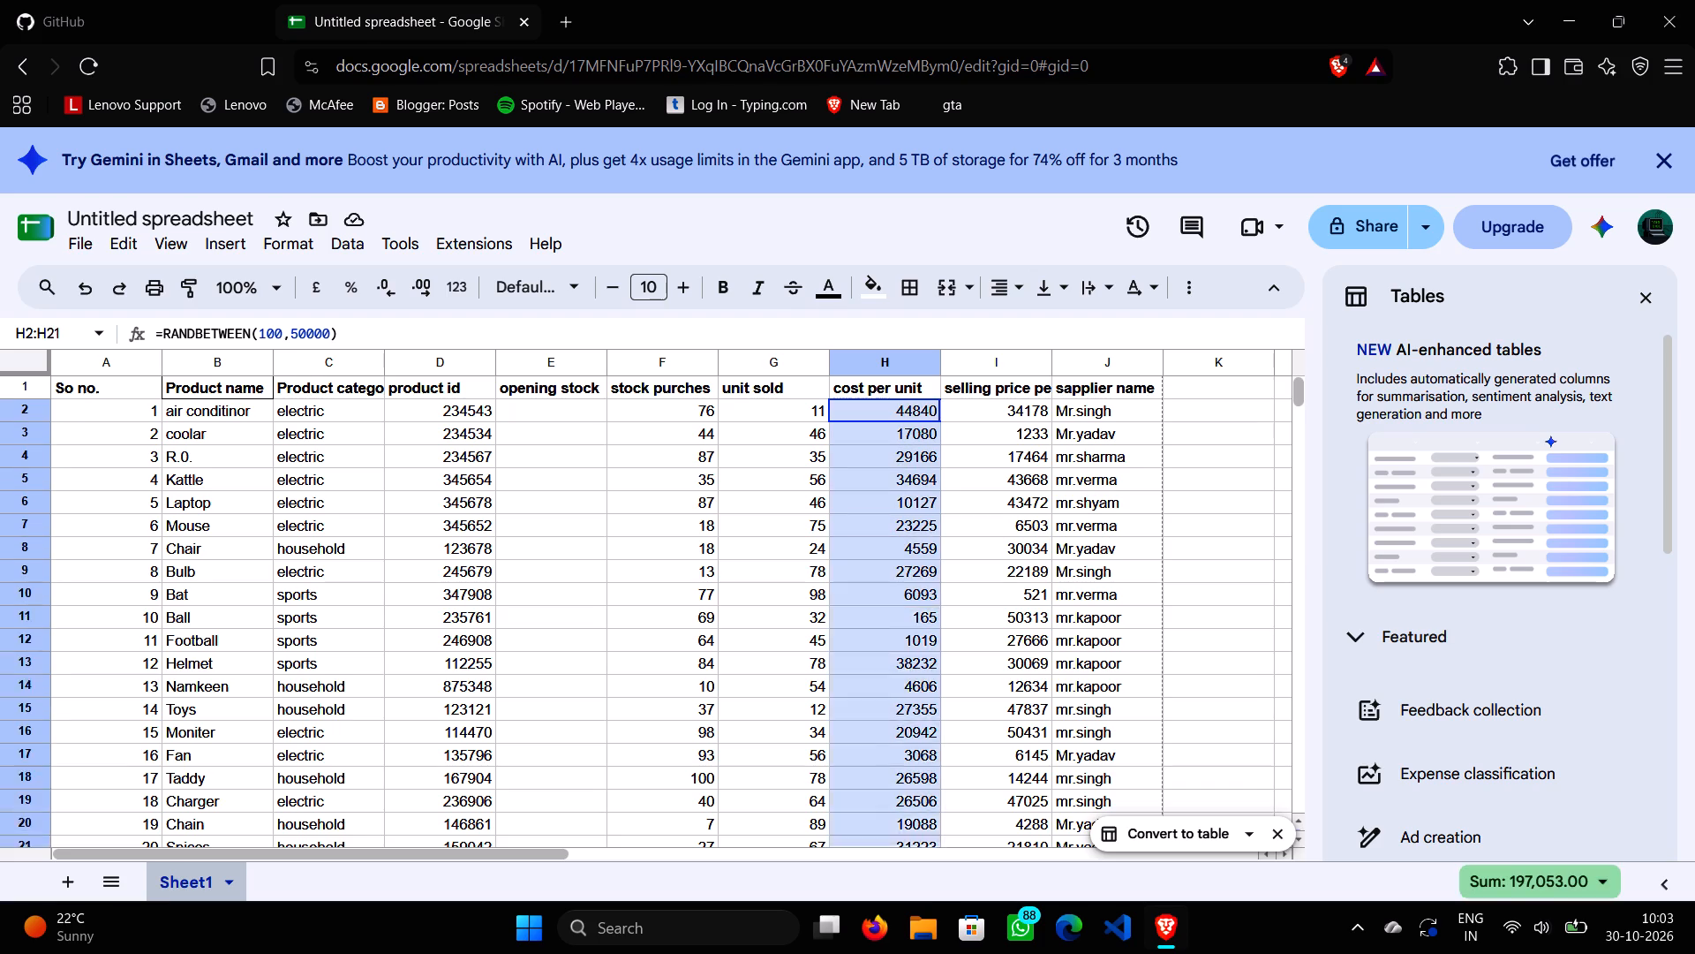
drag(908, 896, 912, 508)
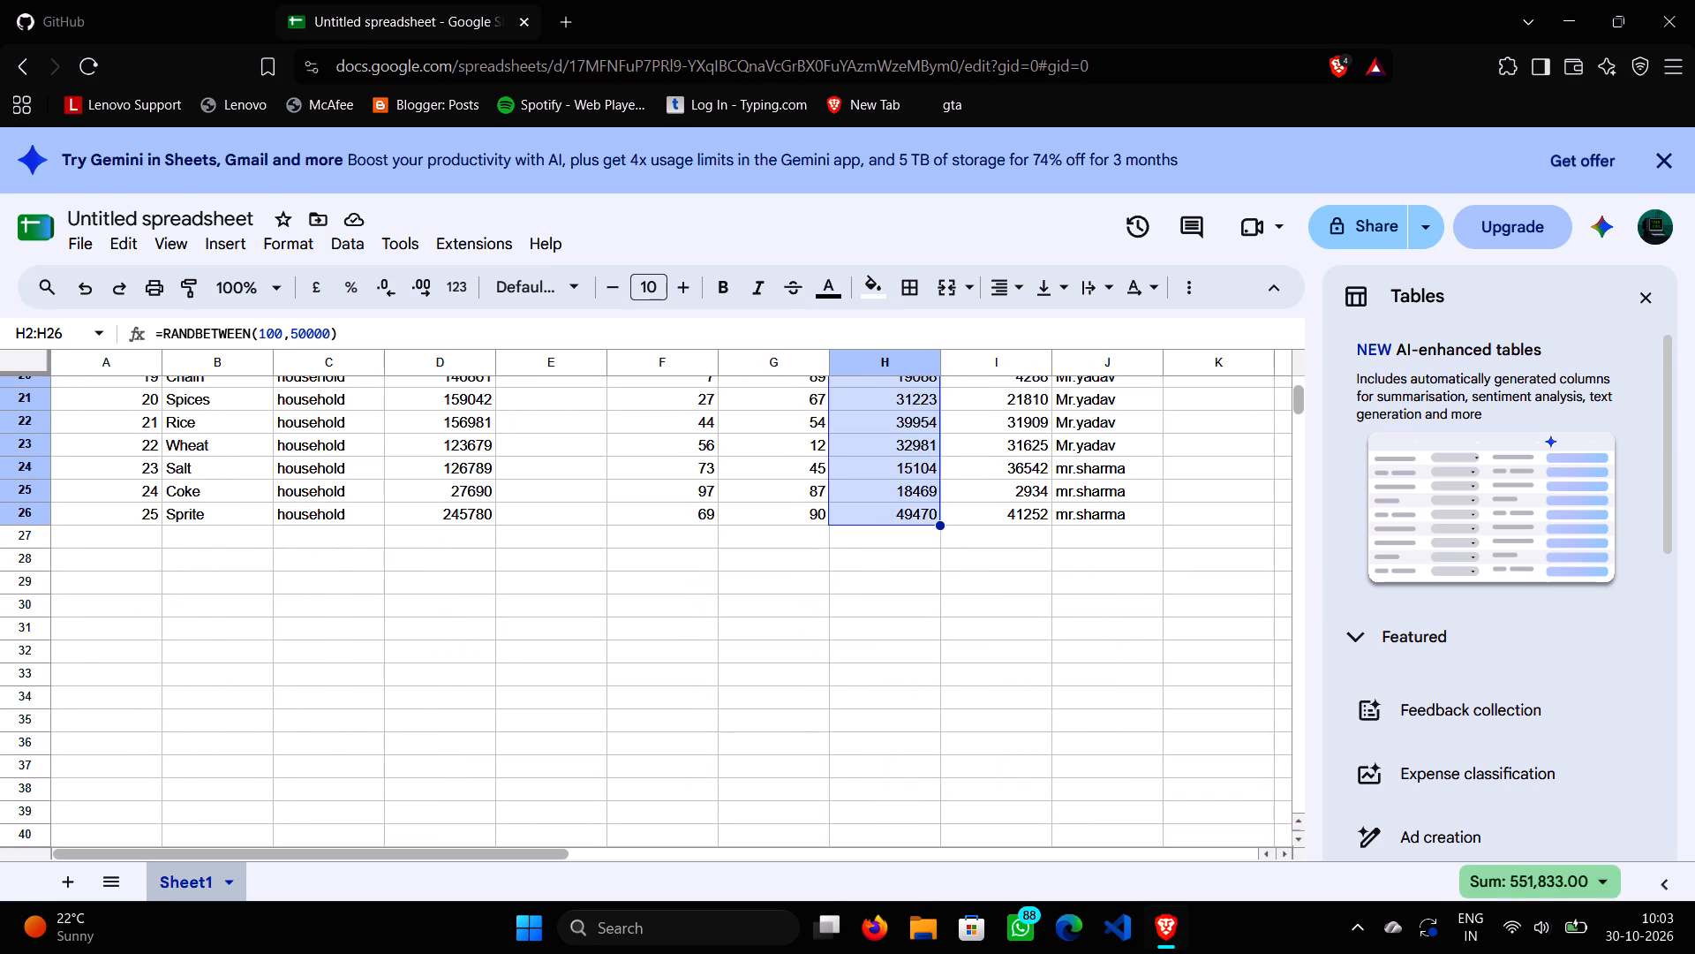
click(220, 248)
scroll(281, 707, up, 1)
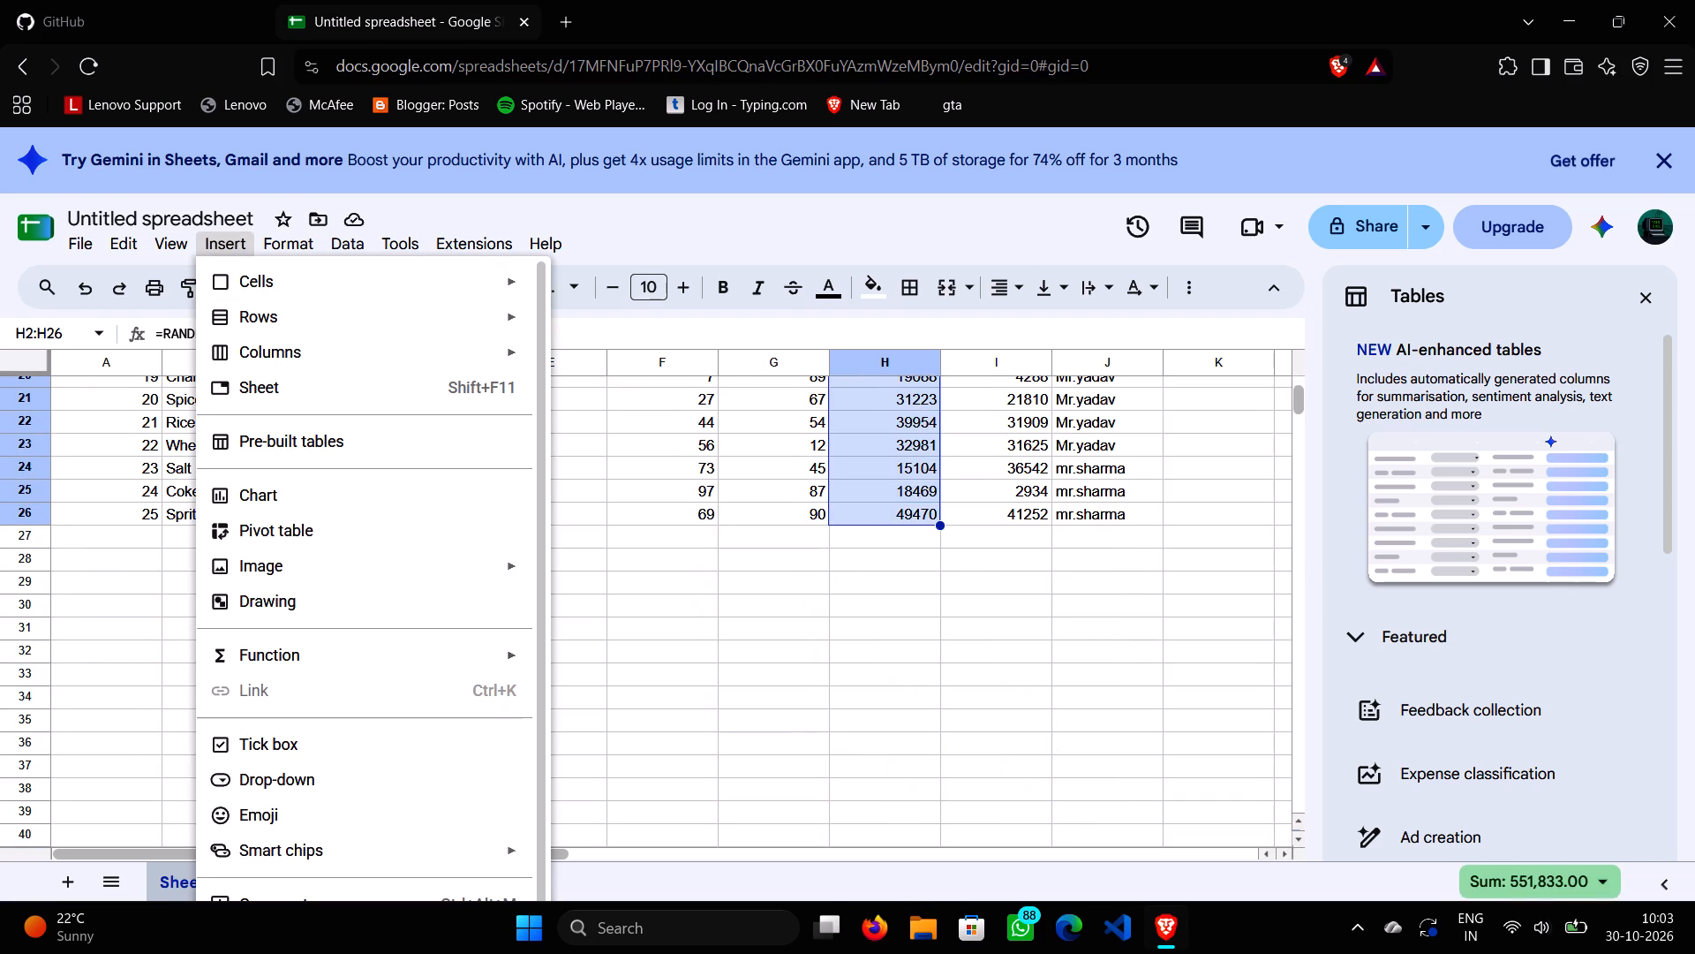
scroll(278, 720, up, 1)
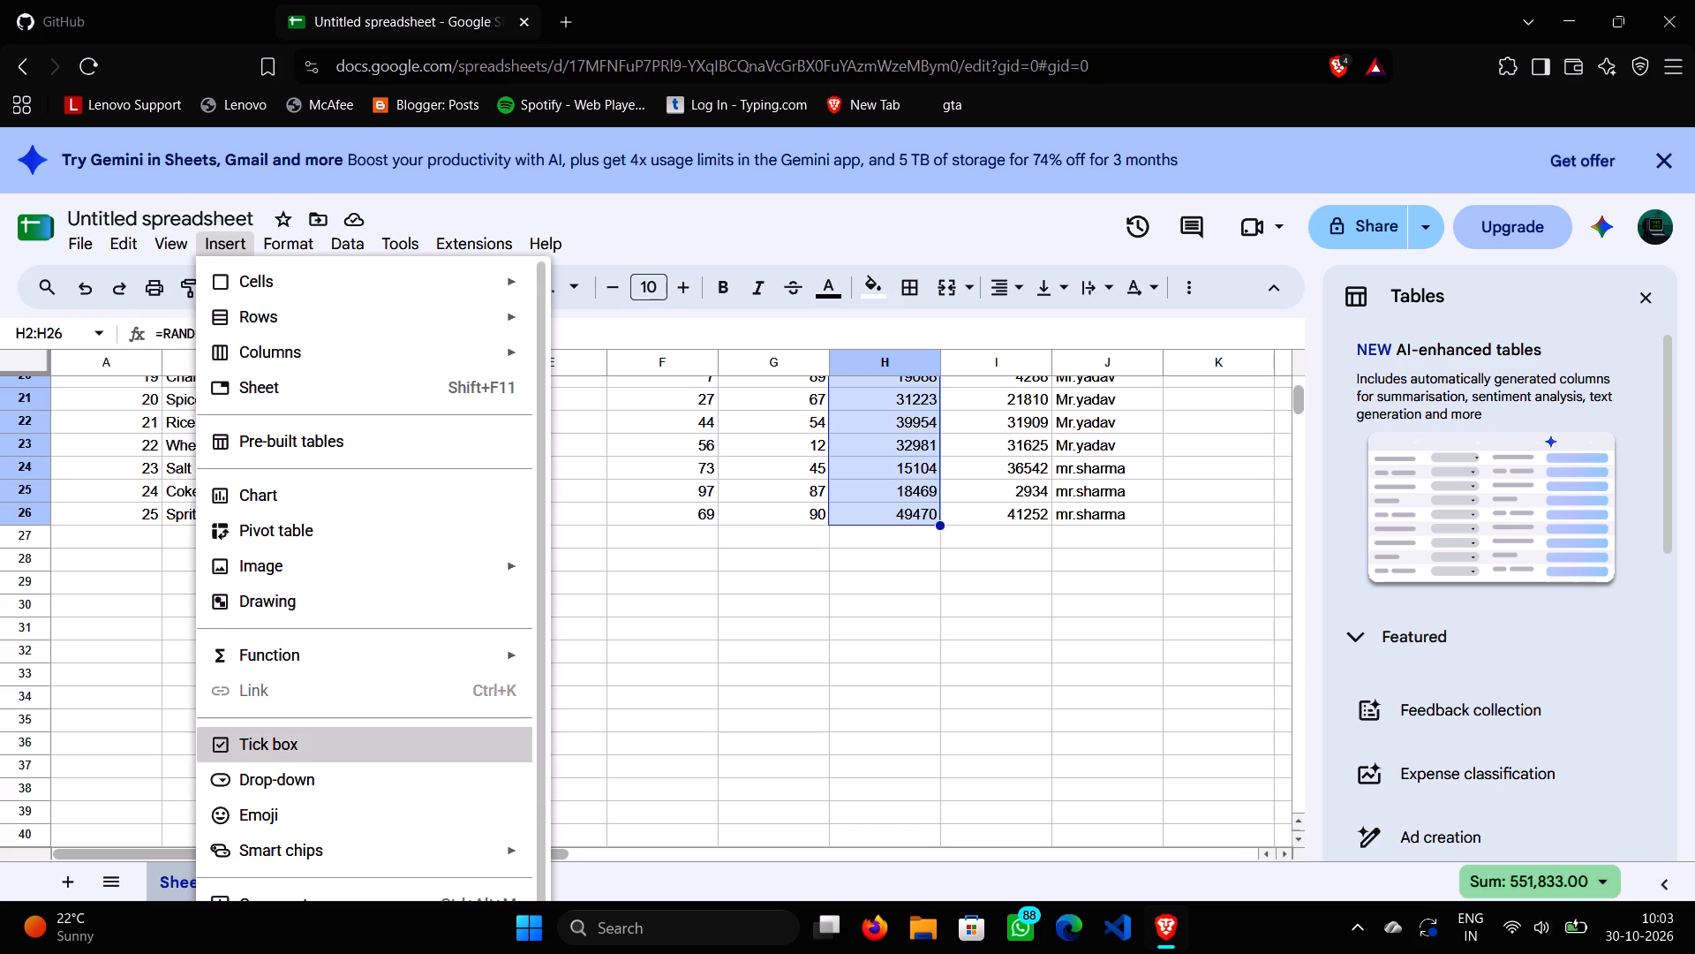
scroll(304, 731, down, 2)
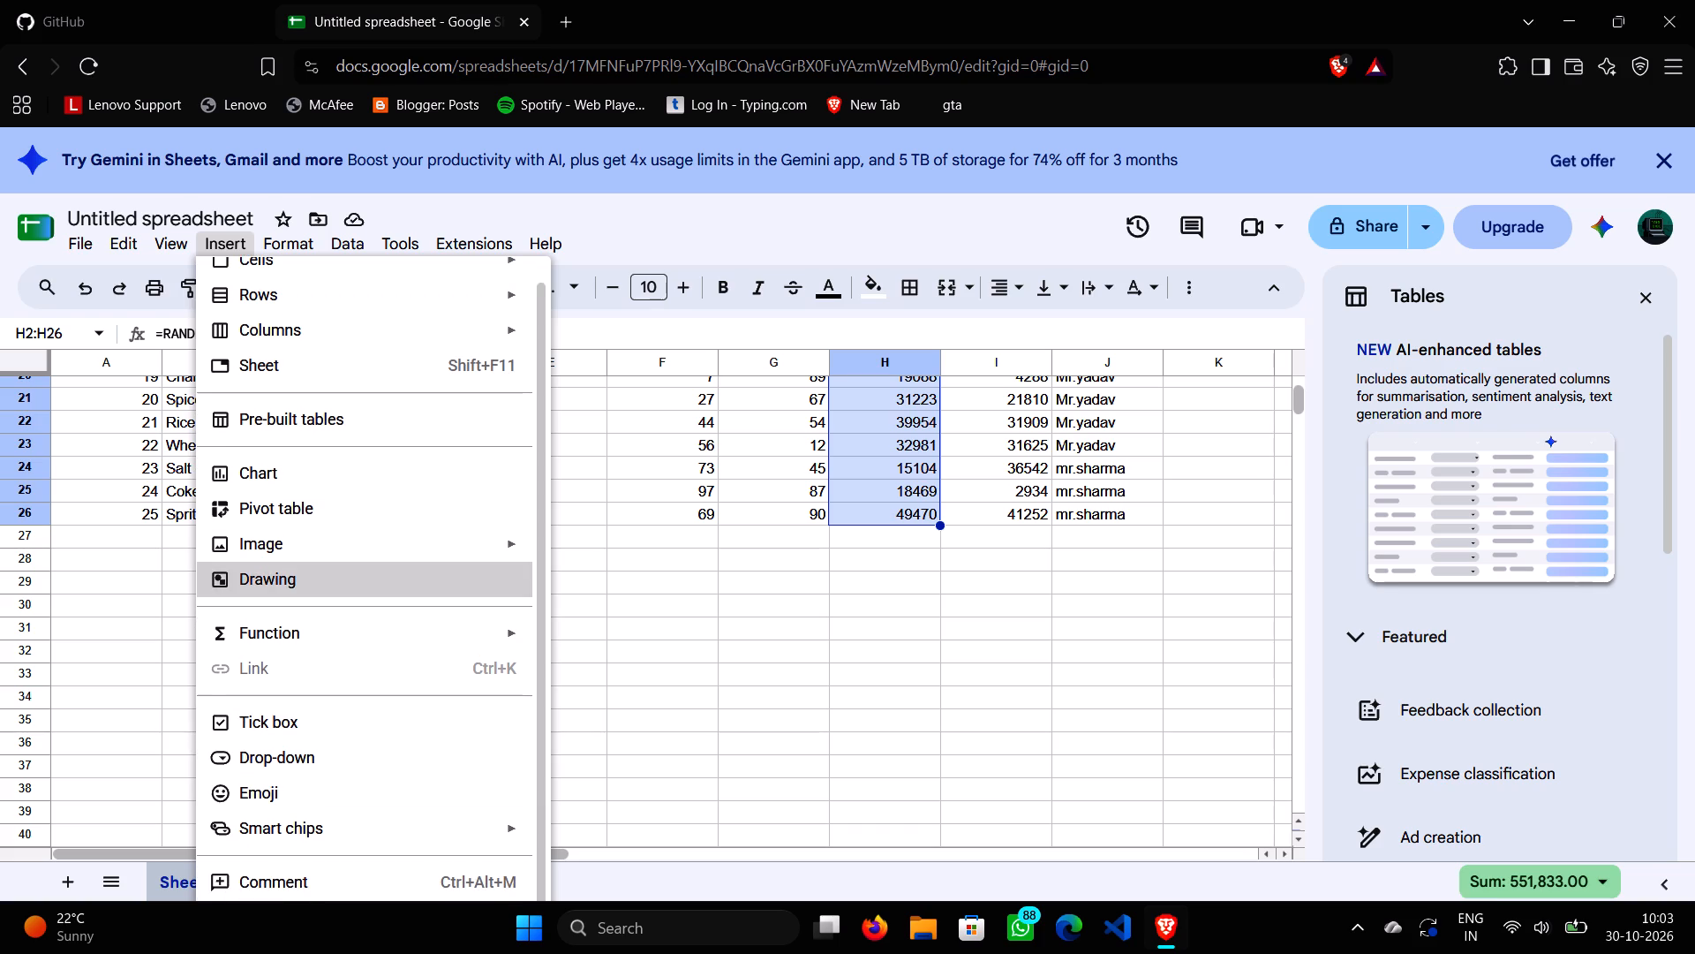
scroll(321, 389, up, 3)
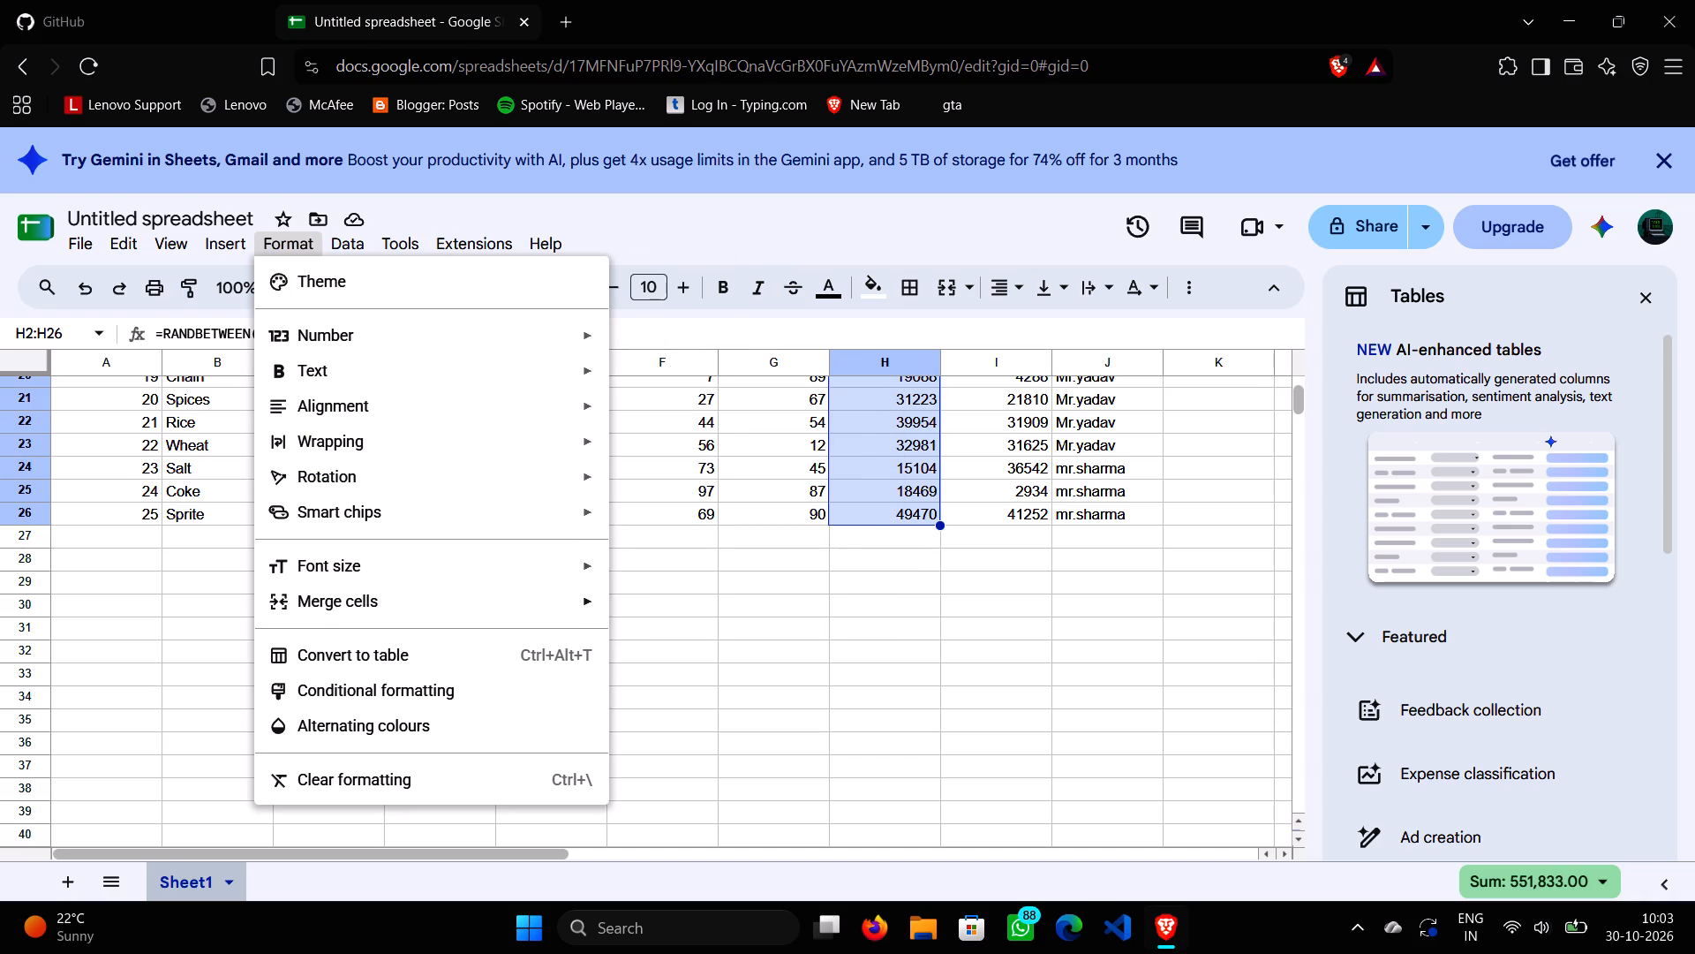
scroll(332, 655, down, 1)
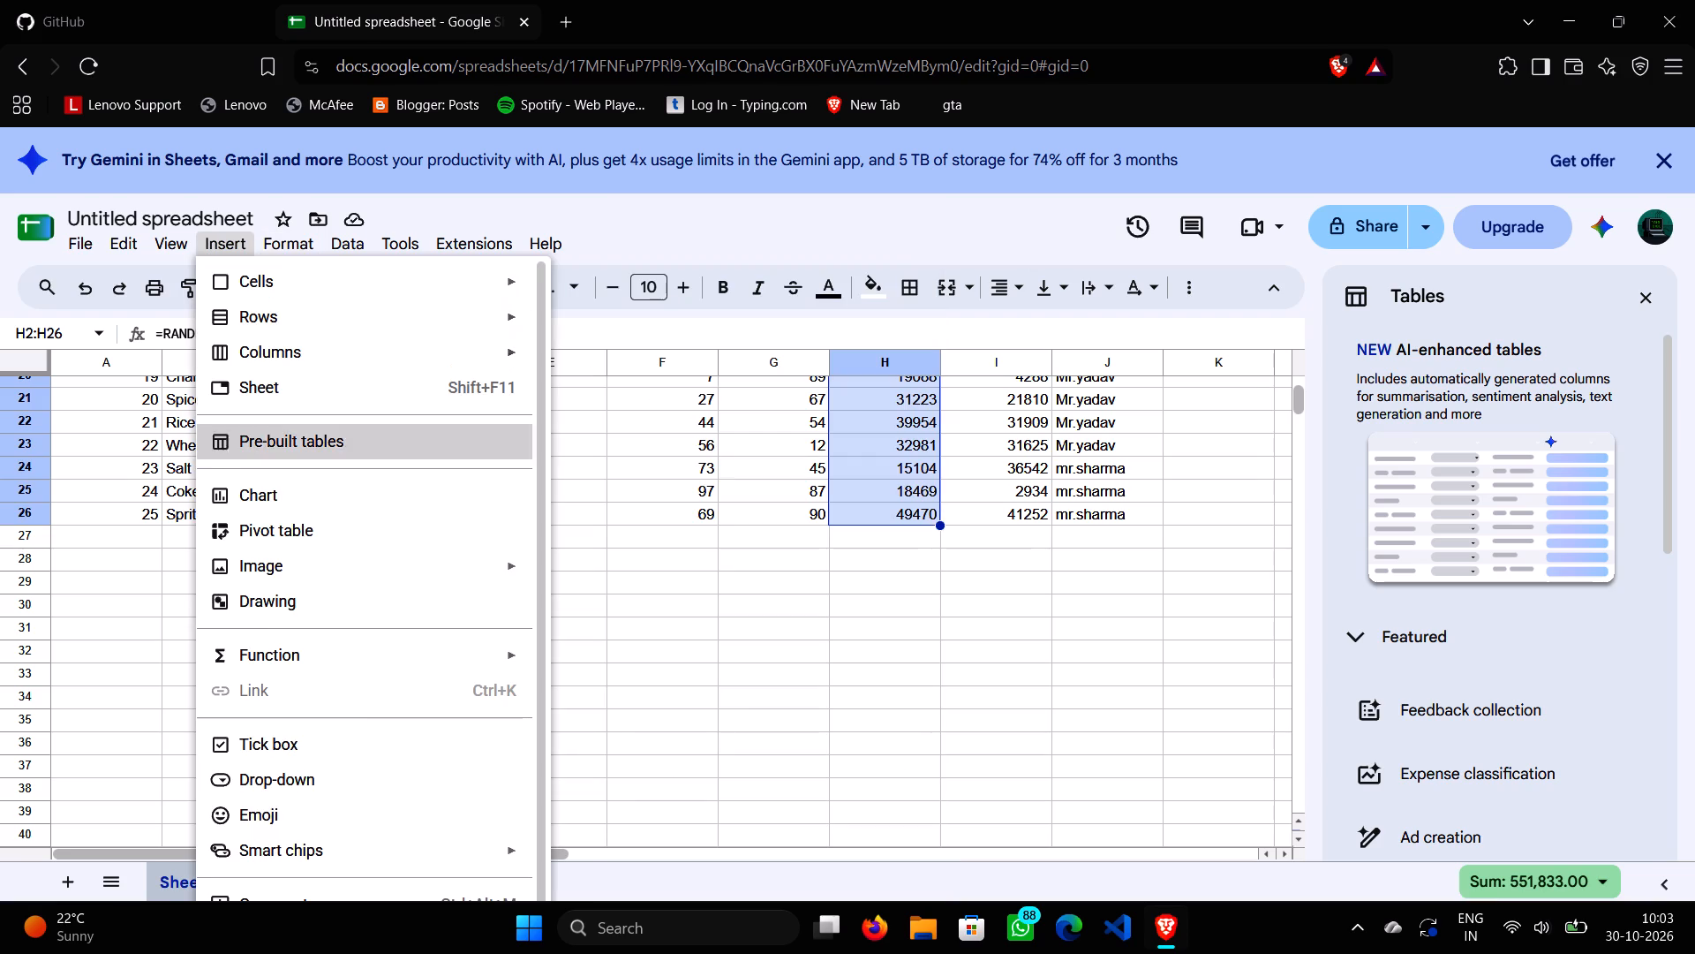
scroll(283, 517, down, 1)
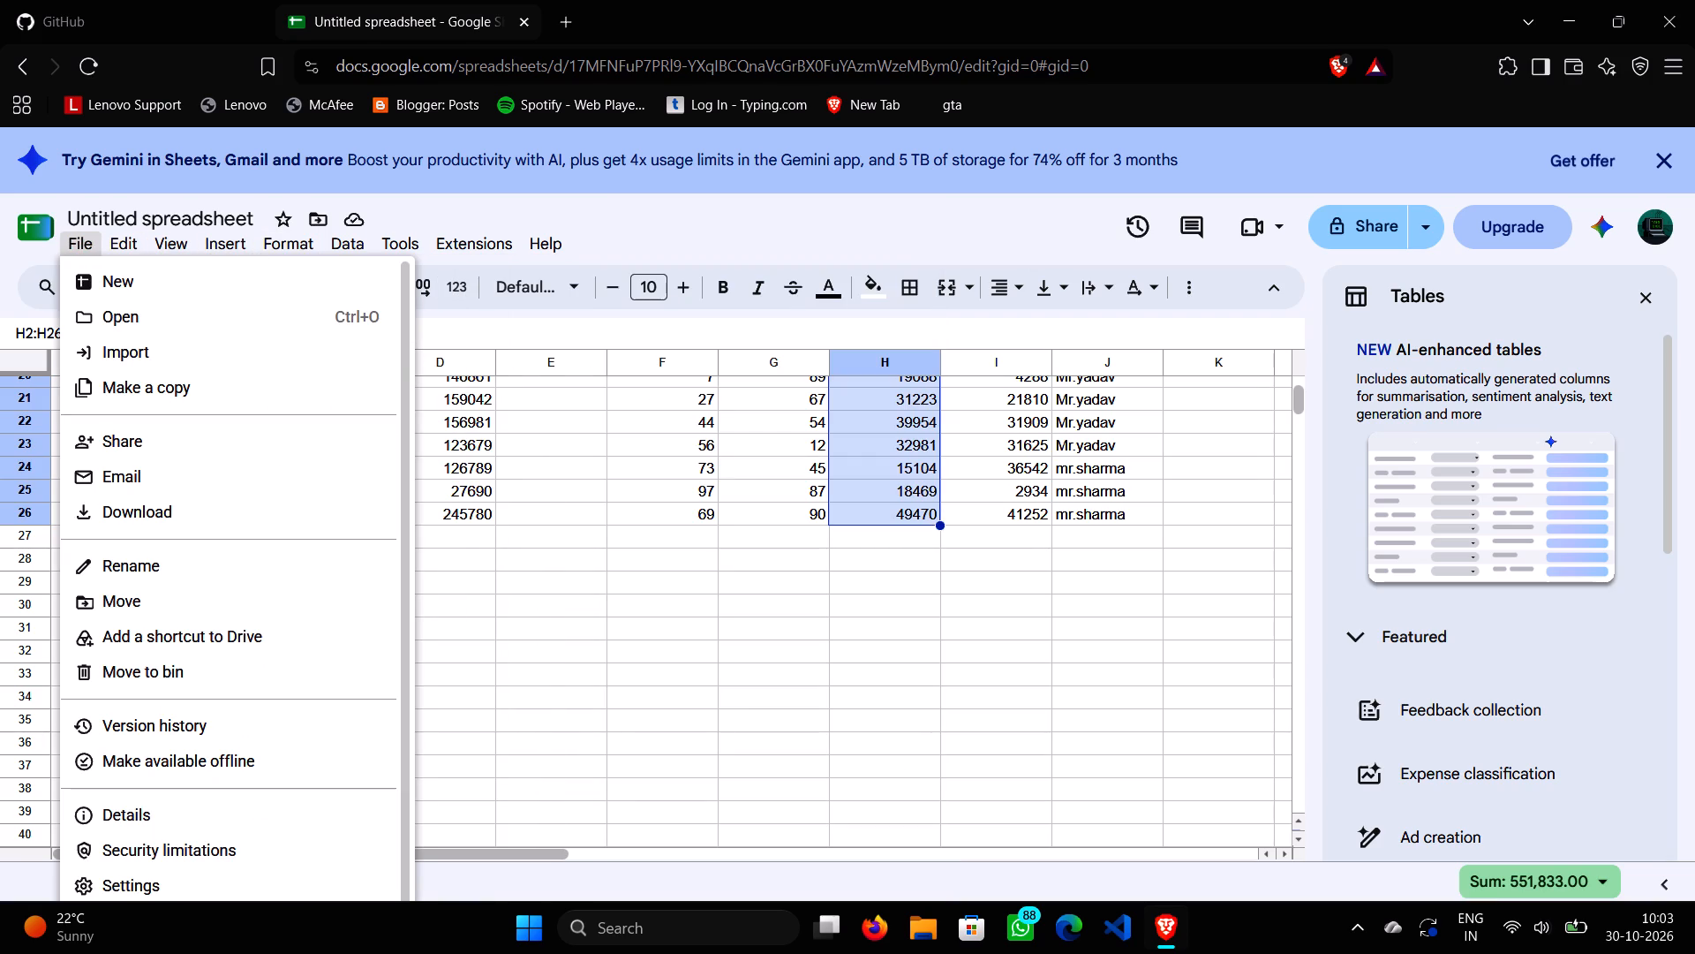
scroll(139, 581, down, 1)
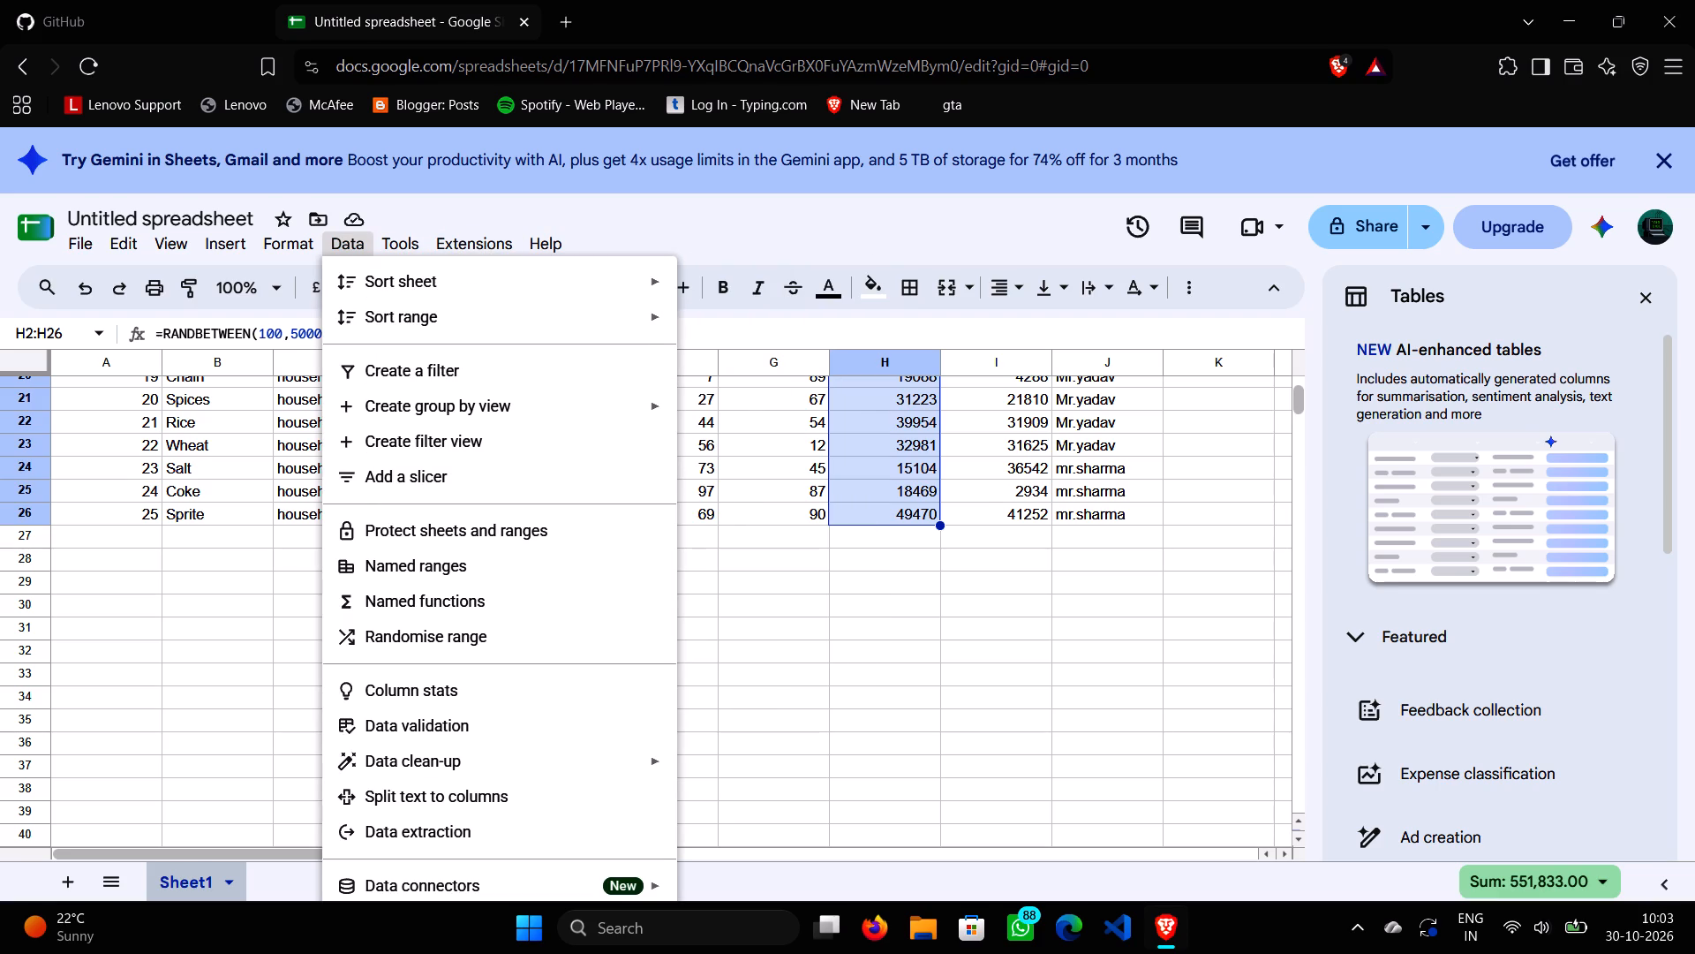
scroll(383, 499, down, 1)
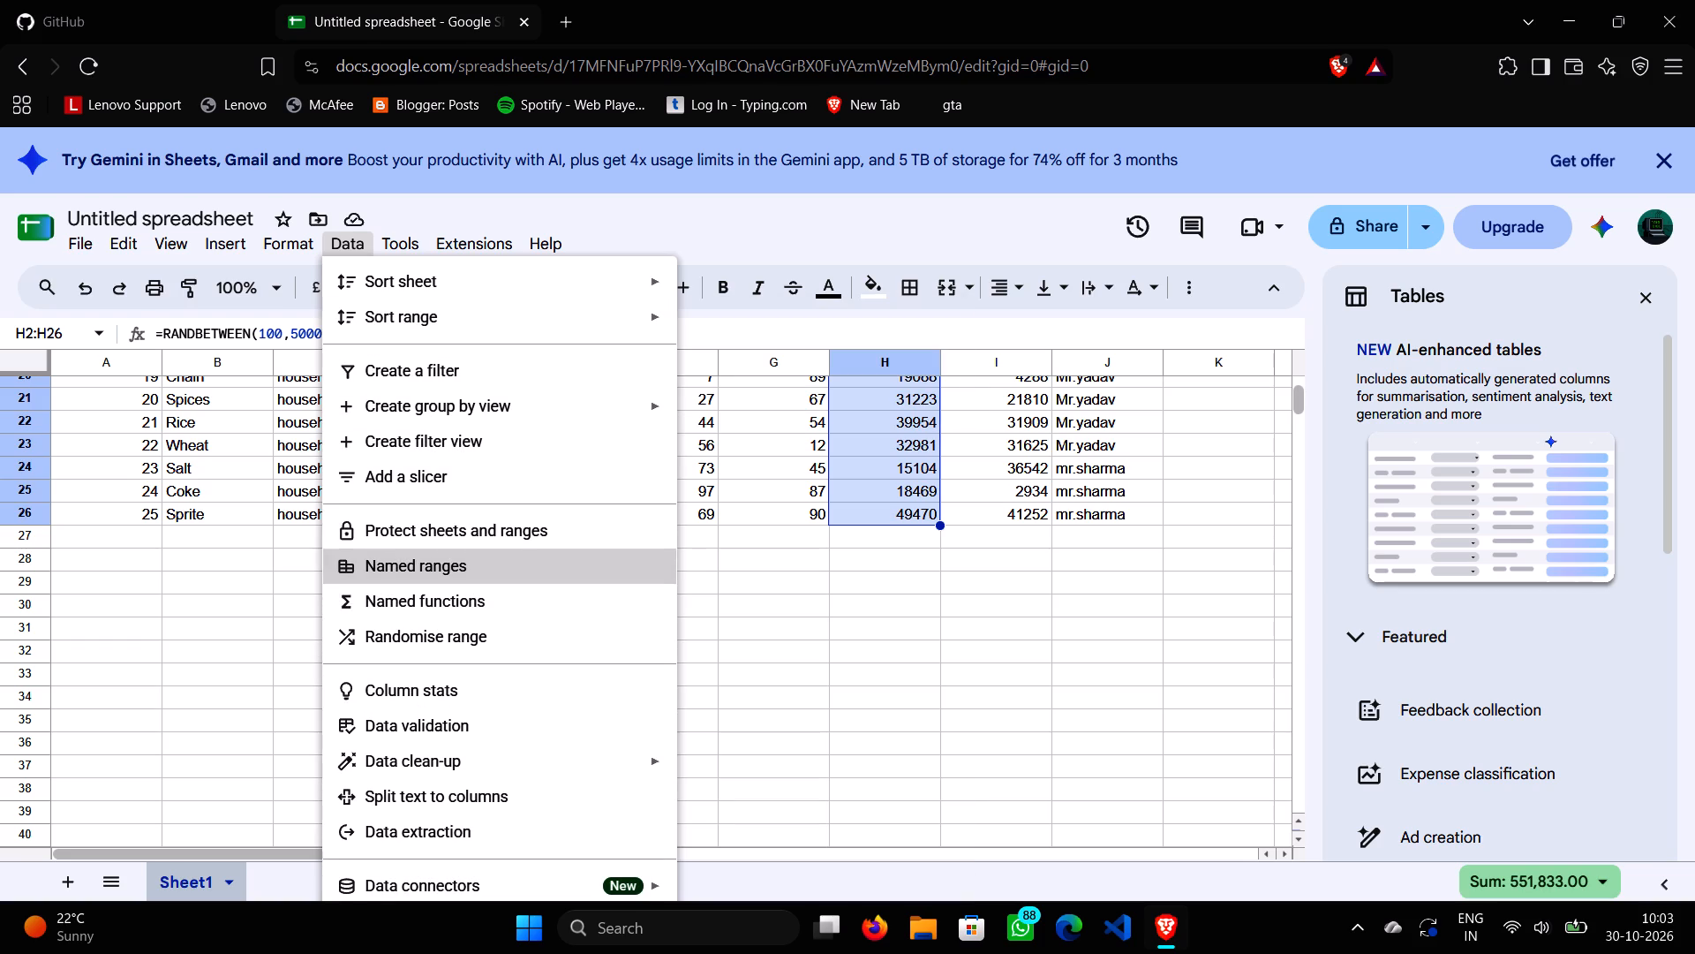
scroll(452, 640, down, 1)
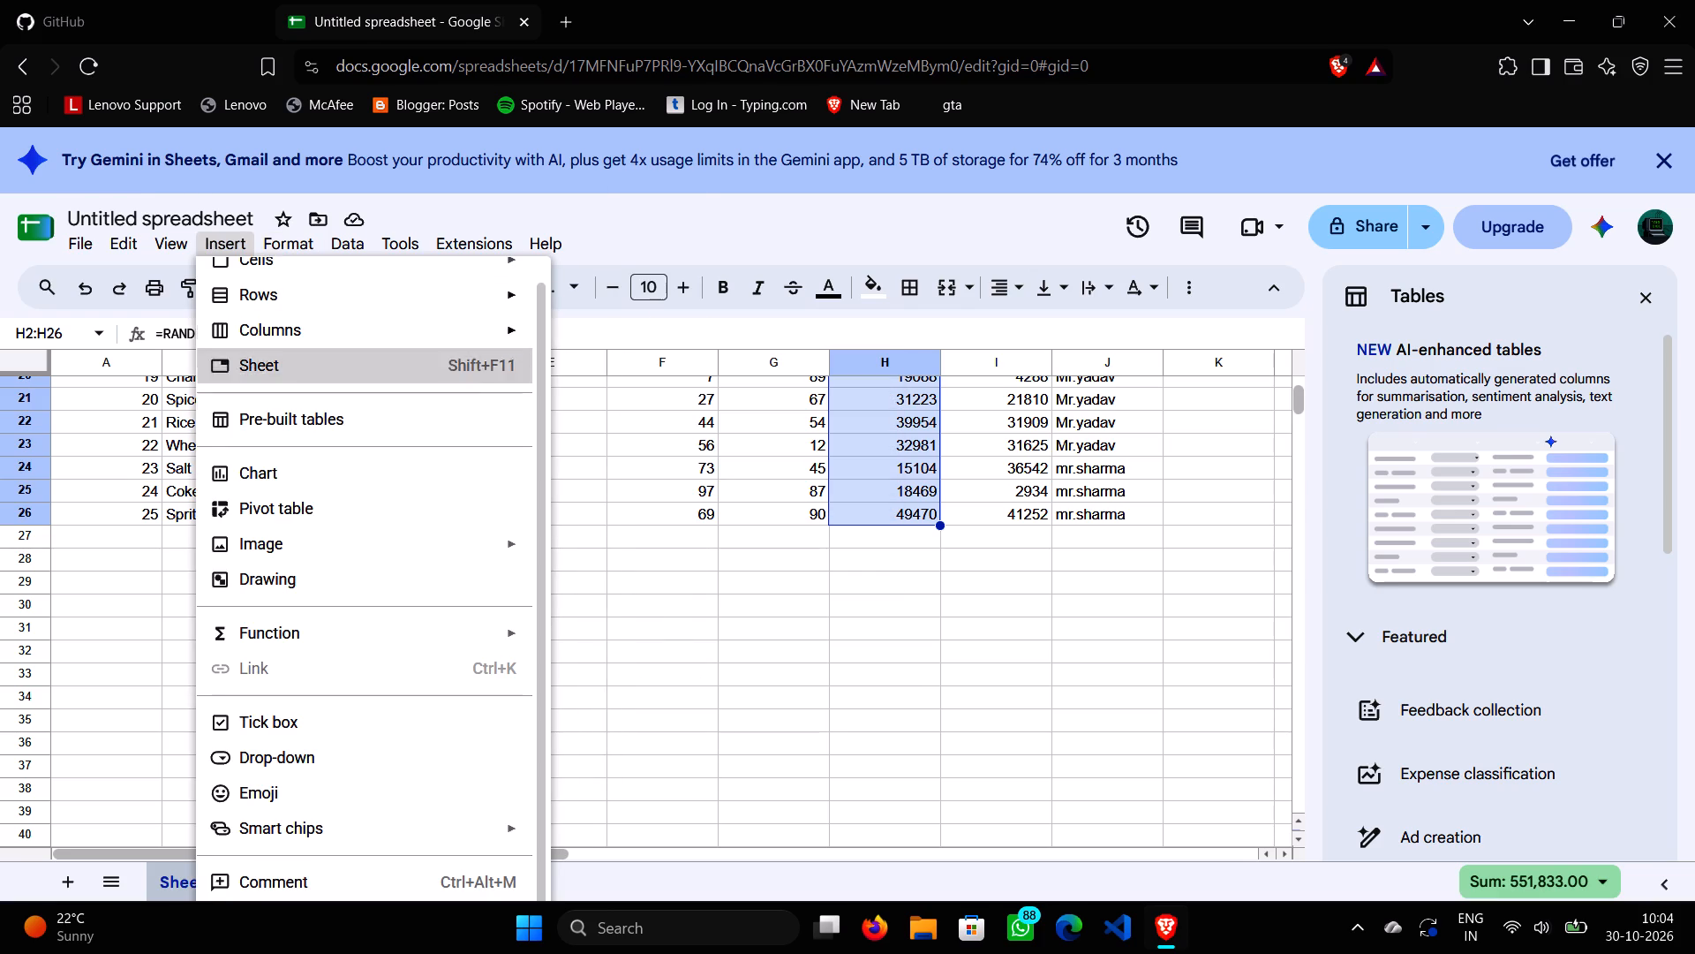
scroll(309, 519, up, 1)
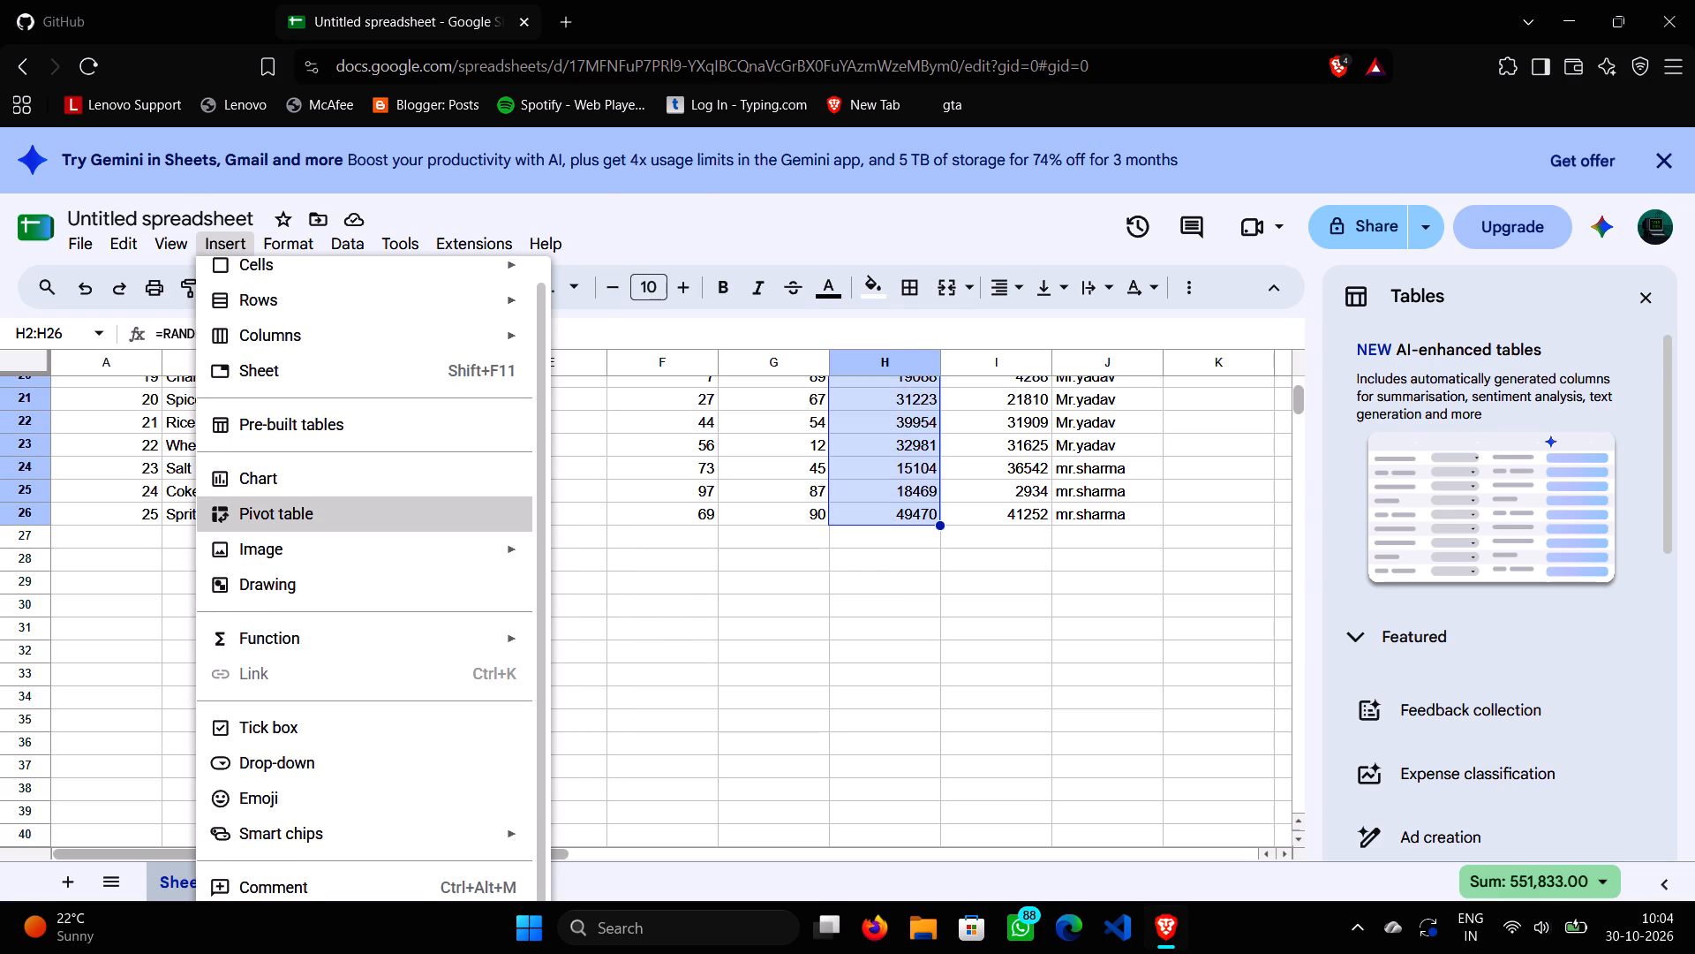
scroll(309, 519, up, 1)
scroll(309, 519, down, 2)
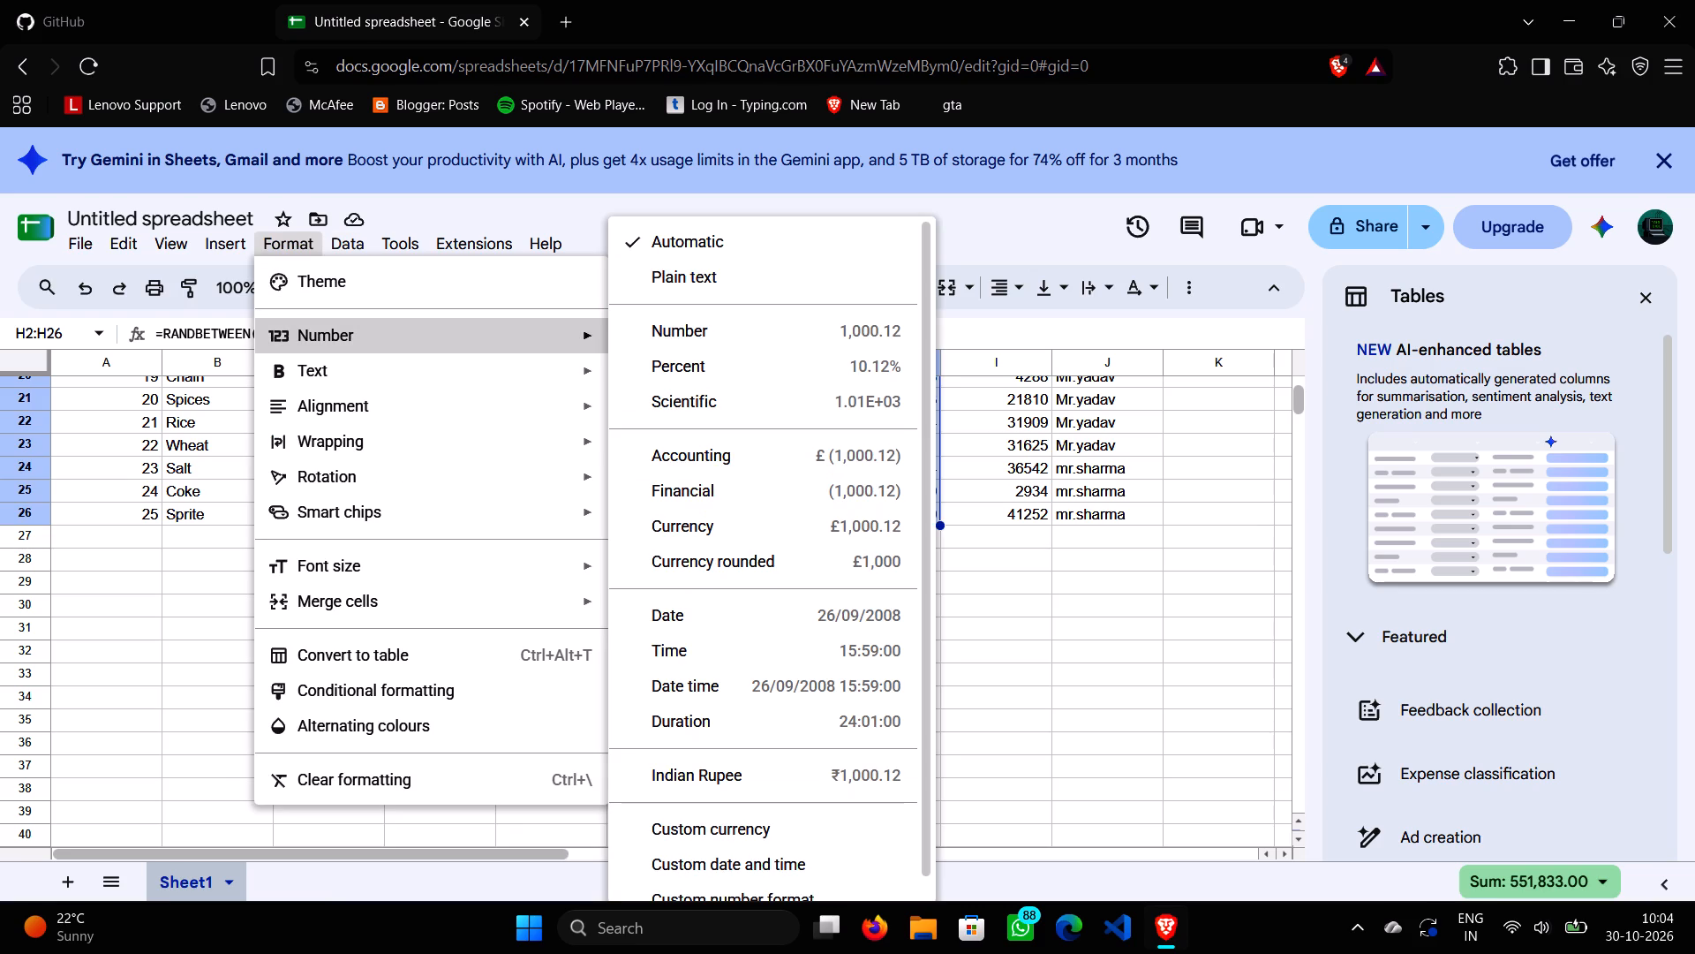
click(731, 832)
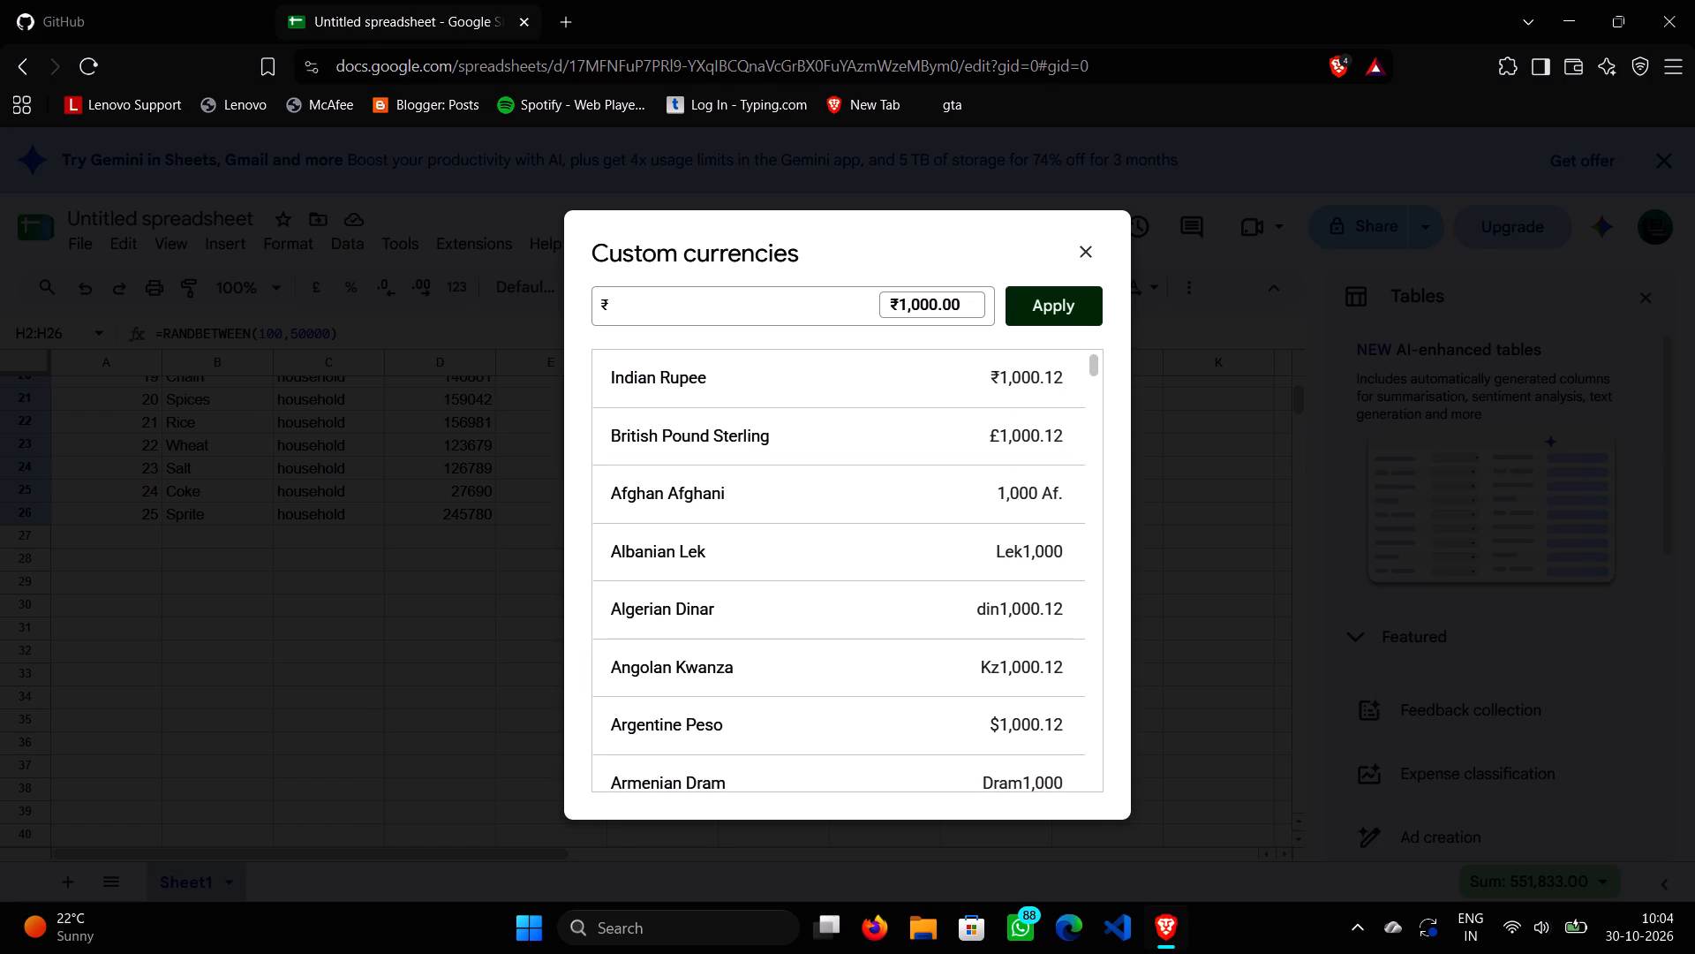
click(1028, 308)
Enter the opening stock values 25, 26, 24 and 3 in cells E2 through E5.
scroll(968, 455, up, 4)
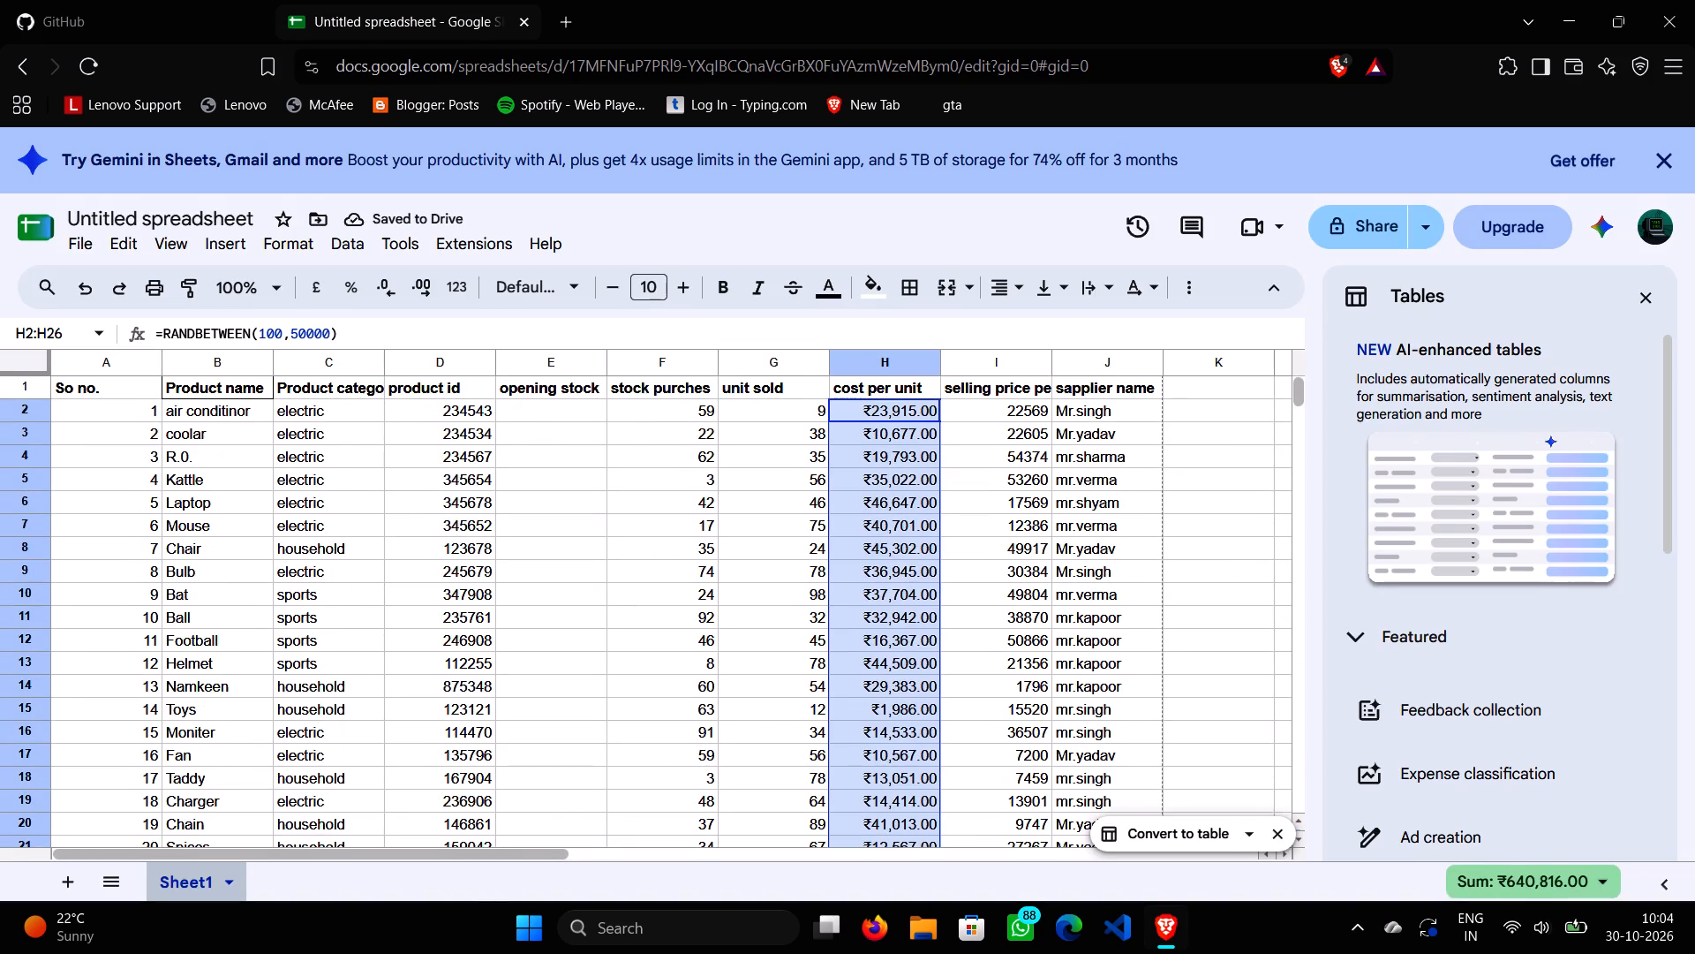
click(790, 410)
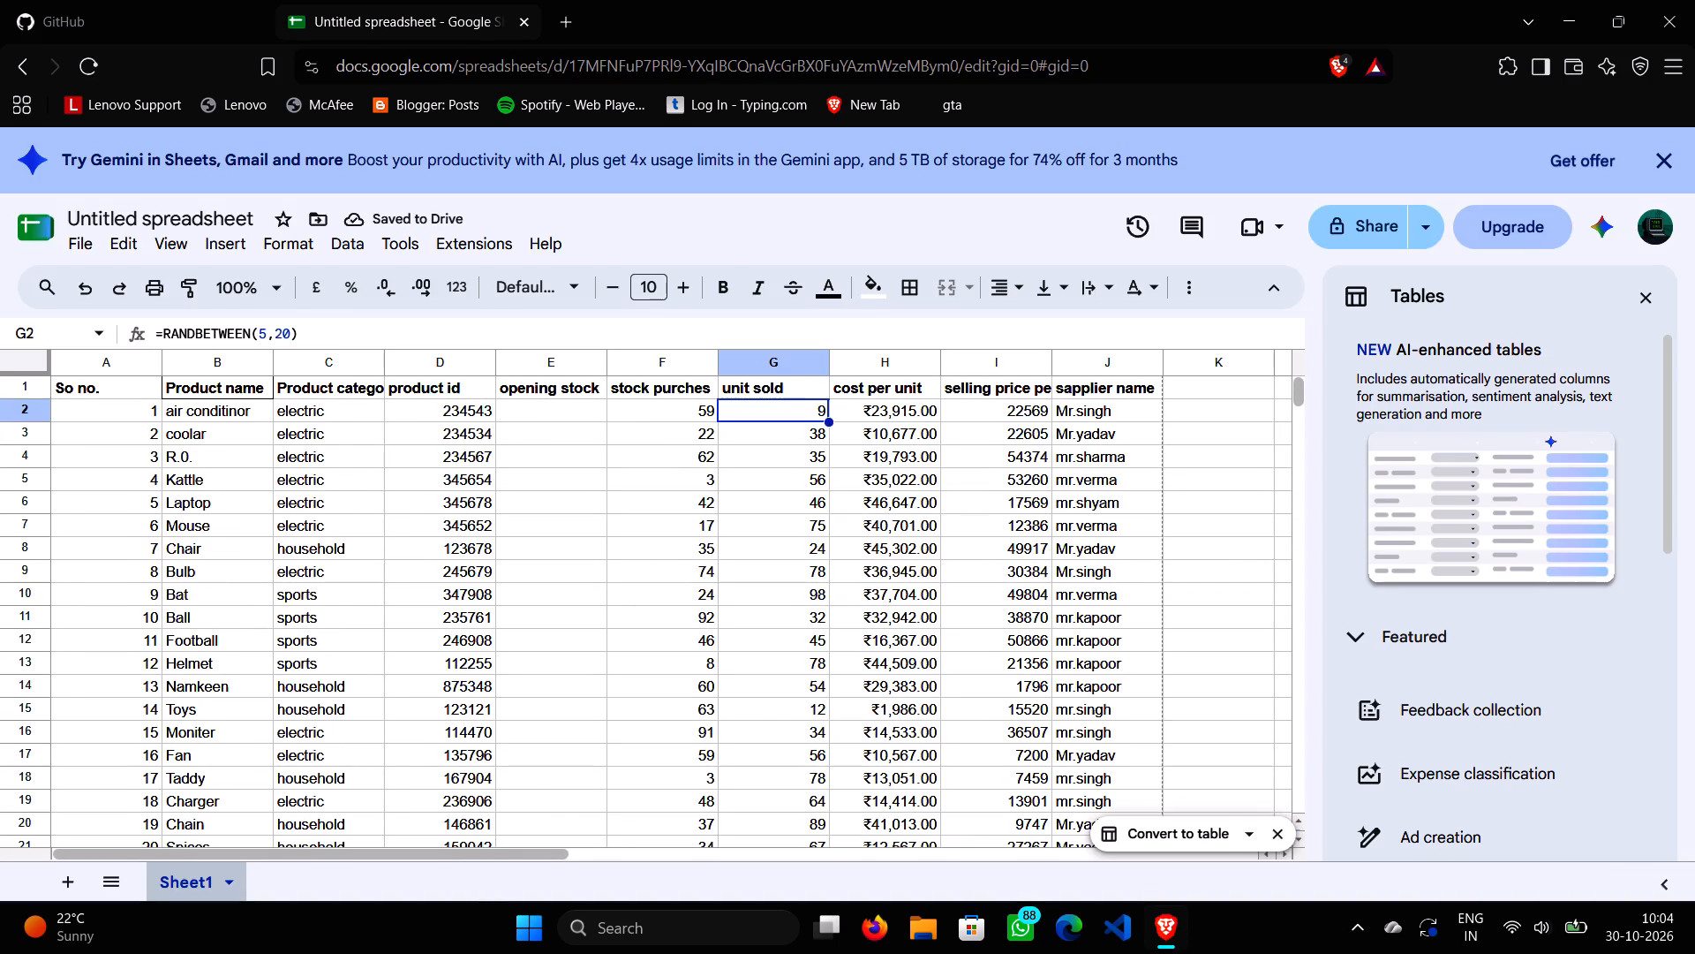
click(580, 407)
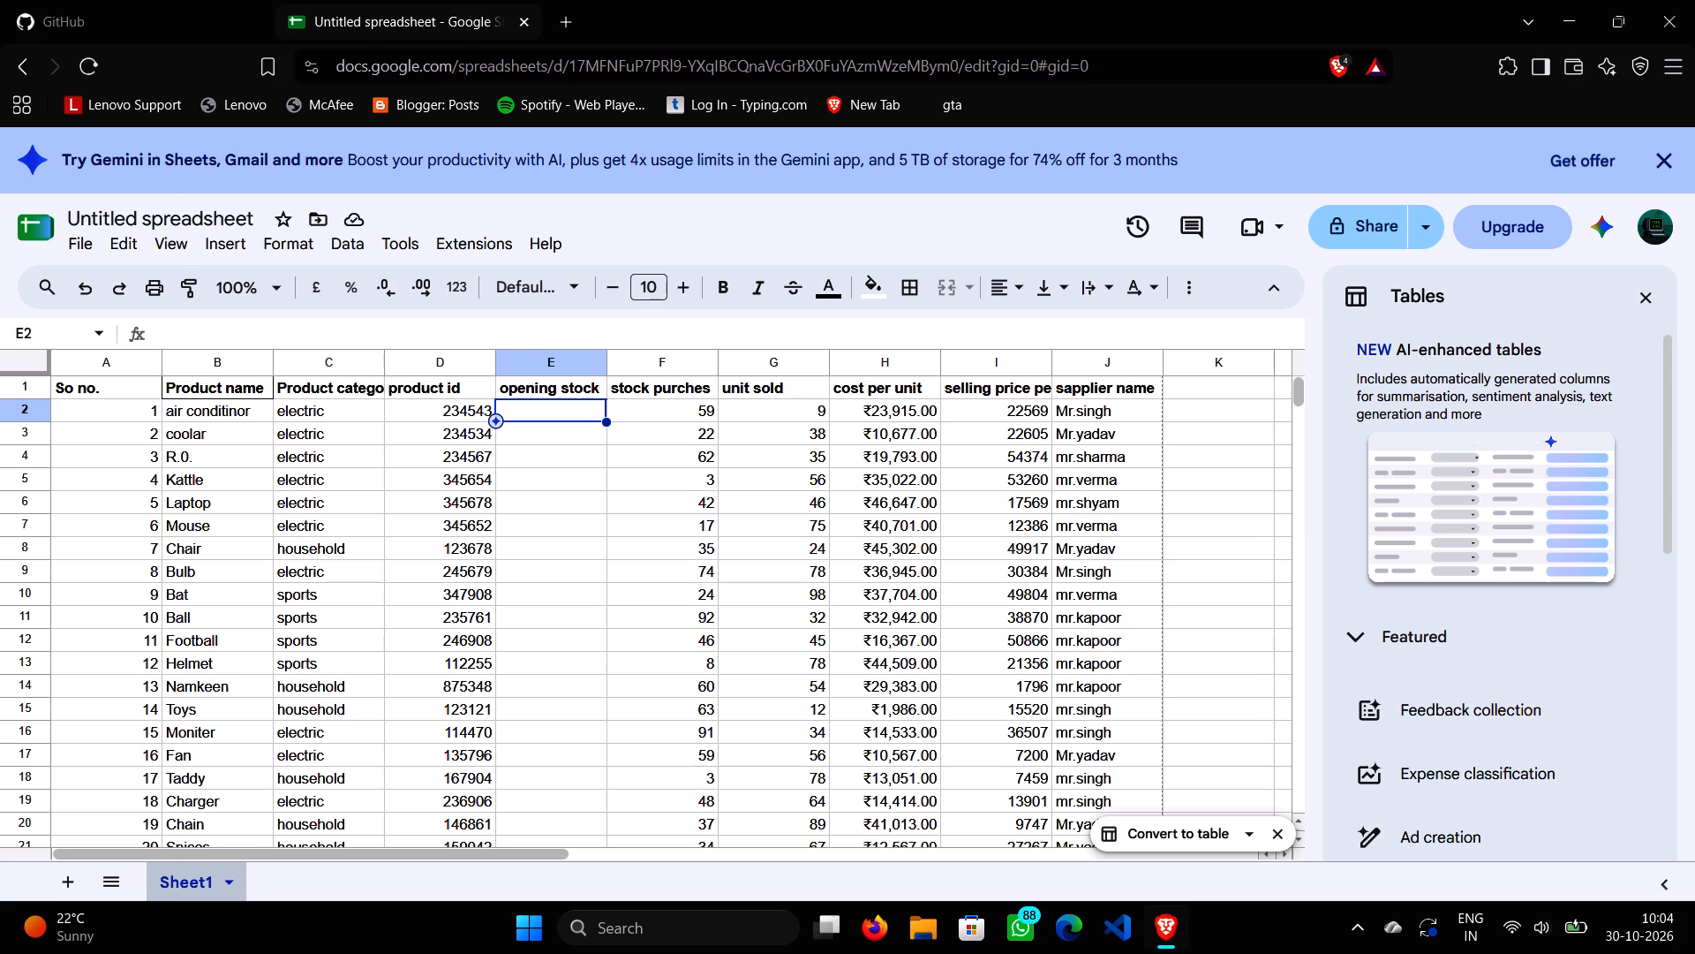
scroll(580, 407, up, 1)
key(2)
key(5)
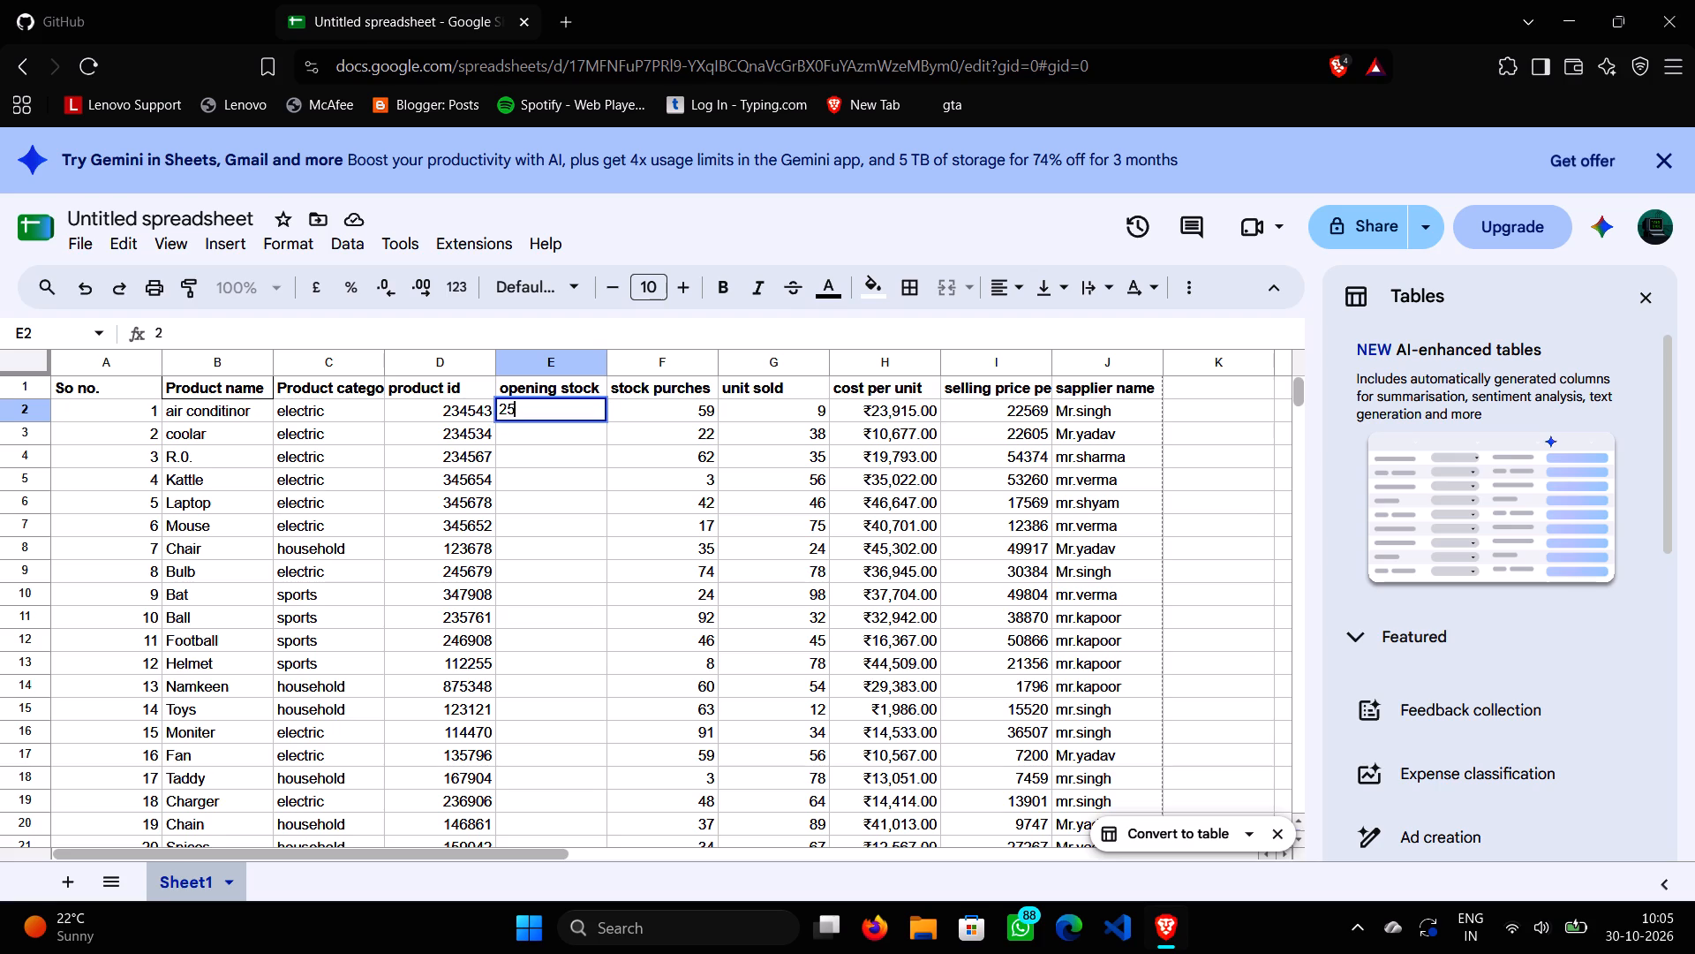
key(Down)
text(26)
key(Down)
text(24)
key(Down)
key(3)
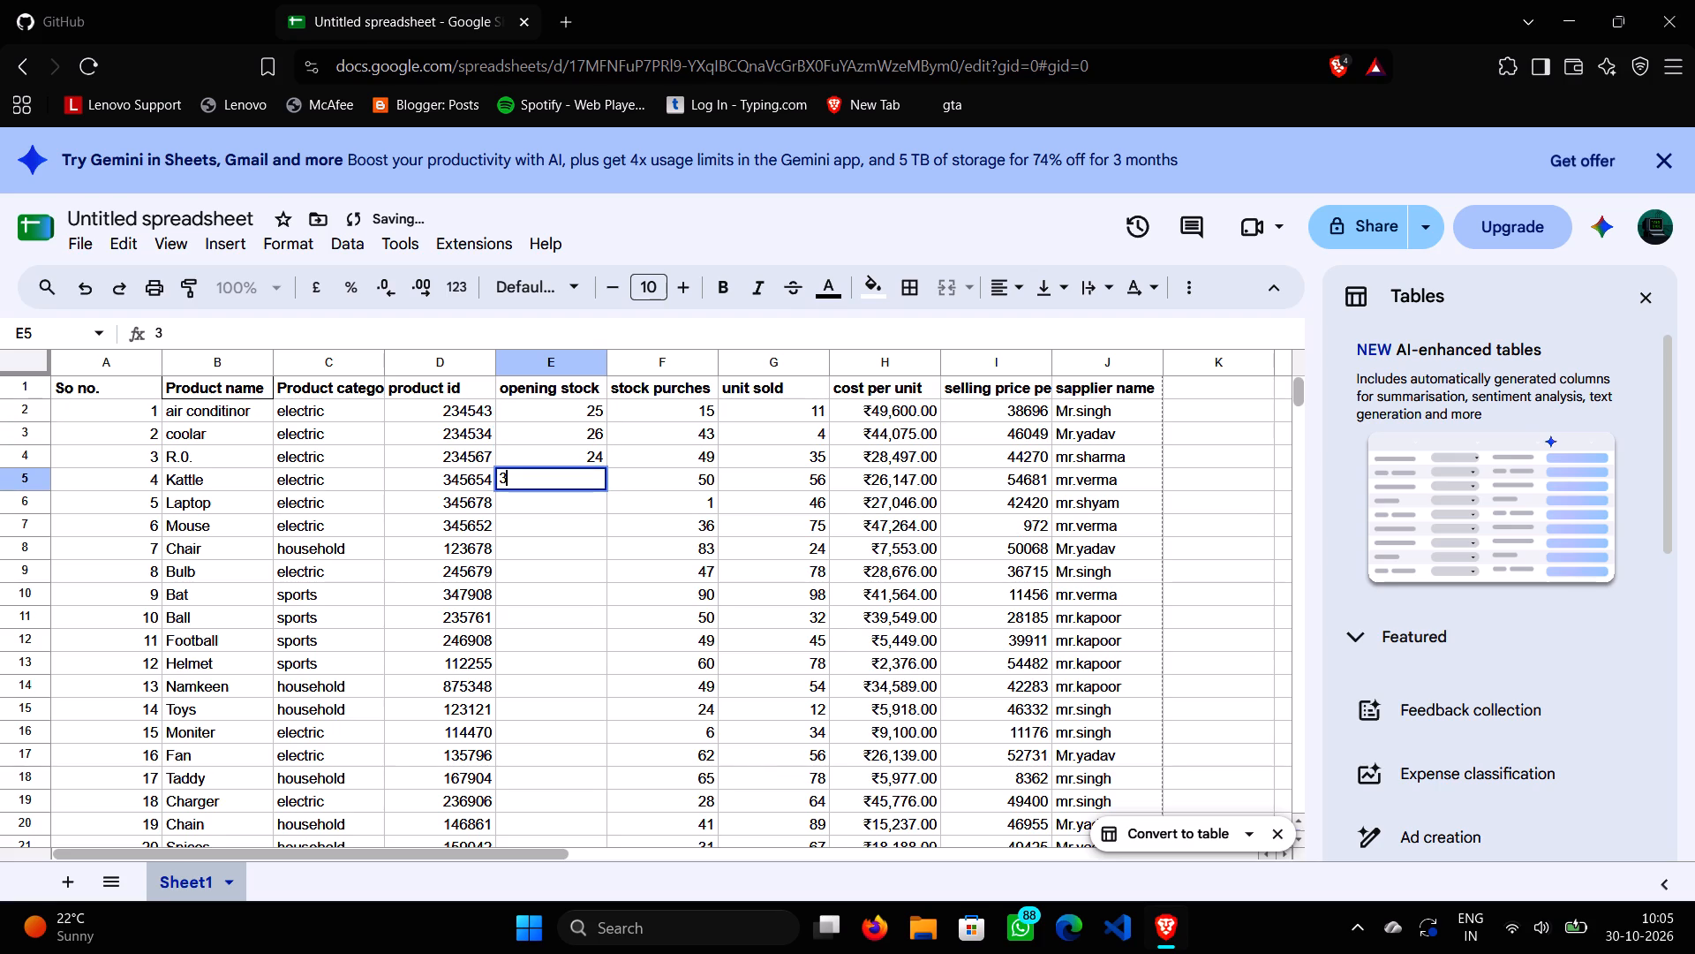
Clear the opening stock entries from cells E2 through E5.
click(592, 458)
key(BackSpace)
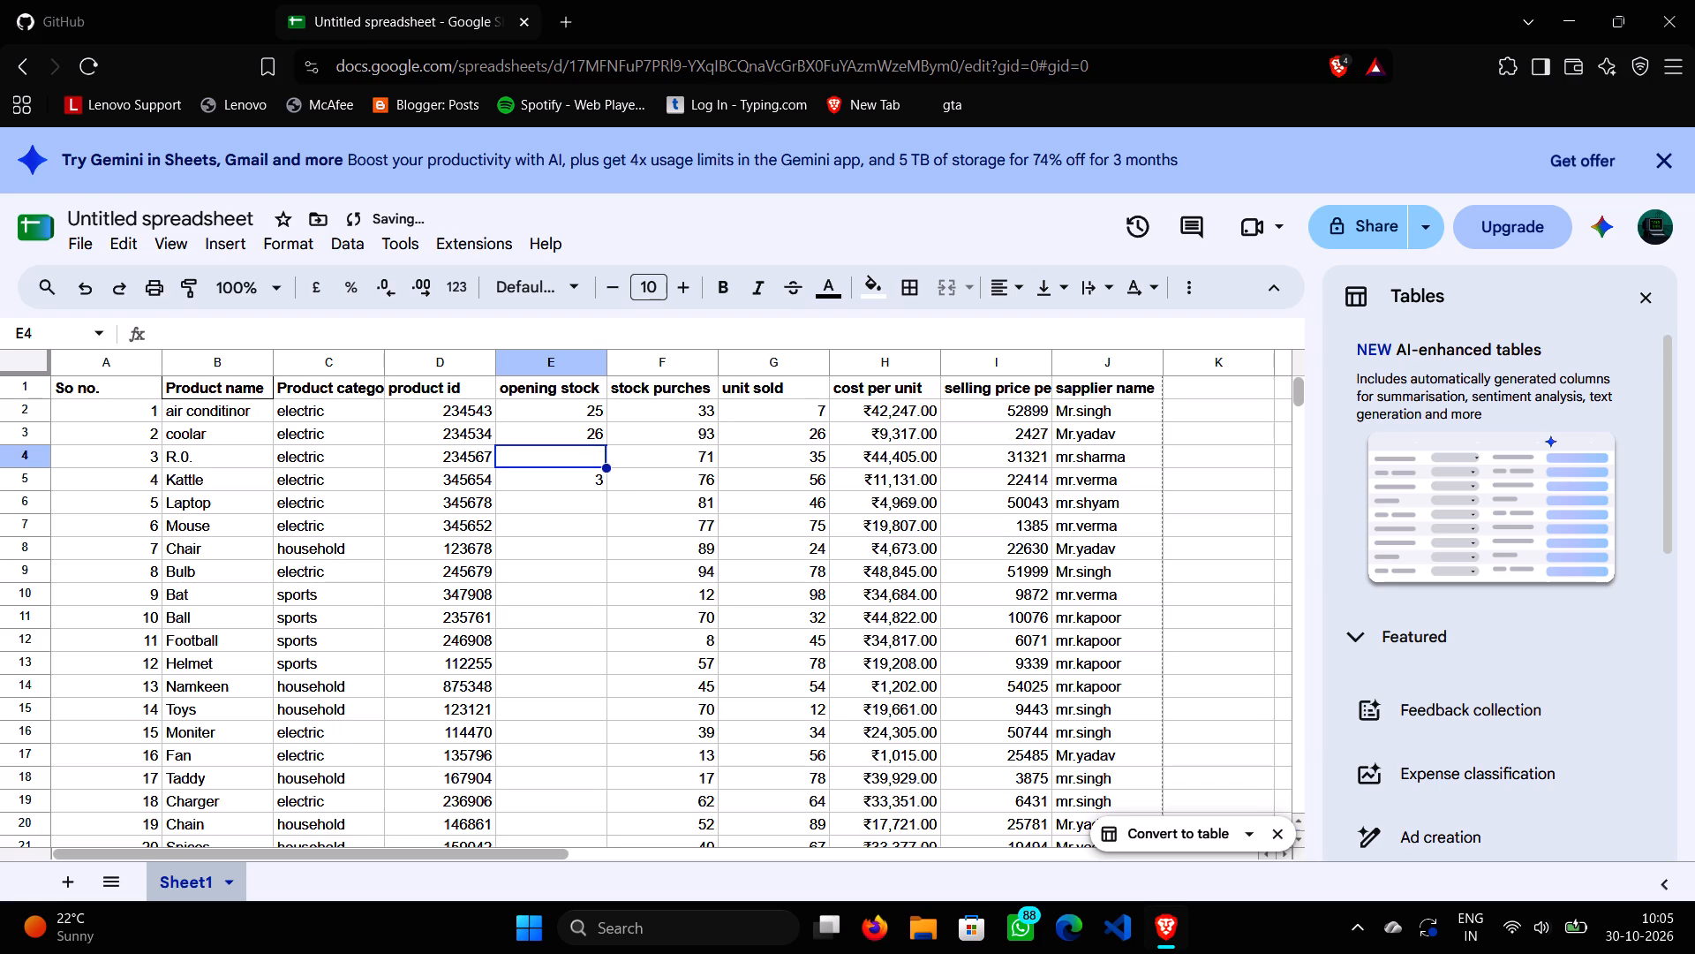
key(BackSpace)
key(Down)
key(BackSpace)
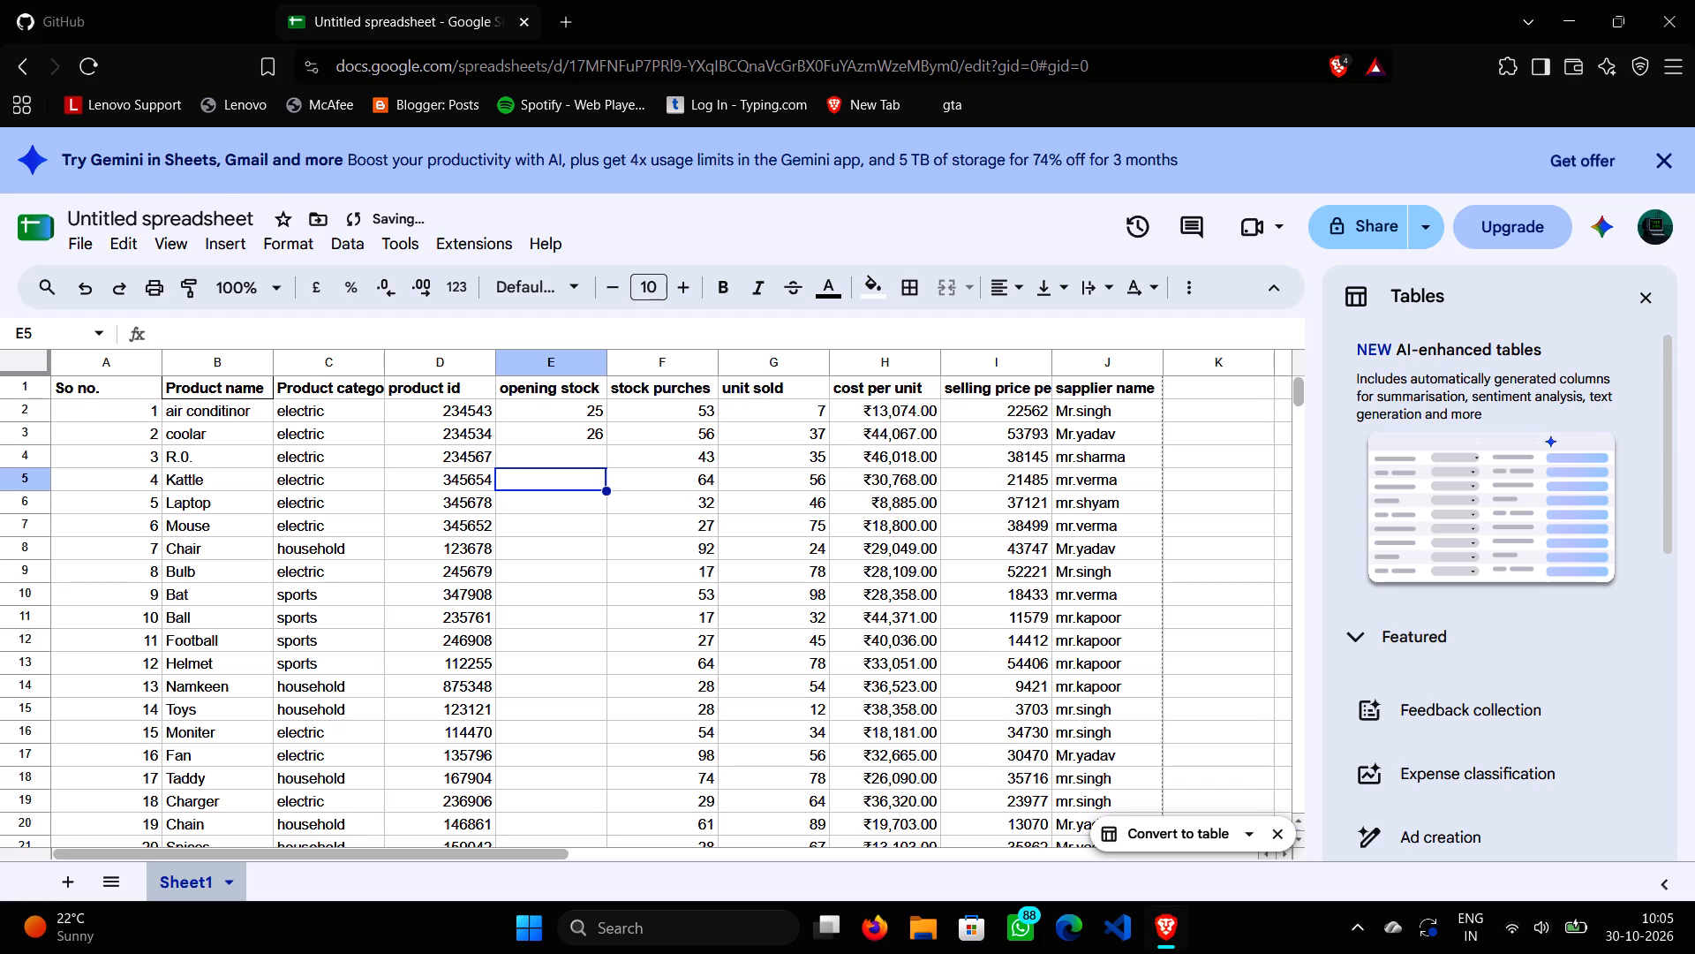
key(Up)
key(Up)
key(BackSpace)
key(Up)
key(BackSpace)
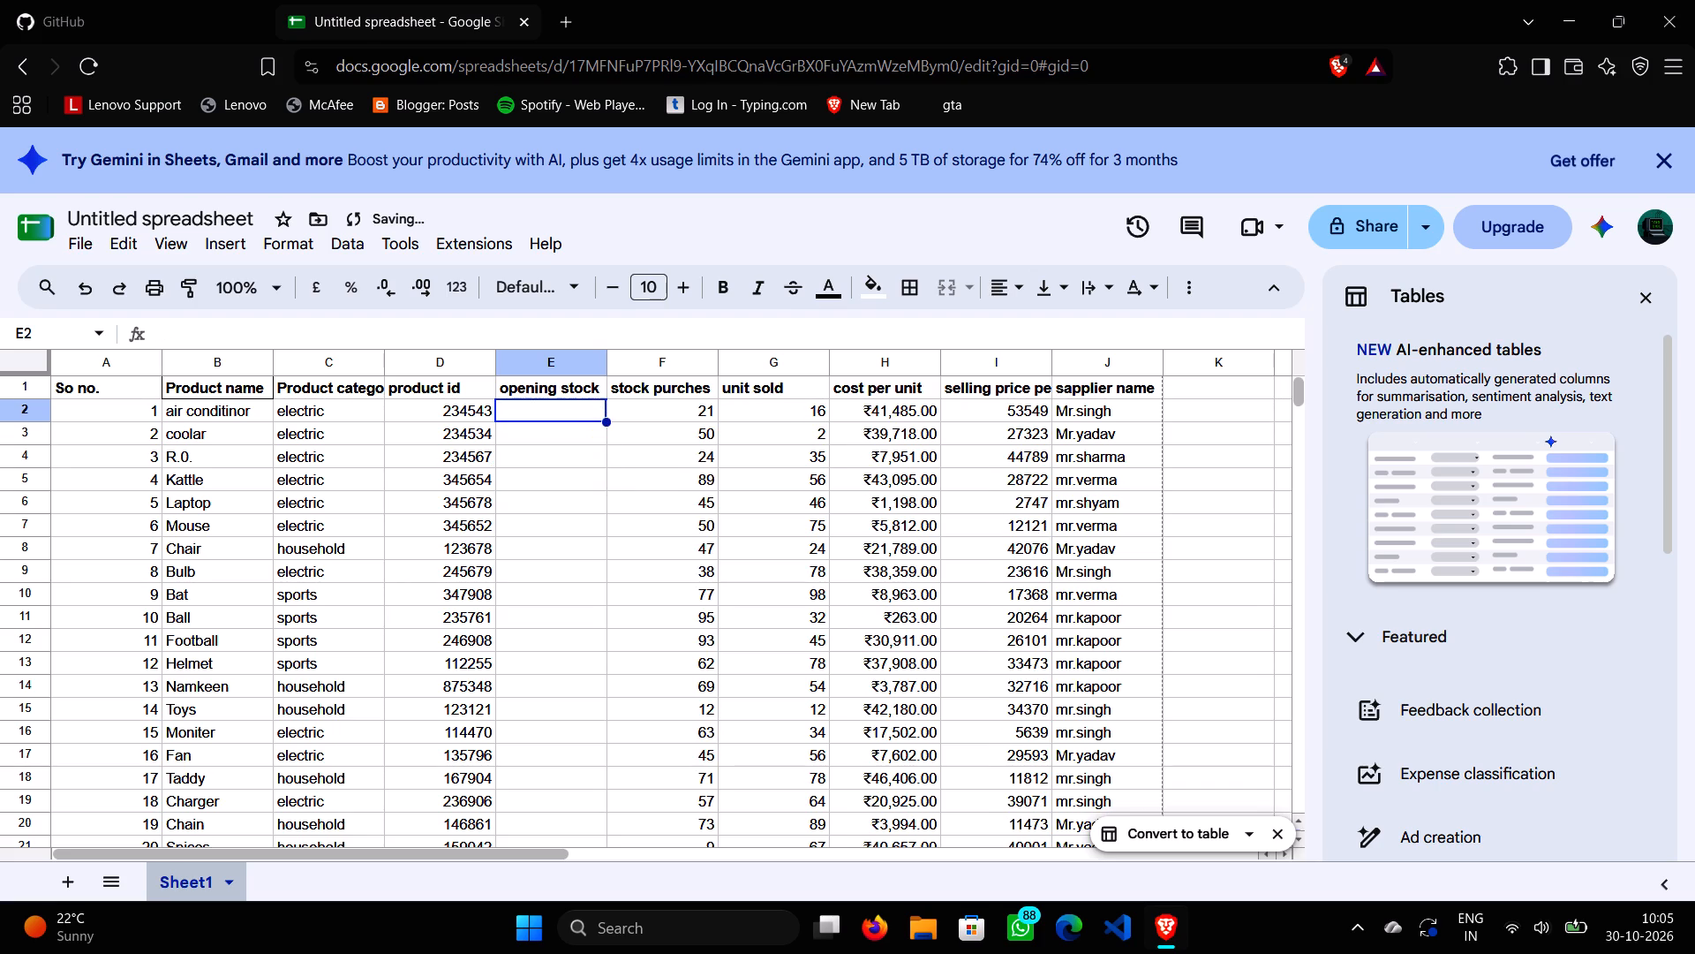
Enter =RANDBETWEEN(20,200) in cell E2 and auto-fill the formula down the opening stock column.
key(equal)
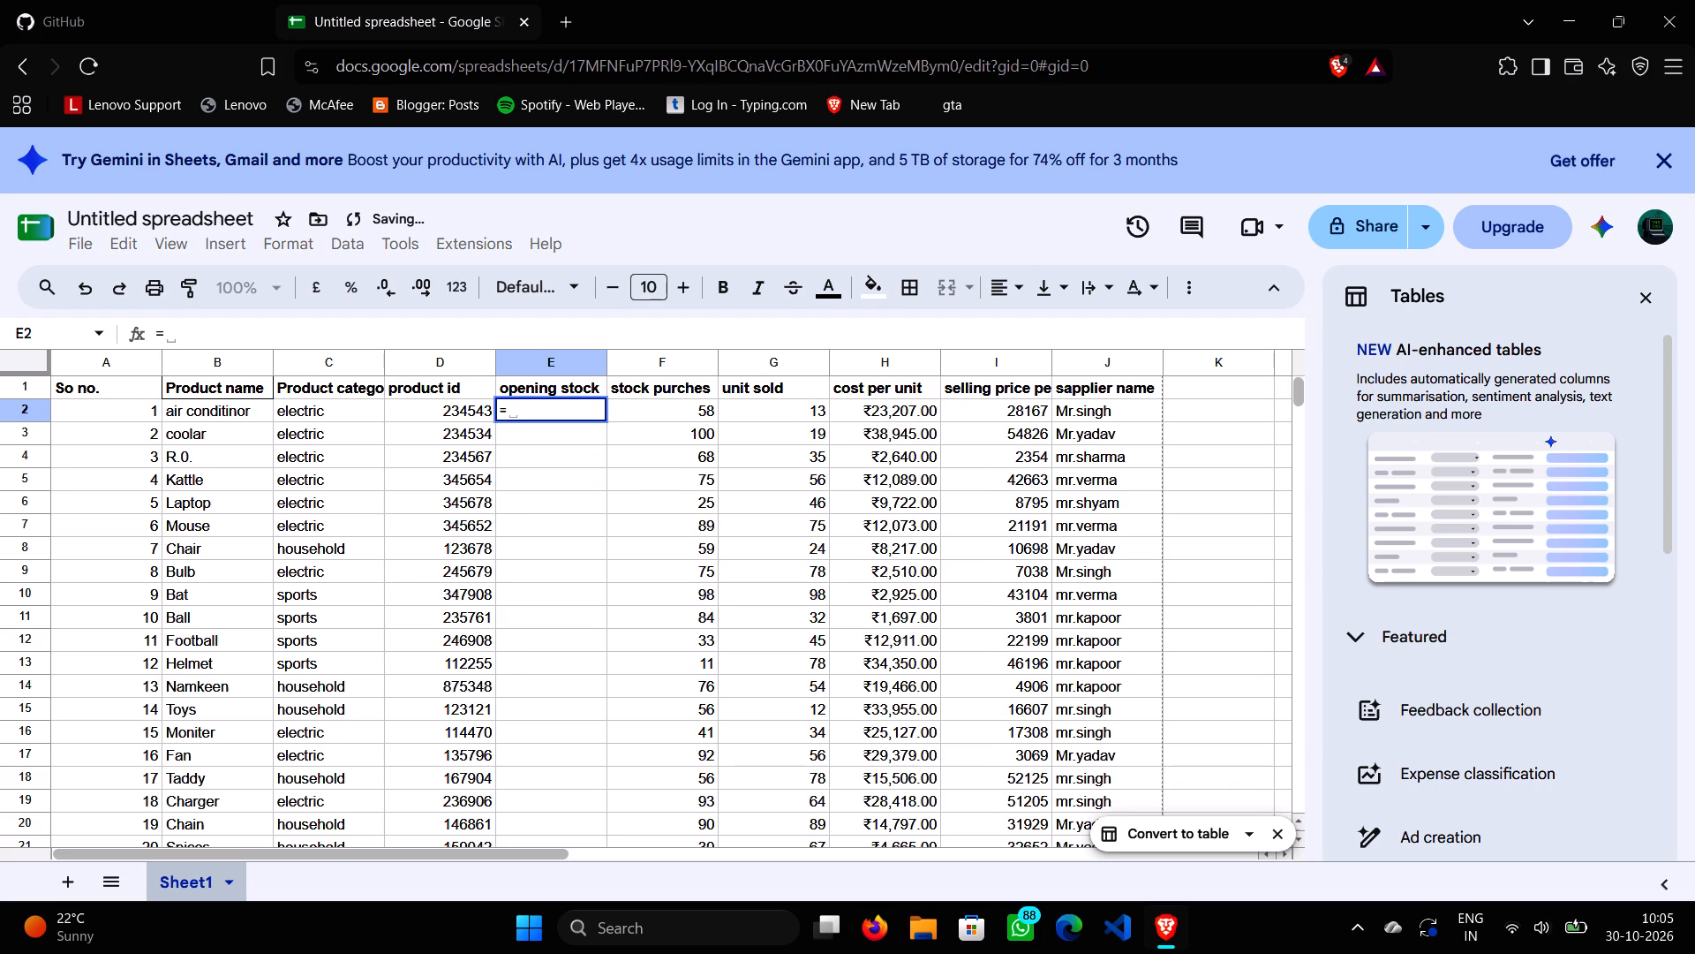
text(ran)
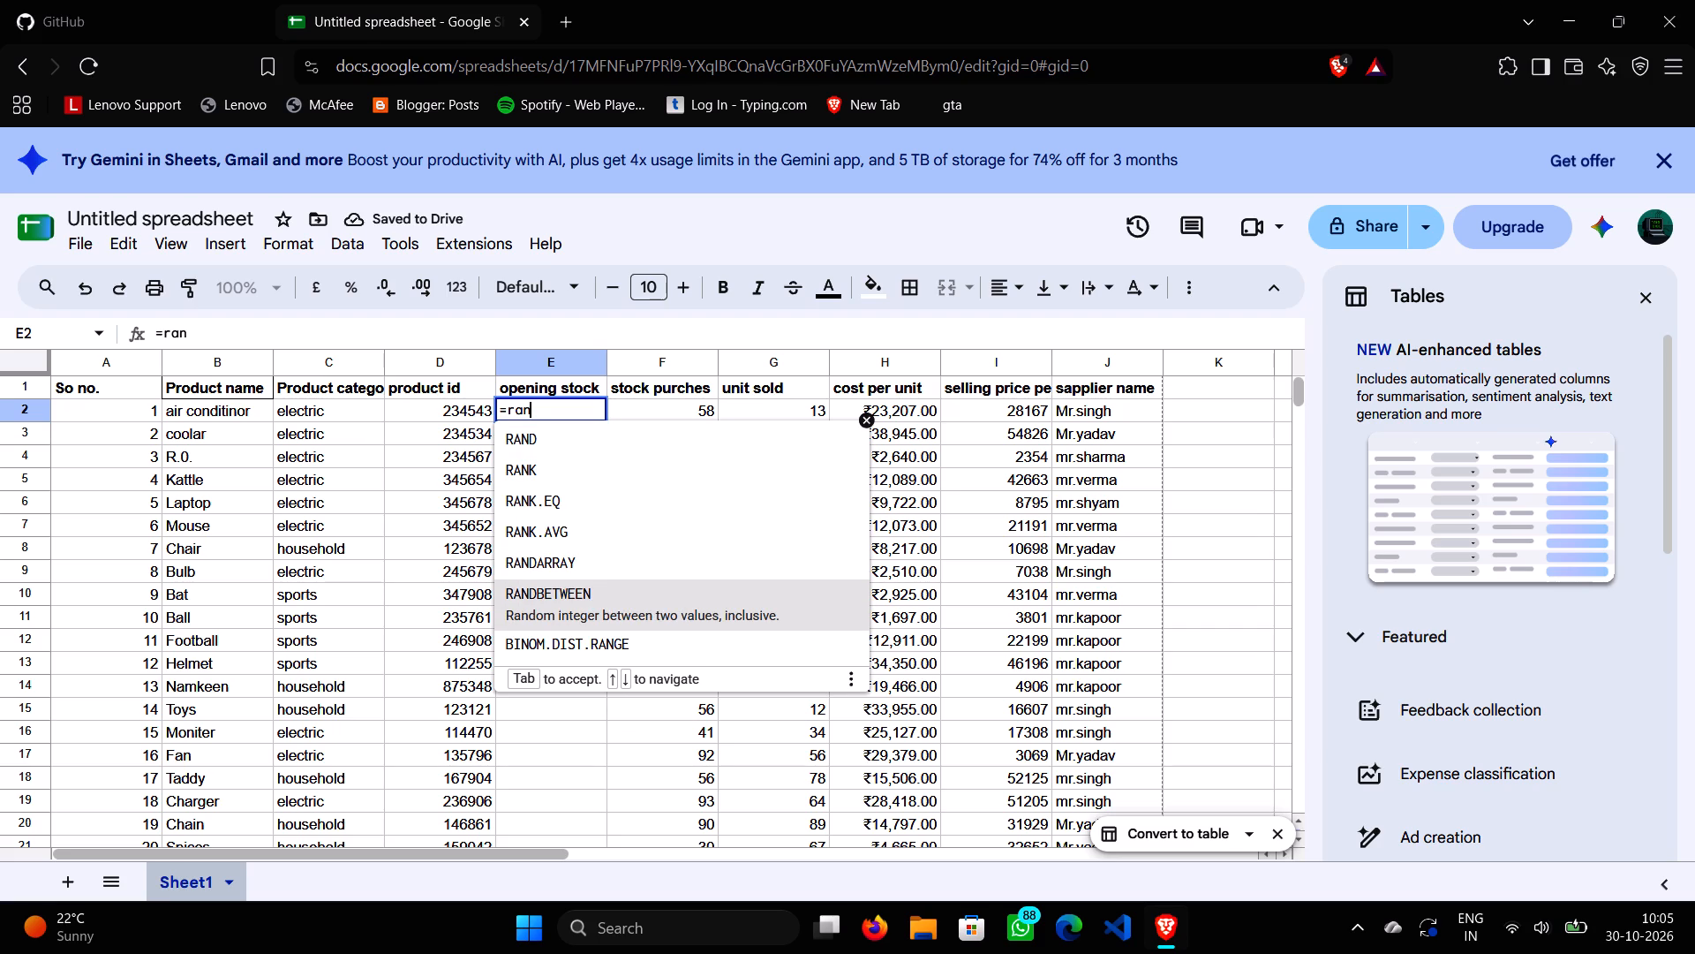
click(570, 603)
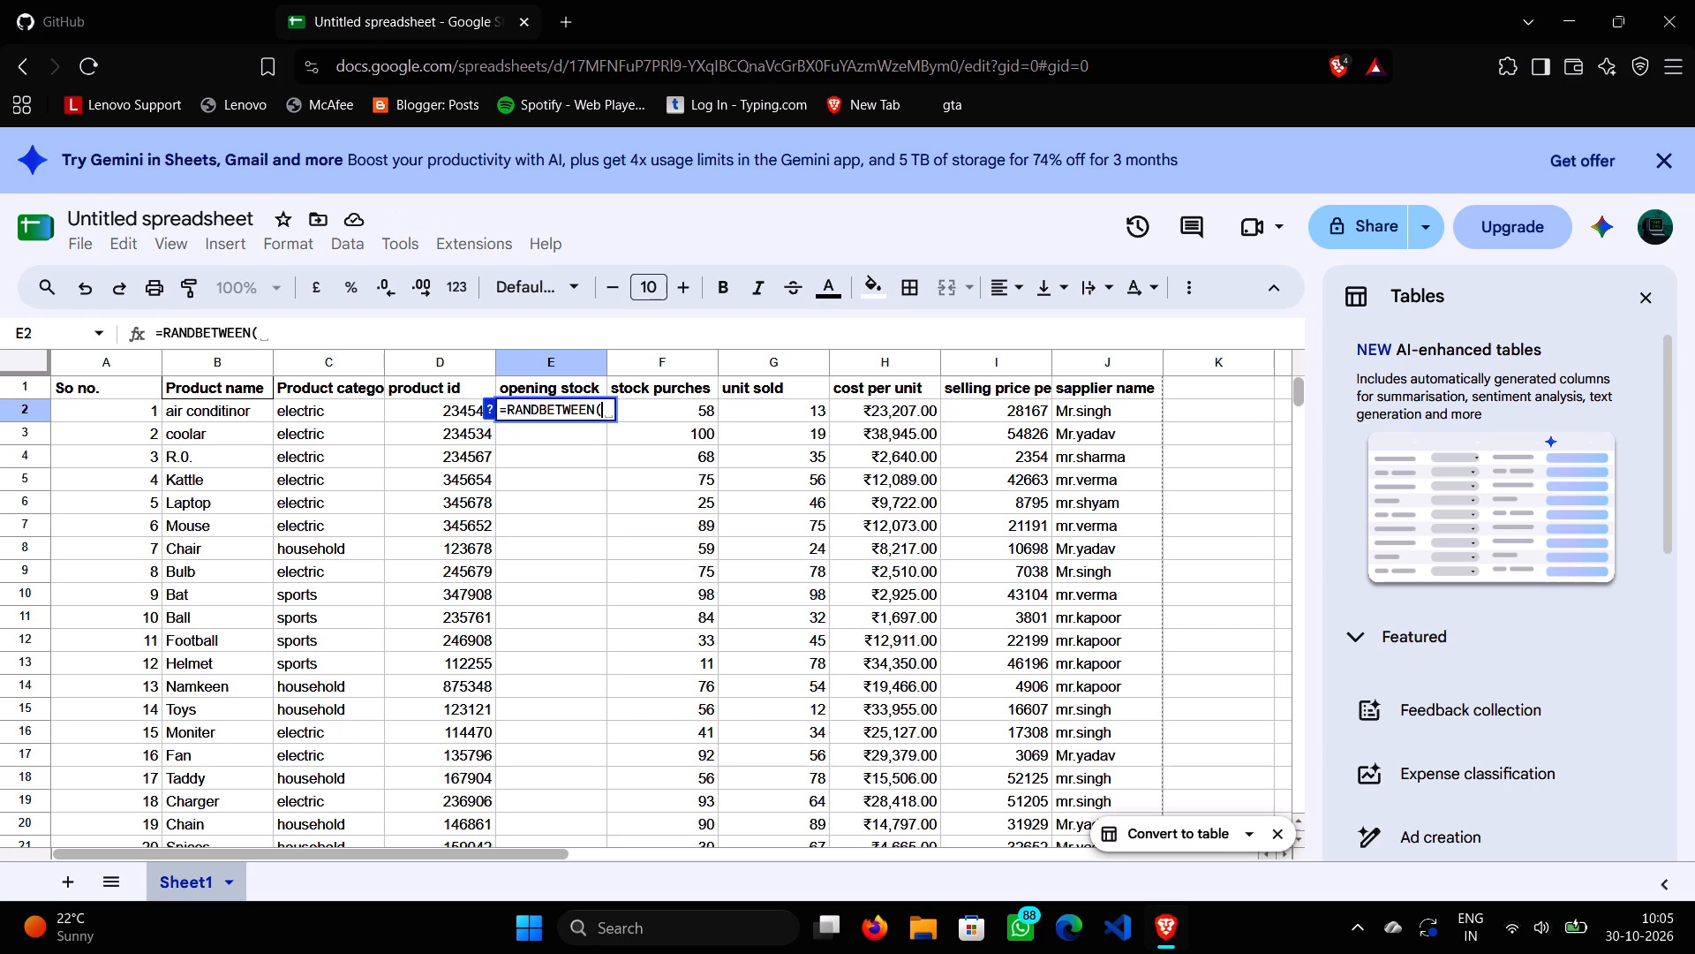
text(20)
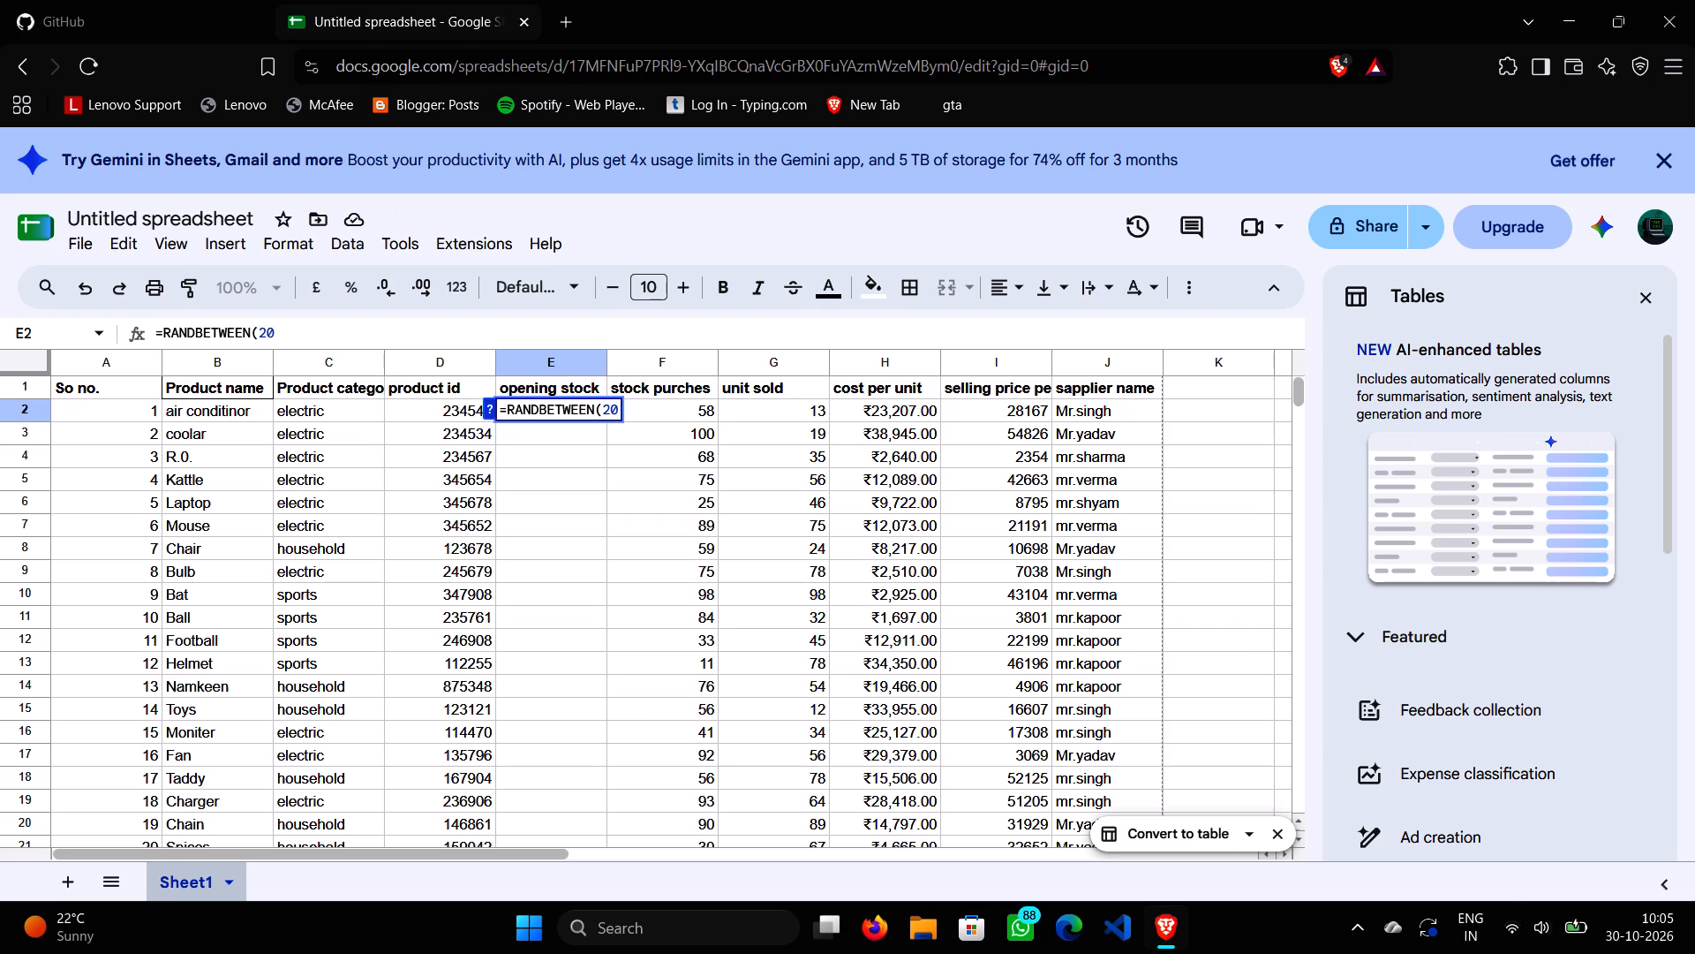
text(,2)
text(00)
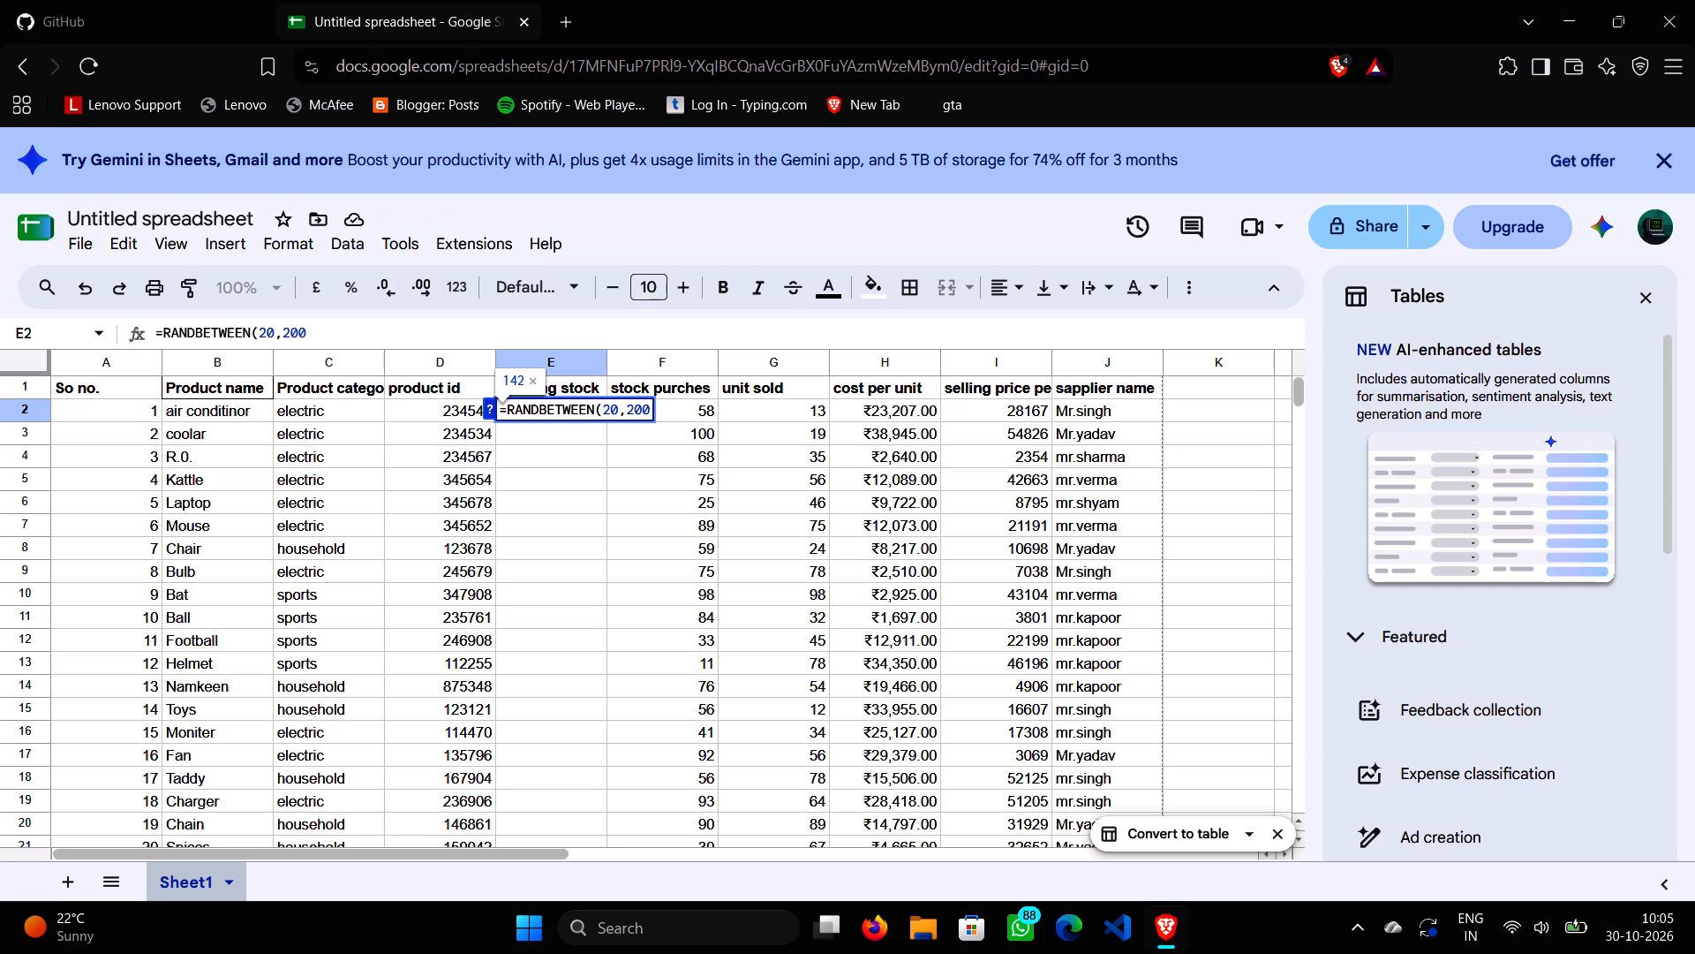
key(shift+parenright)
key(Return)
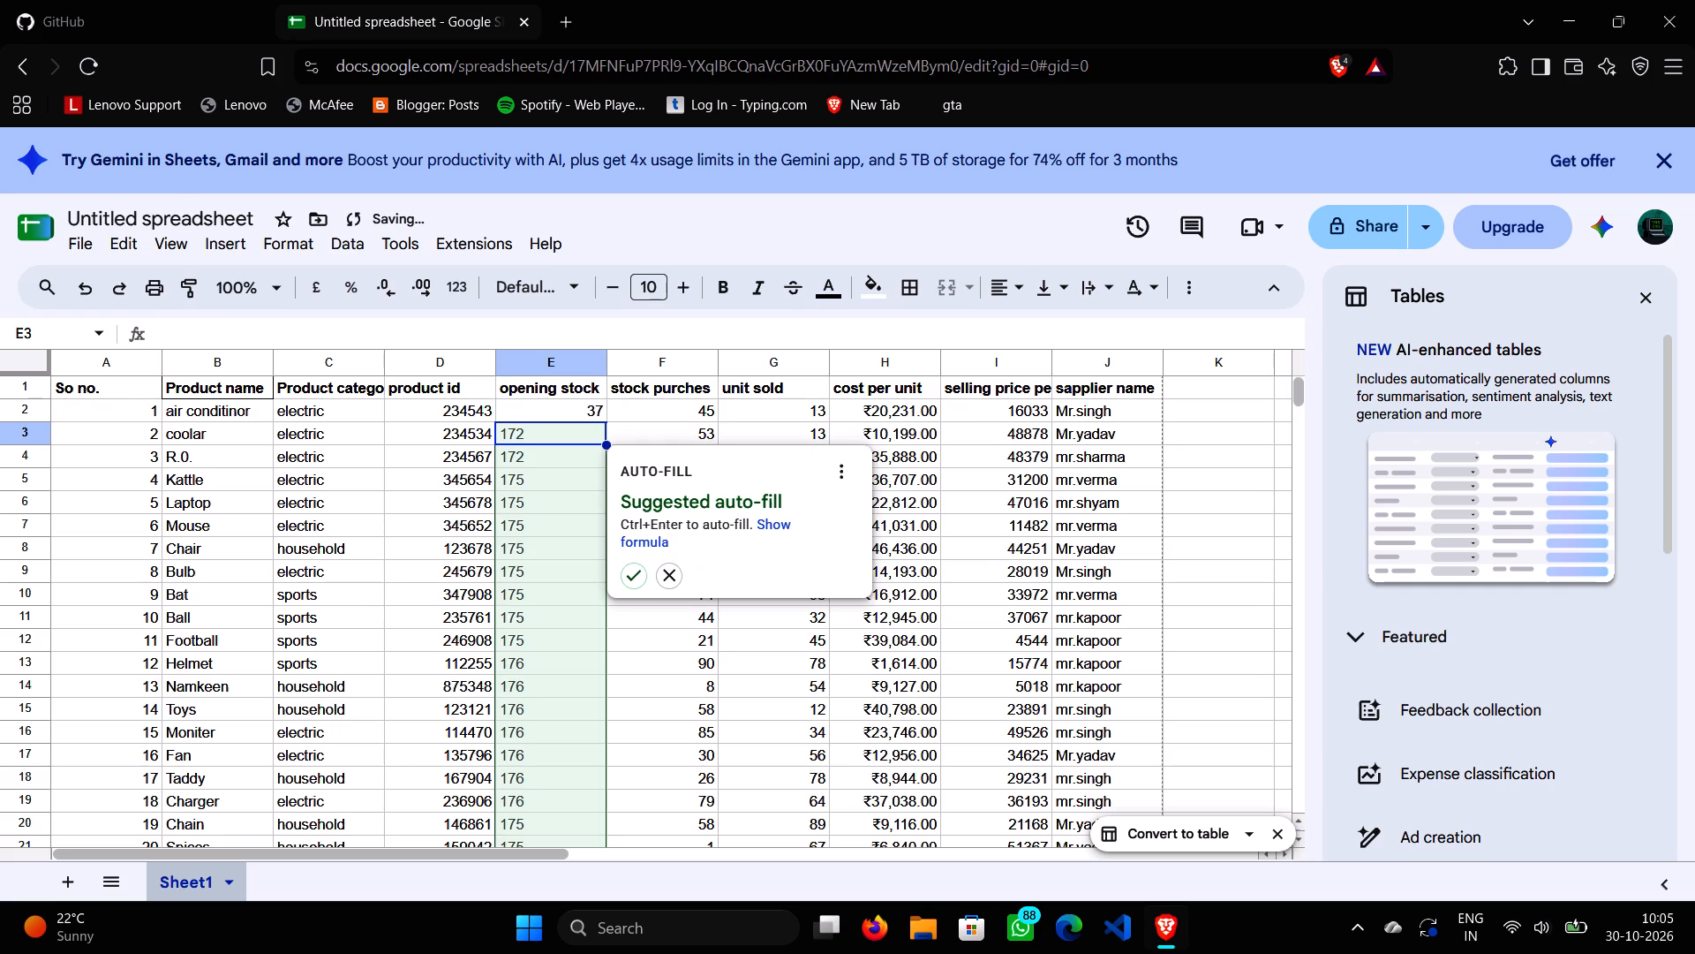
click(639, 574)
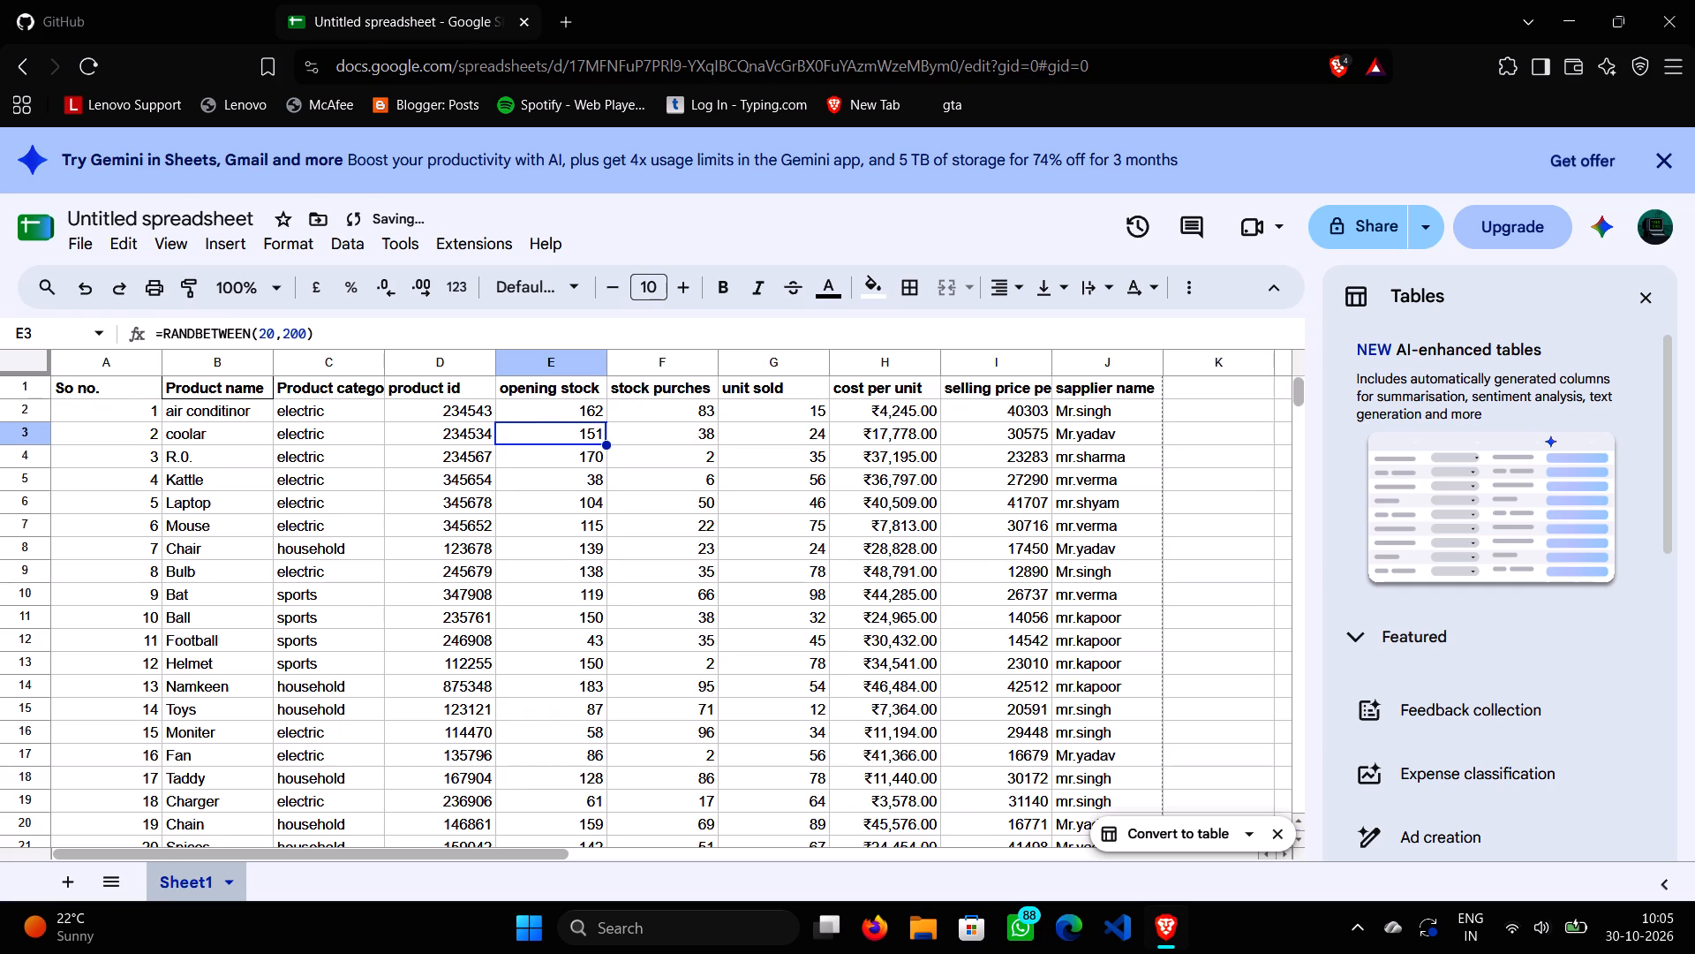
Replace the unit sold value for coolar in cell G3 with 85.
scroll(549, 698, down, 2)
scroll(549, 698, up, 3)
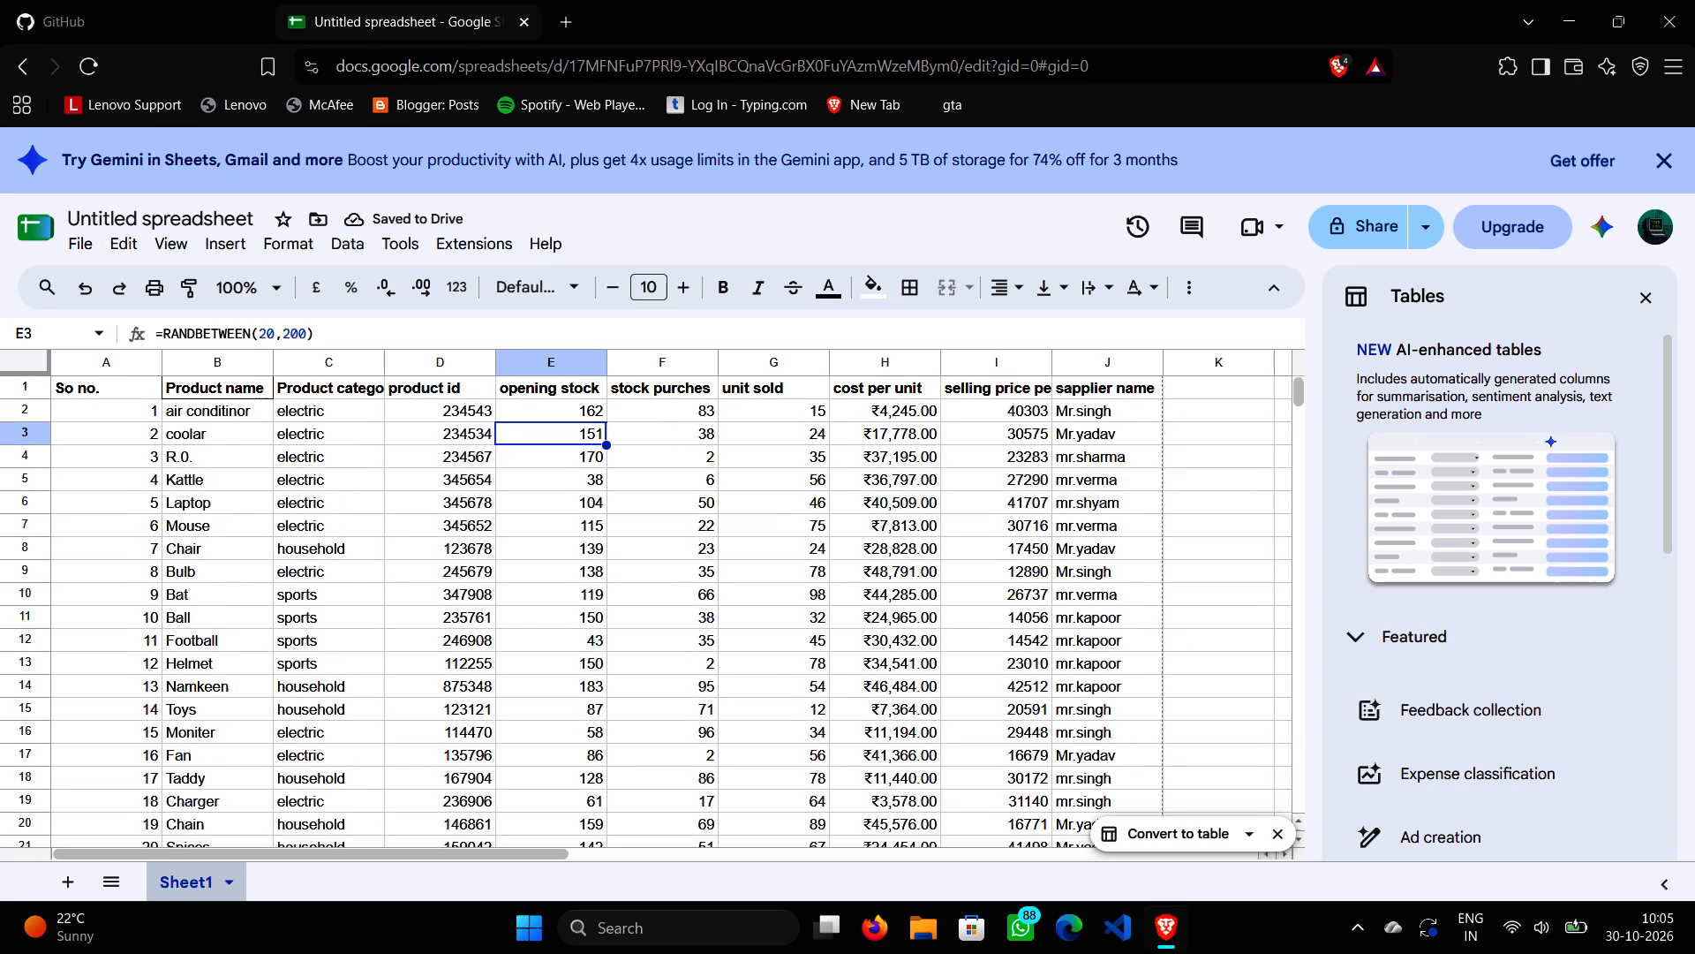
scroll(1202, 386, left, 1)
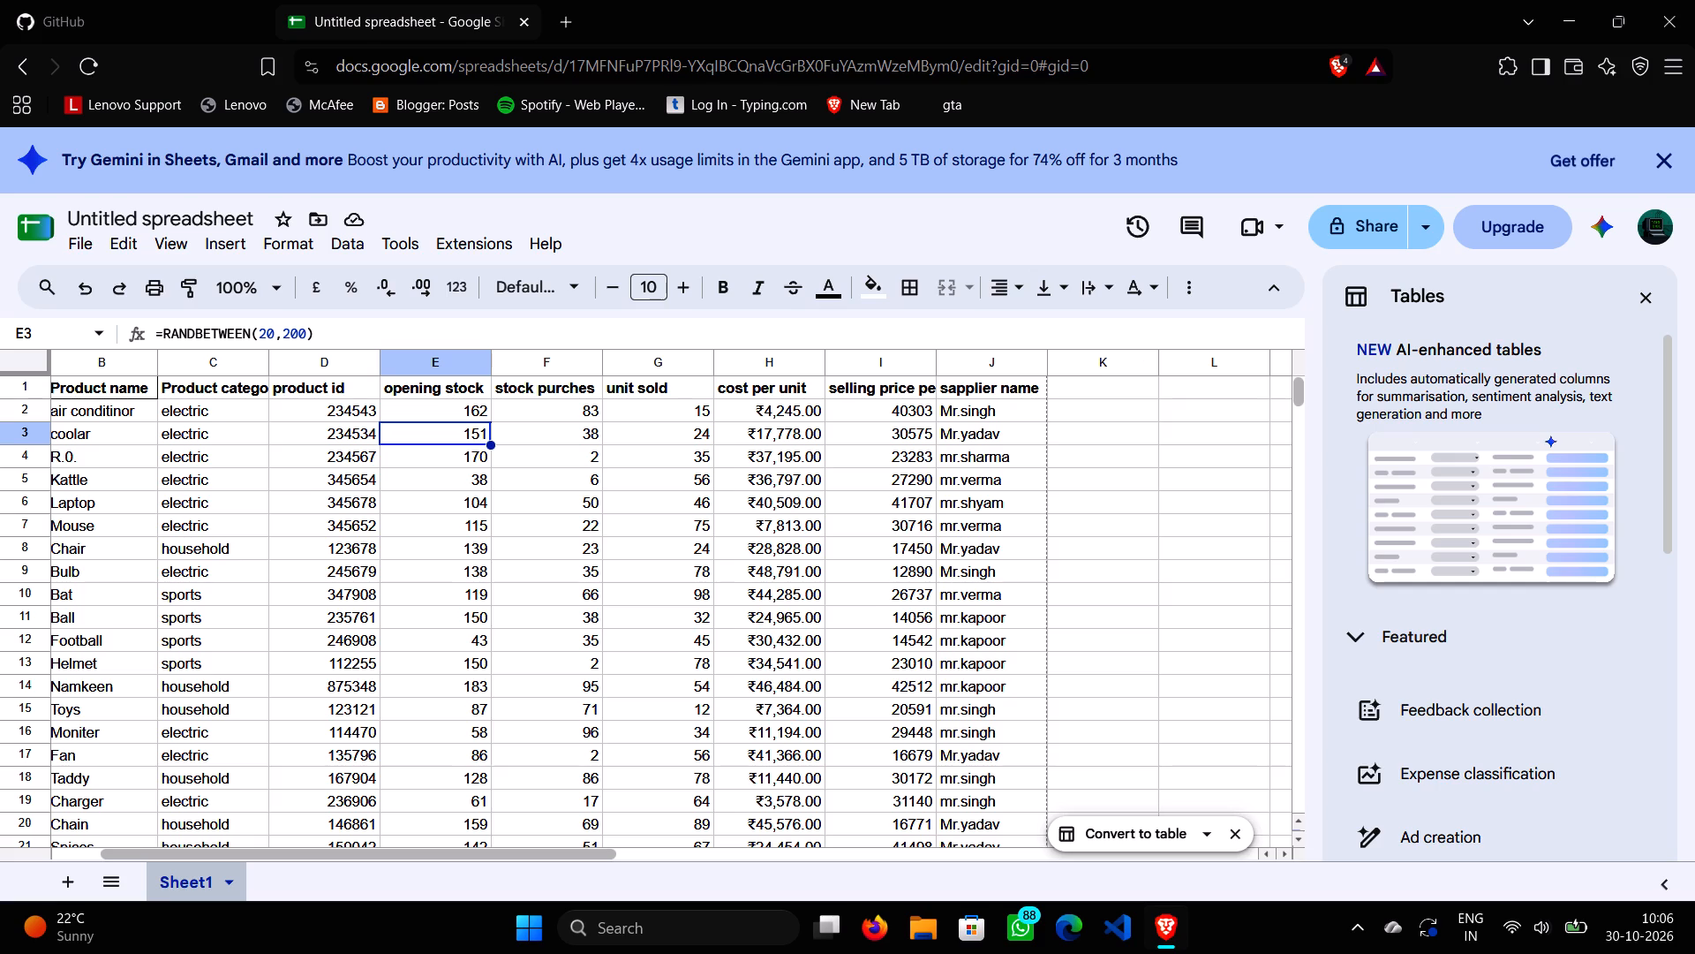
scroll(1108, 402, up, 1)
click(702, 437)
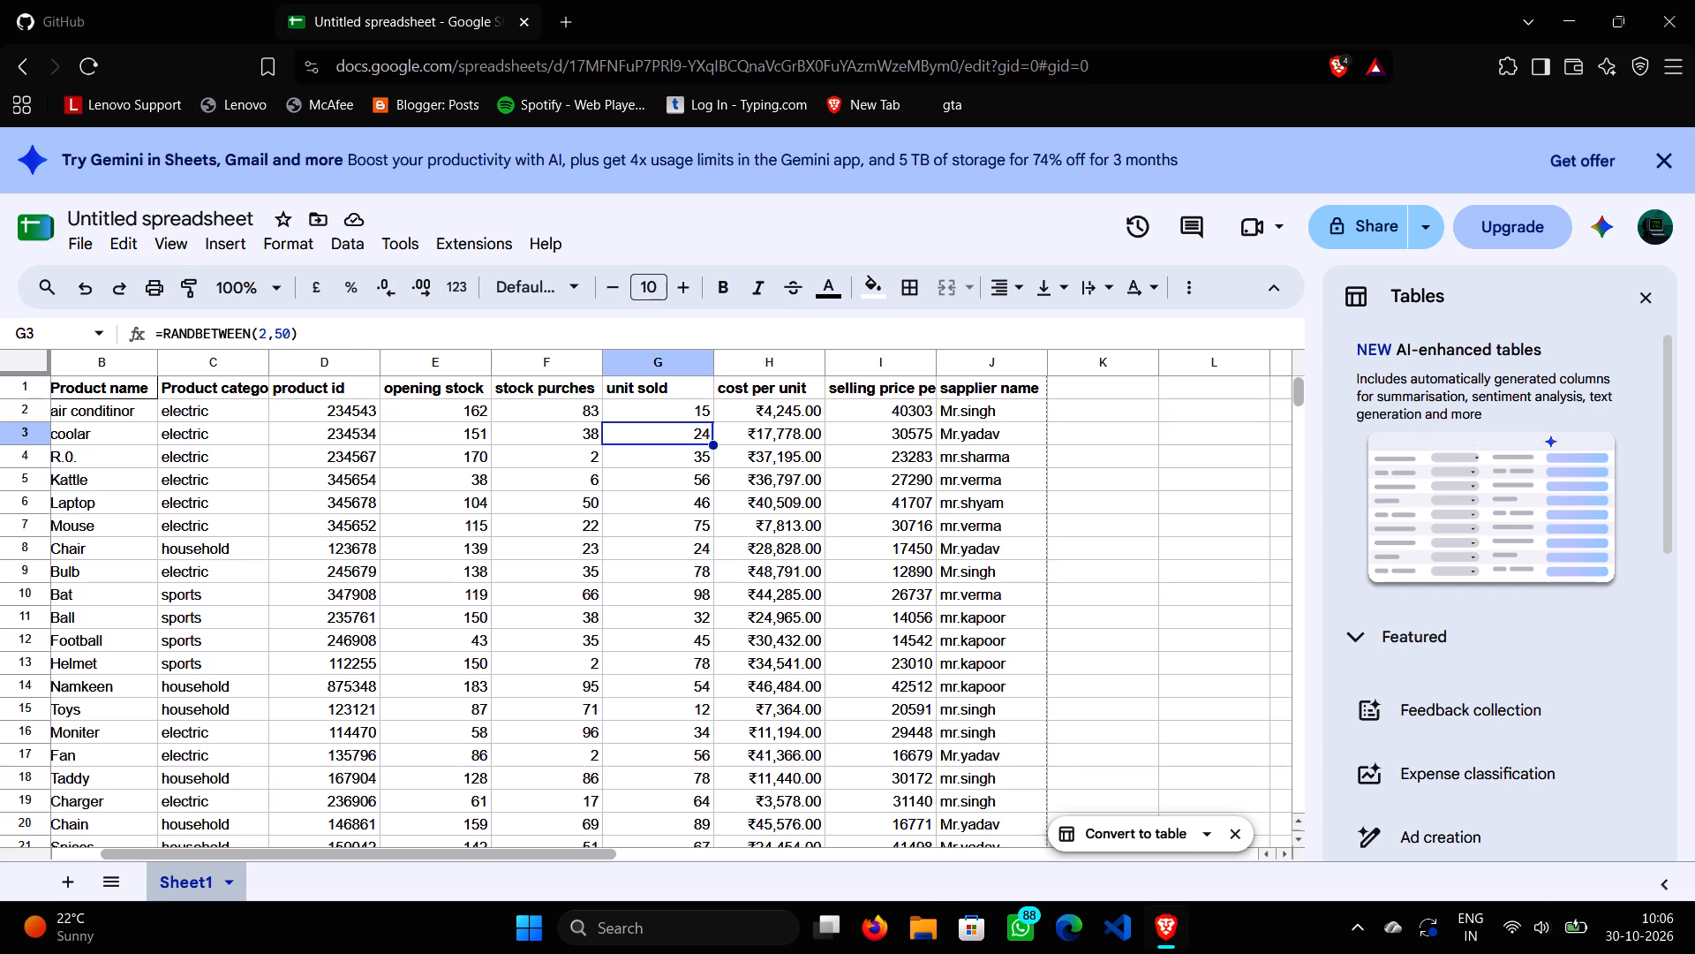
key(BackSpace)
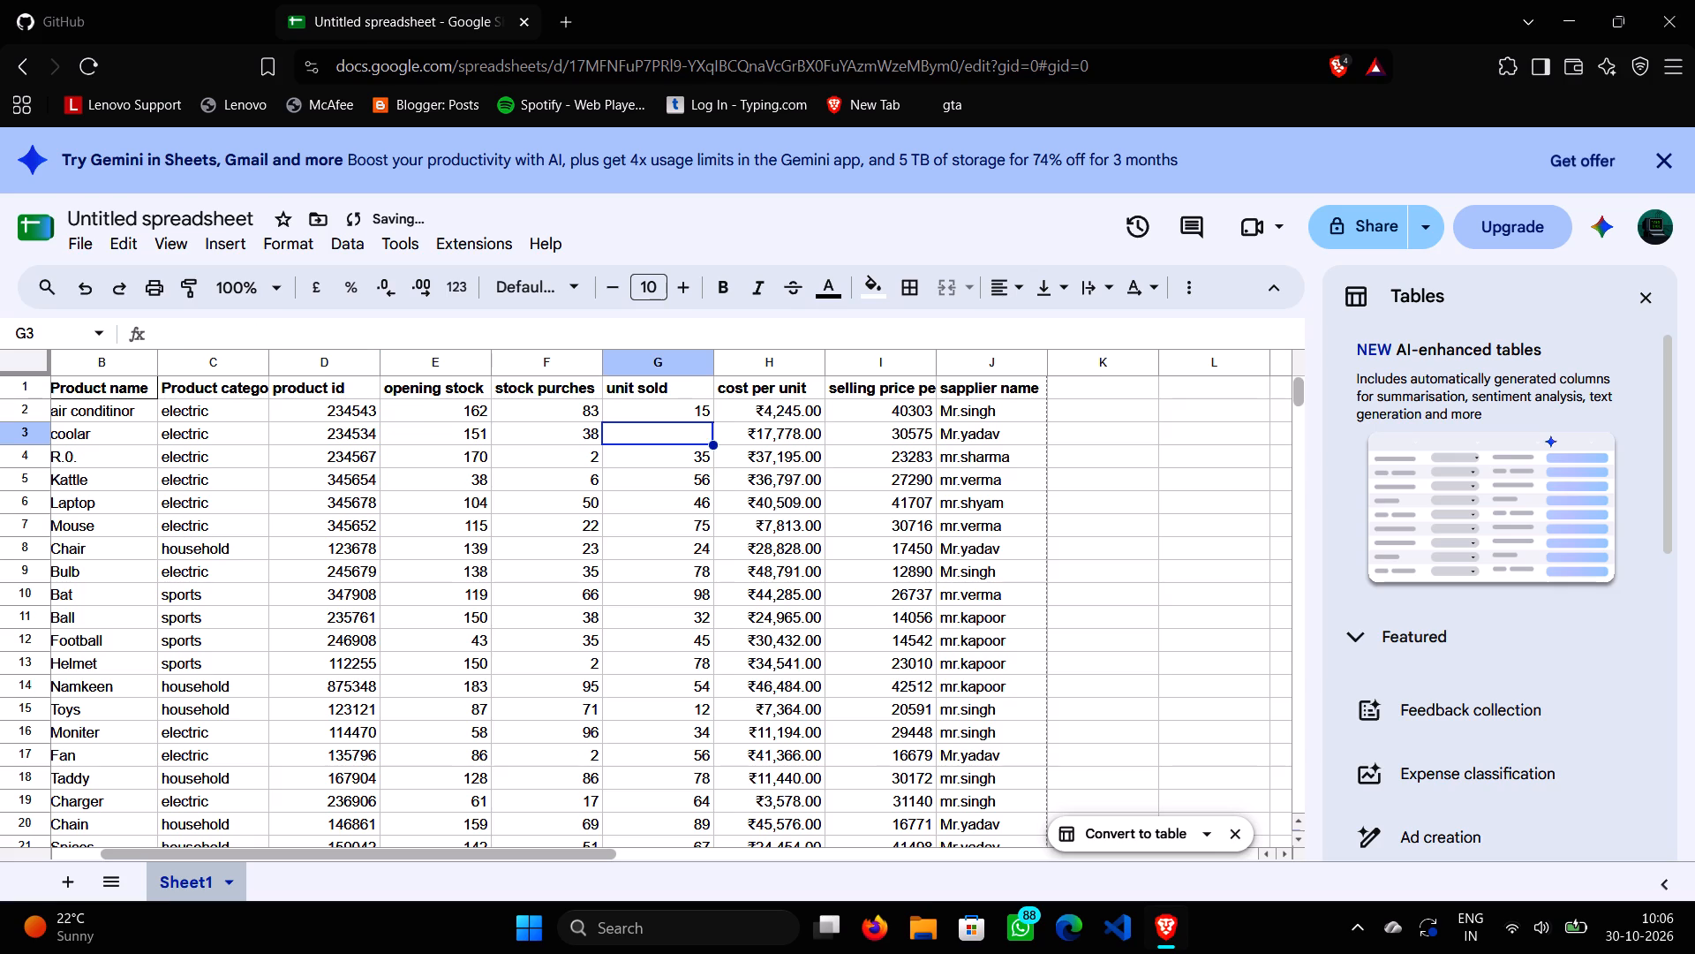
key(3)
key(8)
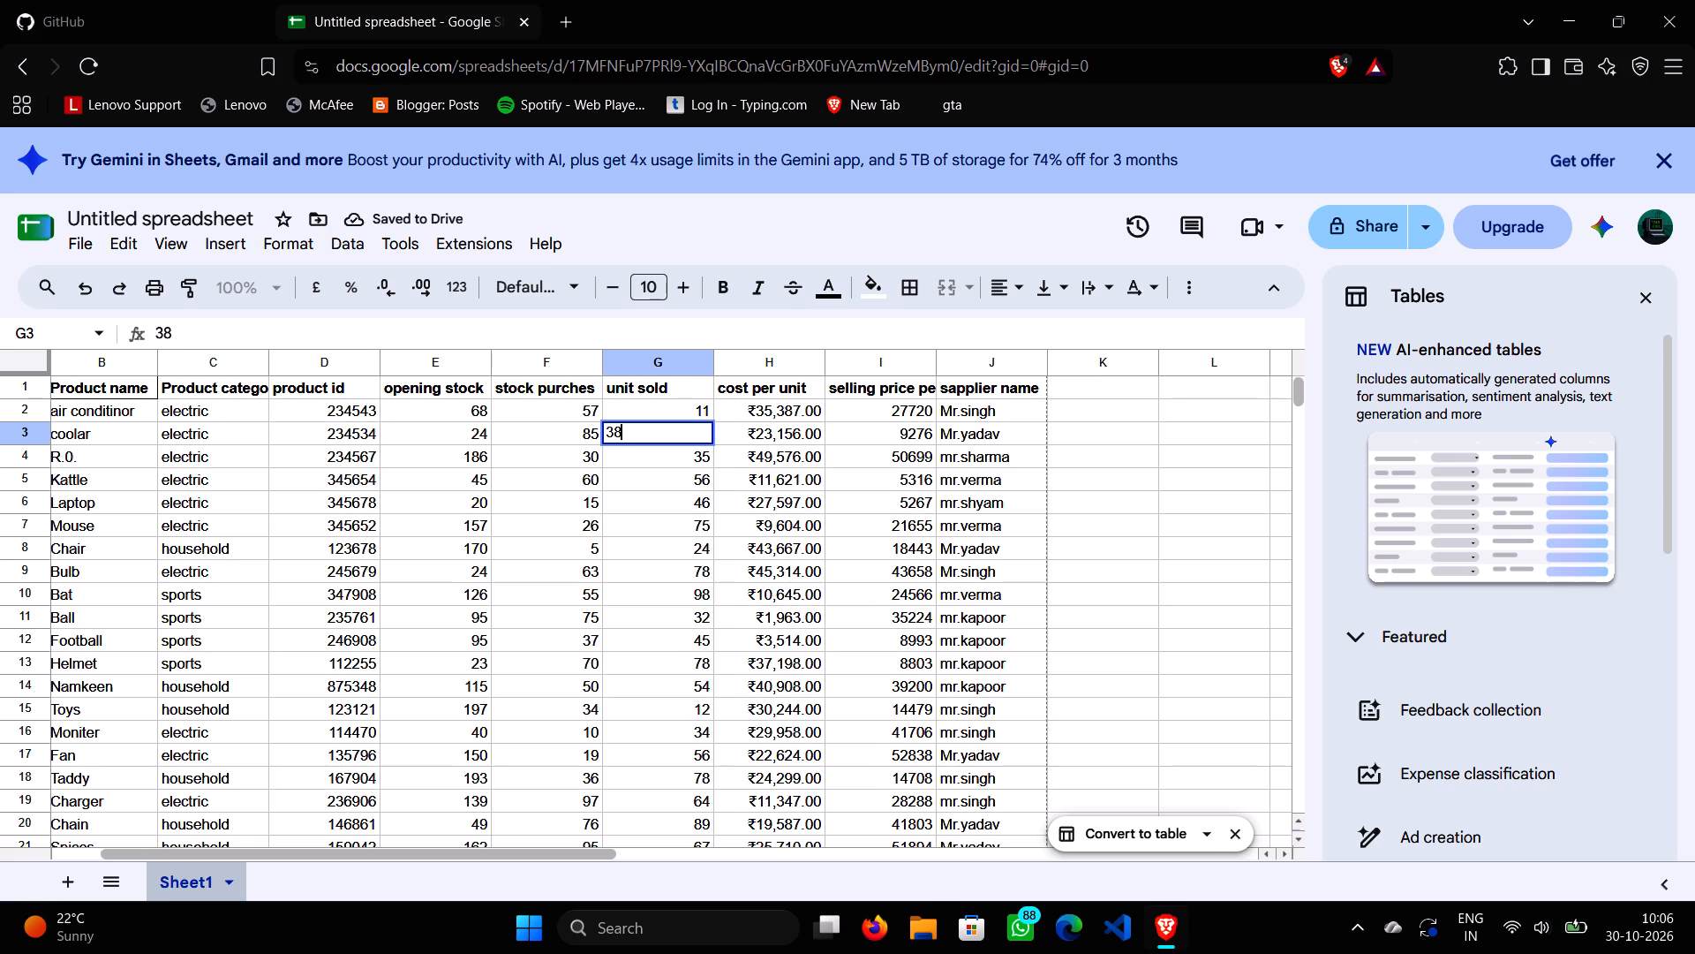
scroll(702, 437, right, 2)
key(BackSpace)
key(BackSpace)
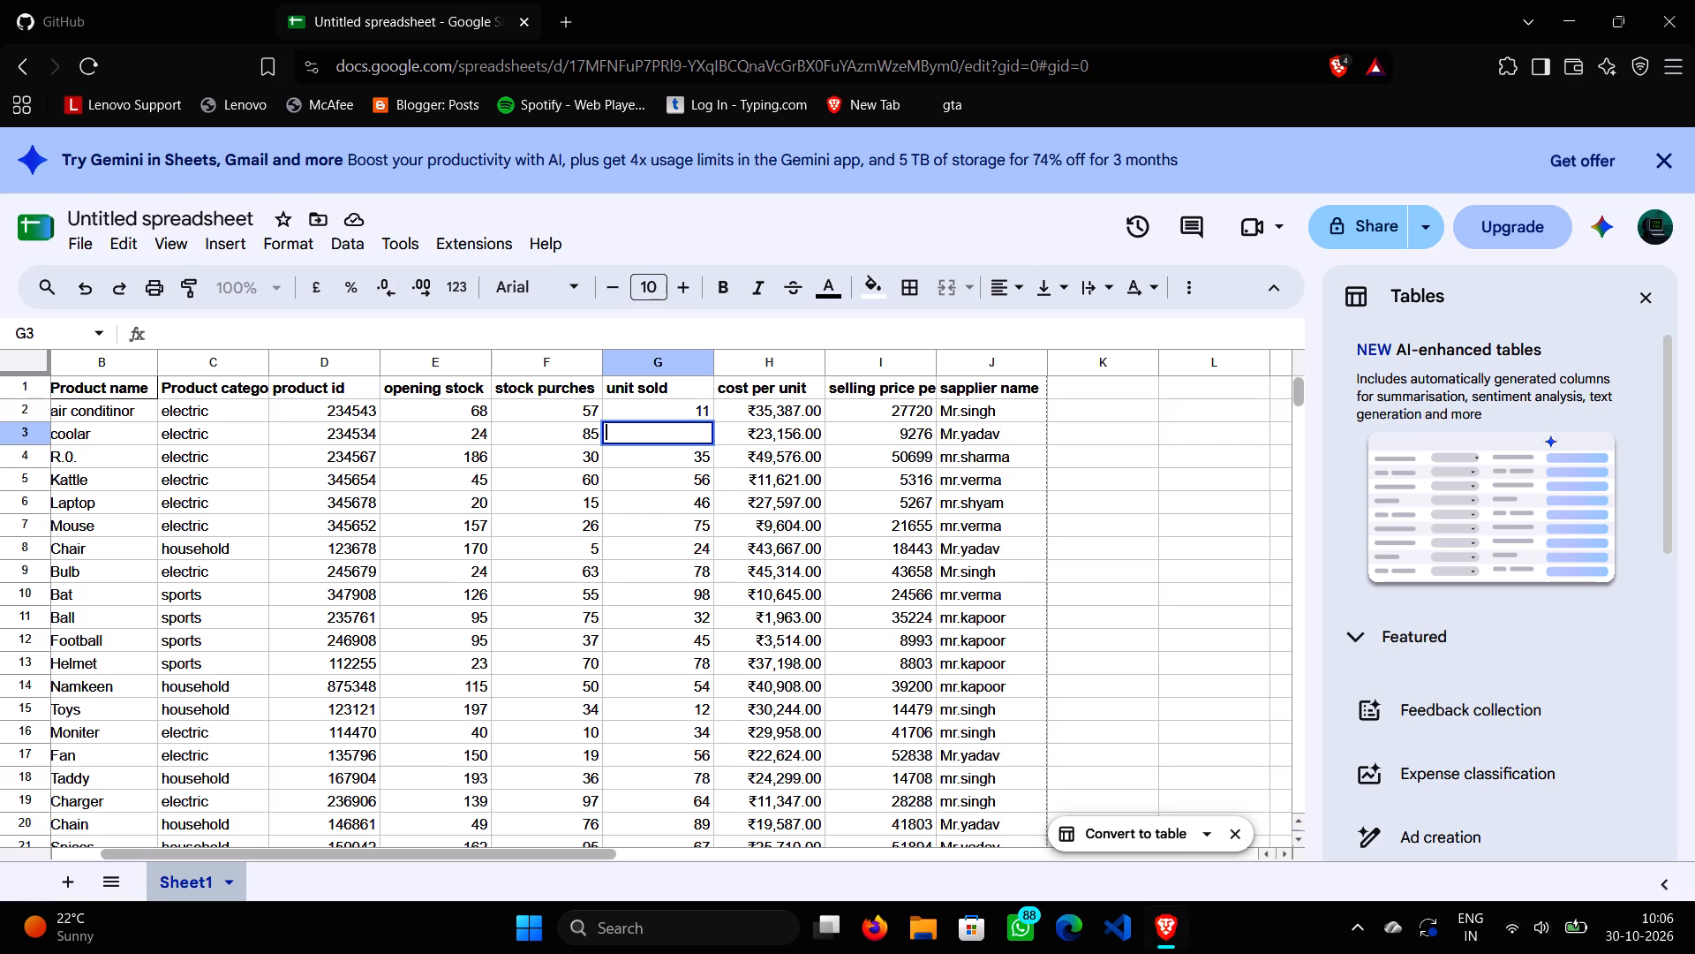
text(85)
scroll(629, 437, right, 2)
Colour the product name coolar in cell B3 red.
click(116, 428)
click(839, 287)
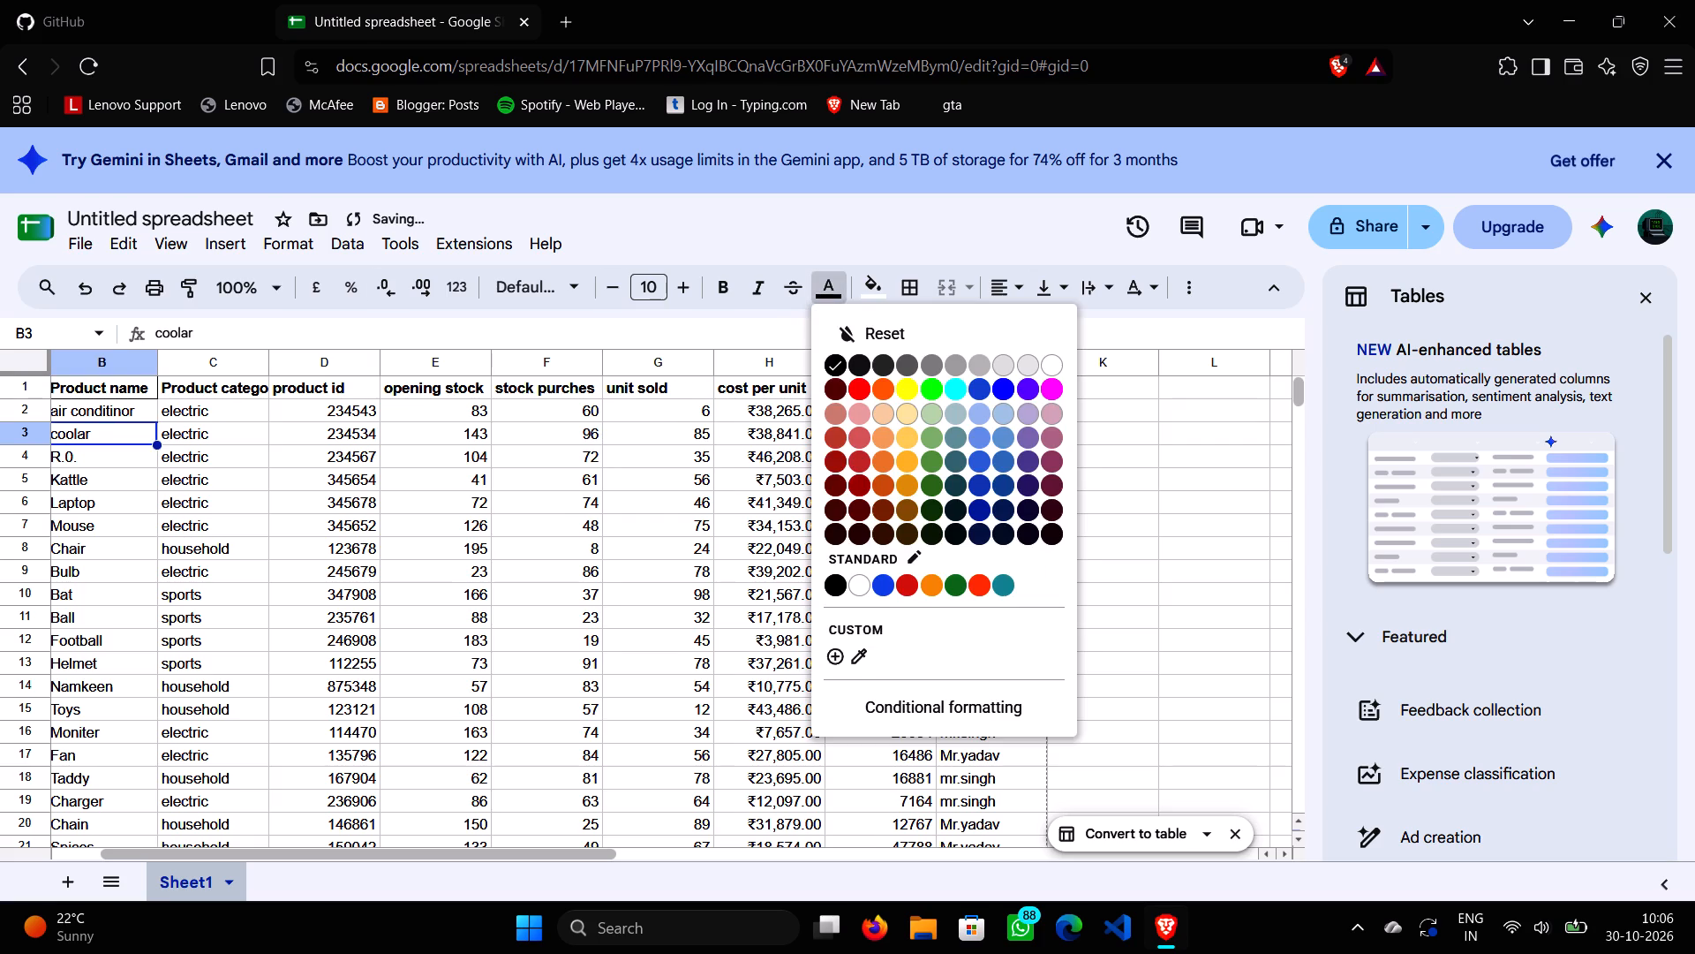
click(858, 387)
Replace the unit sold value for Toys in cell G15 with 87.
scroll(581, 519, right, 3)
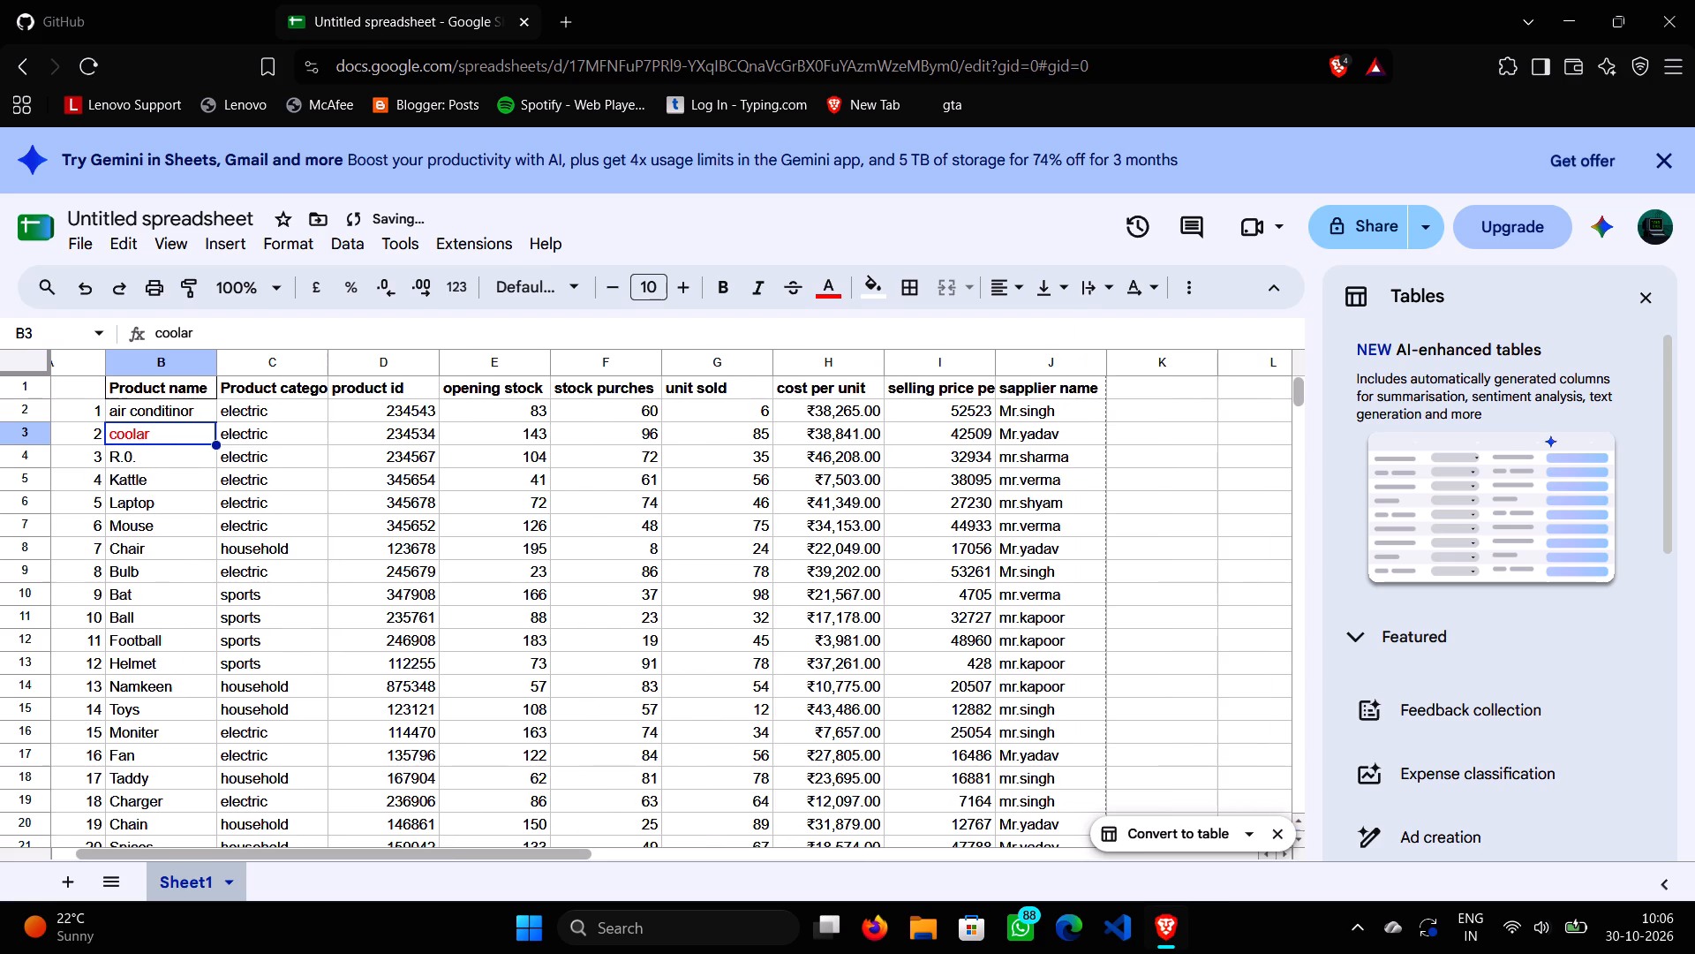
scroll(581, 519, left, 1)
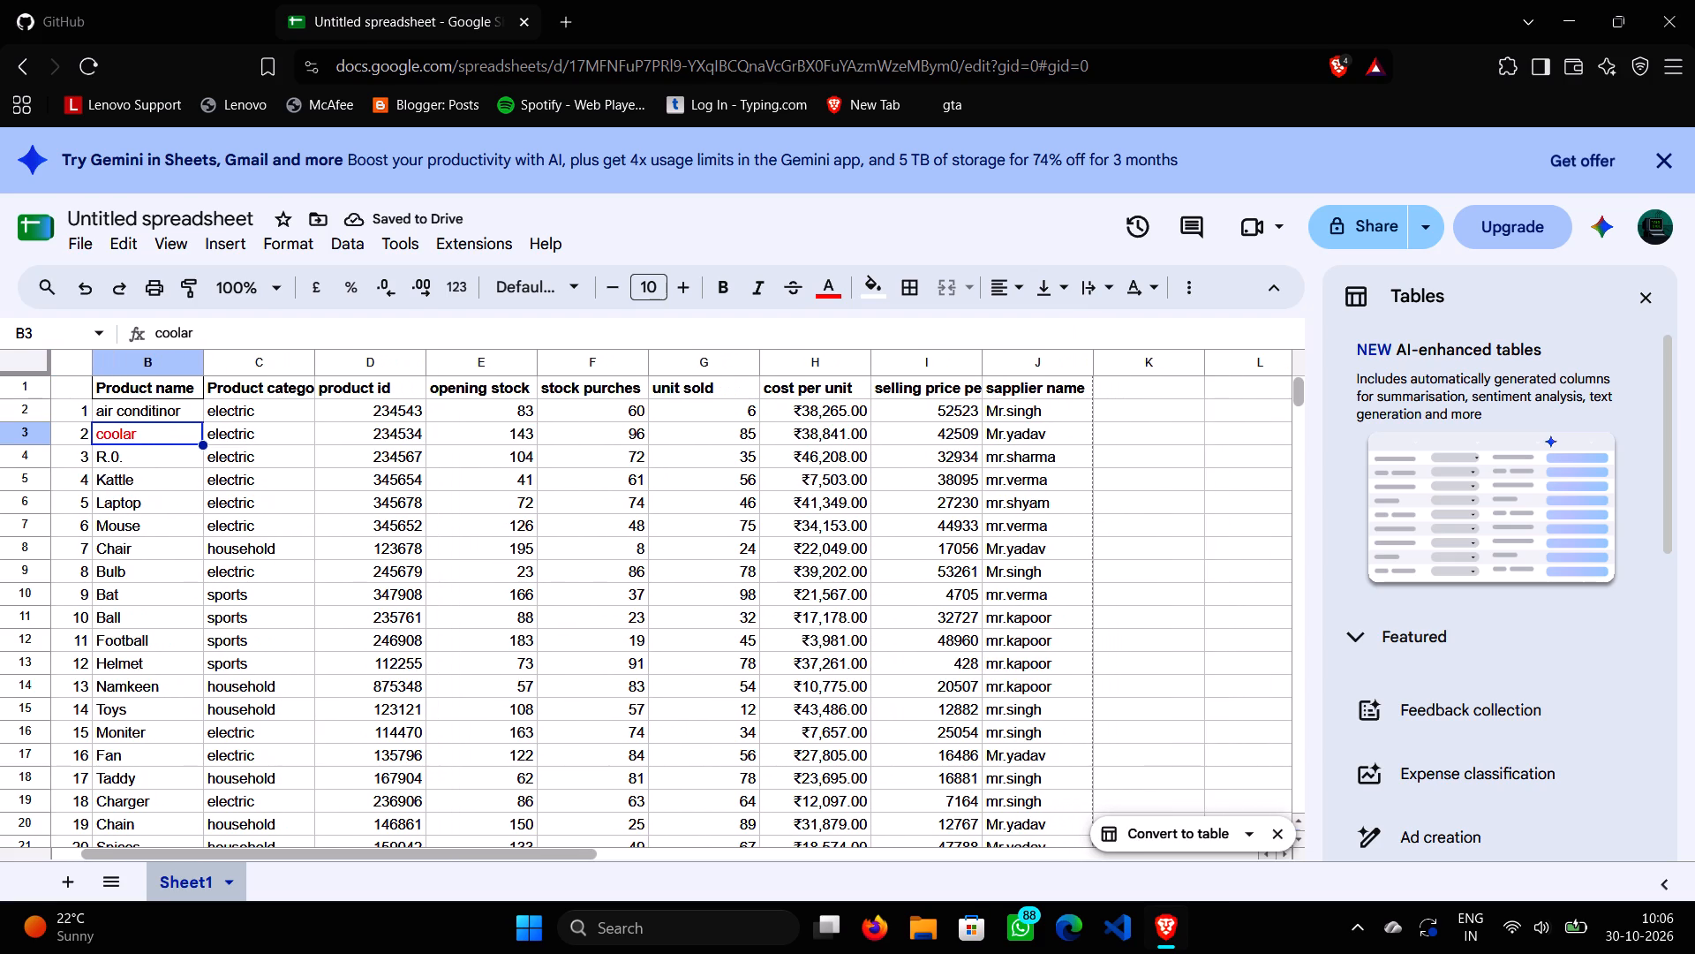
click(612, 693)
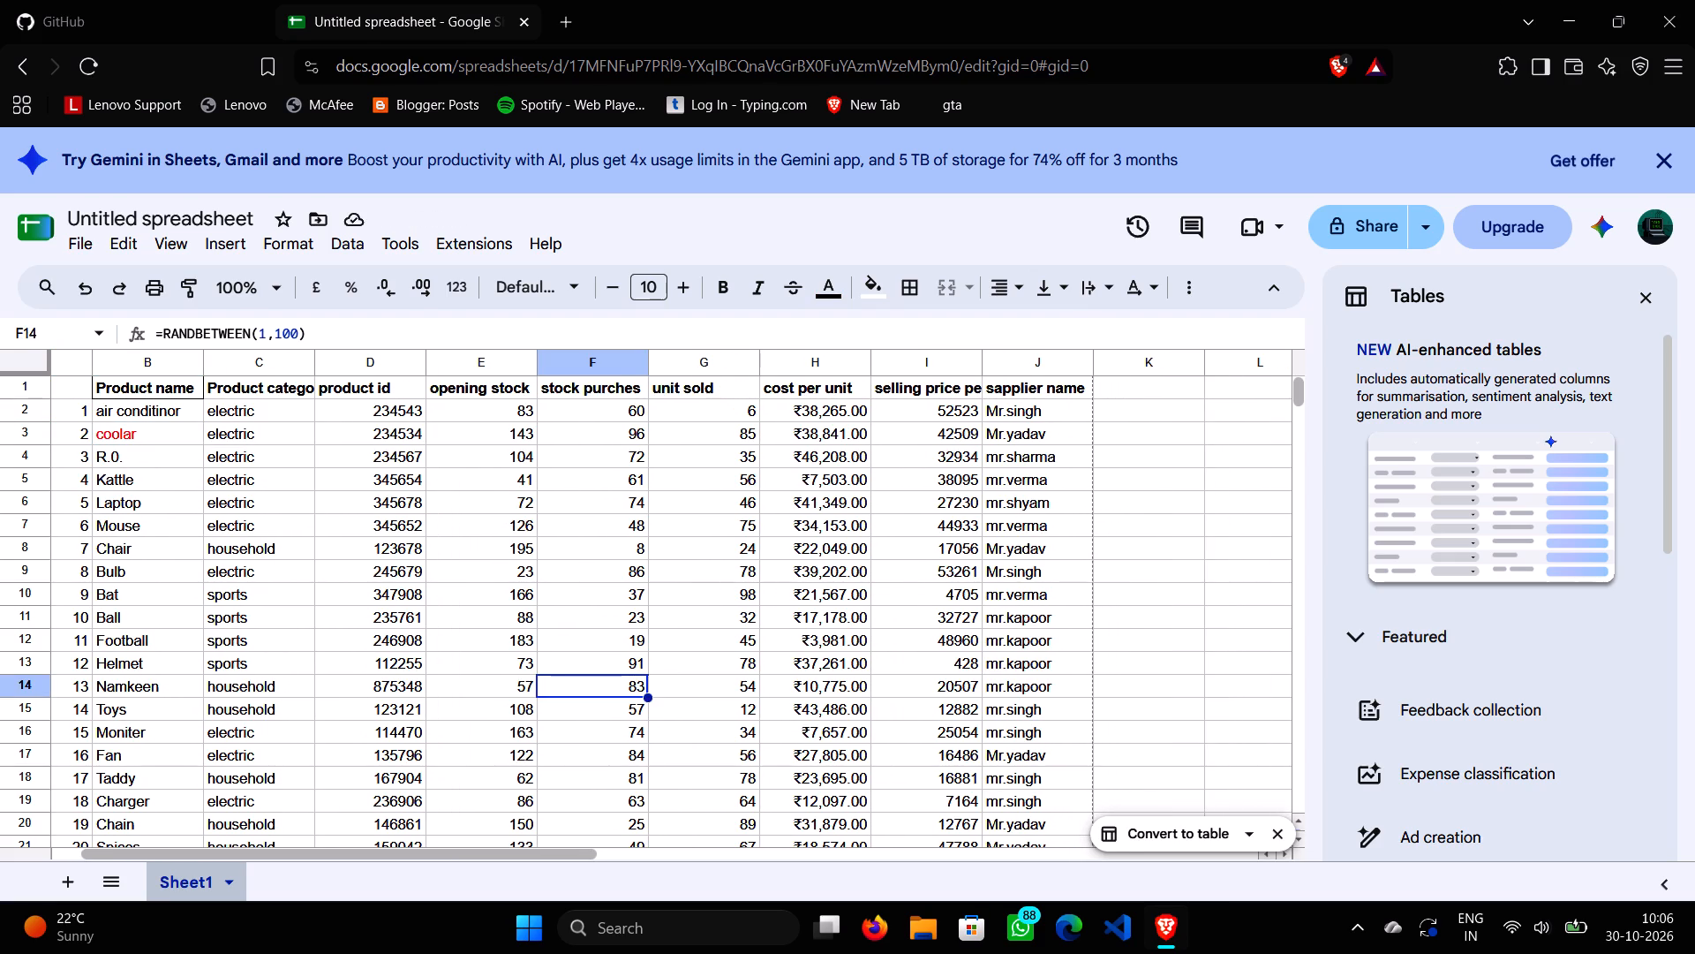
click(727, 710)
key(BackSpace)
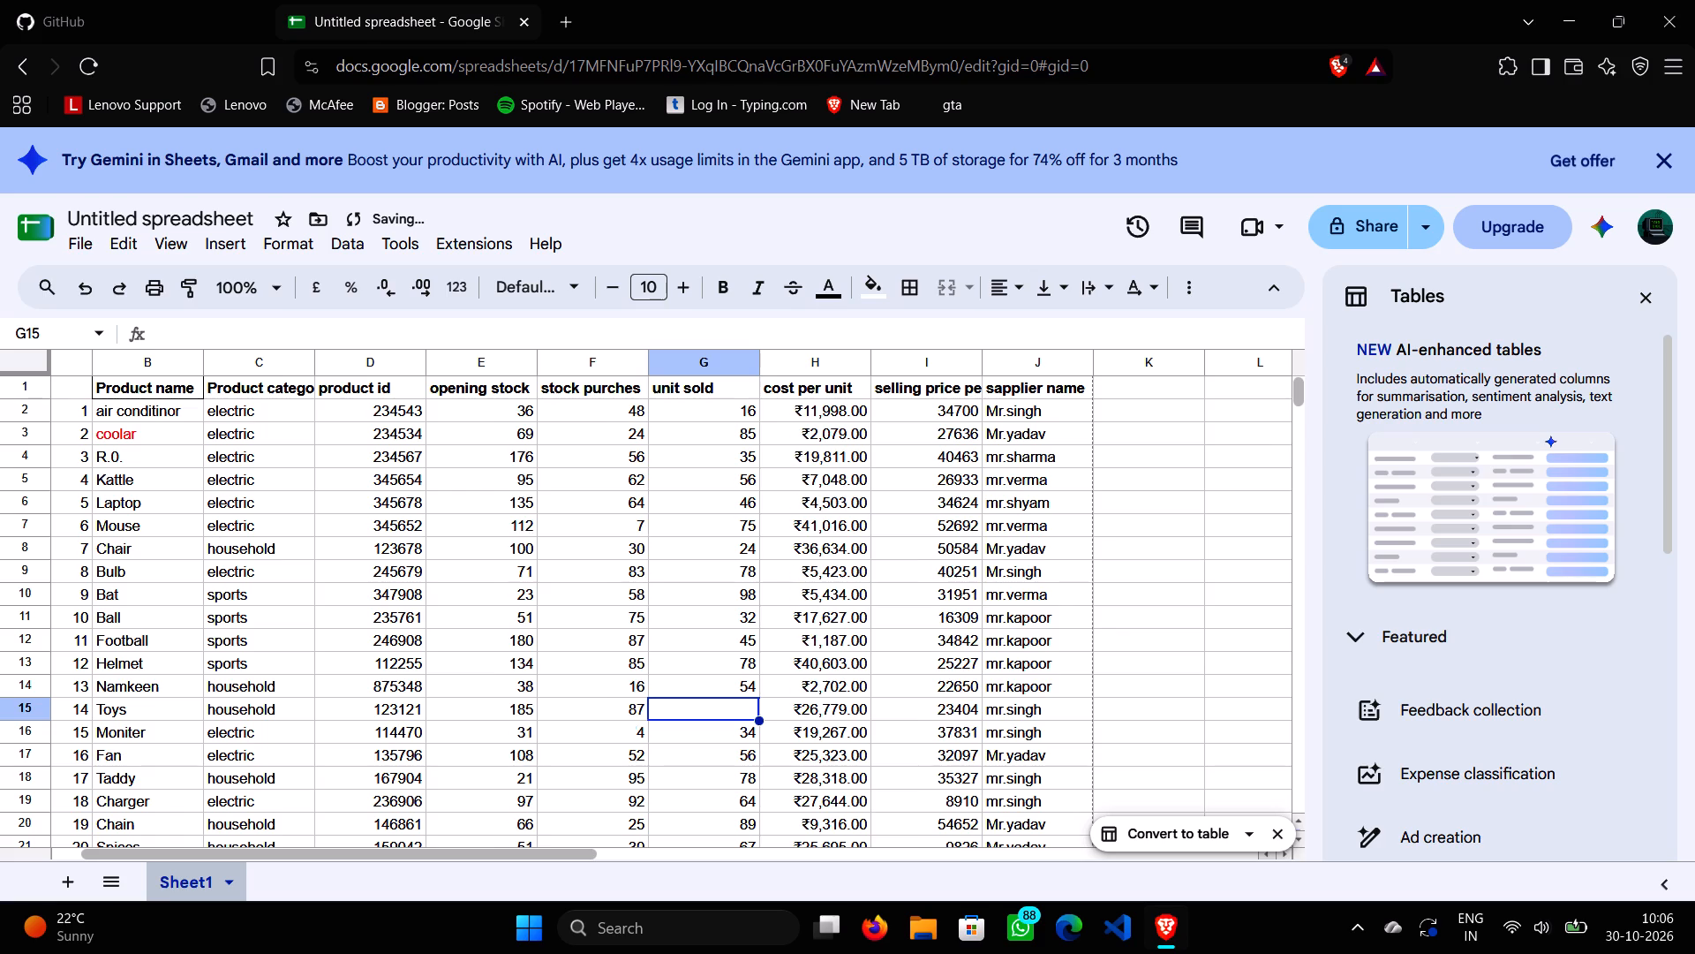
text(57)
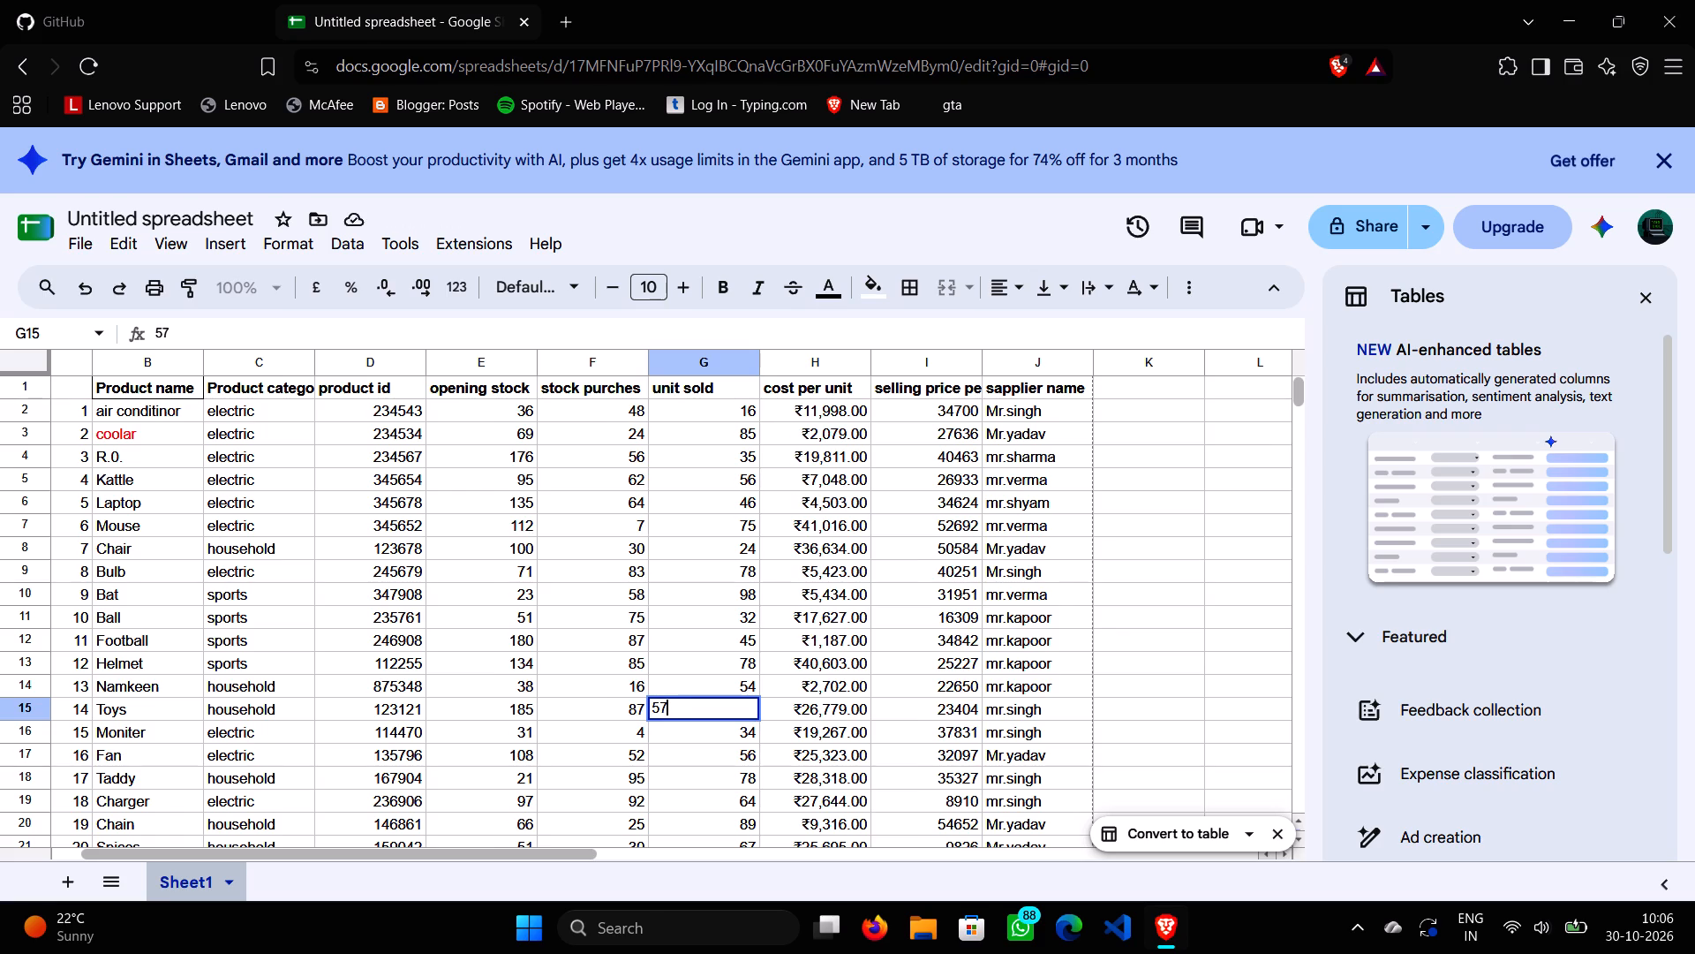
key(BackSpace)
key(BackSpace)
text(87)
Colour the product name Toys in cell B15 red.
click(157, 704)
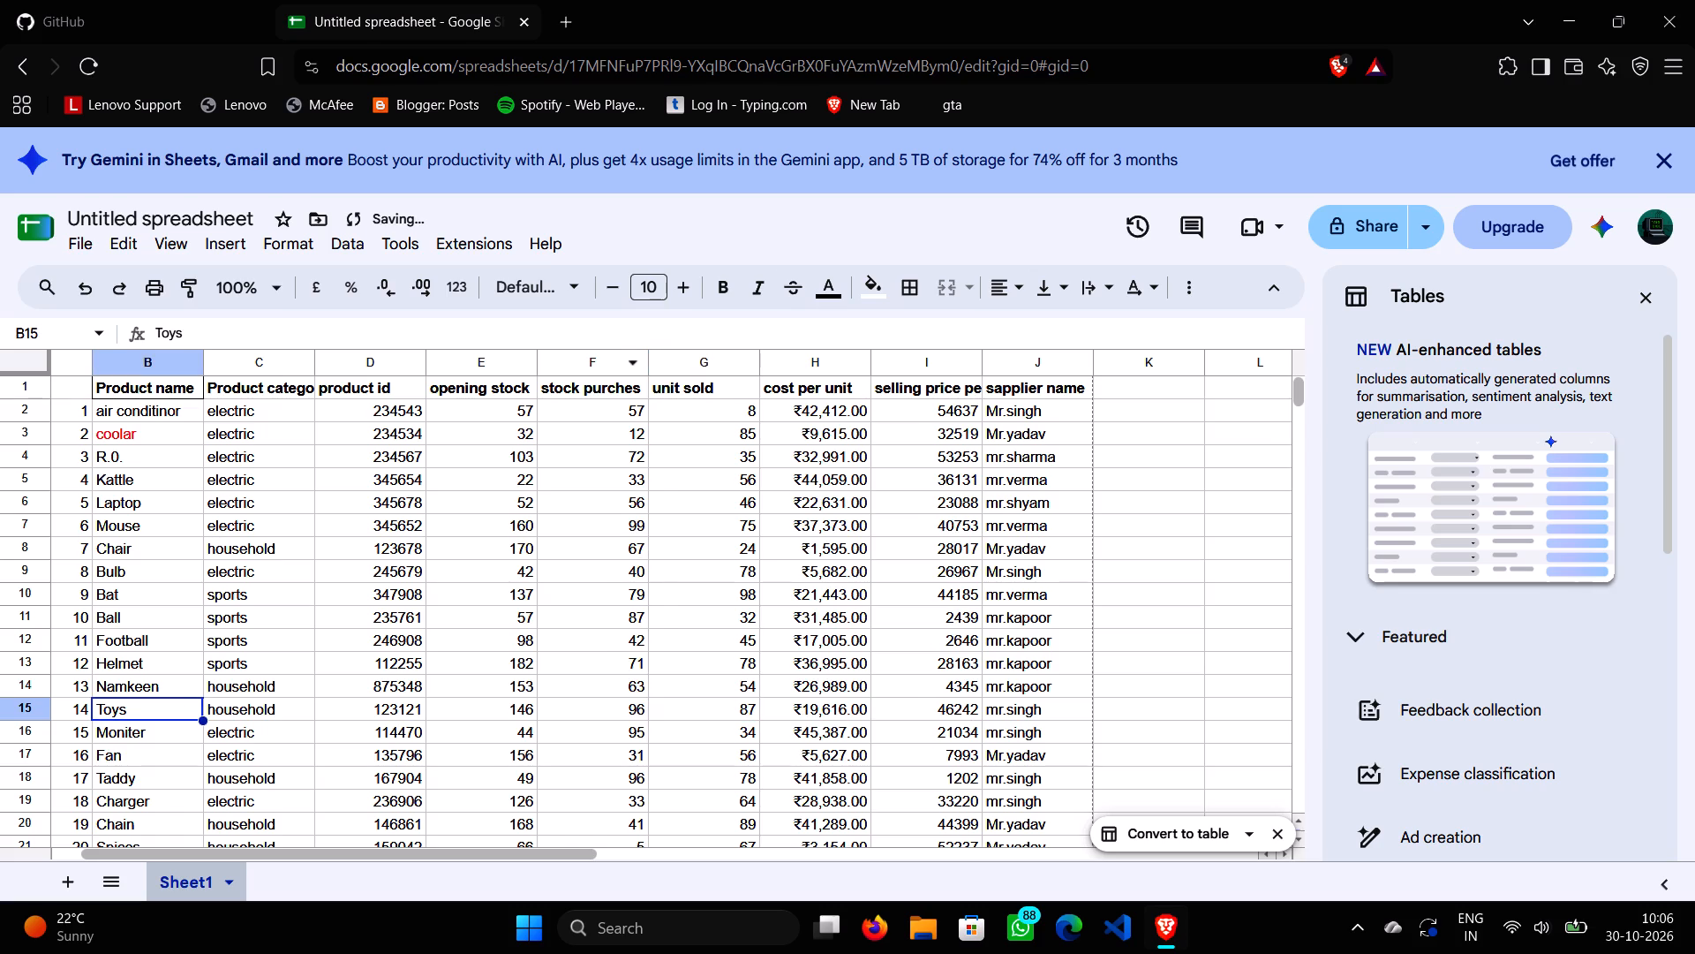
click(834, 292)
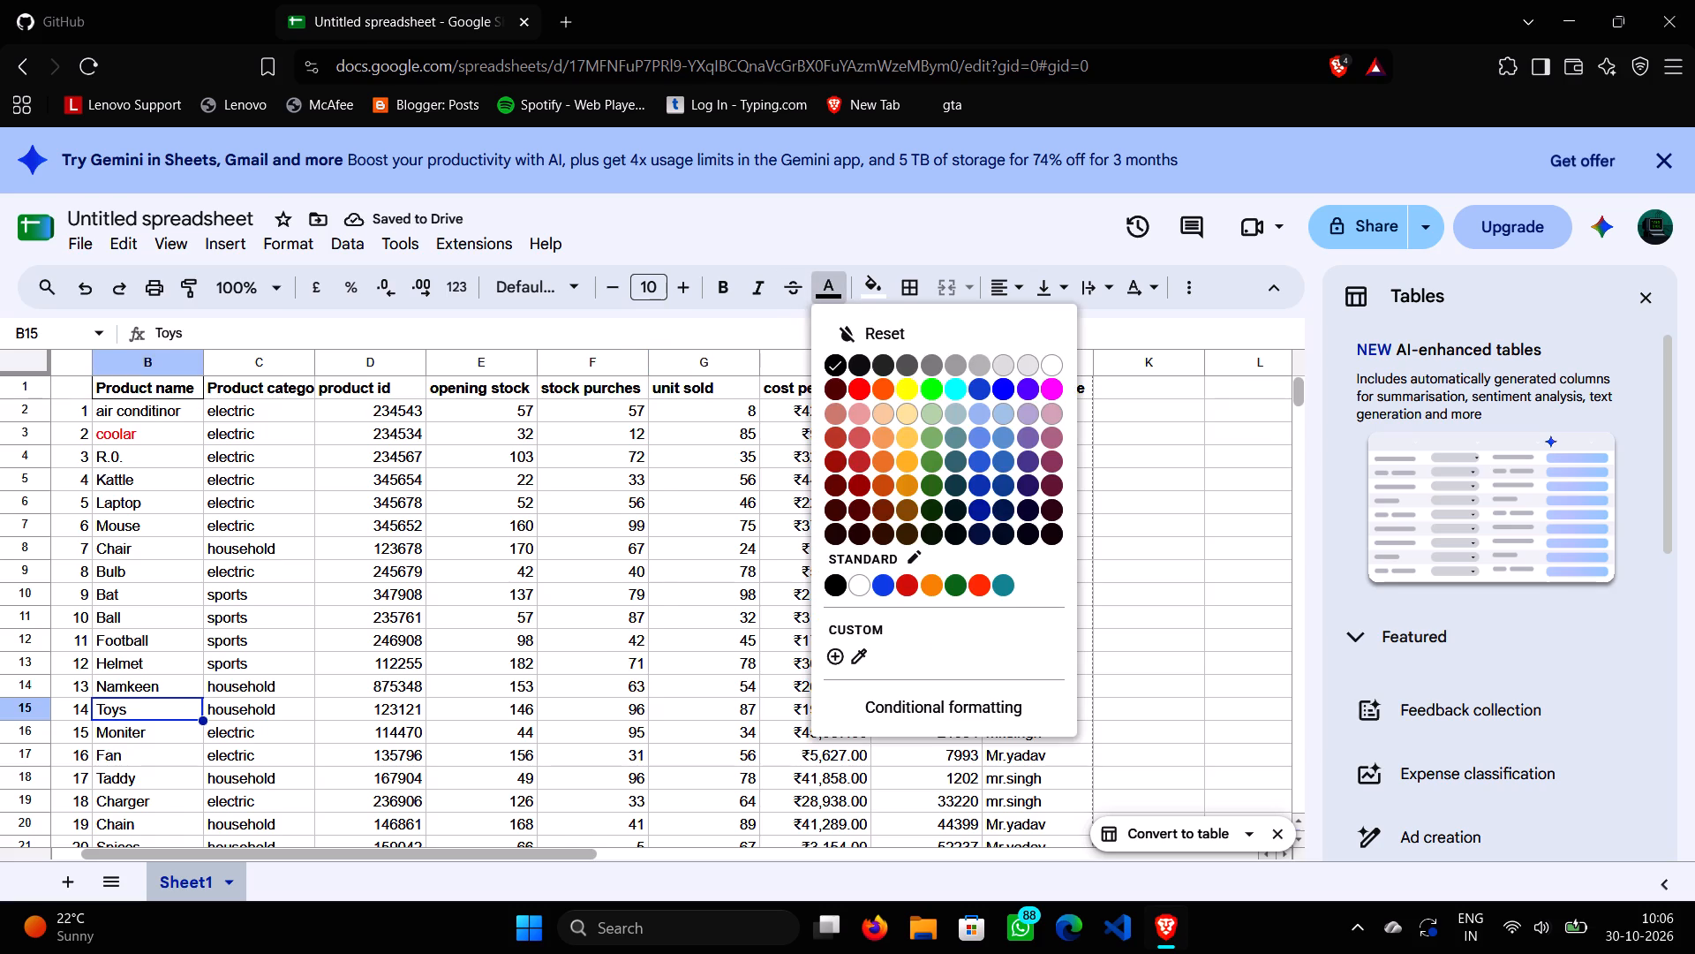
click(859, 387)
Select the empty header cell K1 beside the sapplier name header.
scroll(755, 505, up, 2)
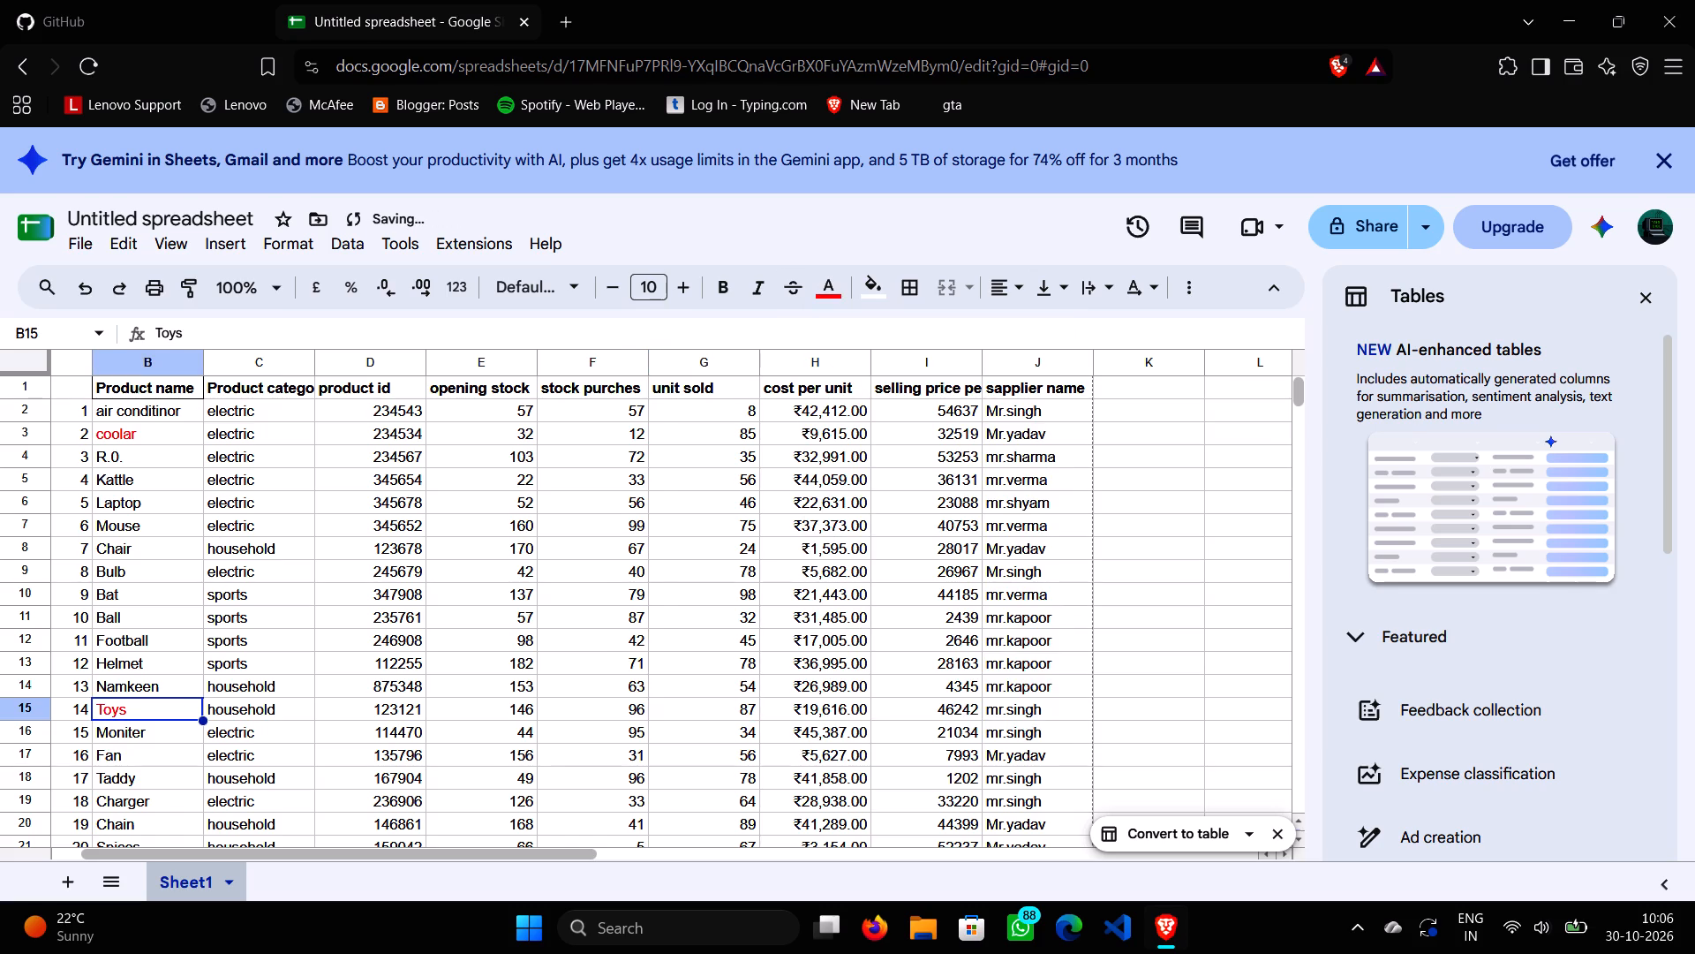
scroll(755, 505, up, 1)
scroll(1128, 403, up, 2)
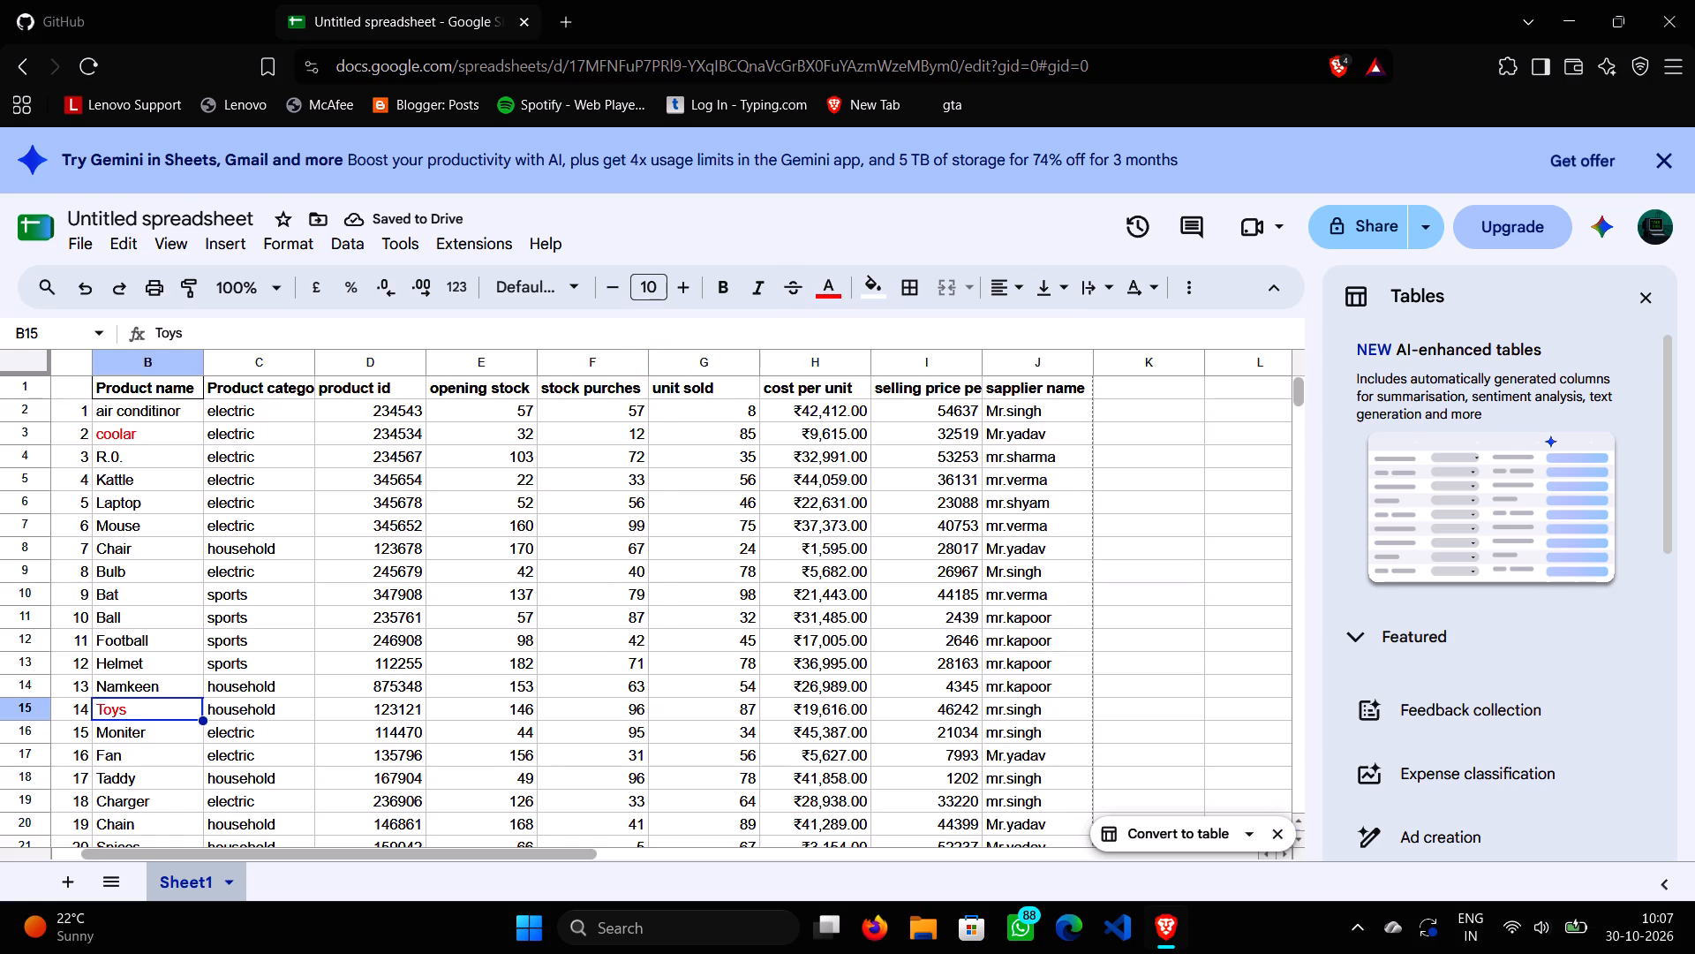
click(1131, 382)
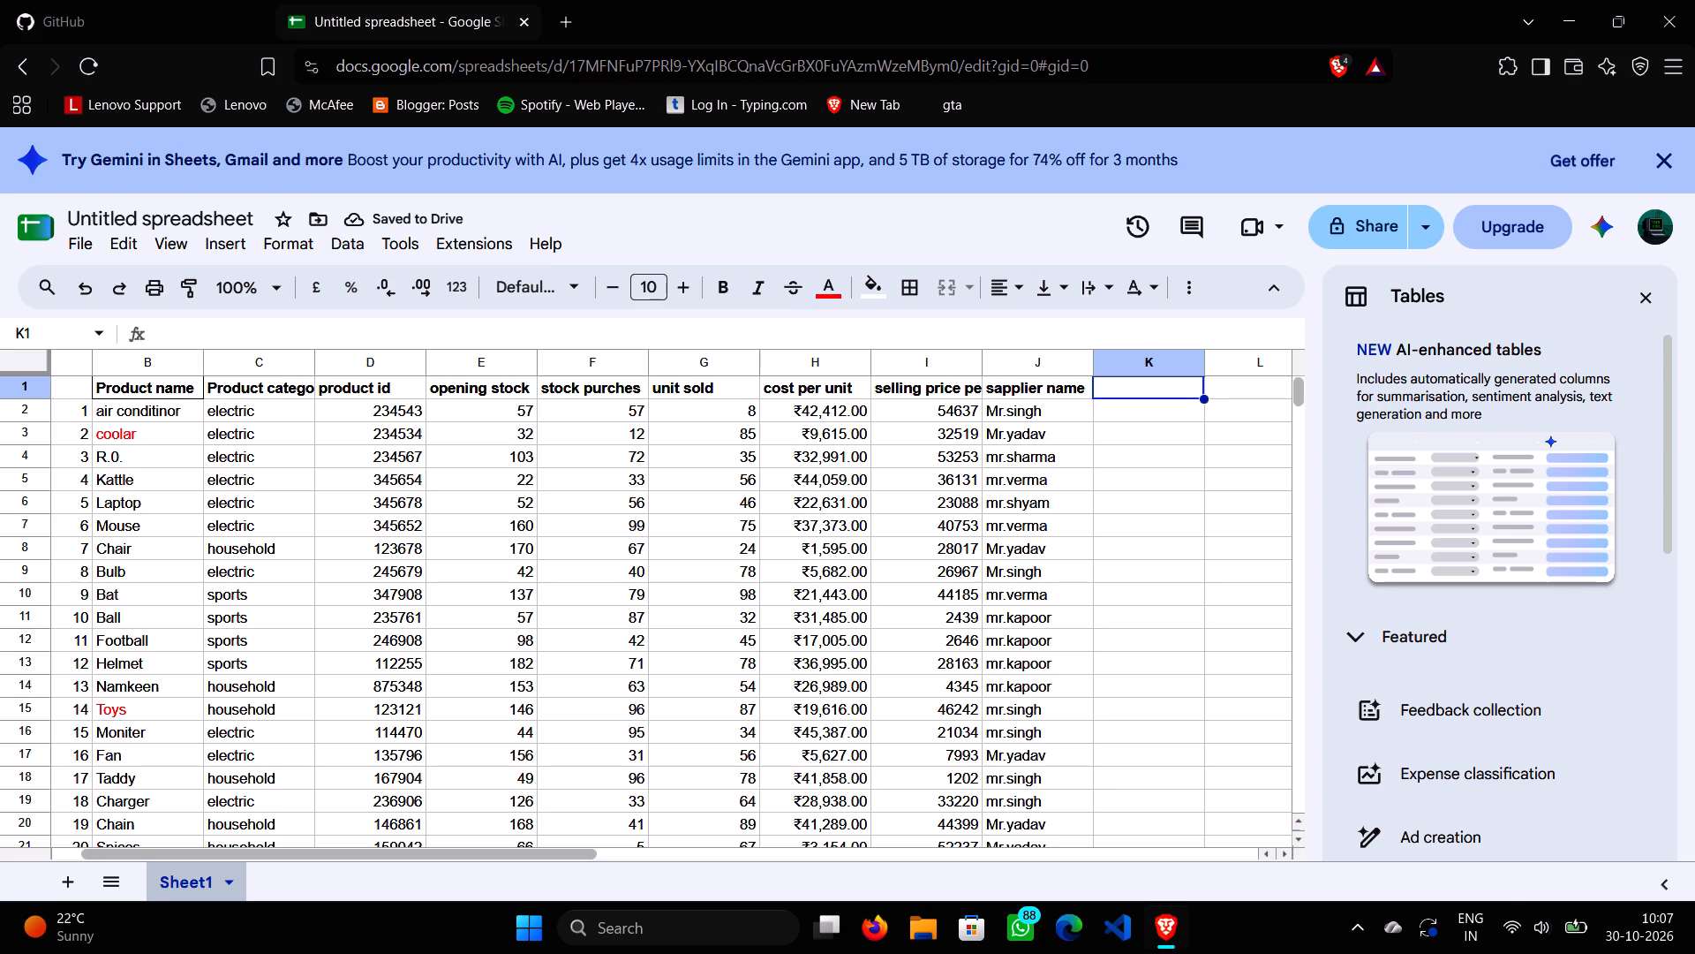
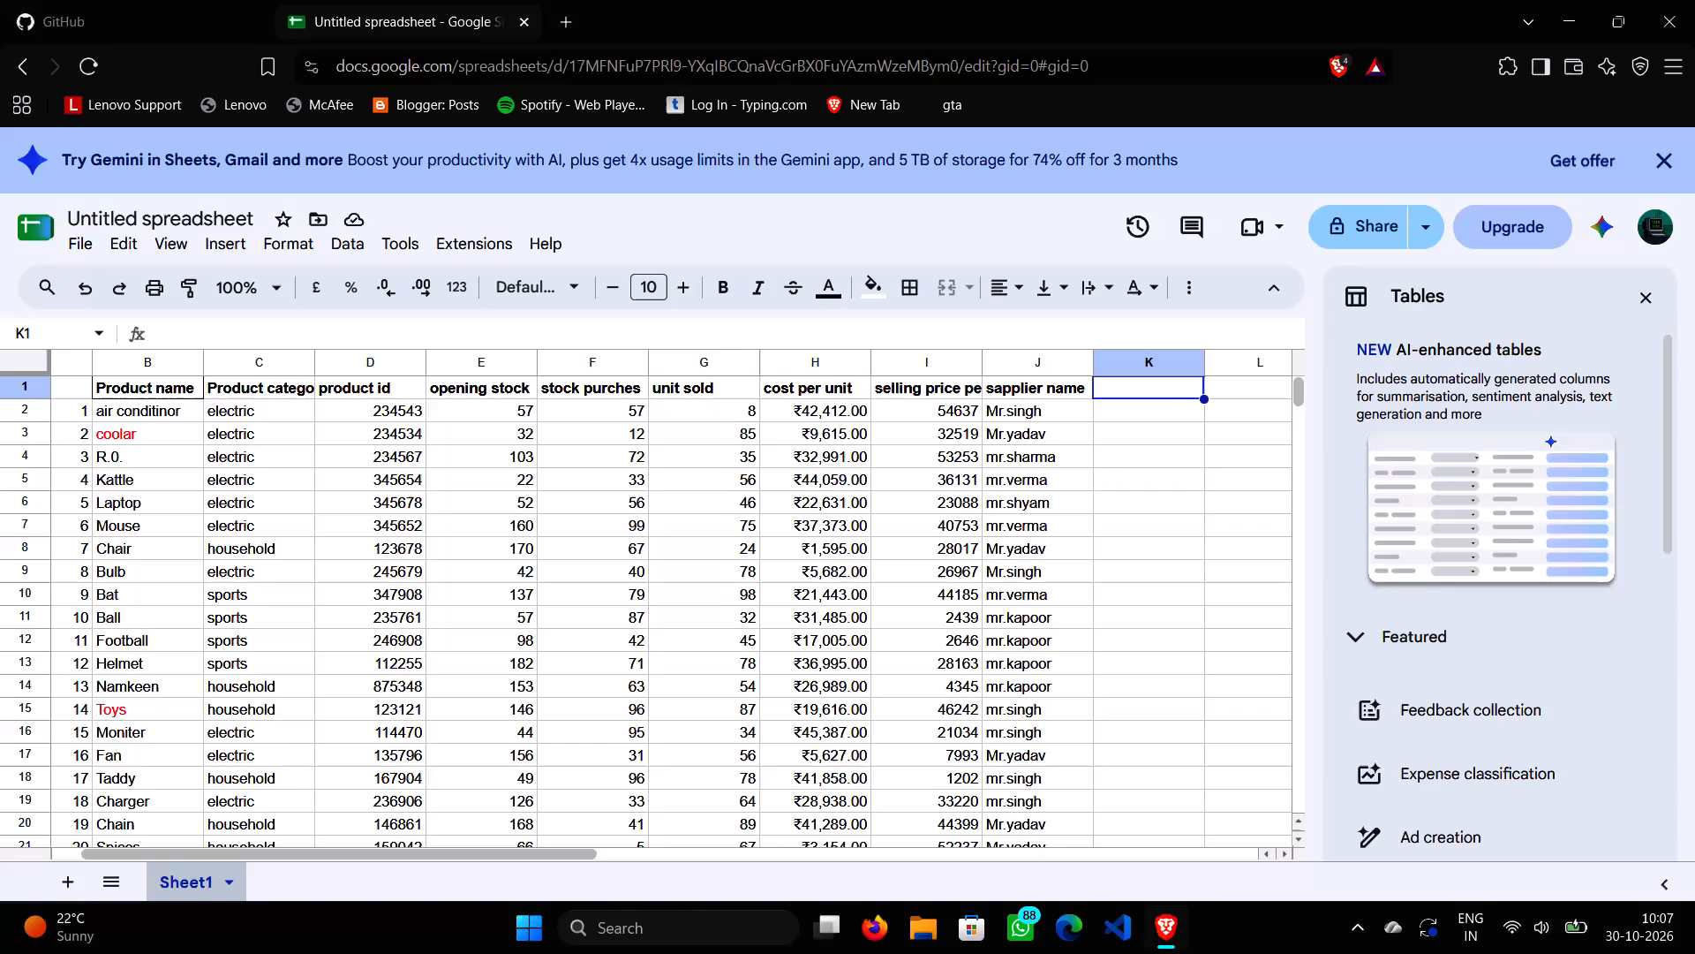
Enter the header "available stock" in cell K1 and make its text bold.
text(available stock)
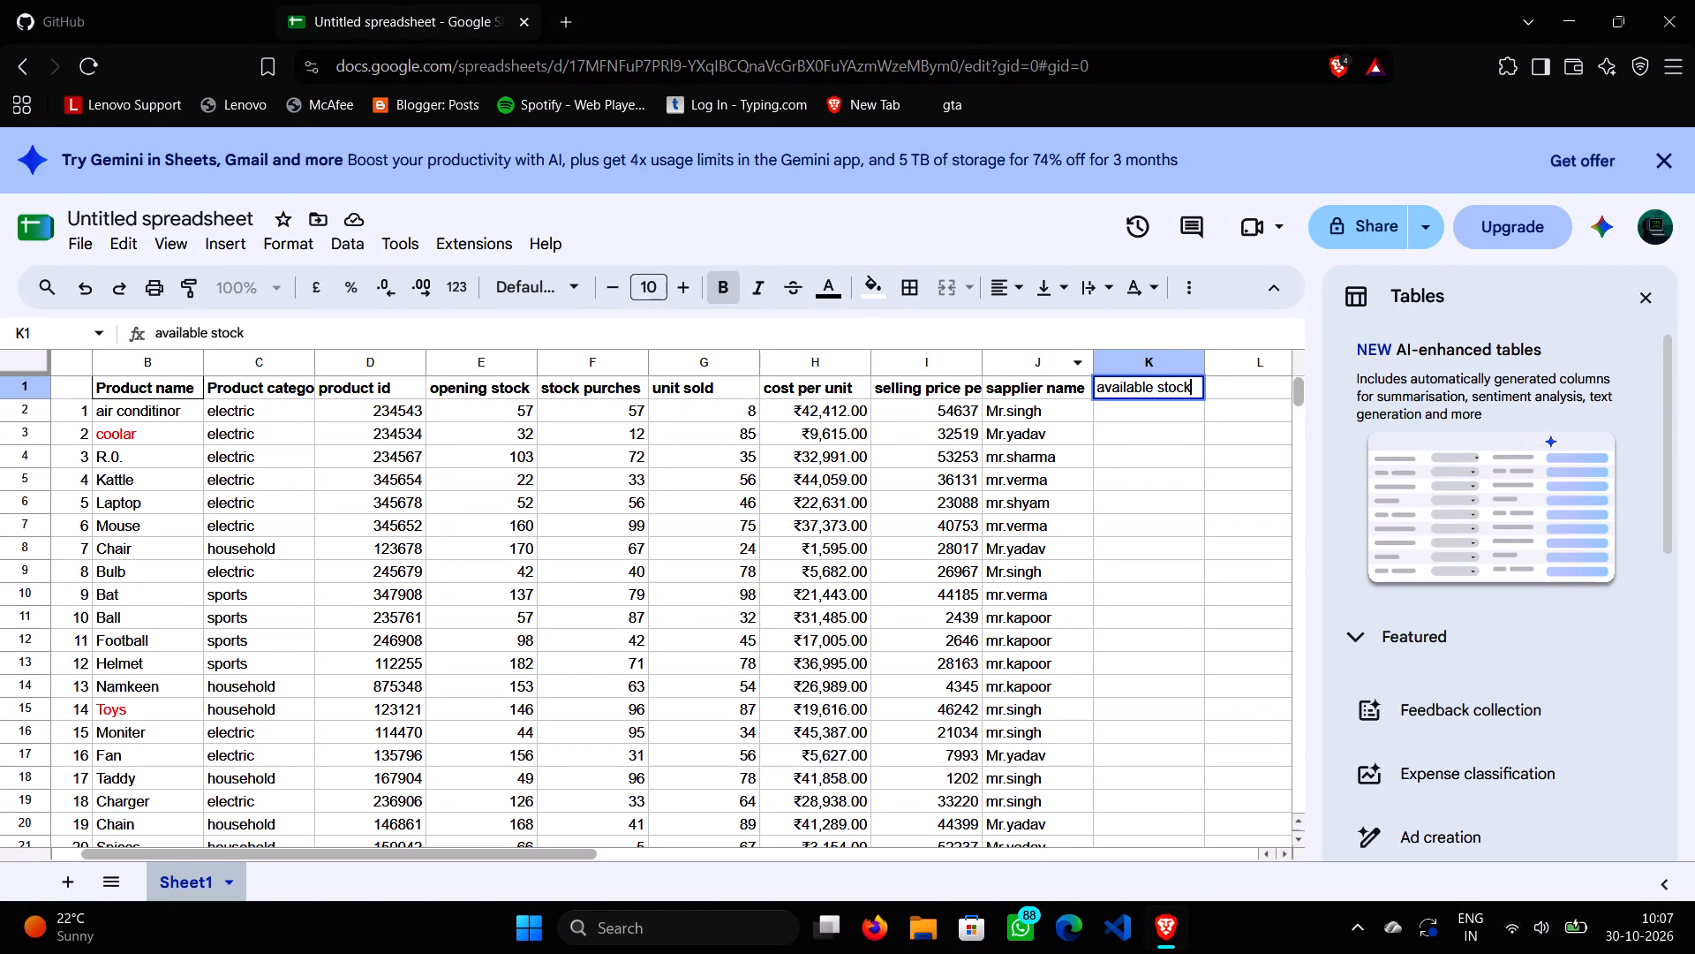
click(721, 279)
click(724, 287)
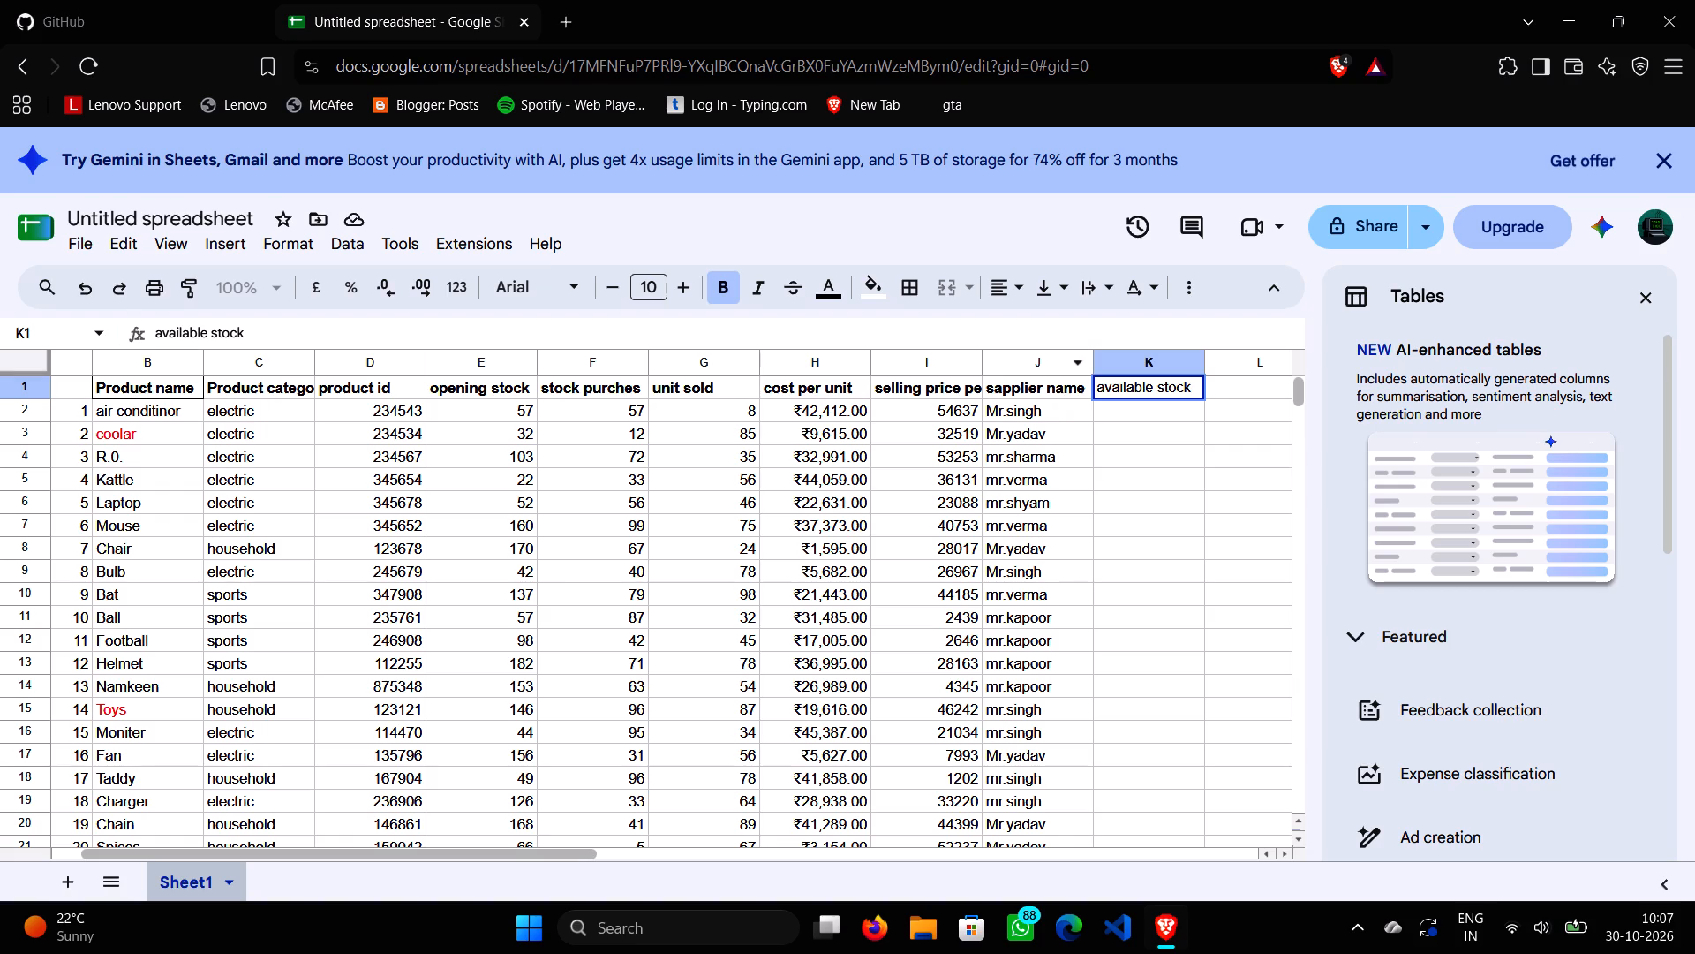
click(1151, 389)
drag(1195, 390, 1096, 398)
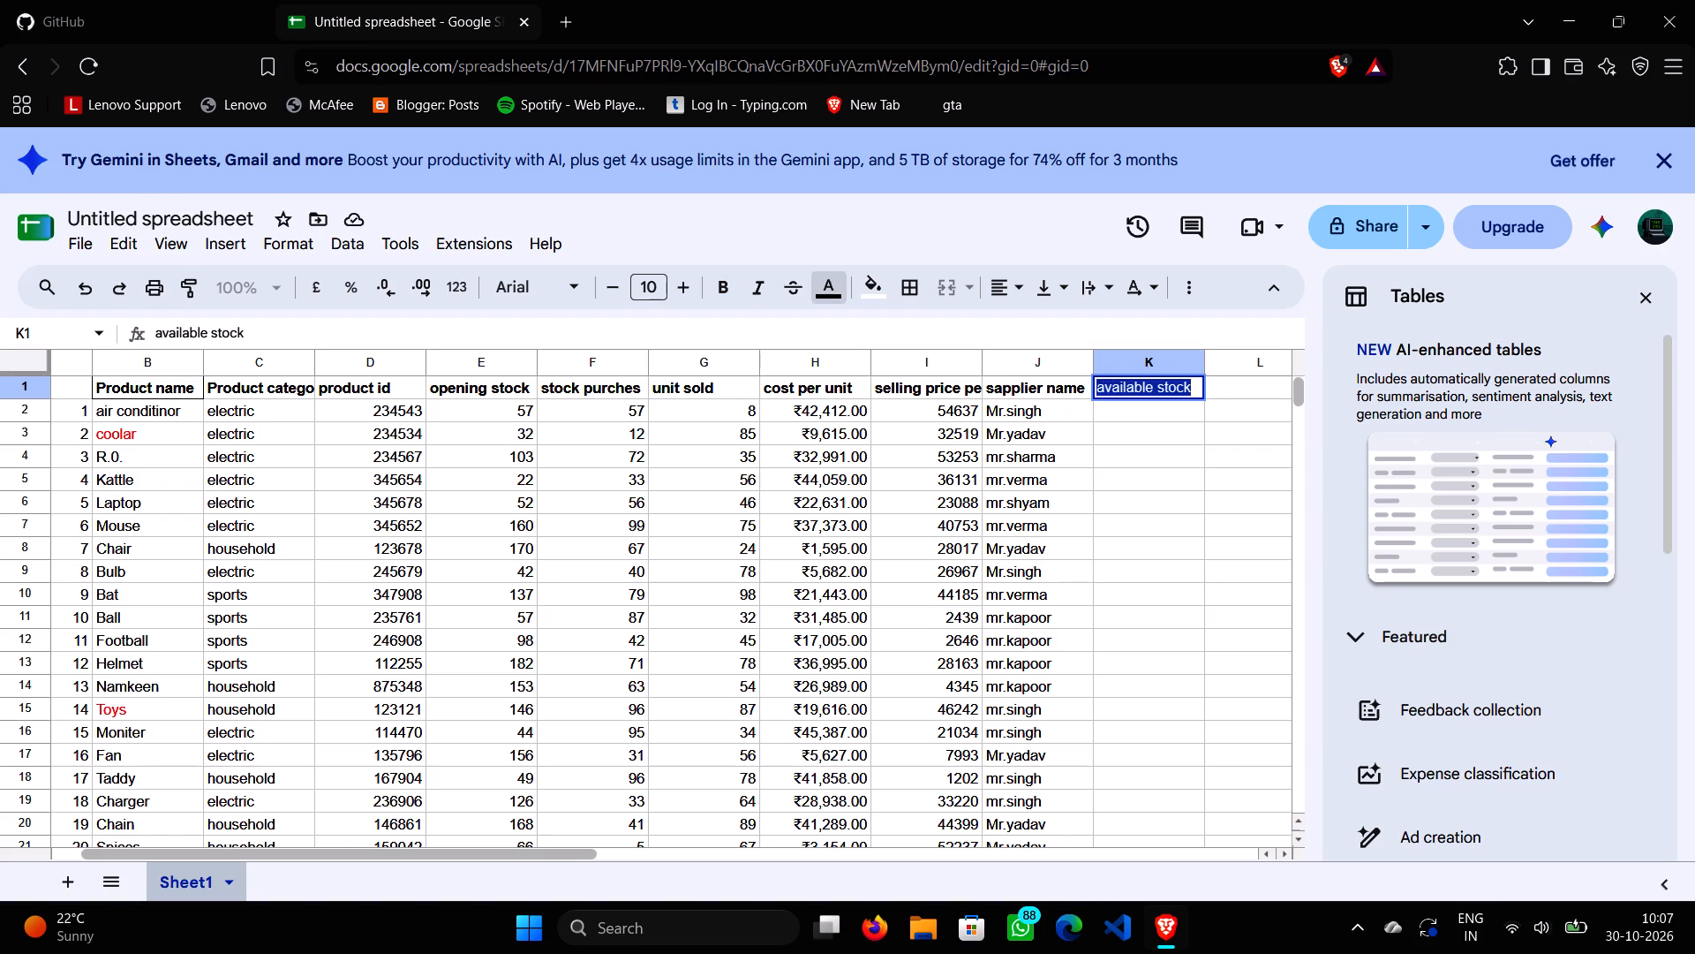
click(725, 294)
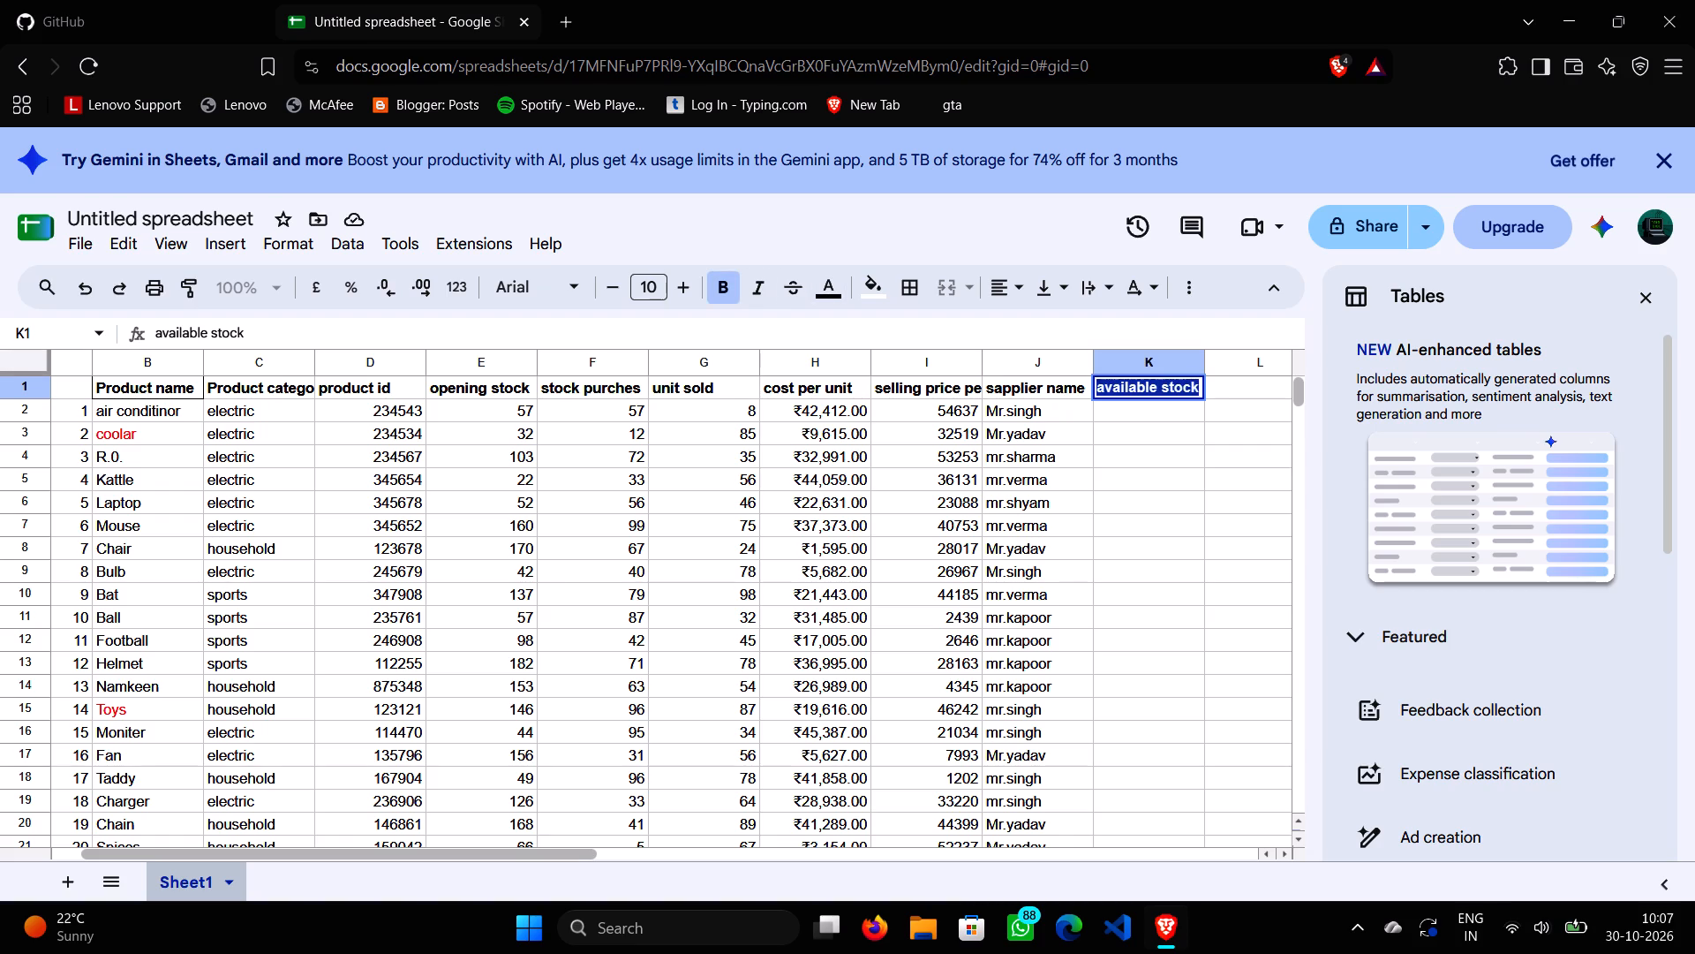
click(1122, 403)
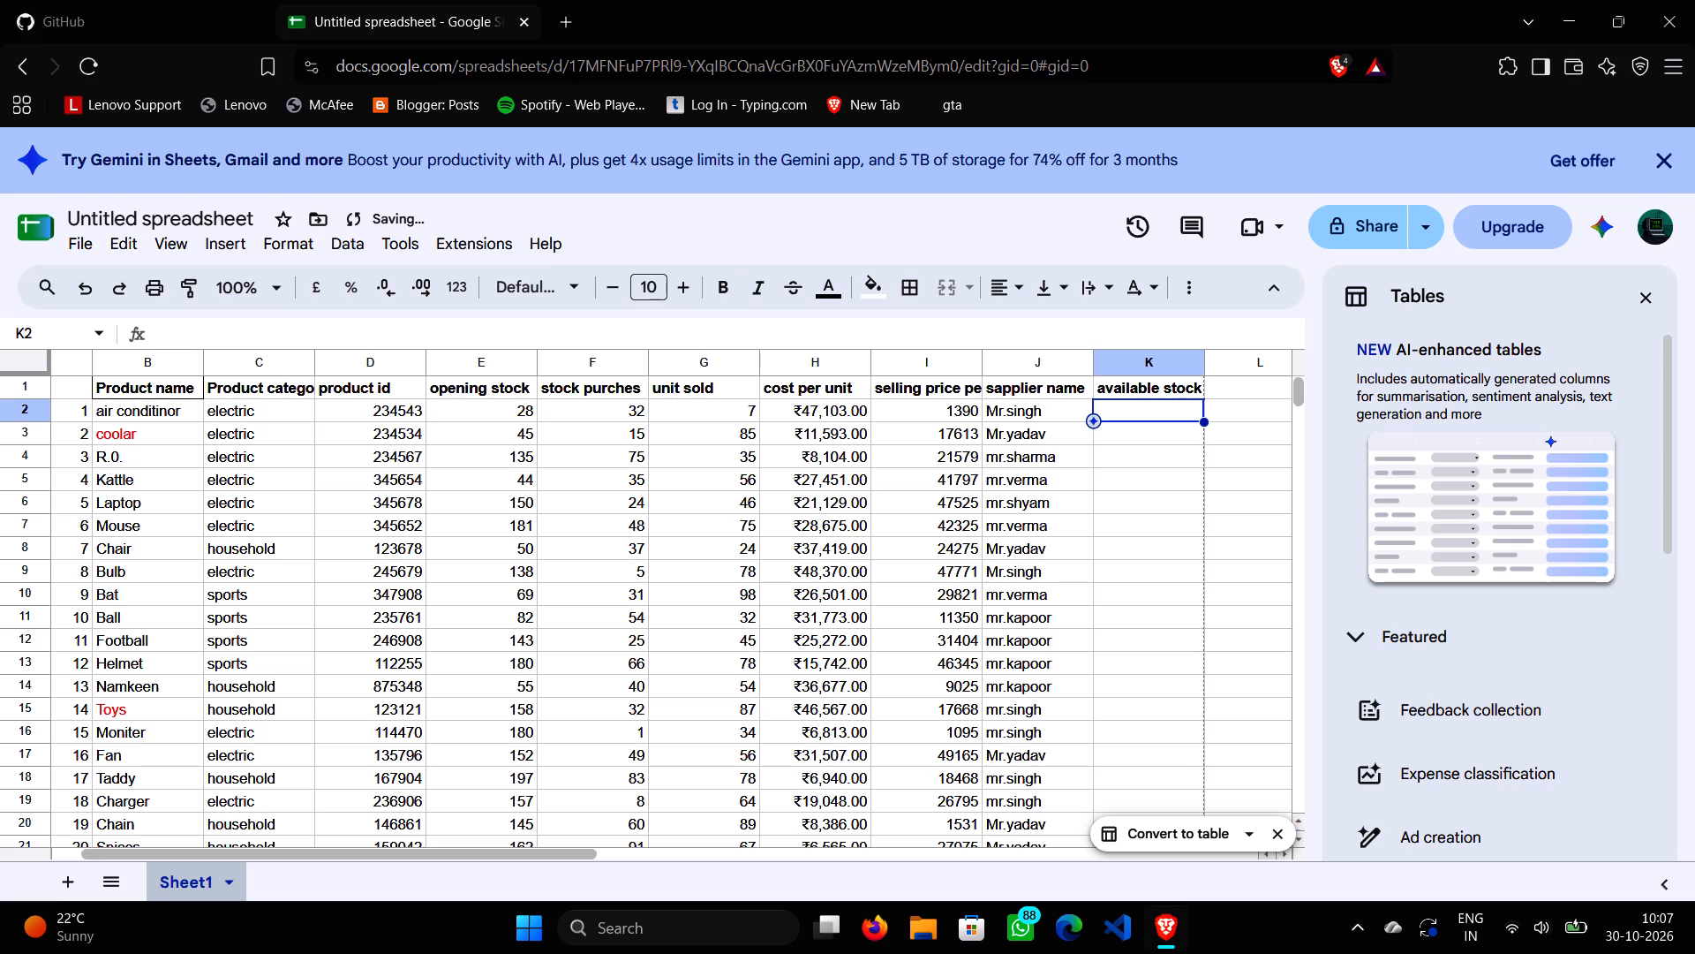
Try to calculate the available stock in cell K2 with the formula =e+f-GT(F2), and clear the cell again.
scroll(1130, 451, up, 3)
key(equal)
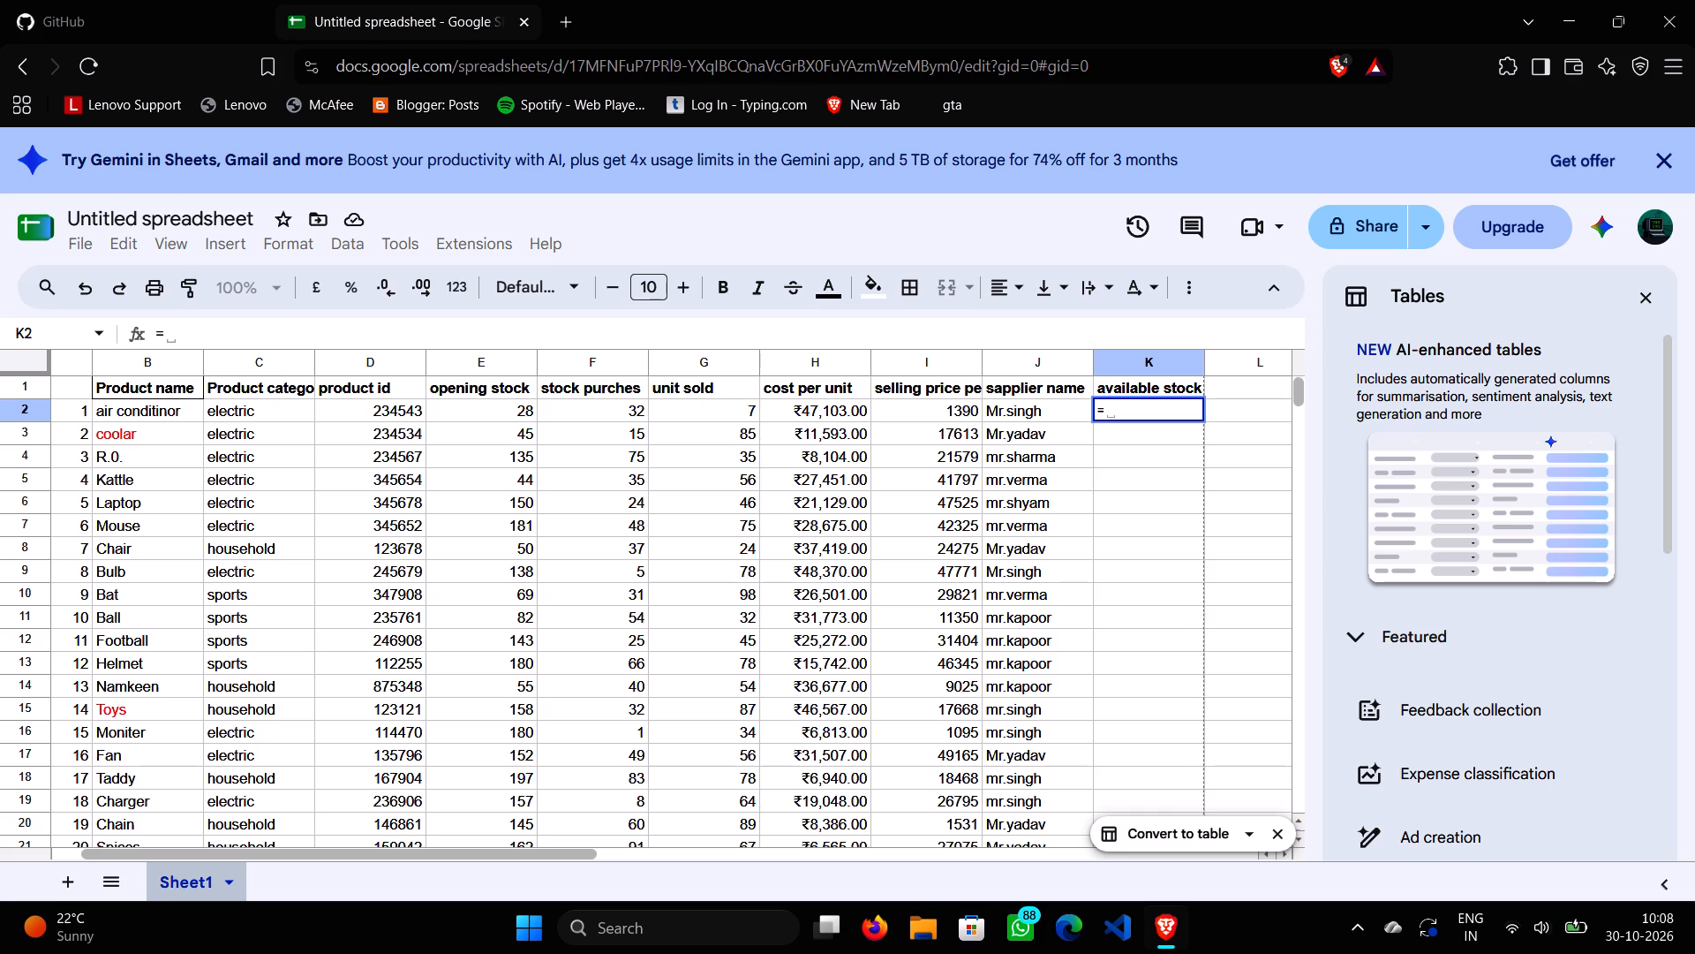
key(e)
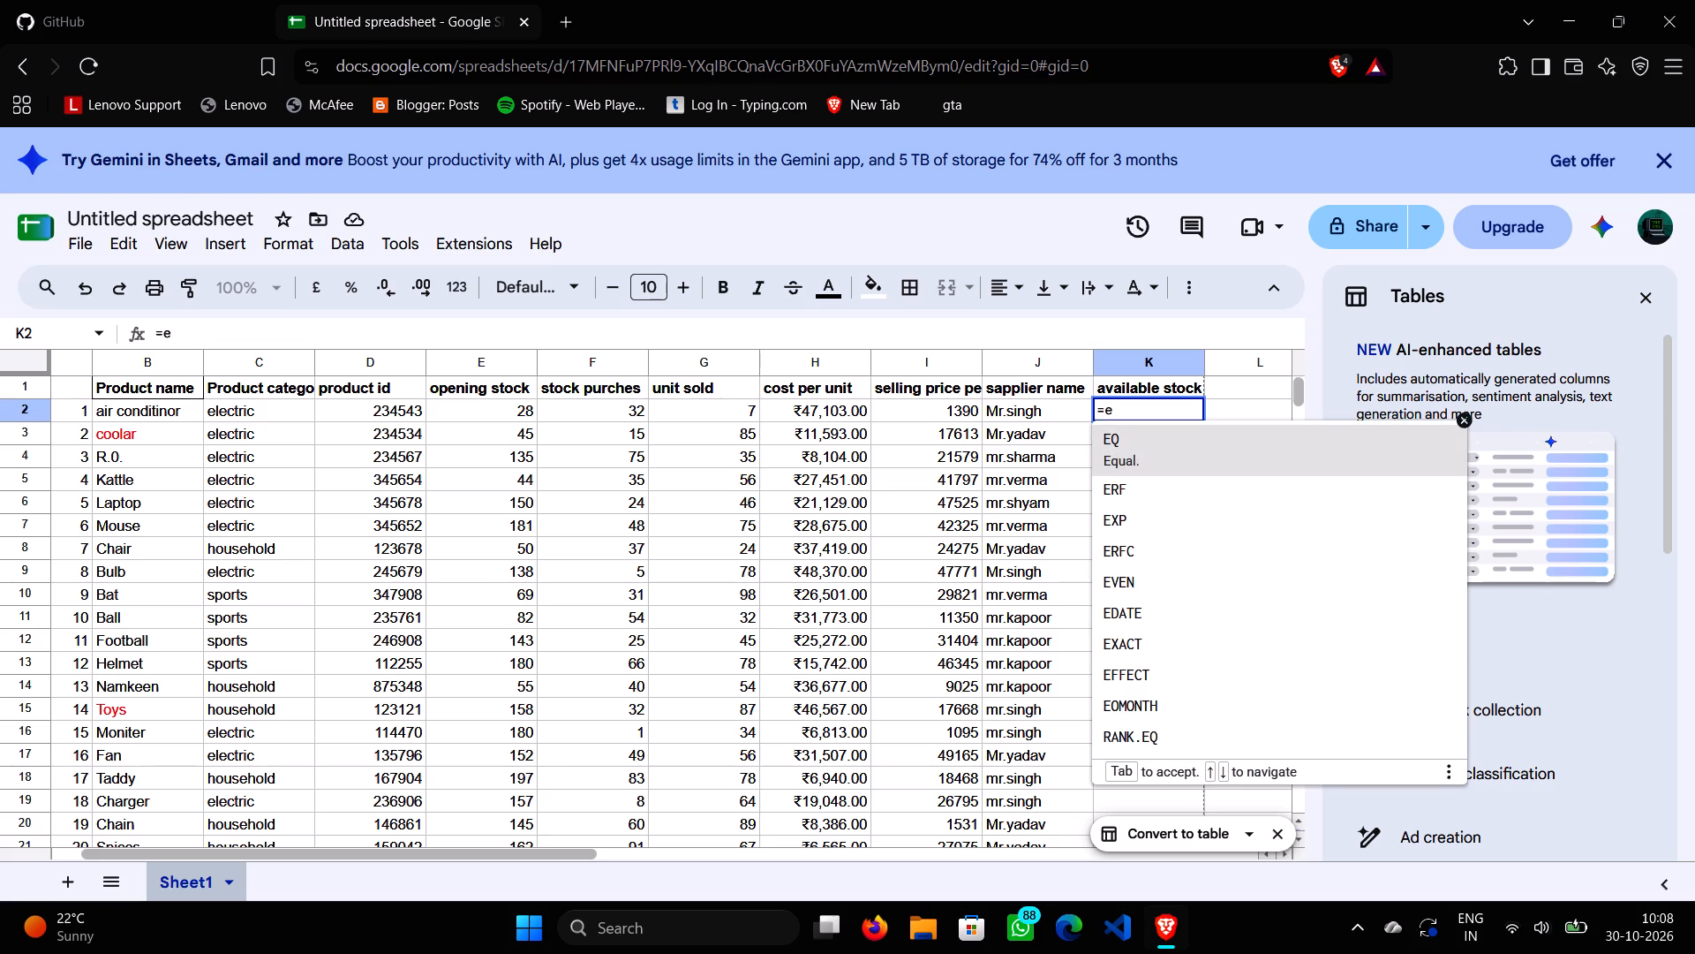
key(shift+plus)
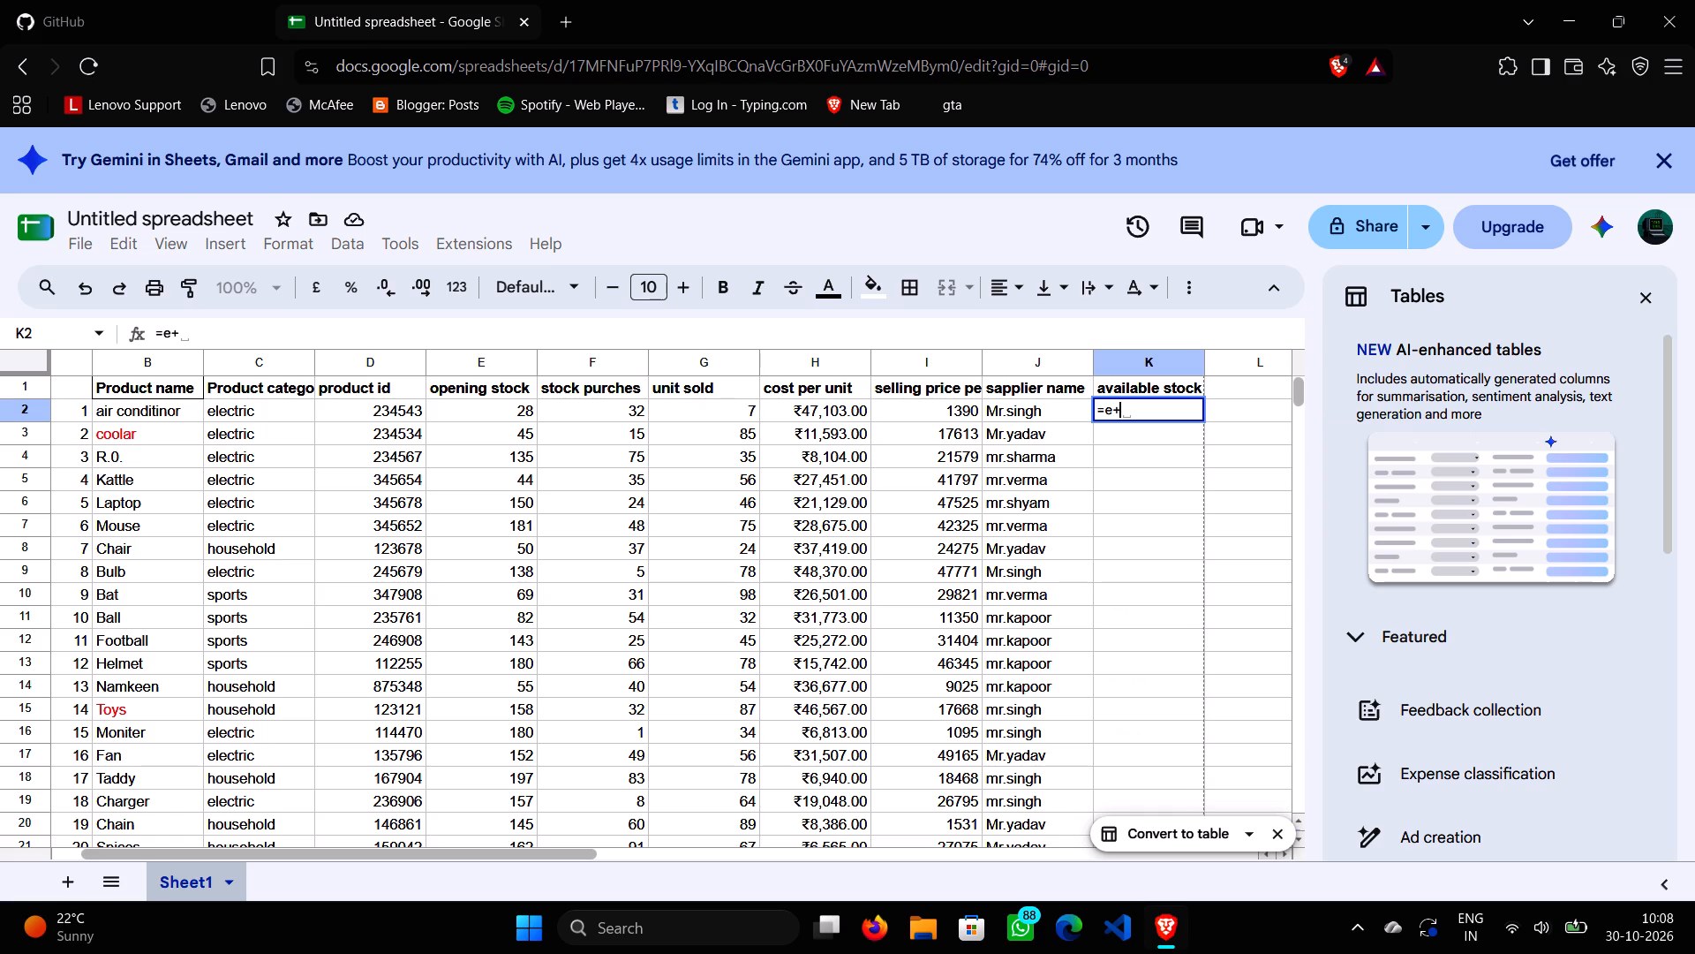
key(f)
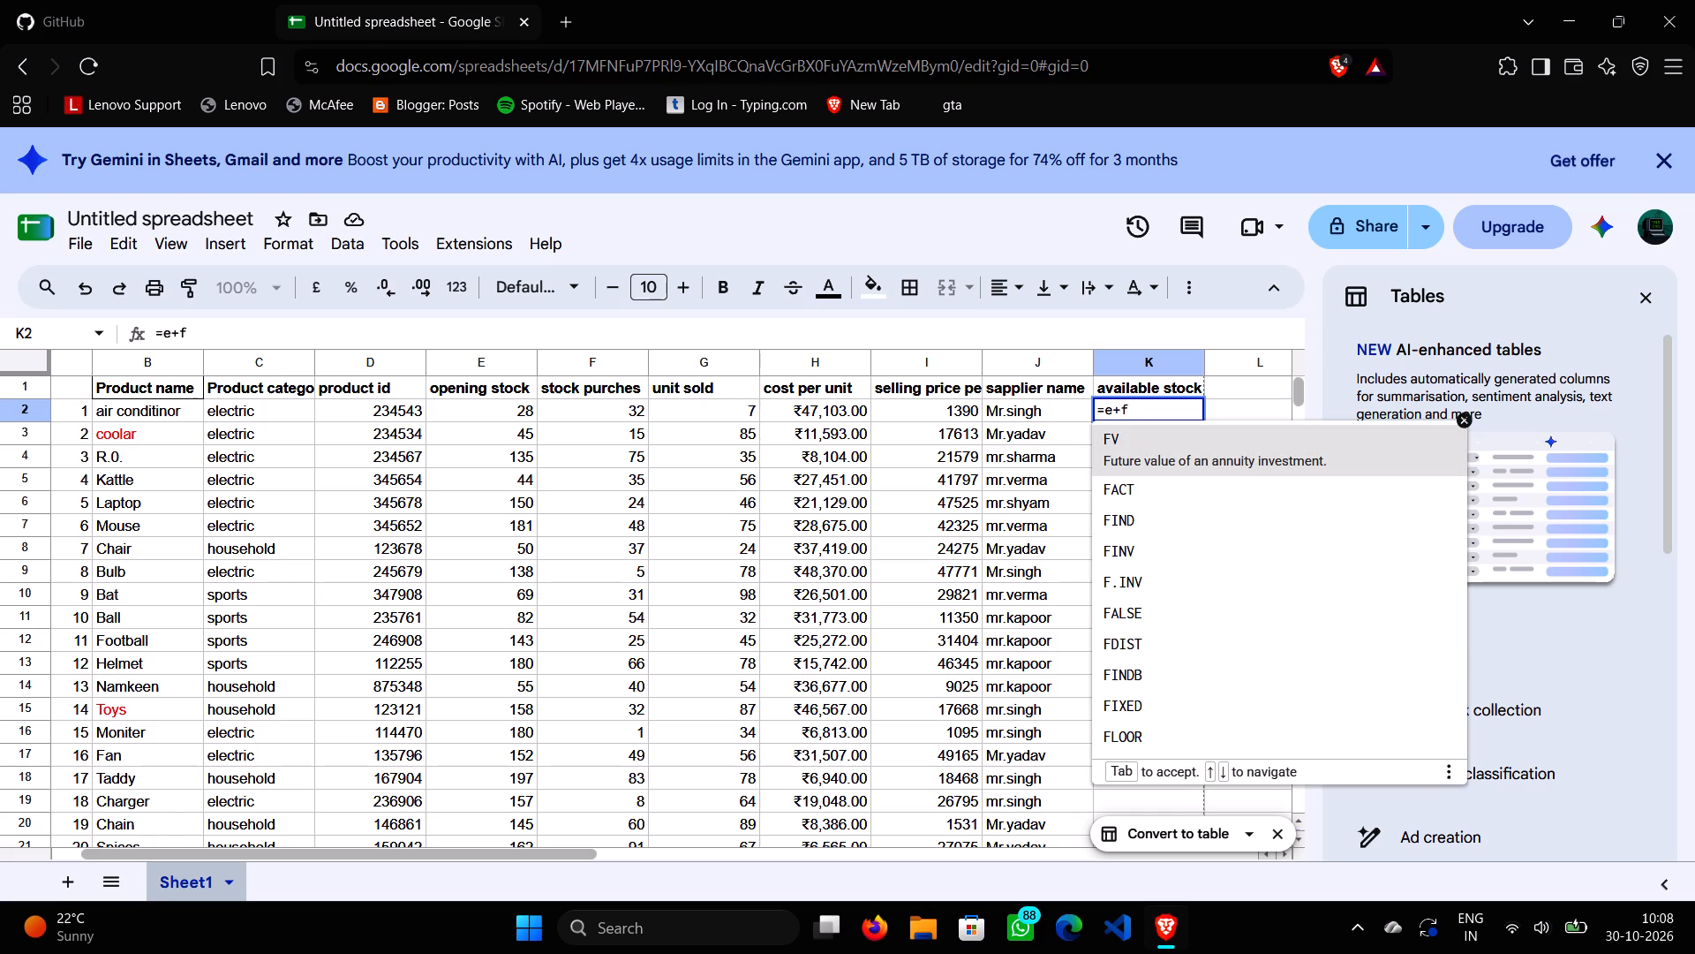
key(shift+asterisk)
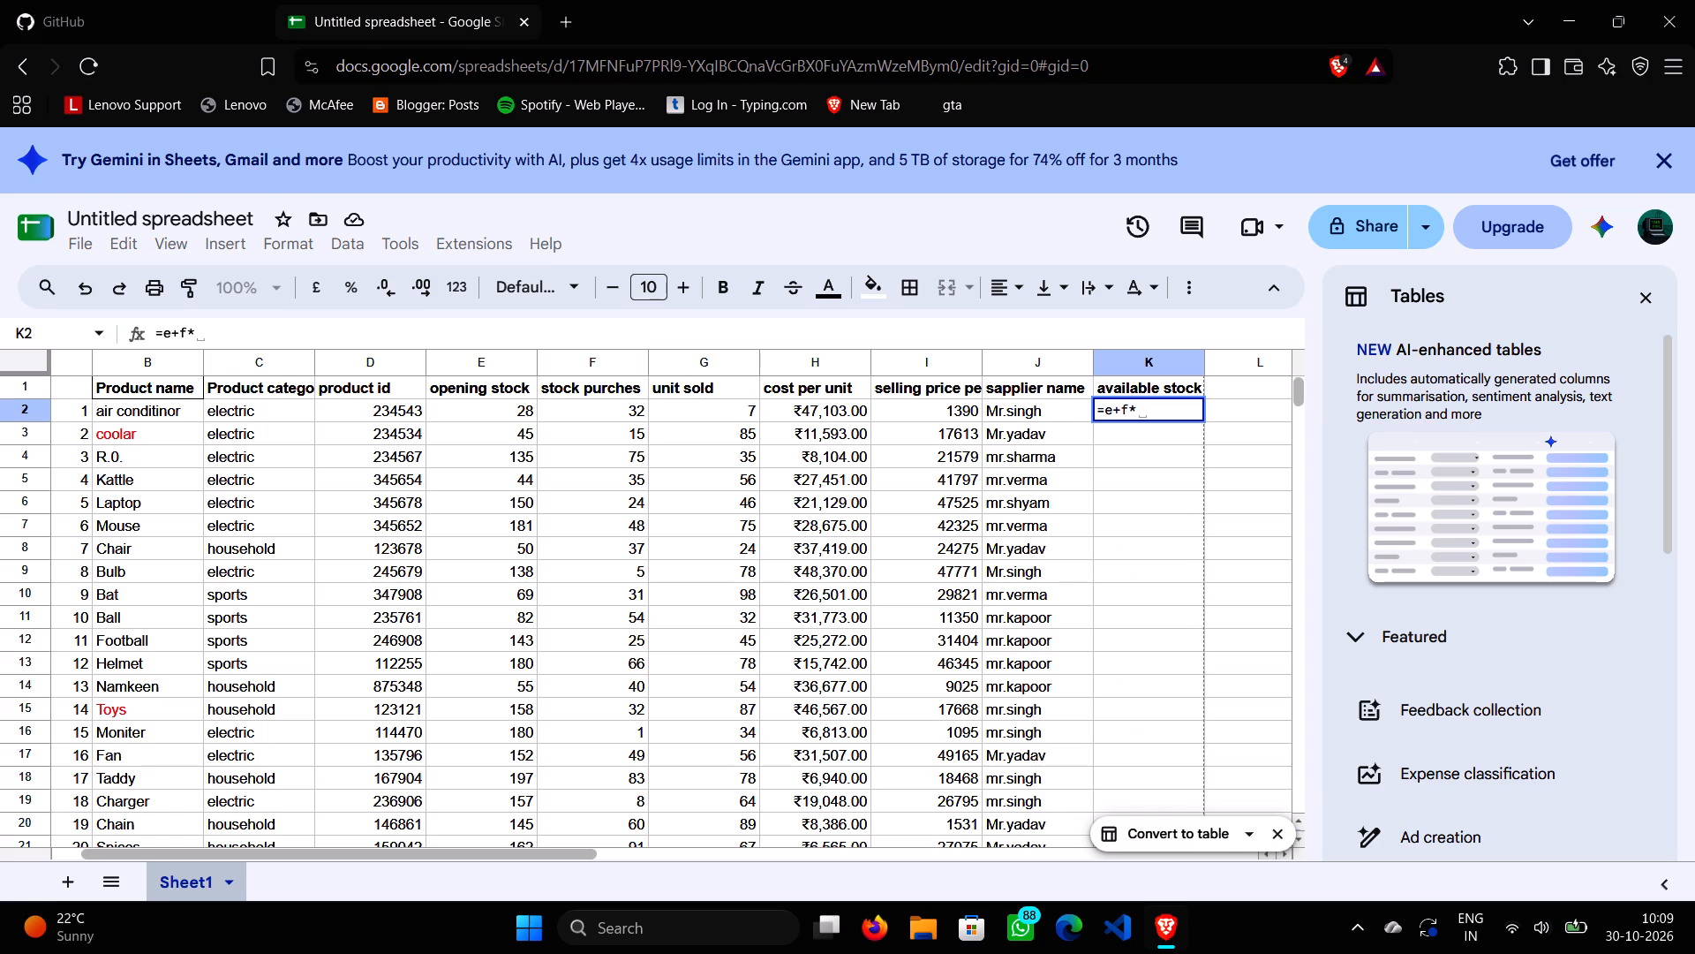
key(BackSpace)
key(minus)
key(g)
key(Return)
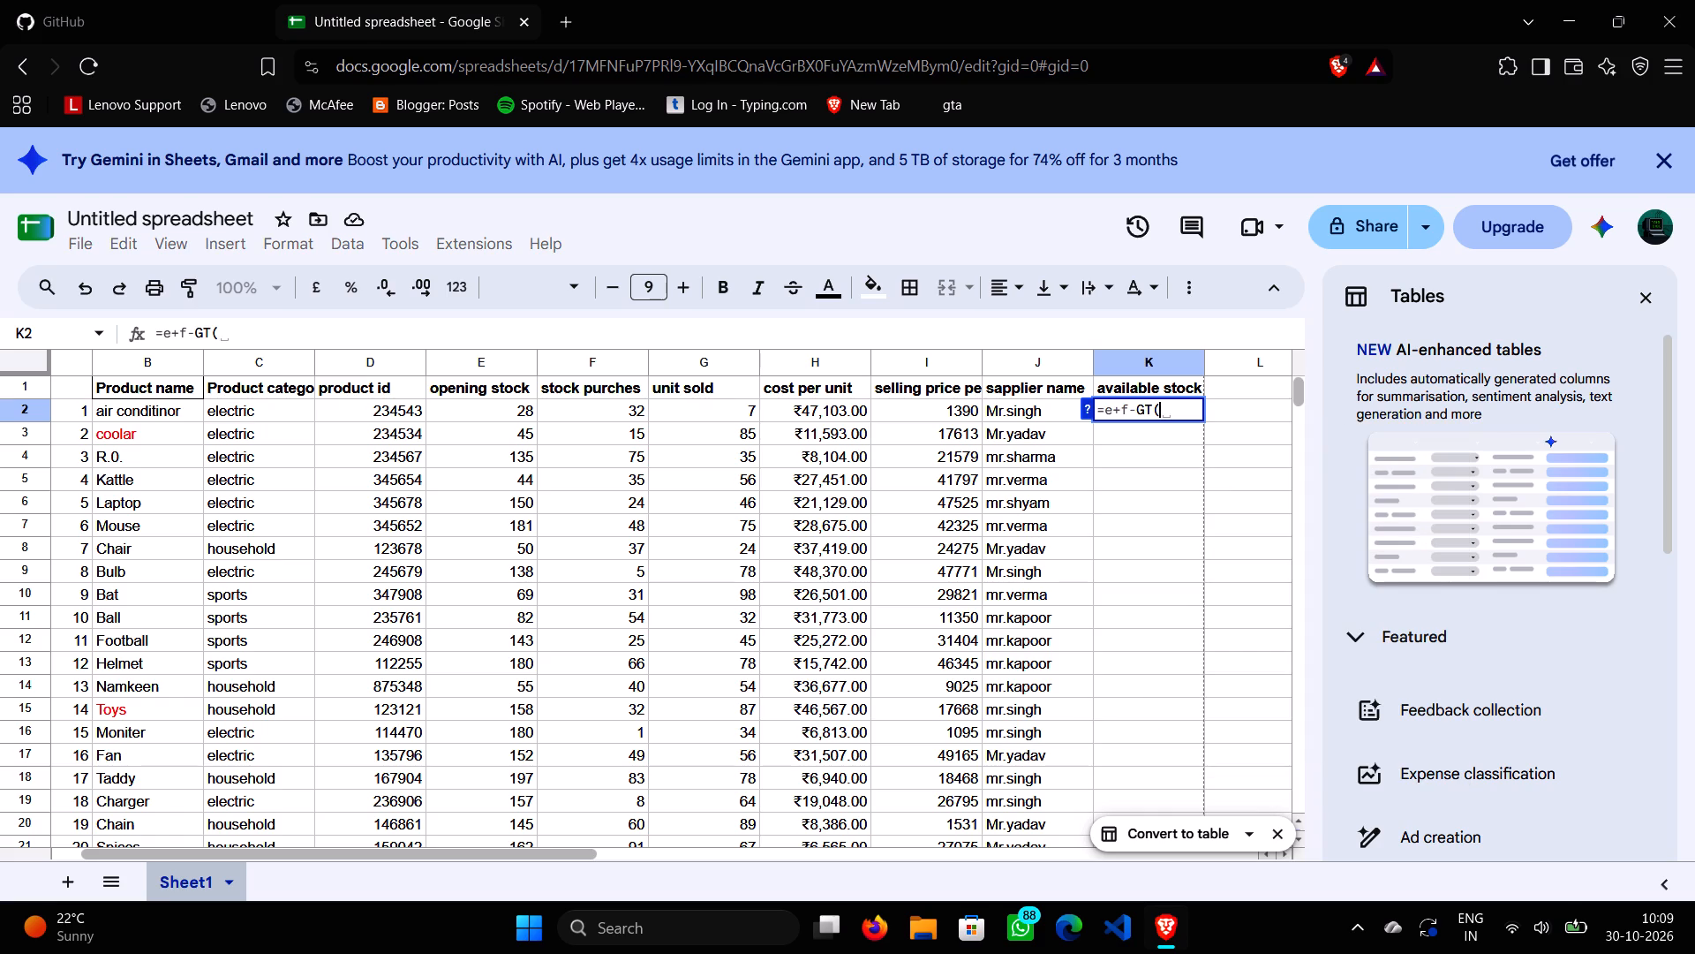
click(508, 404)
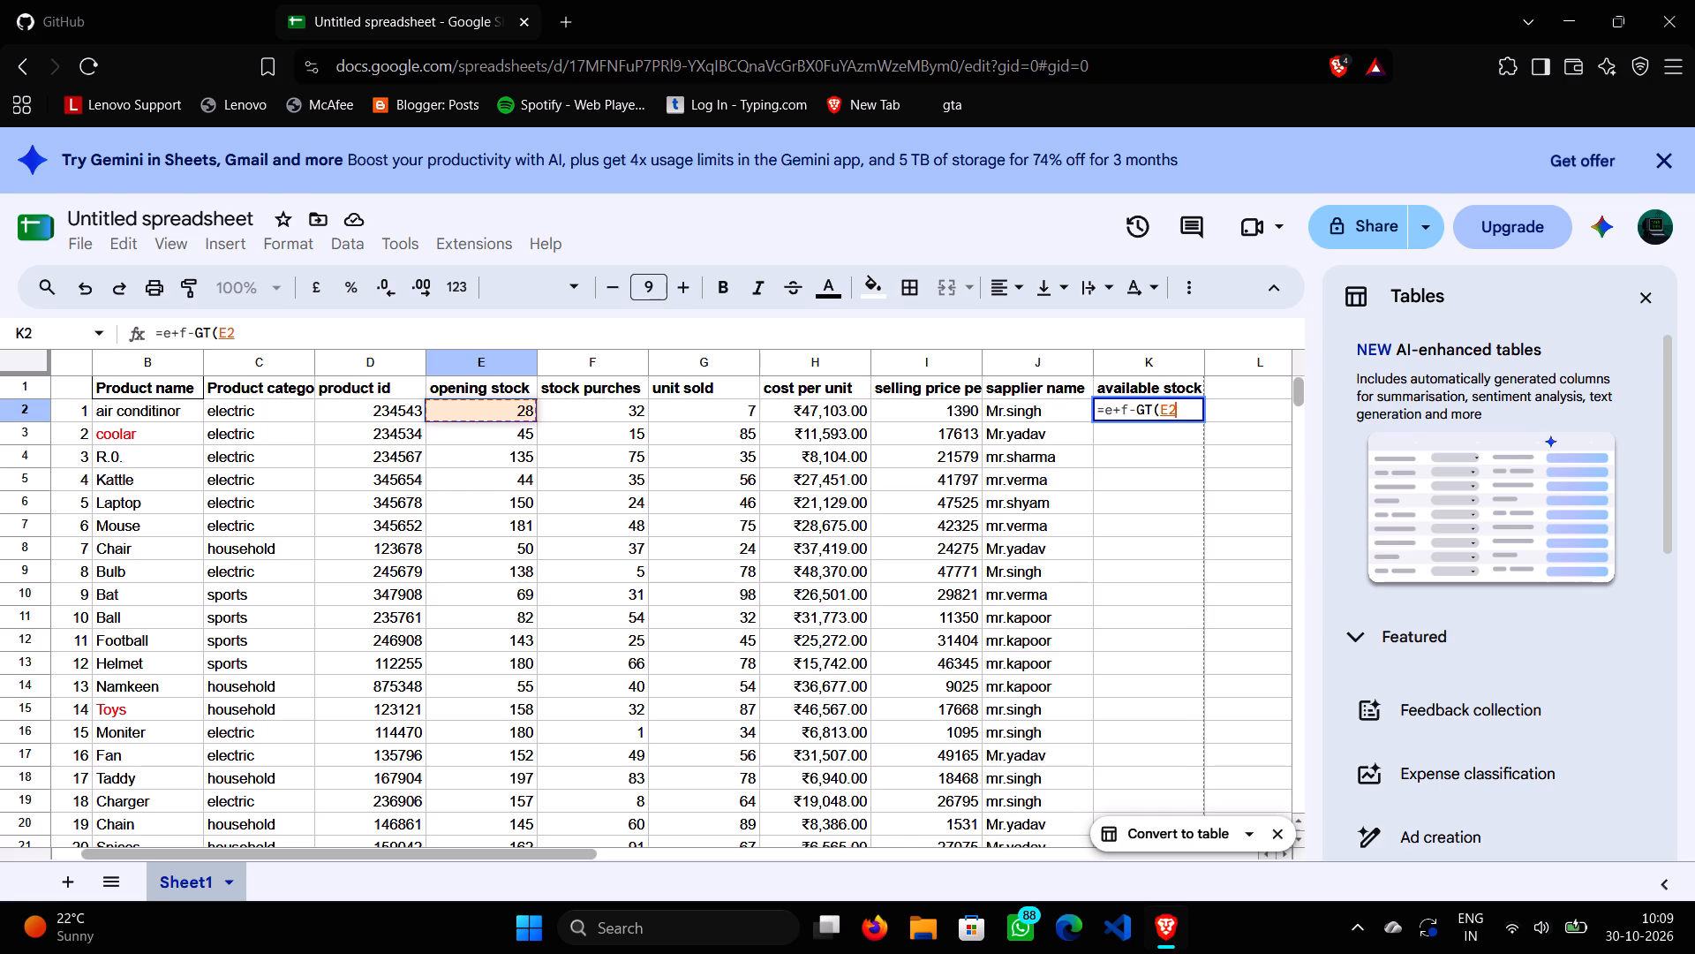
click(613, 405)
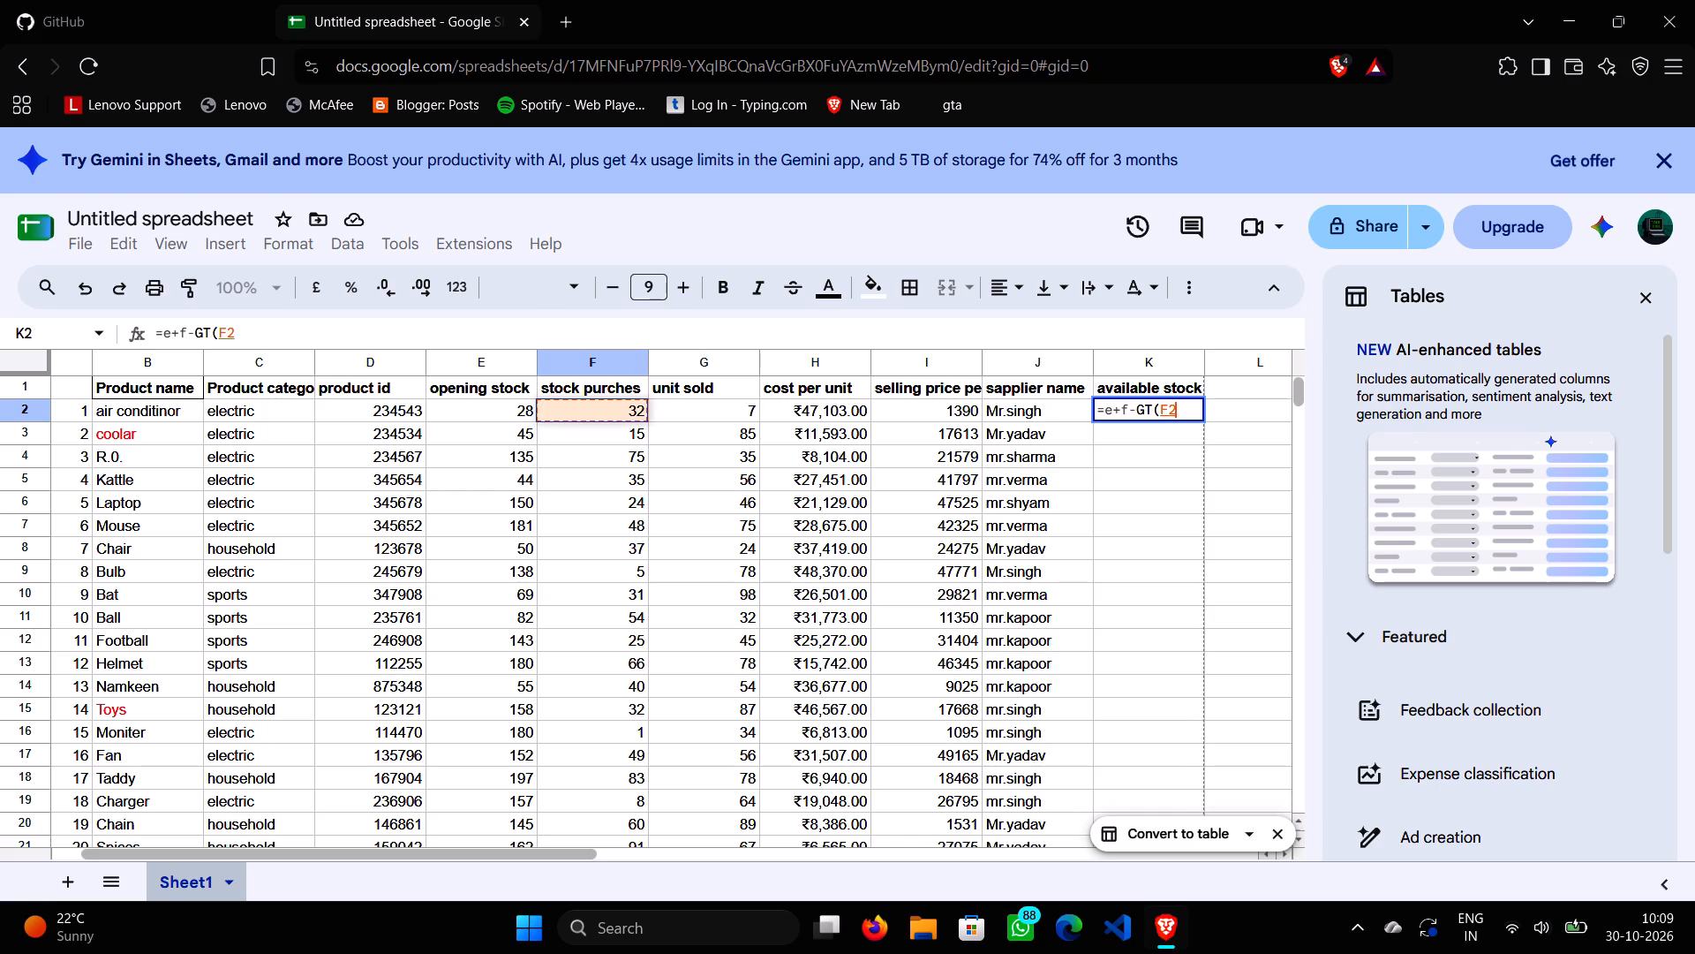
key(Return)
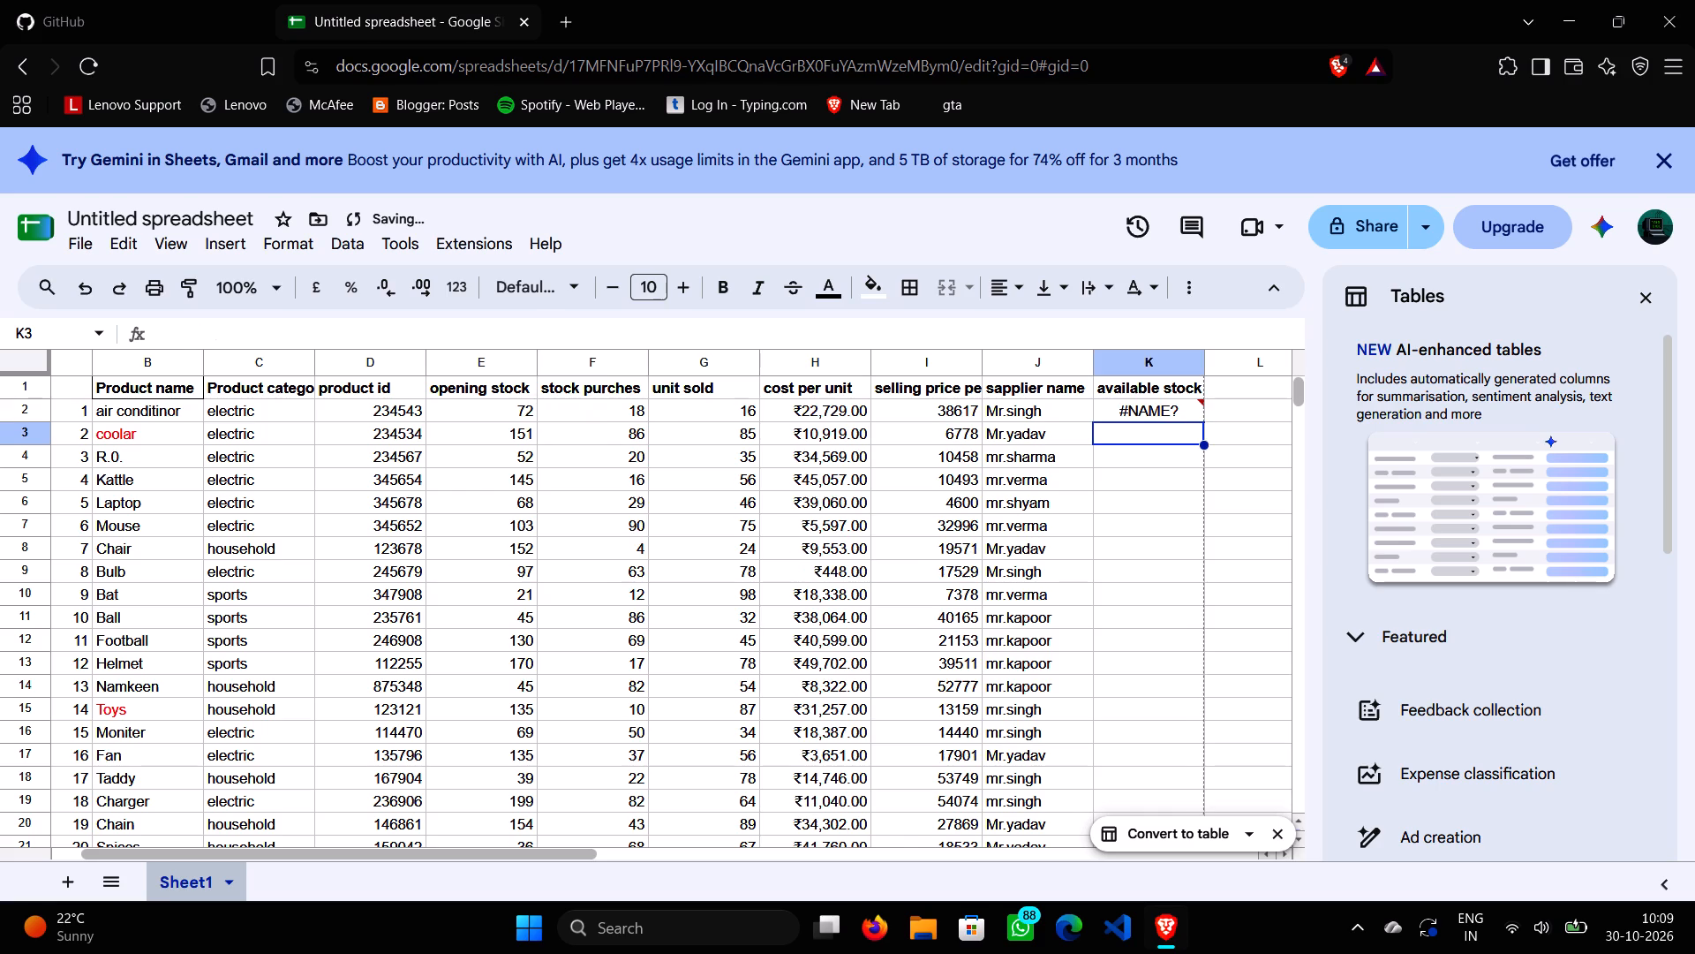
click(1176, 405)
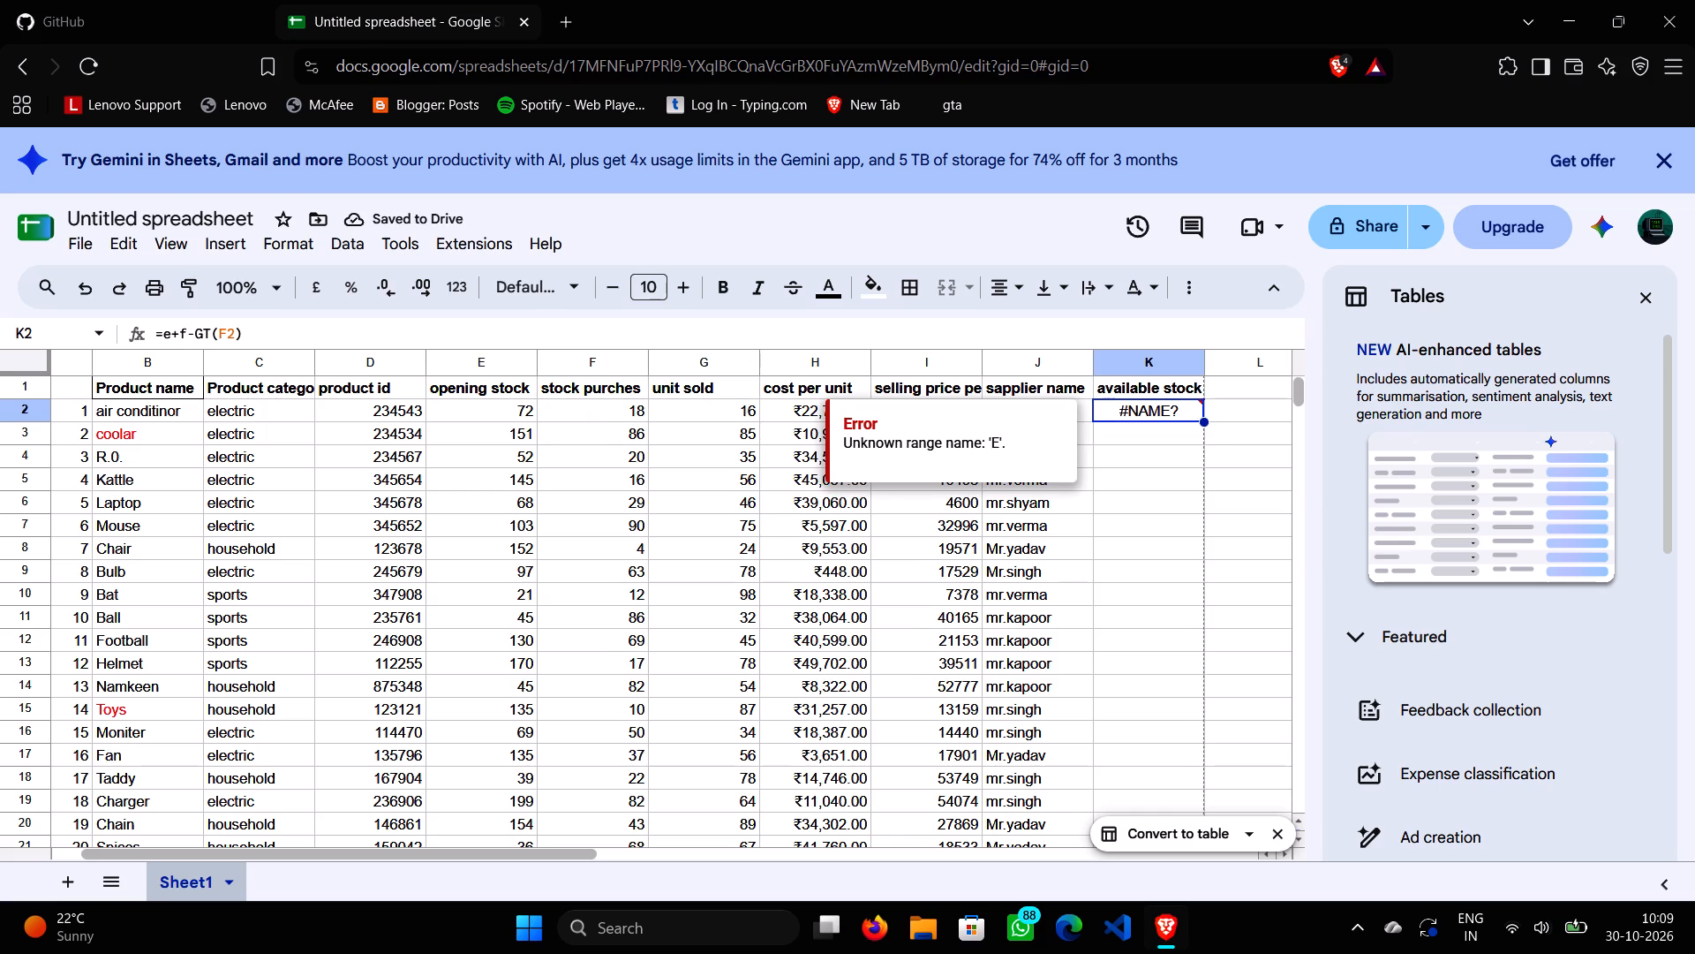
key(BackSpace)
Enter the formula =(e2+F2-G2) in cell K2 to calculate available stock from opening stock, stock purches and unit sold.
click(1164, 408)
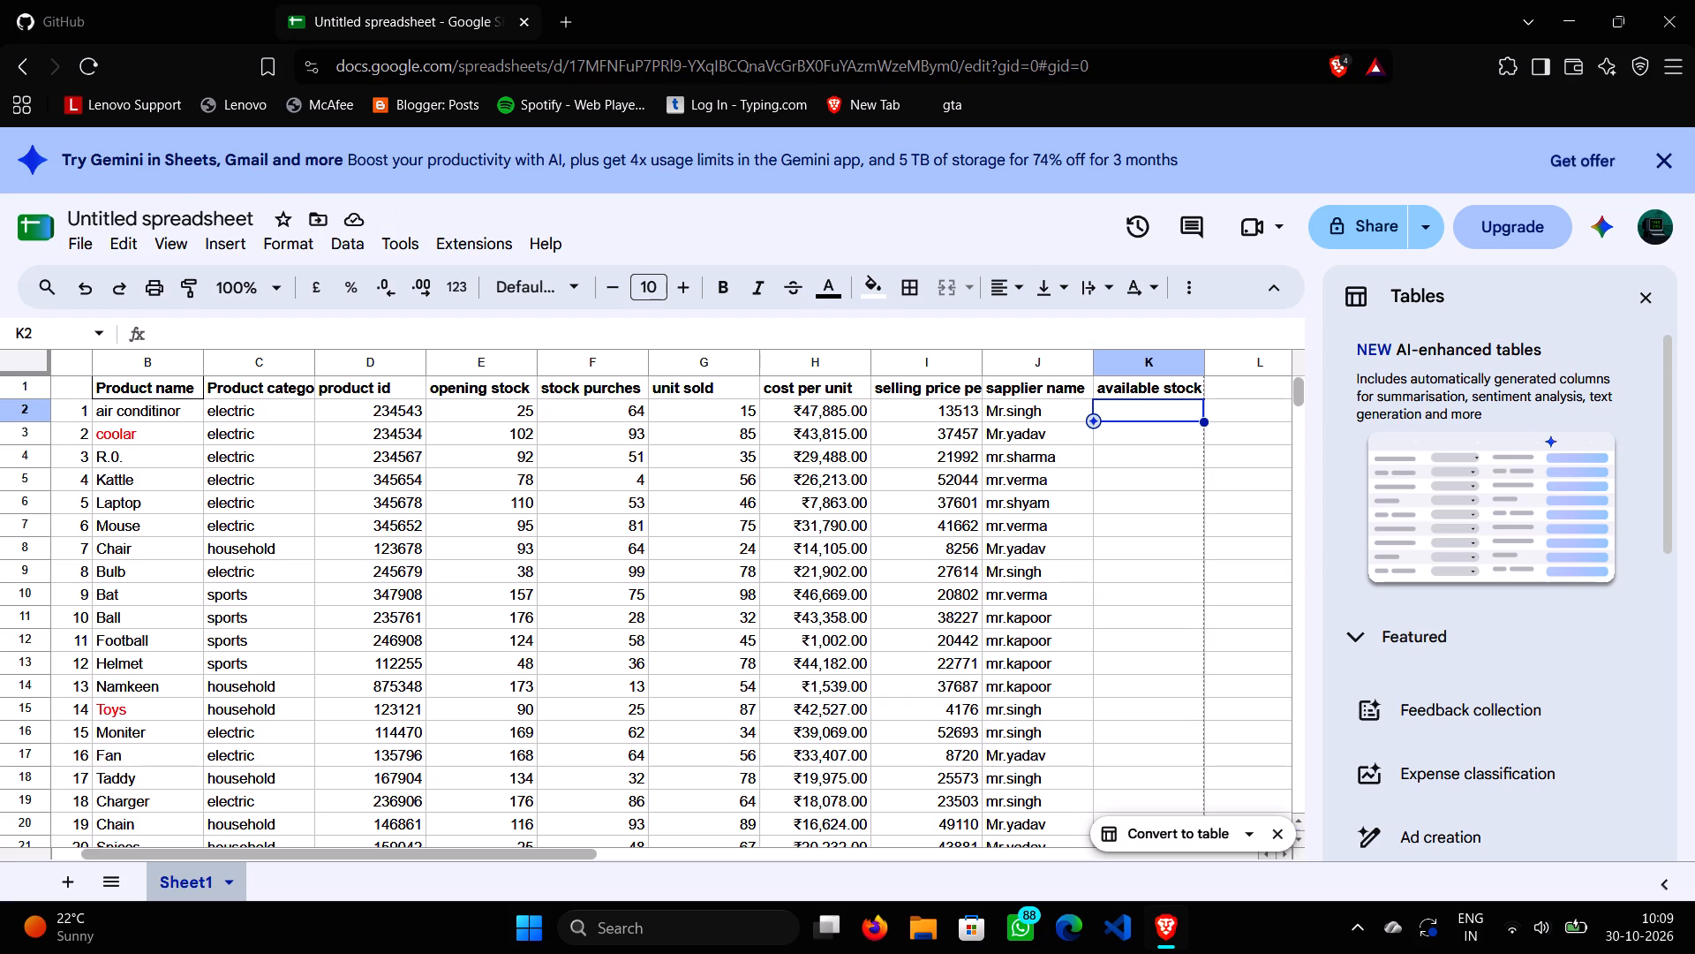
key(equal)
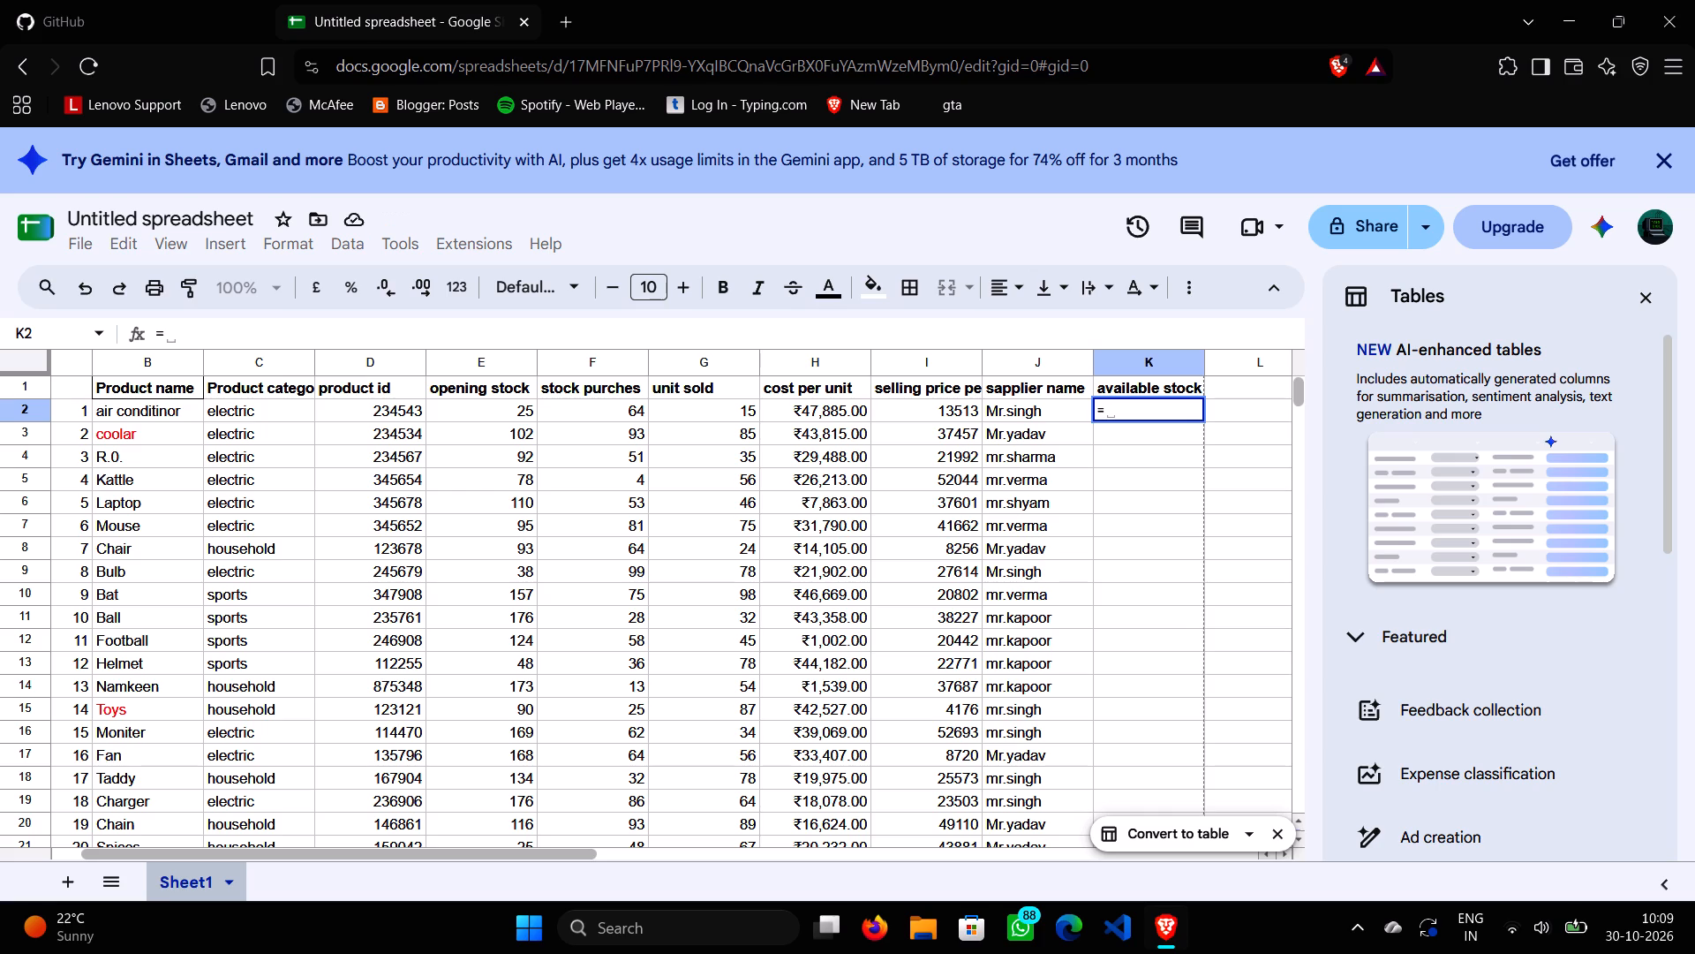
key(shift+parenleft)
text(e2)
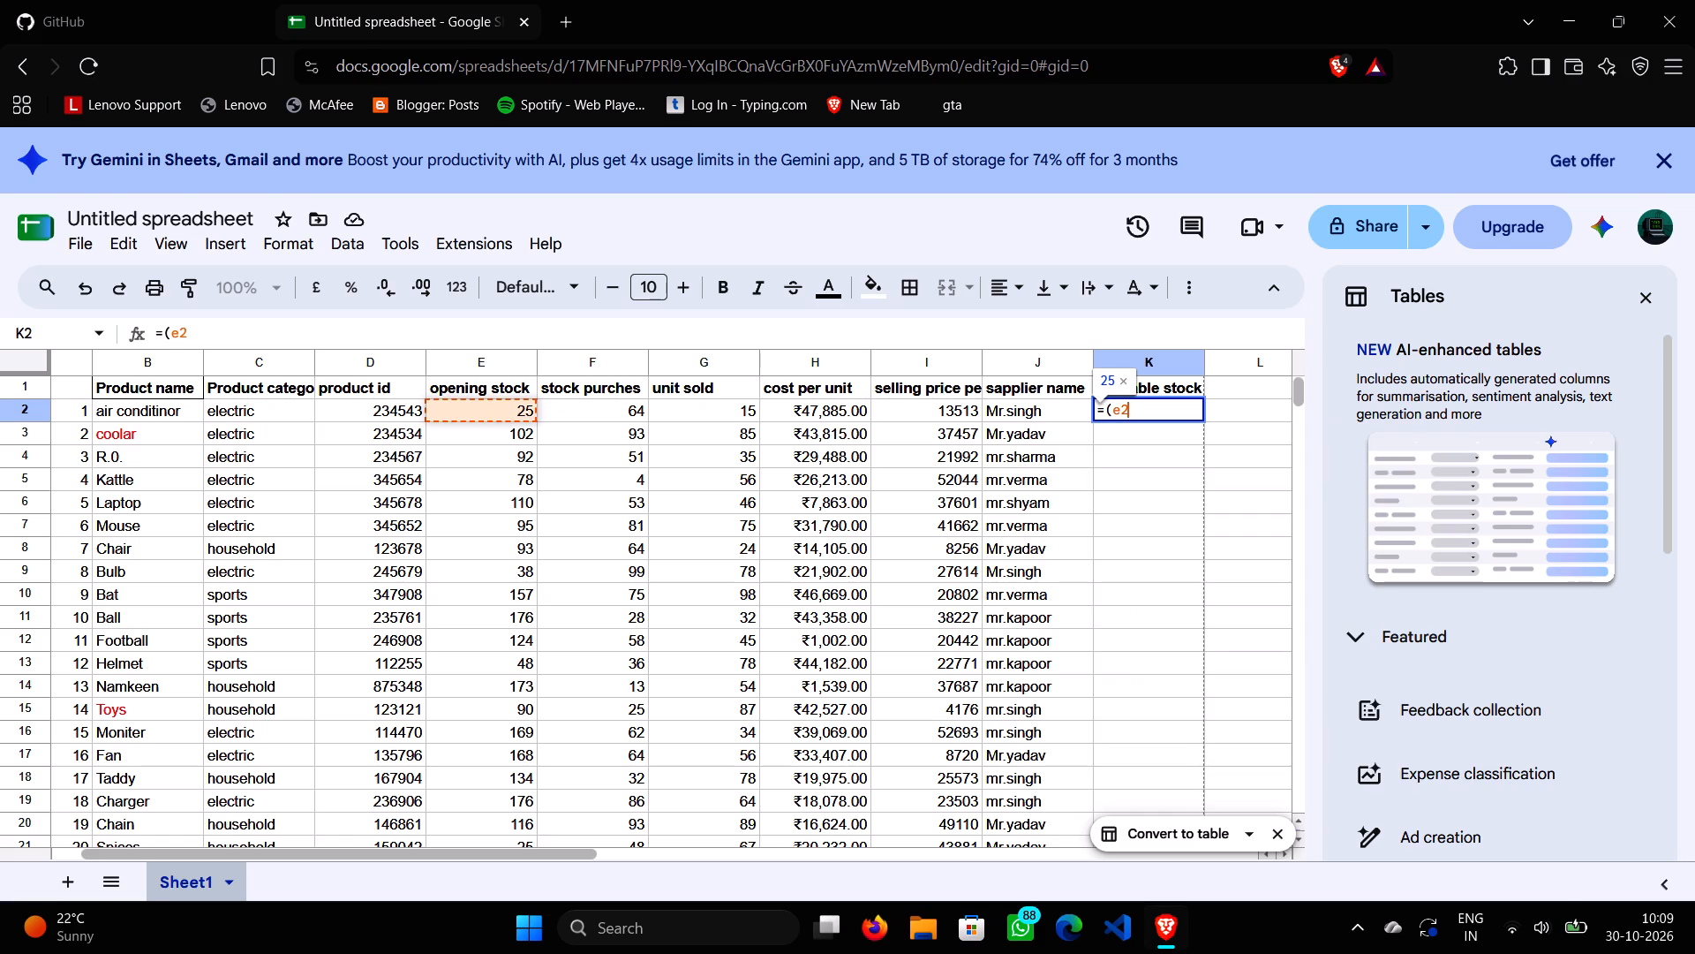
key(shift+plus)
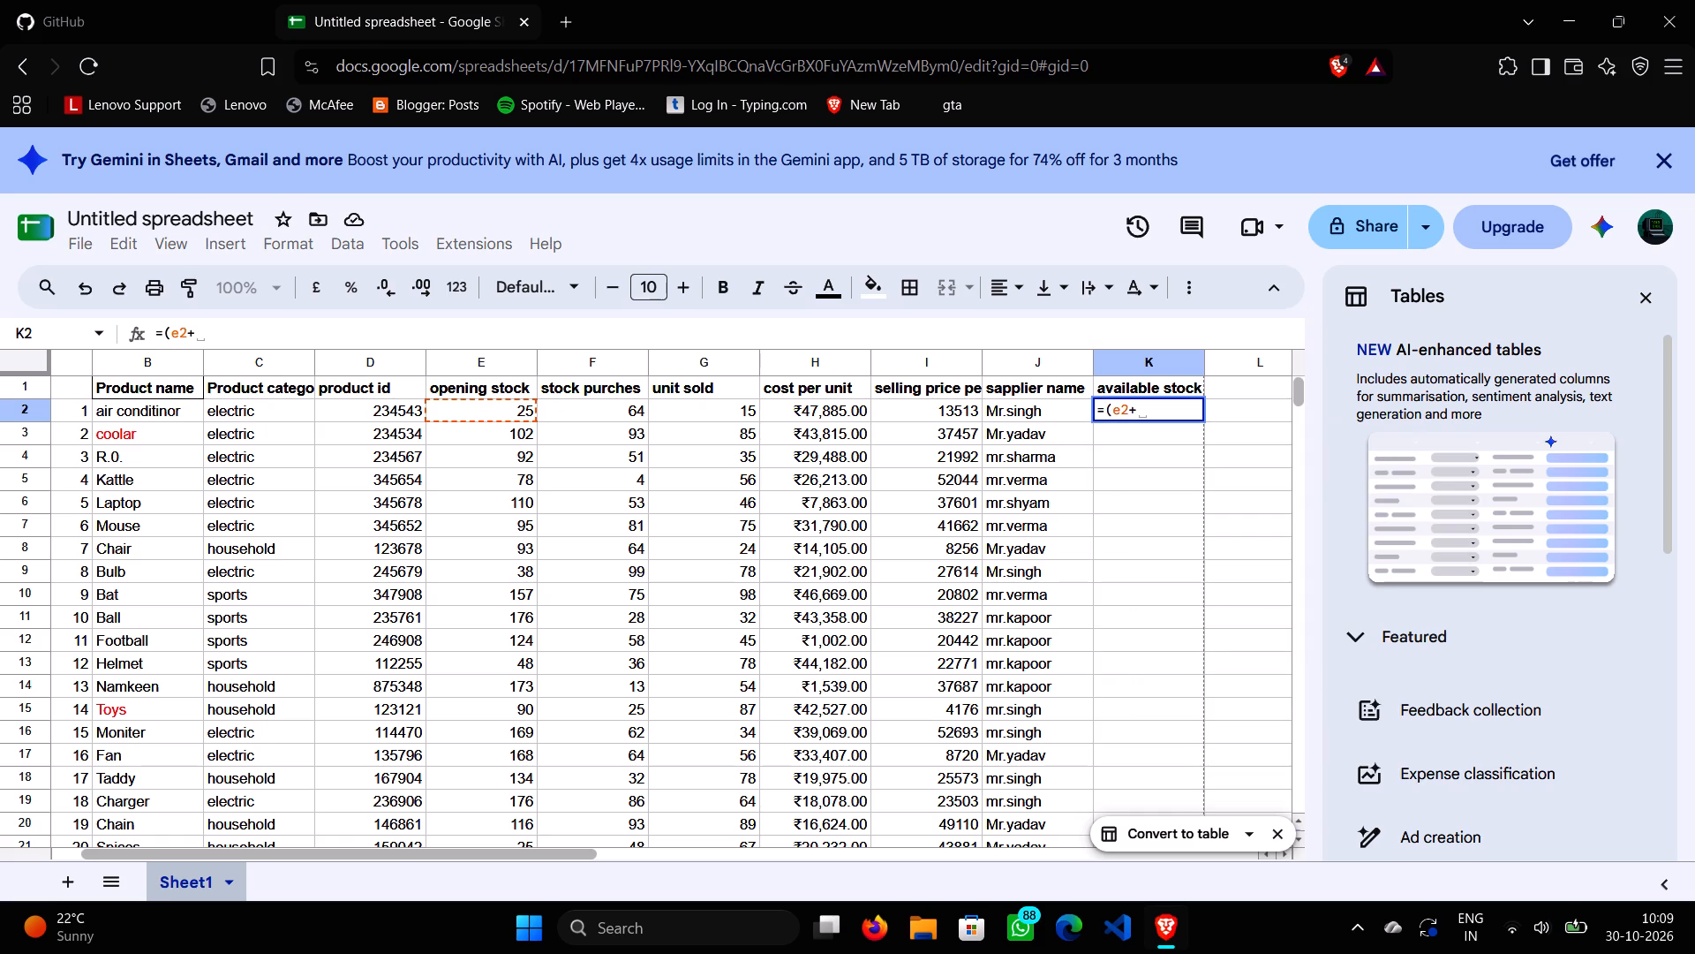
click(622, 409)
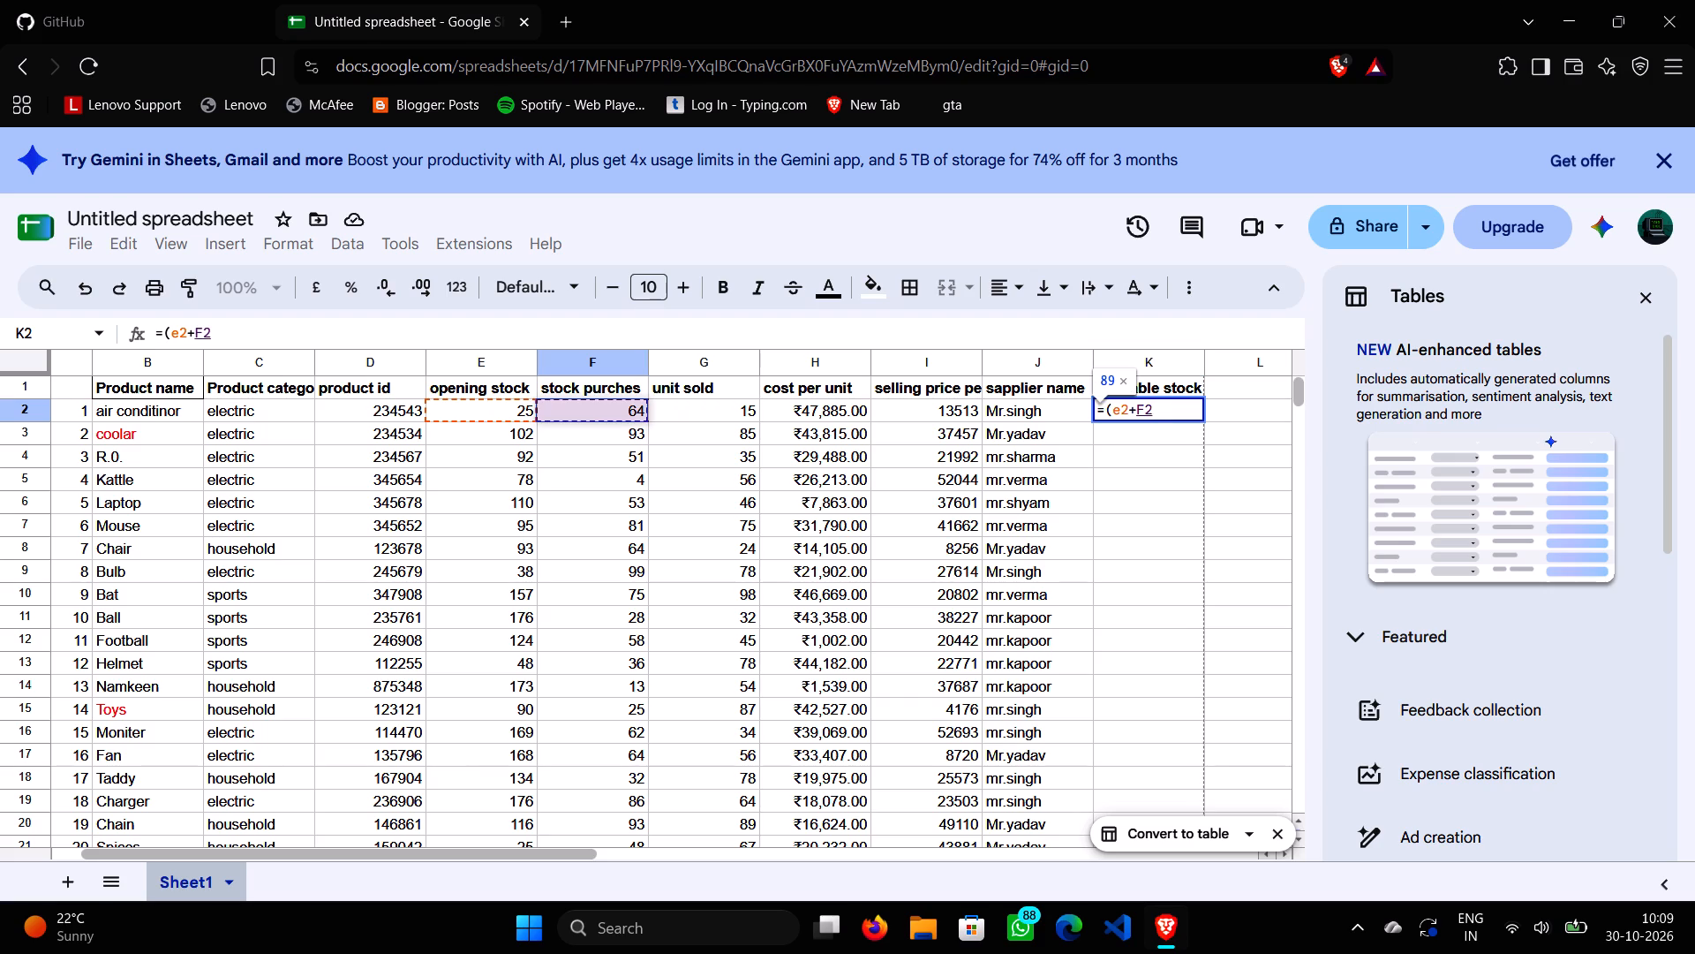
key(minus)
click(692, 408)
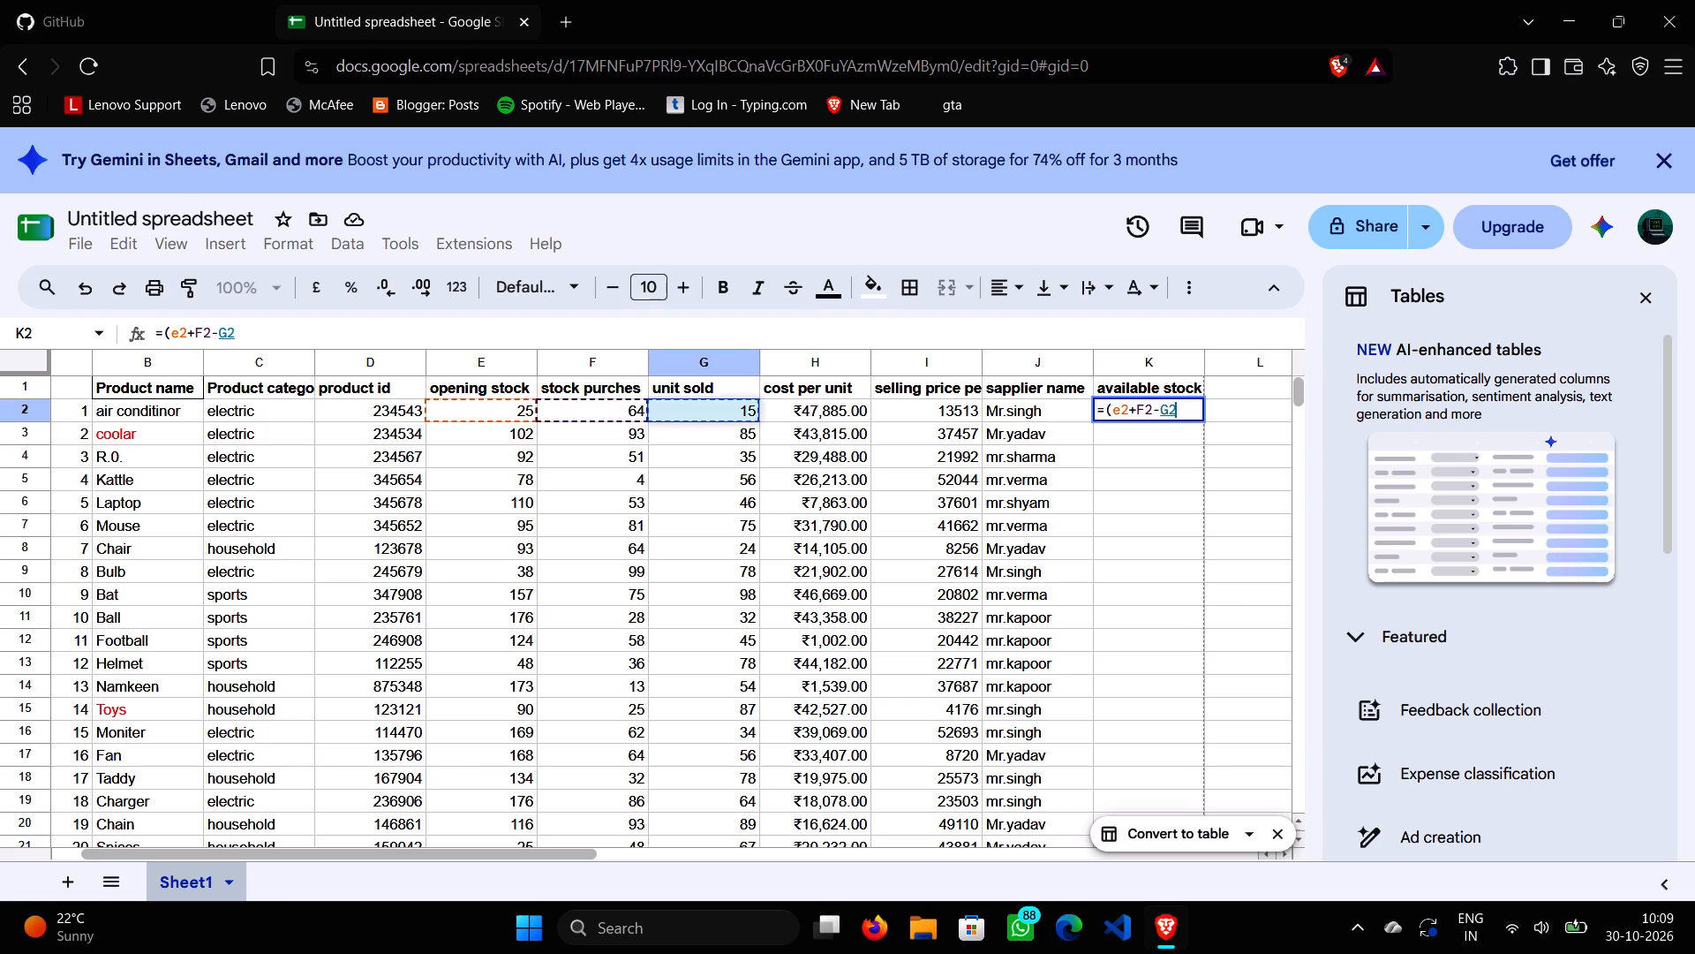
key(shift+parenright)
key(Return)
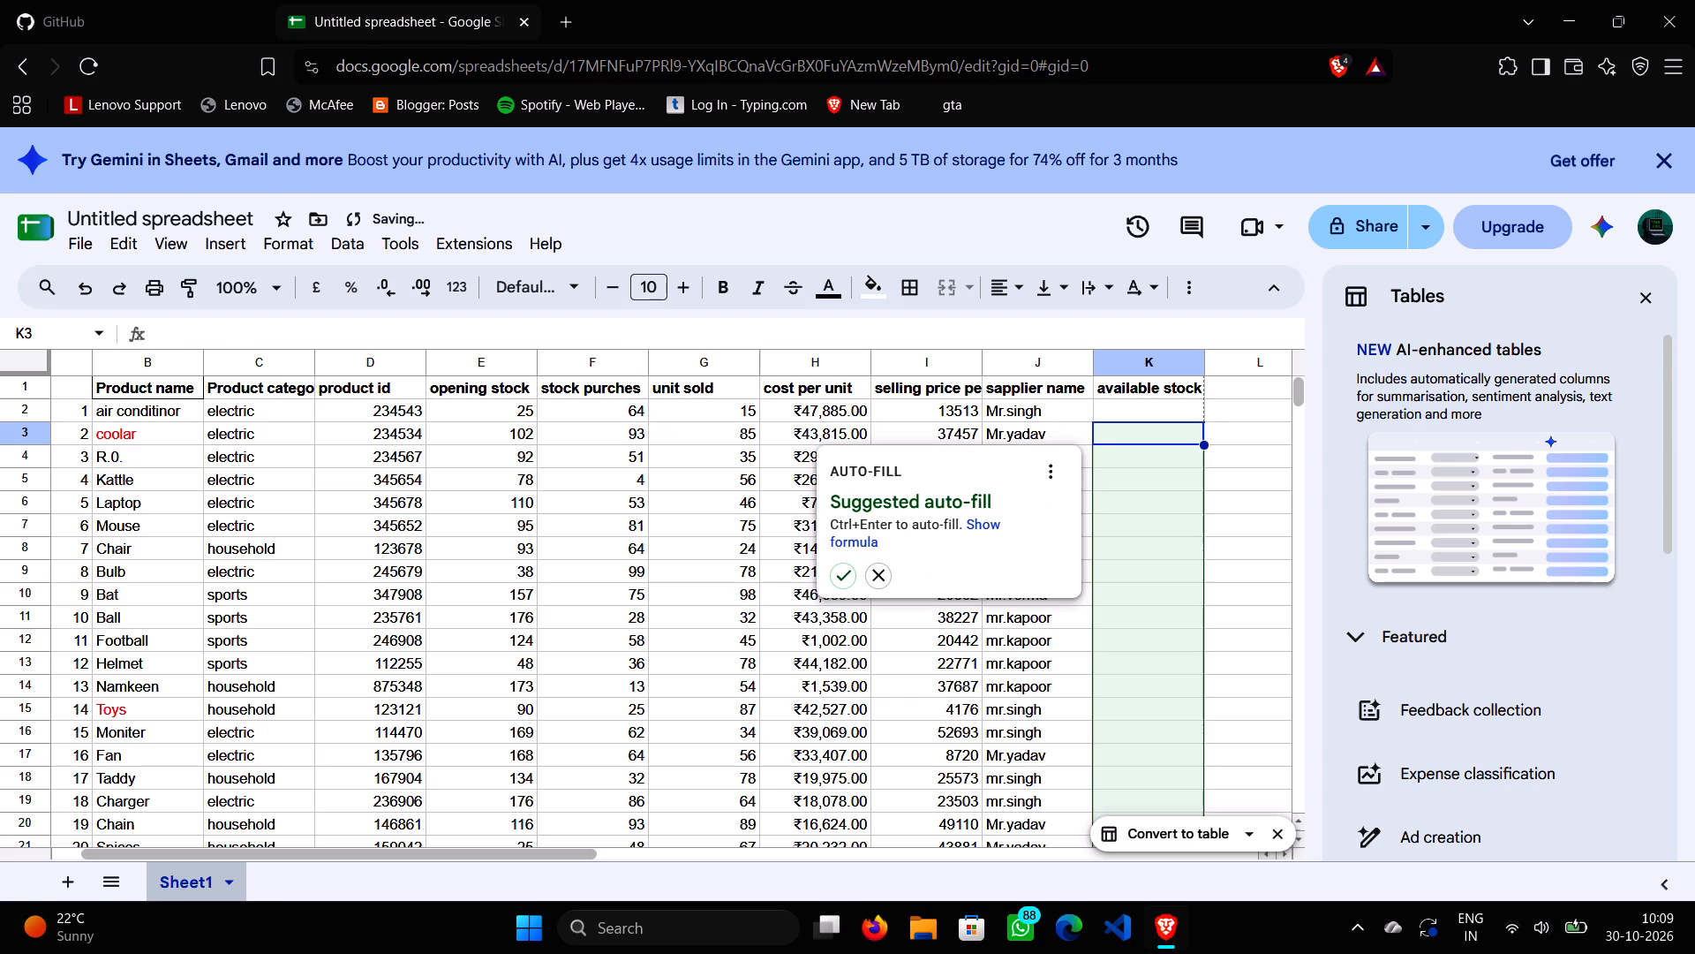
Accept the suggested auto-fill to extend the available stock formula through K3:K26, and review the filled rows.
click(840, 580)
scroll(1120, 594, down, 1)
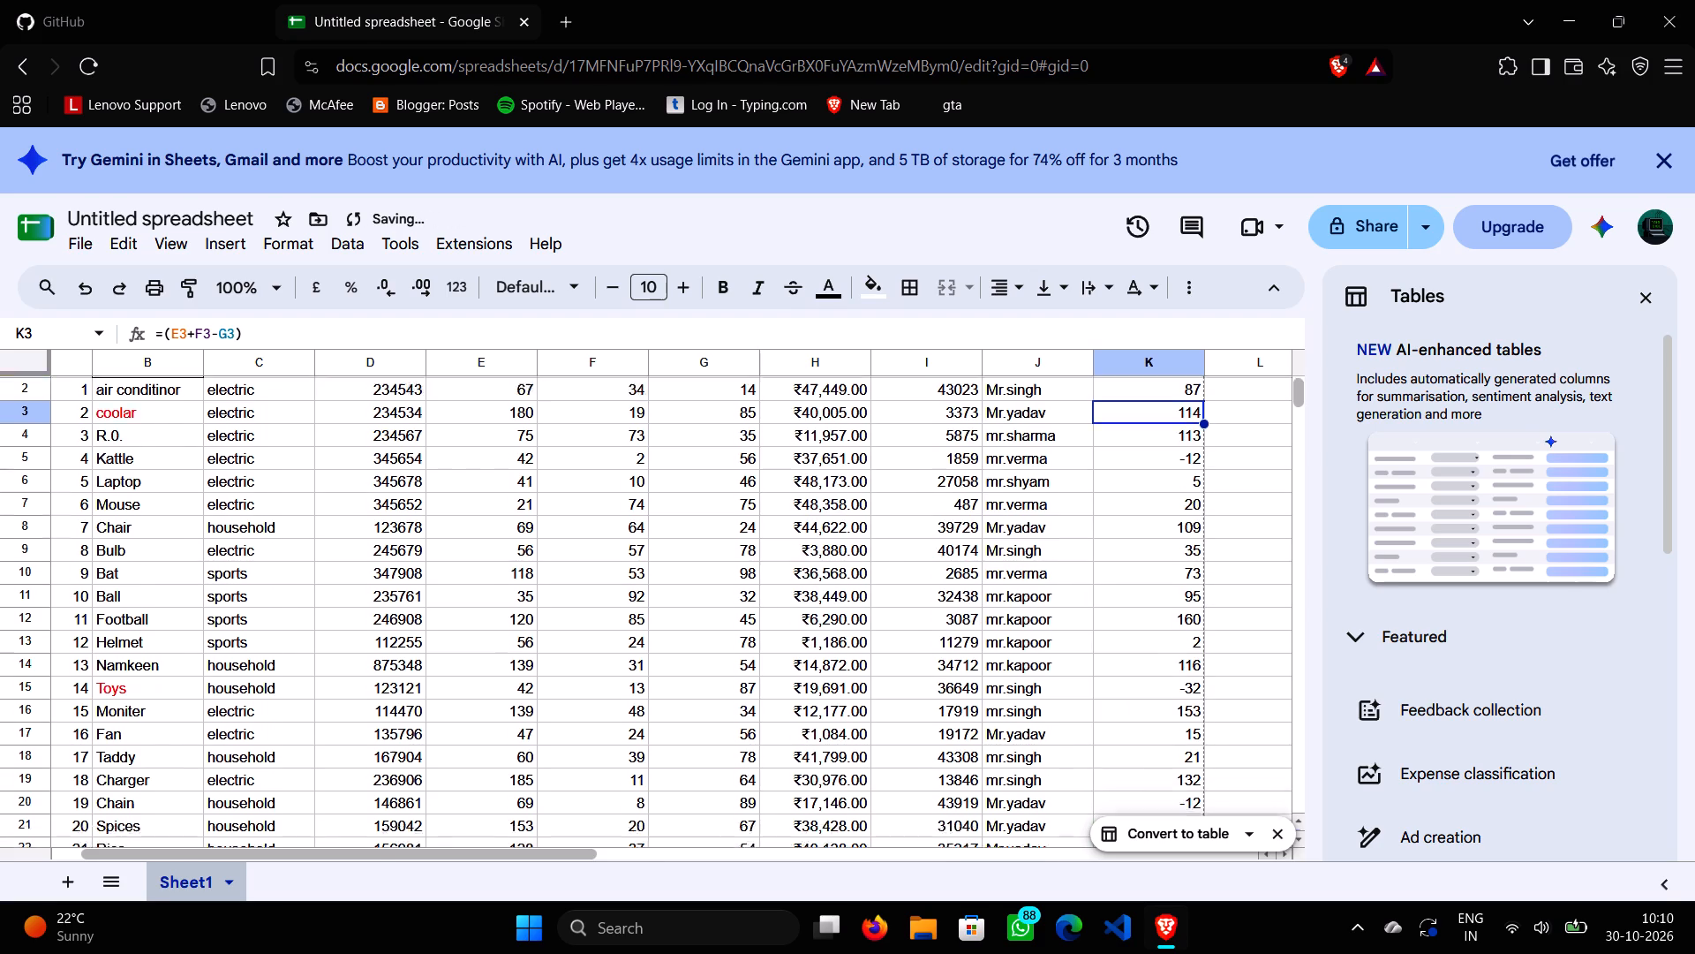
scroll(1120, 594, down, 1)
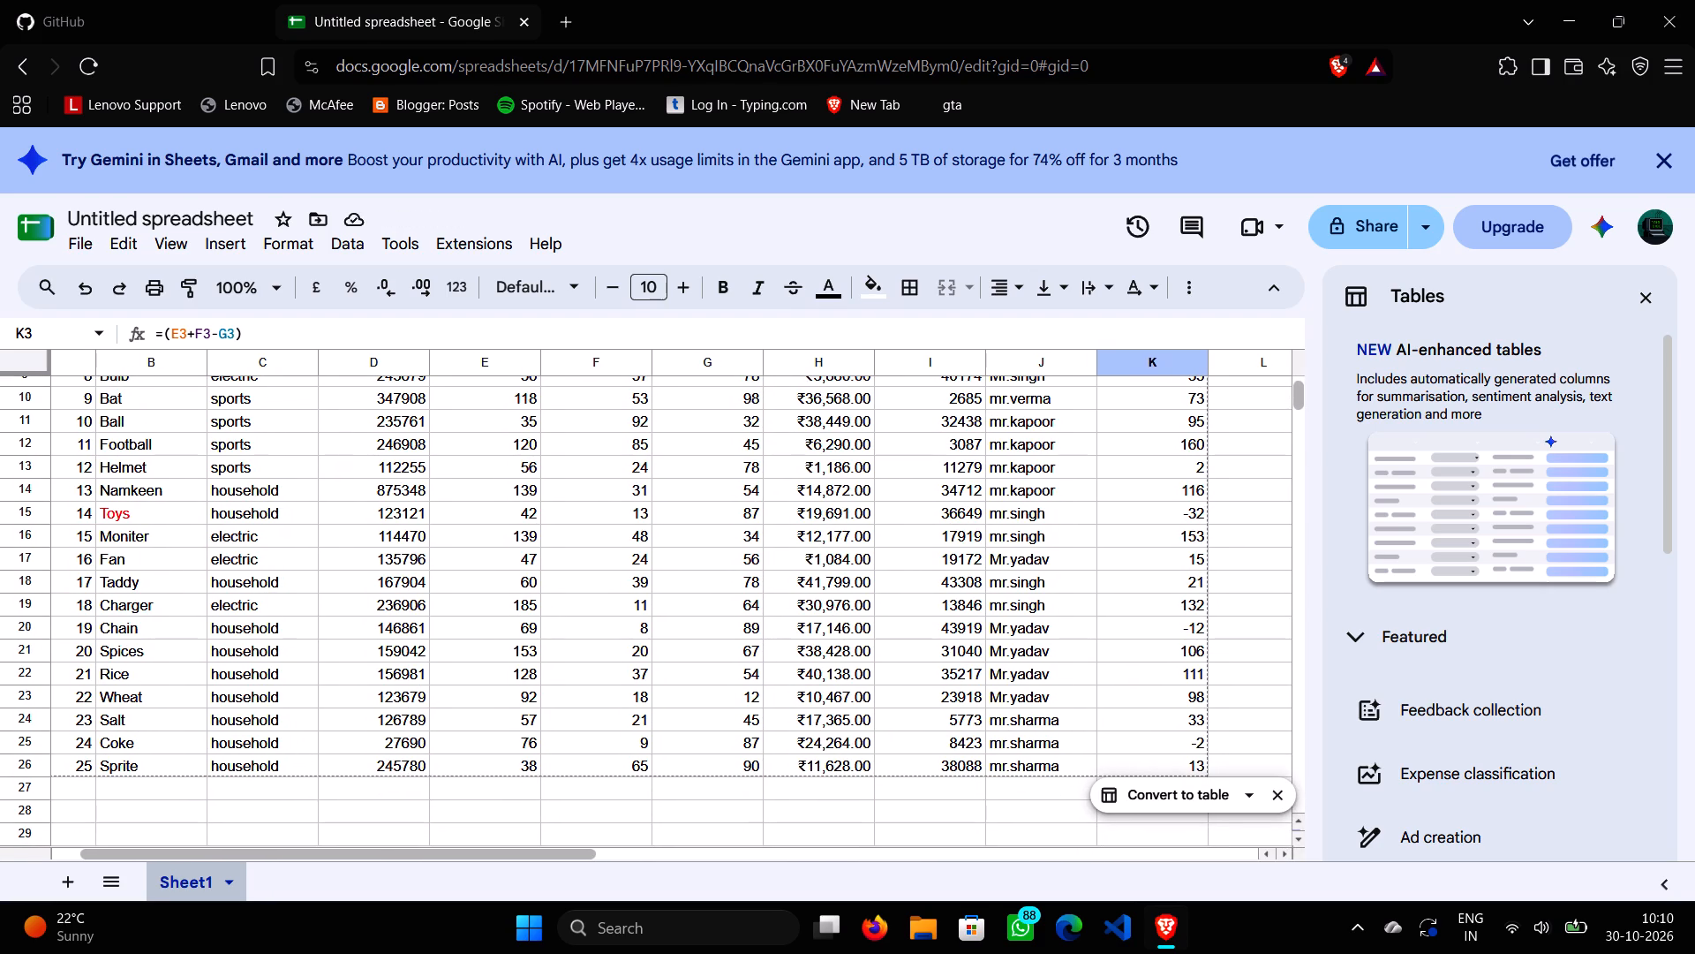
scroll(744, 743, up, 1)
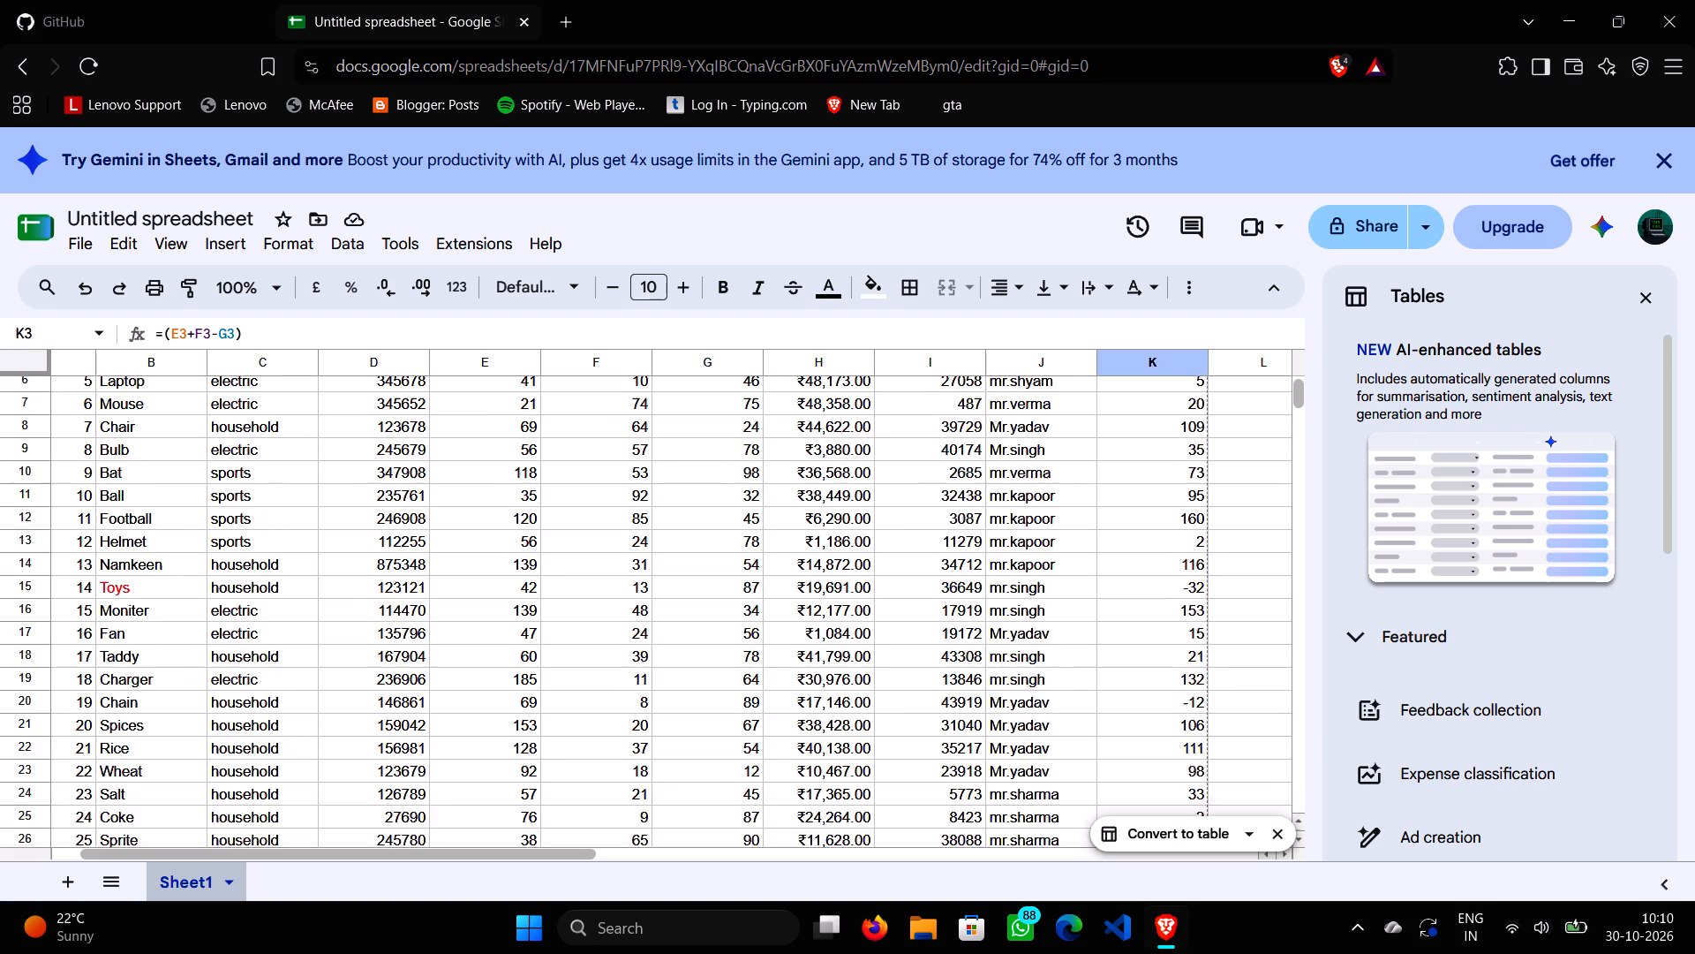
scroll(744, 743, up, 1)
scroll(744, 743, down, 1)
scroll(1019, 700, up, 3)
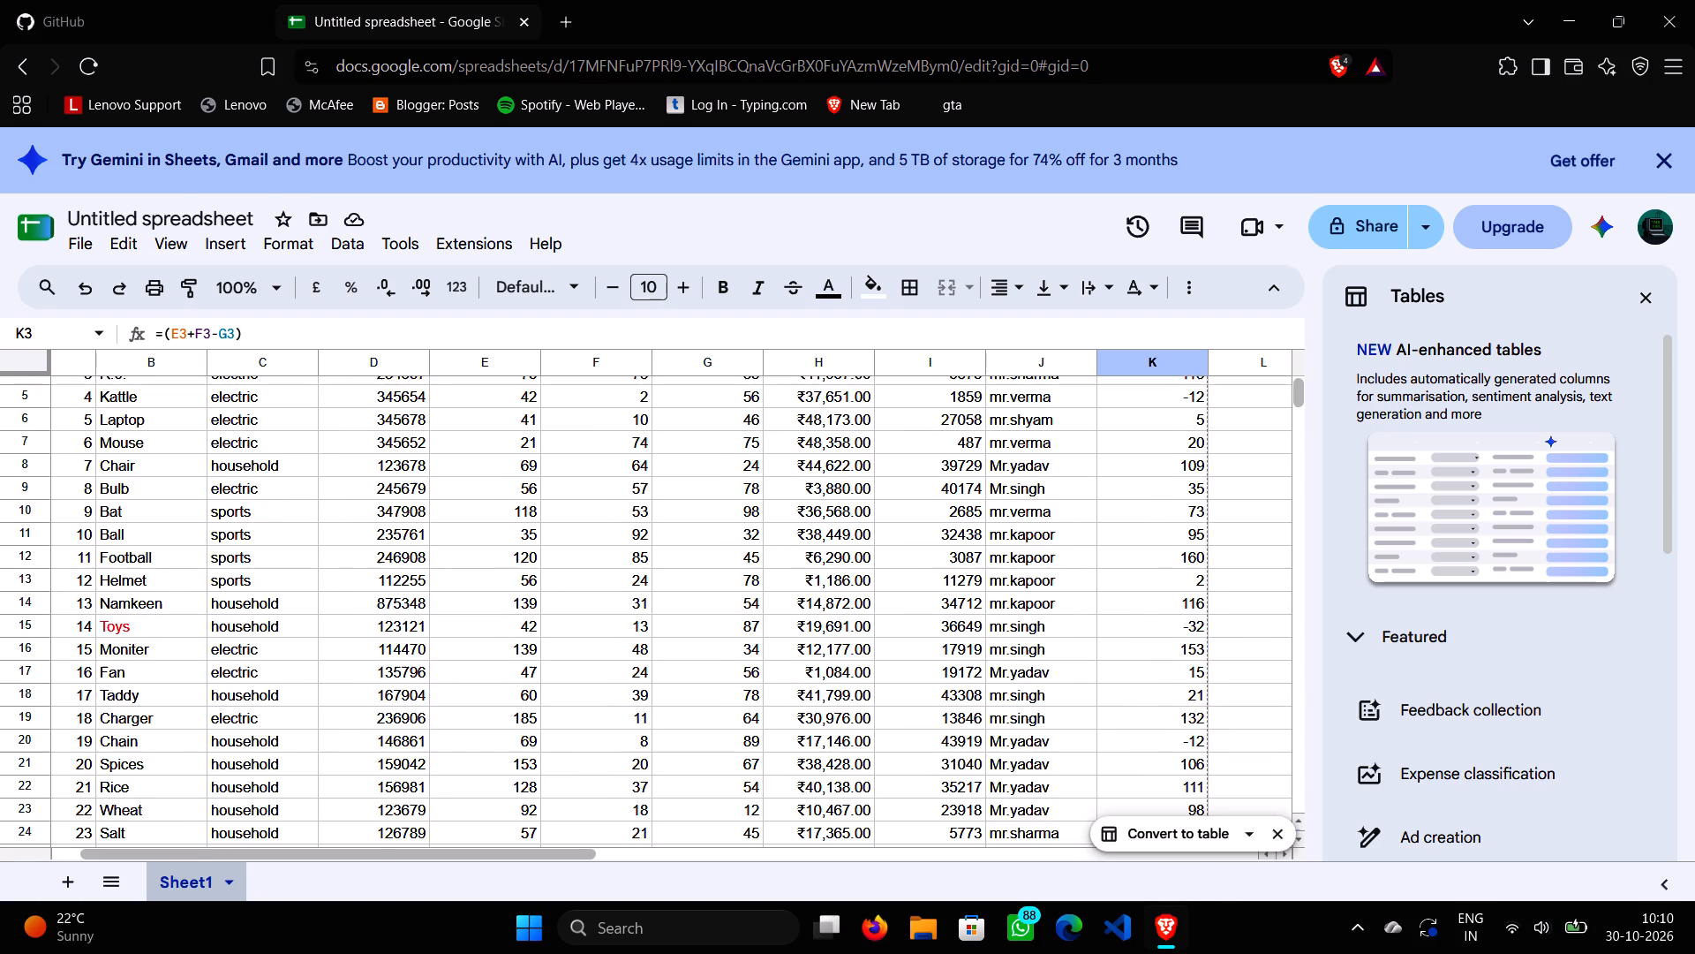
Replace the random-number formula in the stock purches cell F5 with the fixed value 20.
click(1241, 386)
scroll(1182, 508, left, 1)
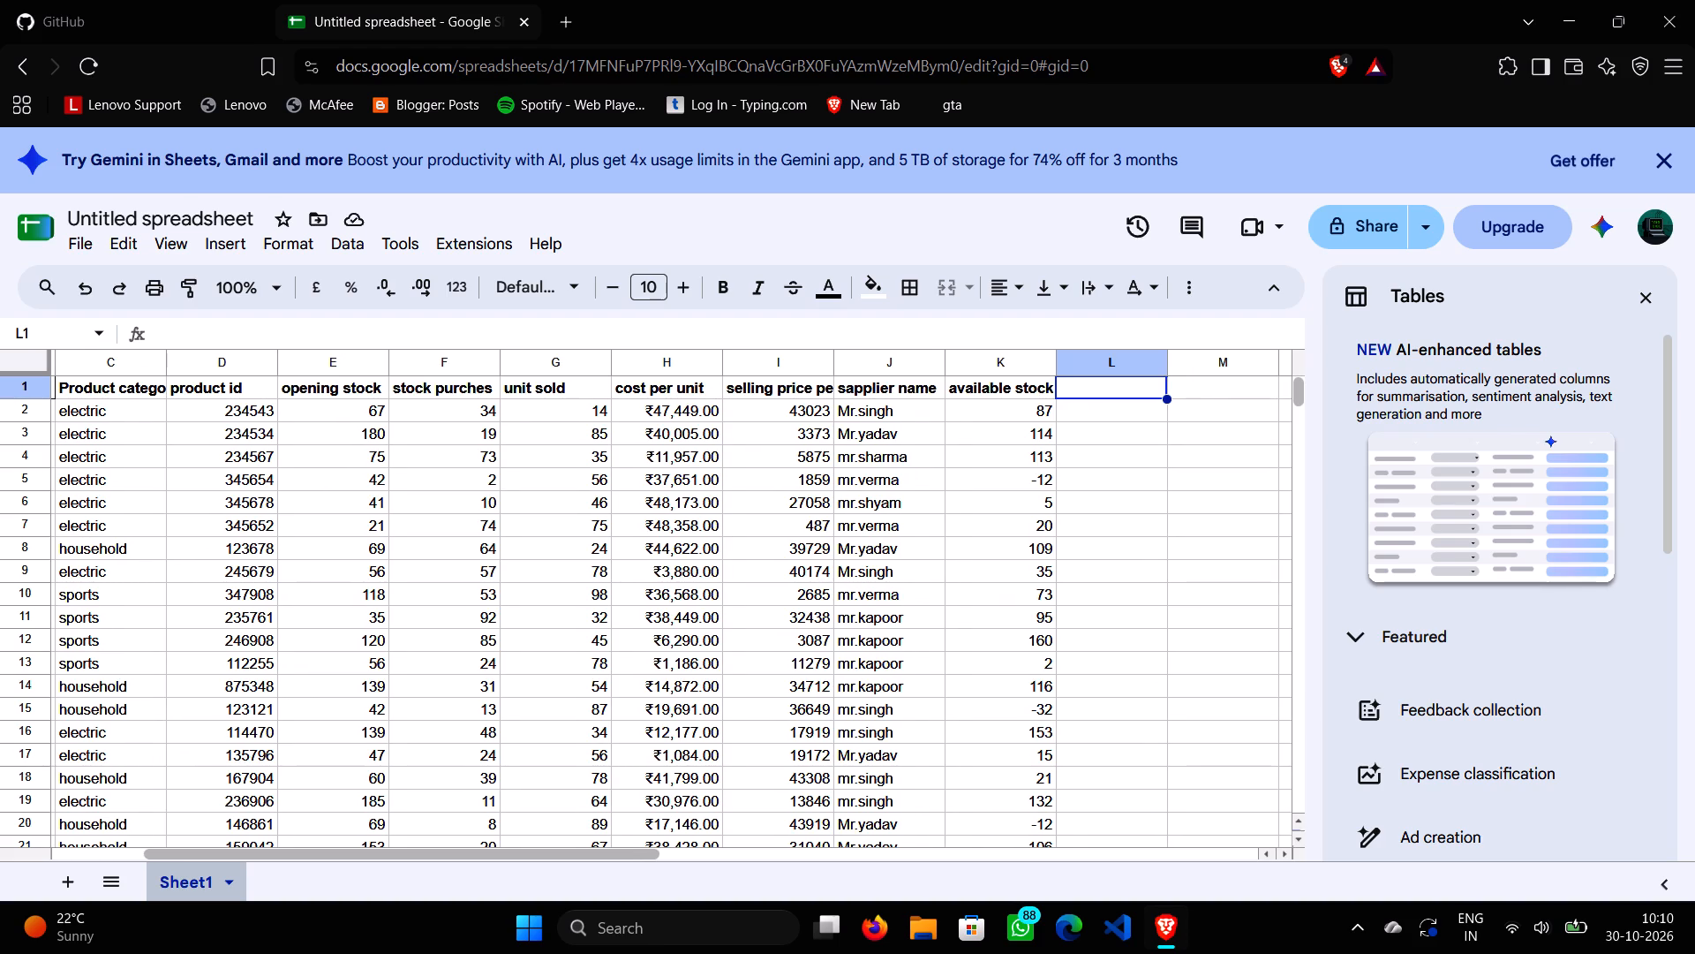
click(492, 480)
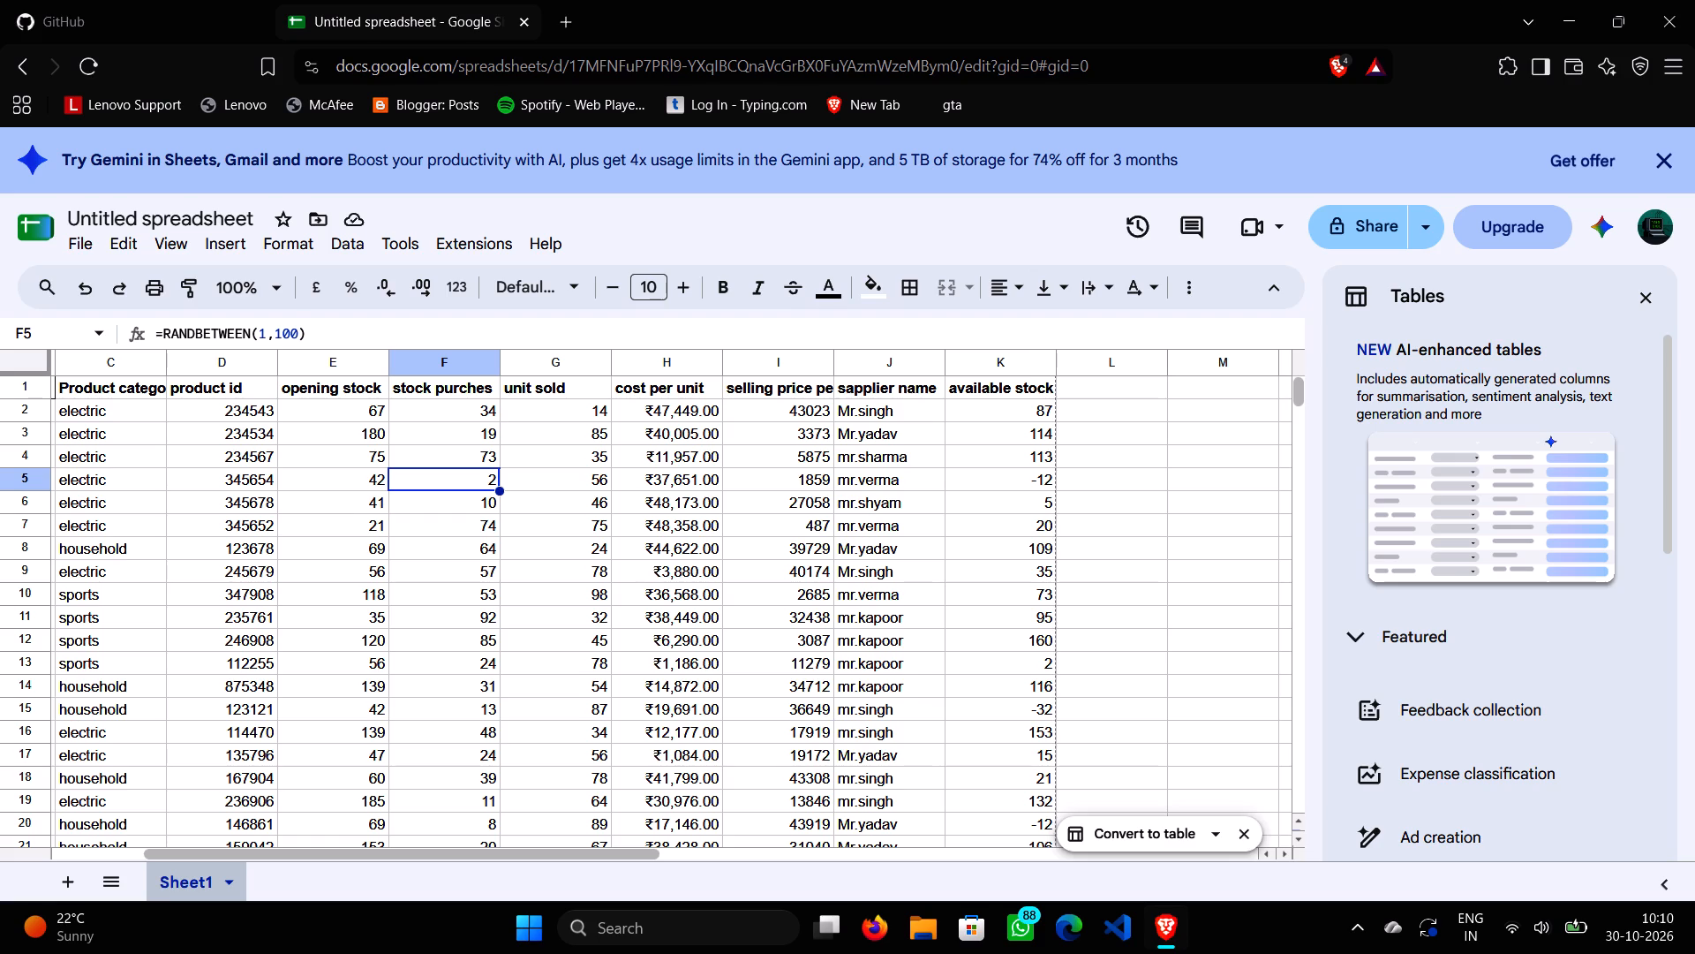
key(0)
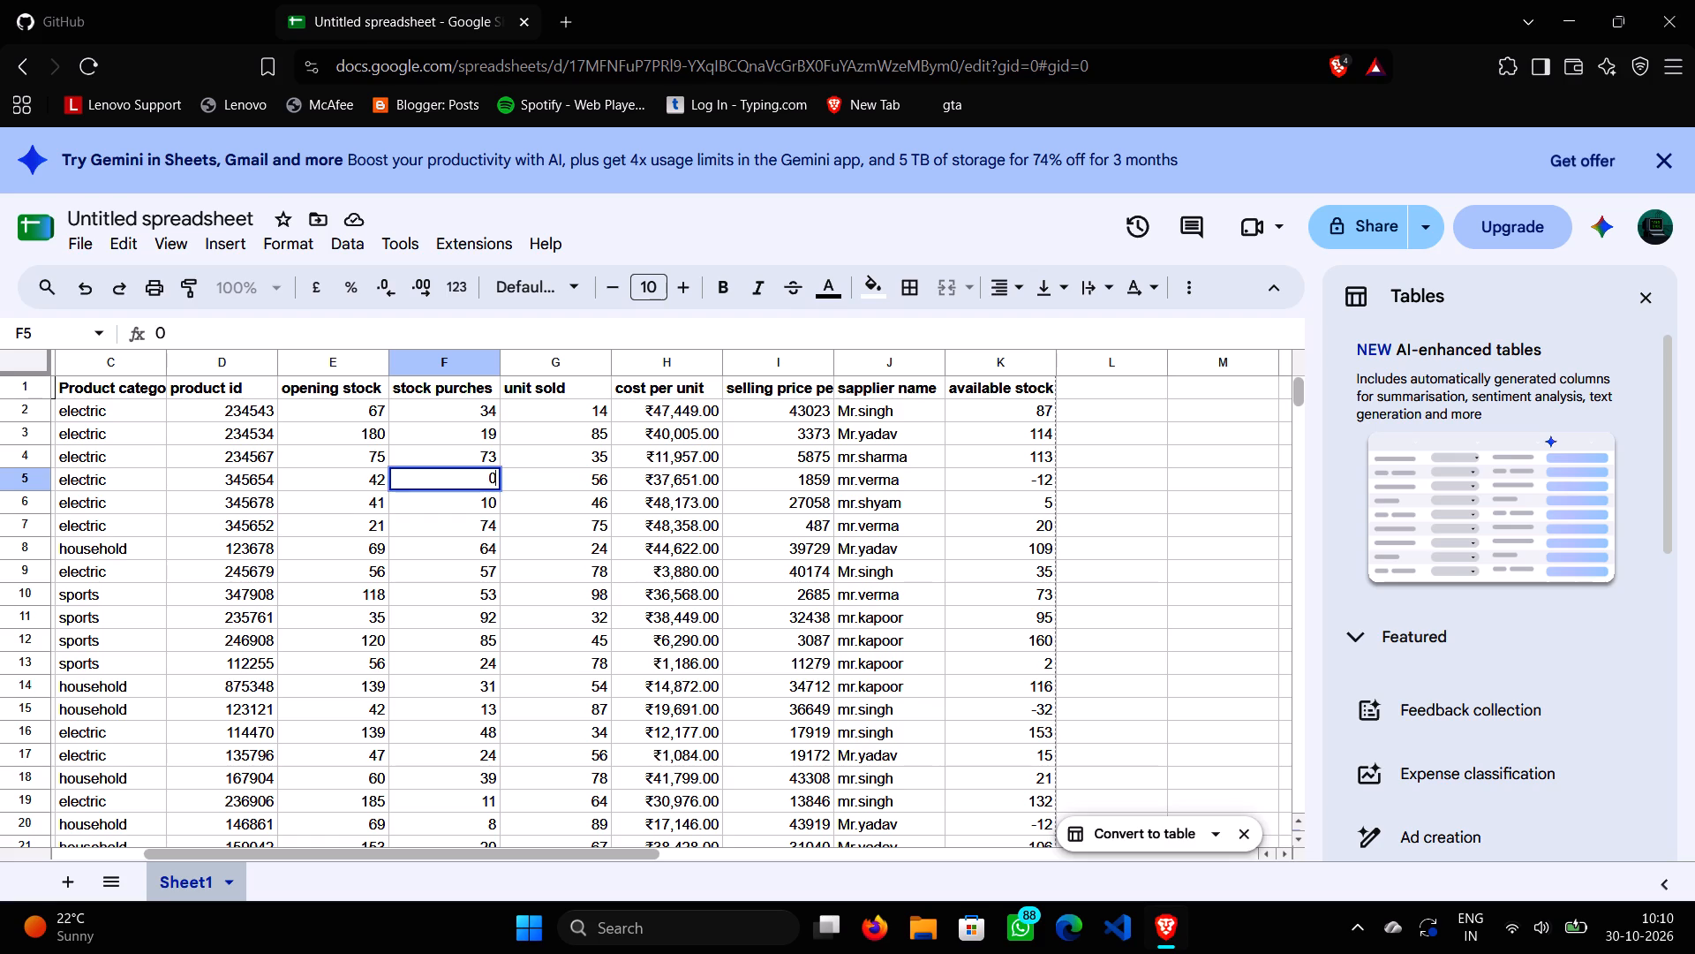
key(BackSpace)
text(20)
Replace the available stock formula in cell K5 with the fixed value 0.
click(1048, 478)
key(BackSpace)
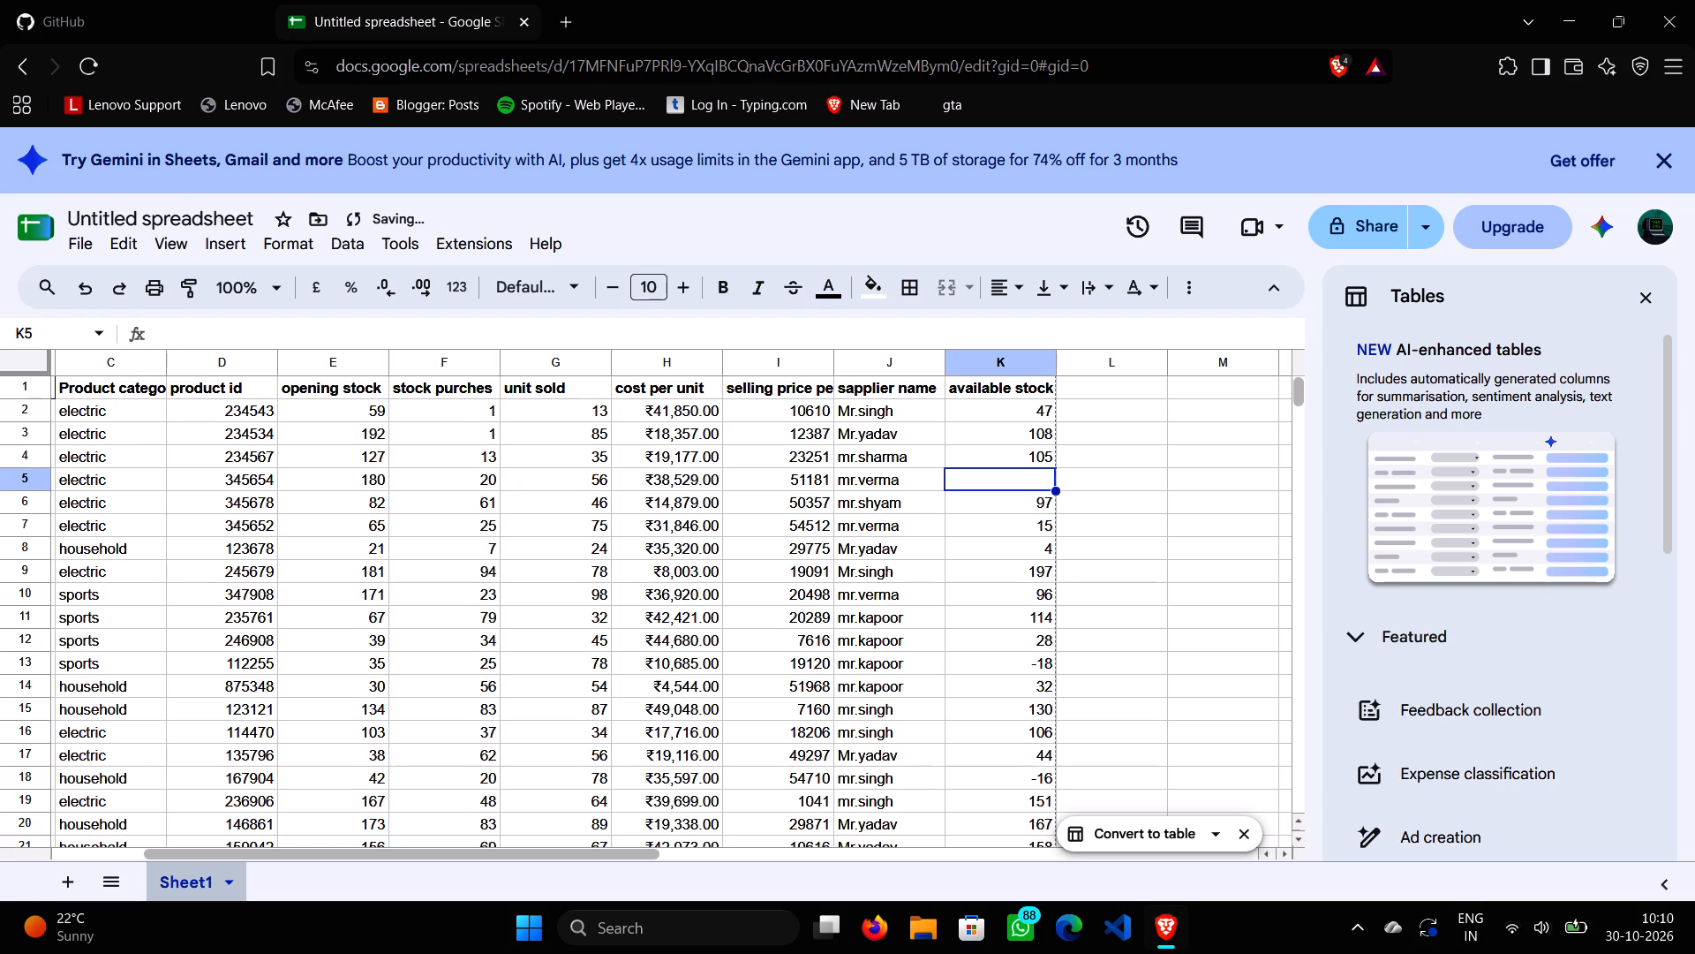
key(0)
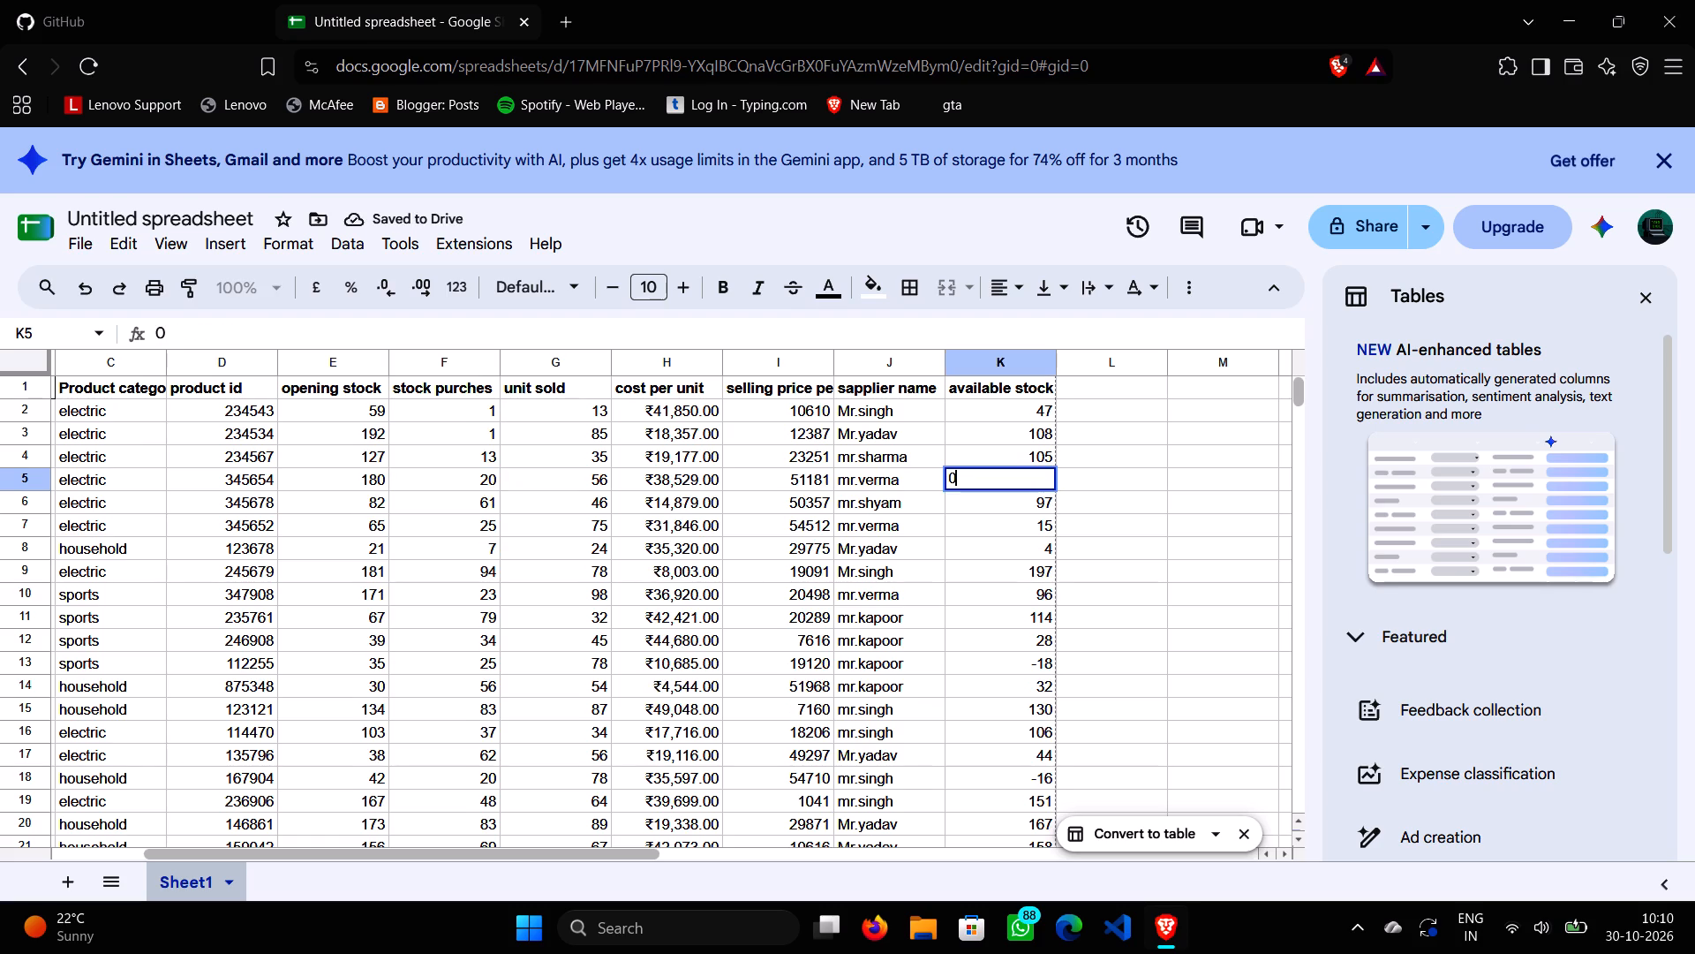
scroll(1161, 504, up, 1)
scroll(529, 492, up, 1)
click(1107, 468)
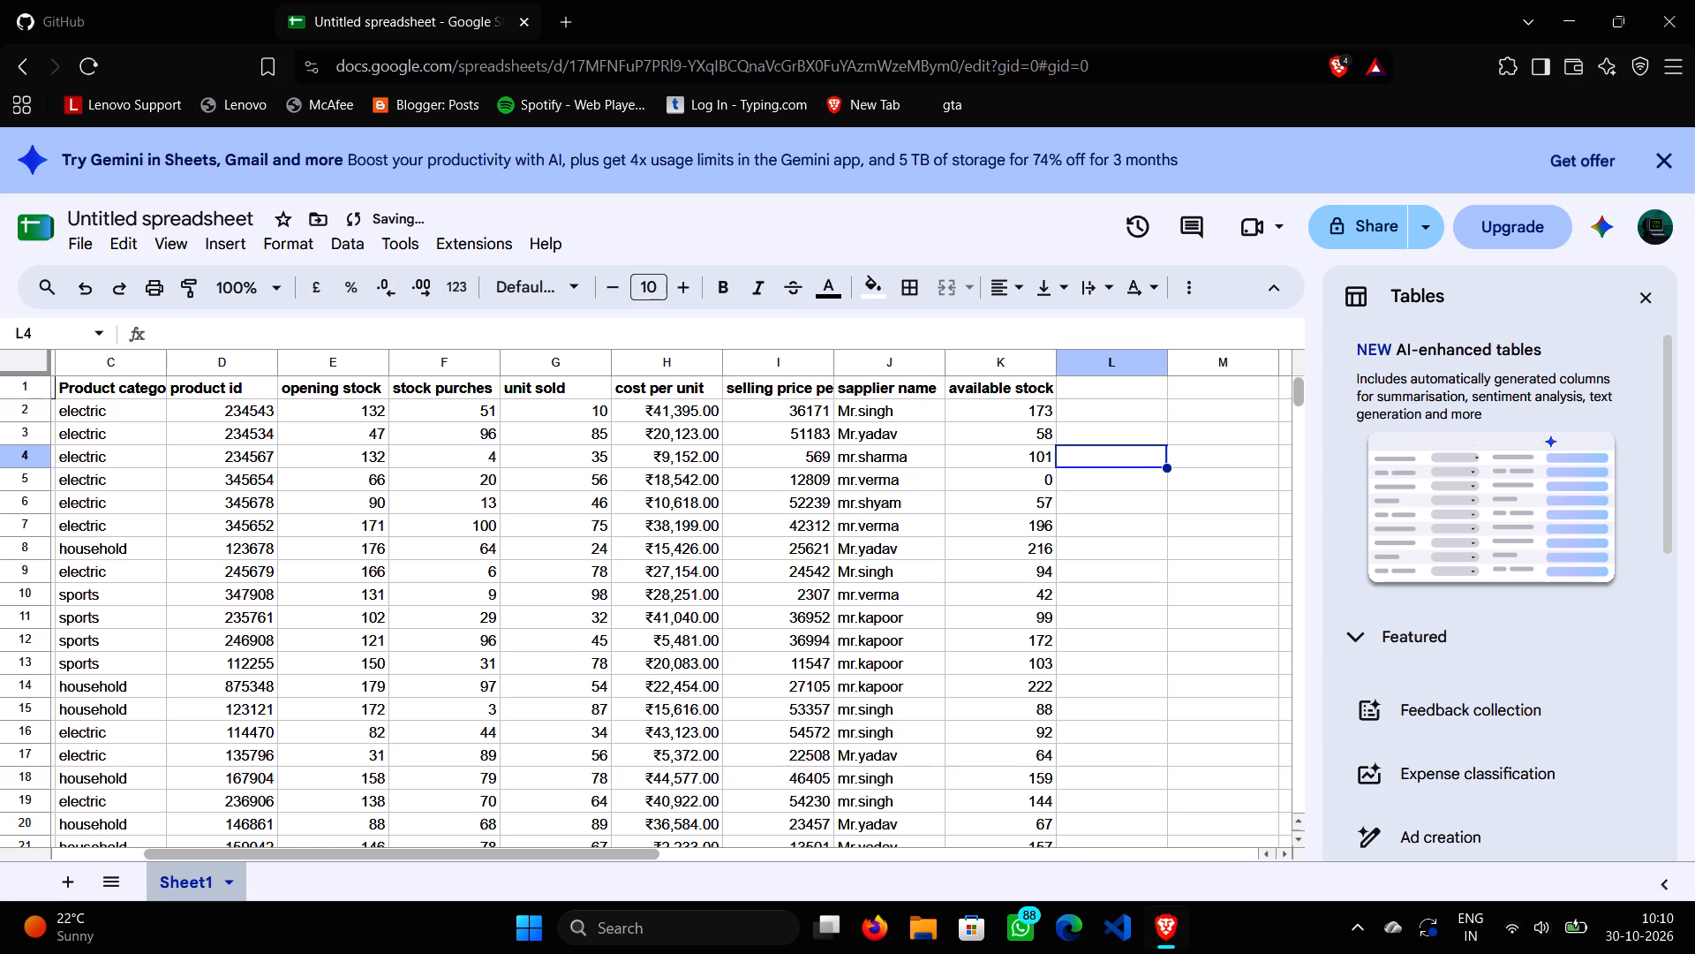
Set both the unit sold in cell G5 and the opening stock in cell E5 to 20.
click(602, 481)
key(BackSpace)
text(20)
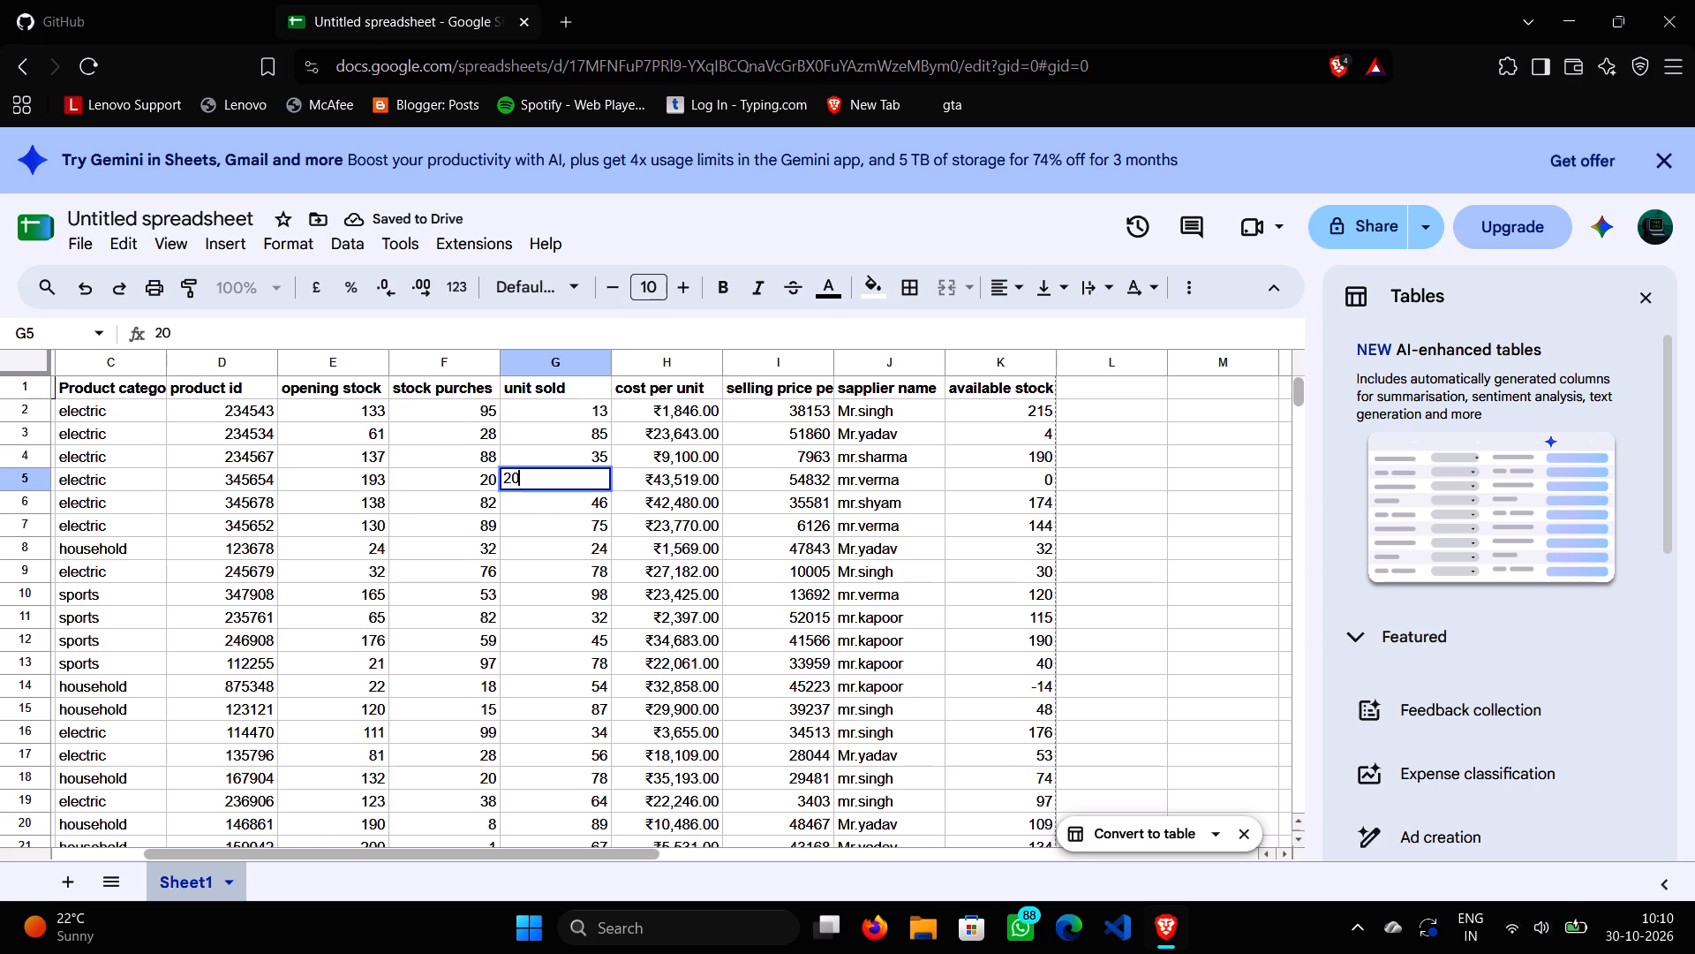
click(371, 481)
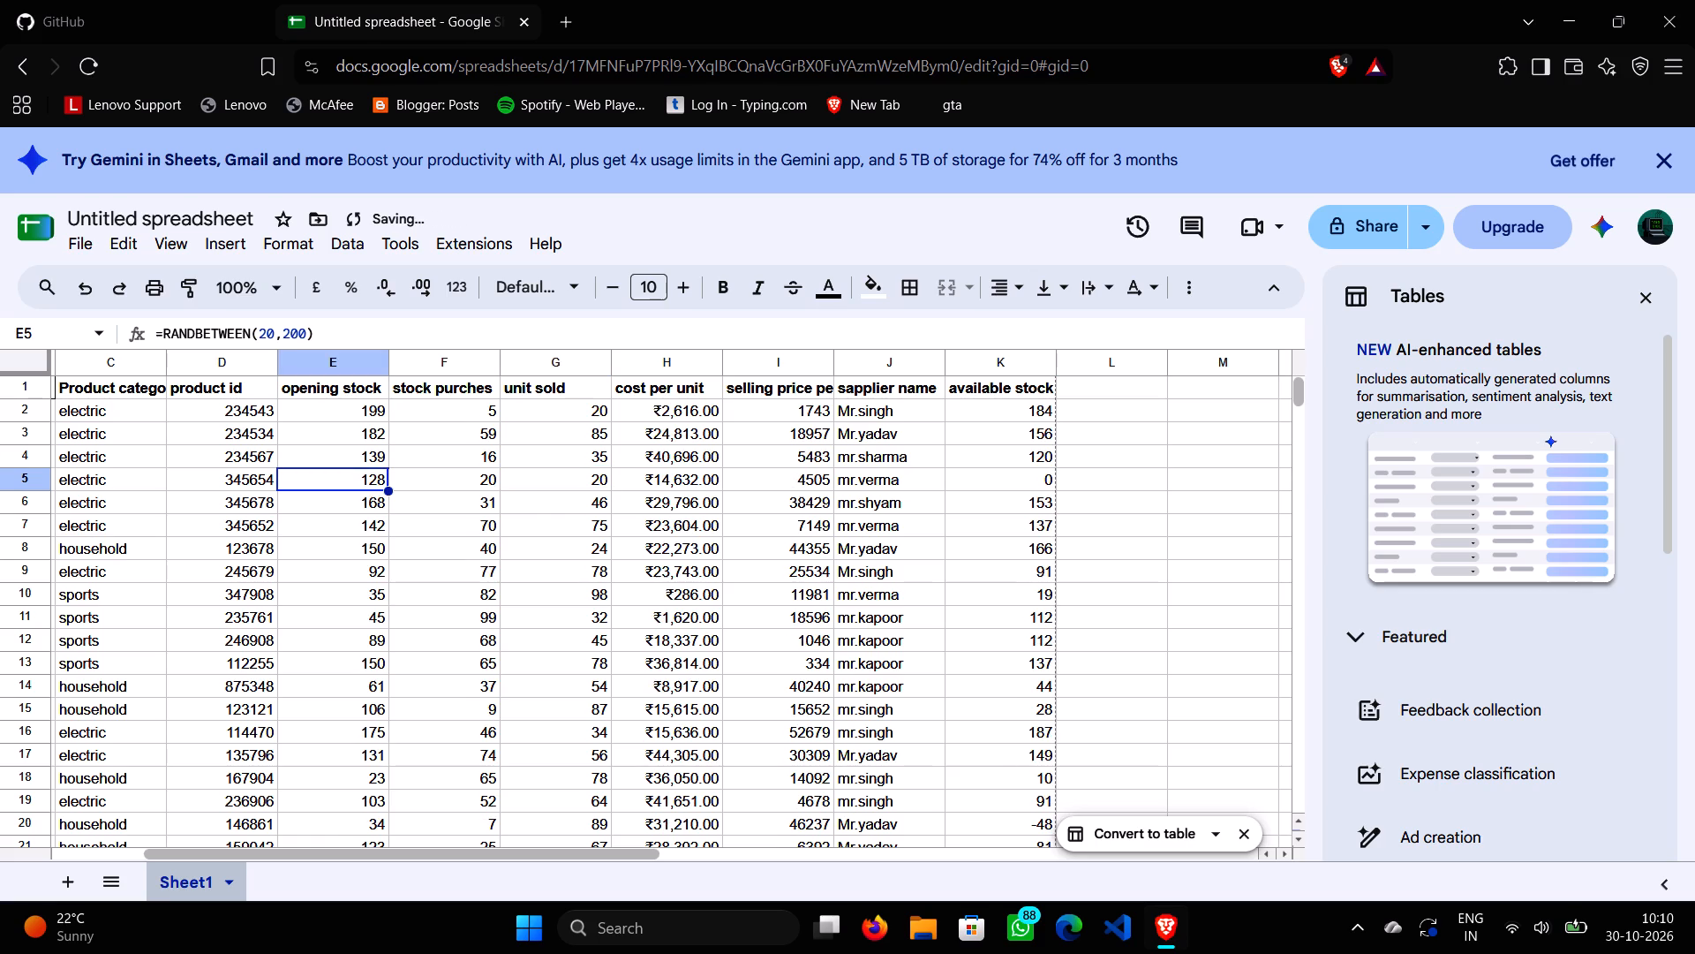
key(BackSpace)
text(20)
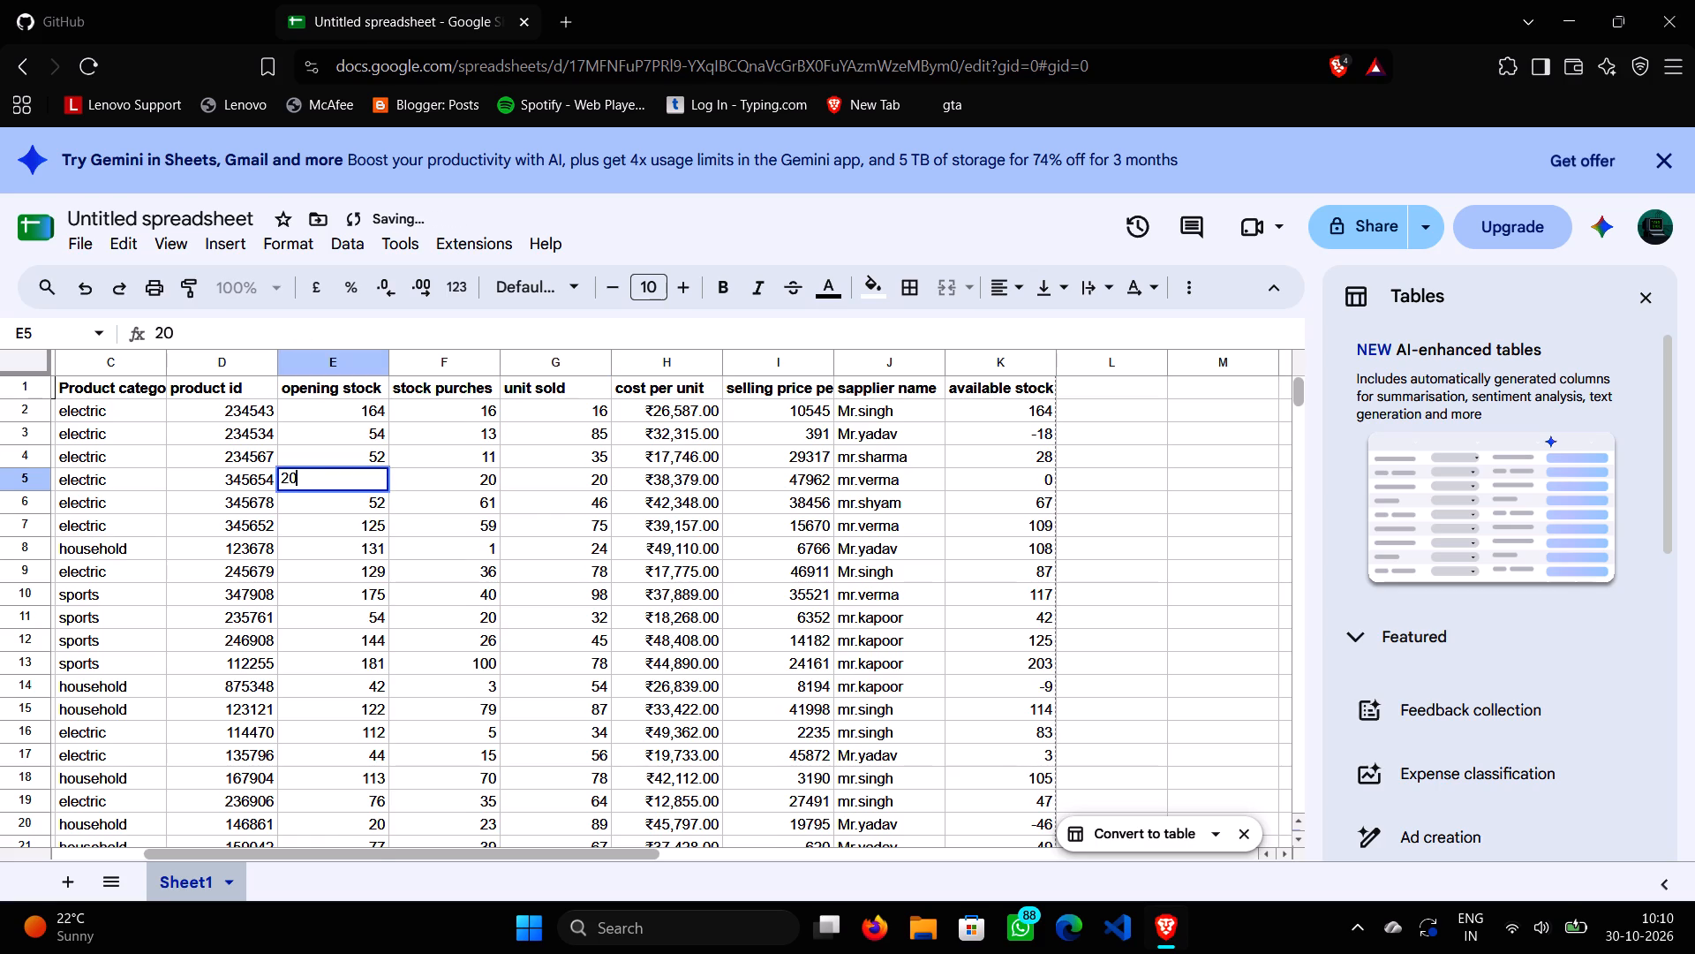
Colour the product category text "electric" in cell C5 red.
click(117, 481)
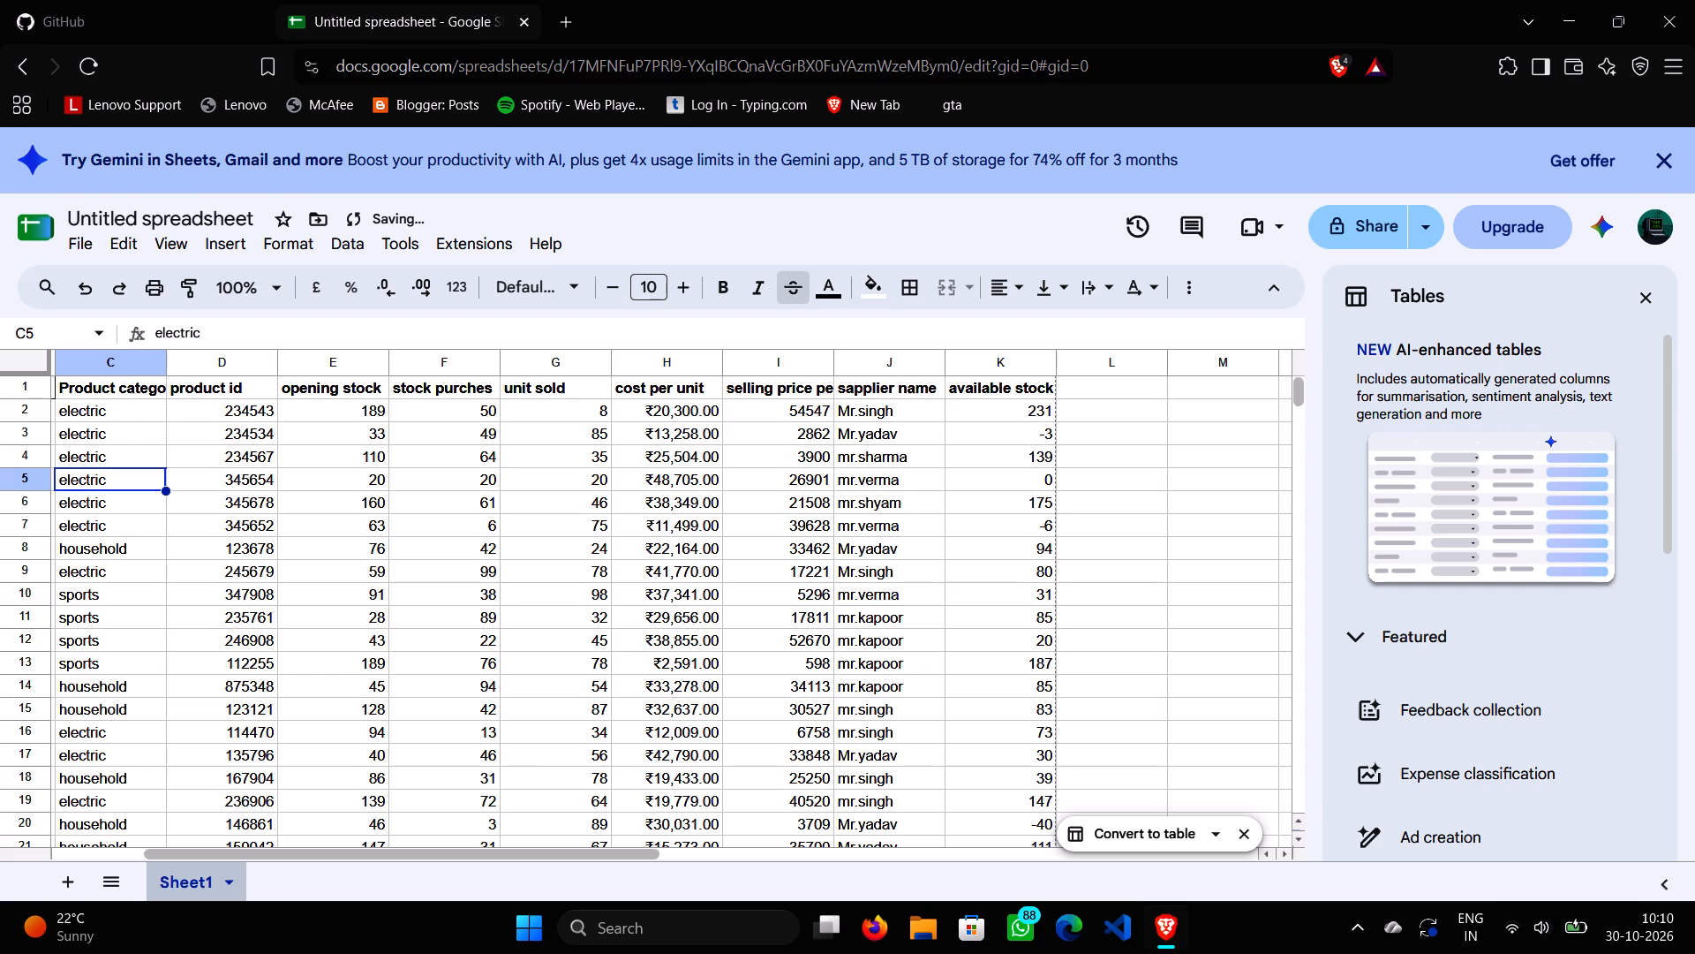
click(823, 287)
click(859, 382)
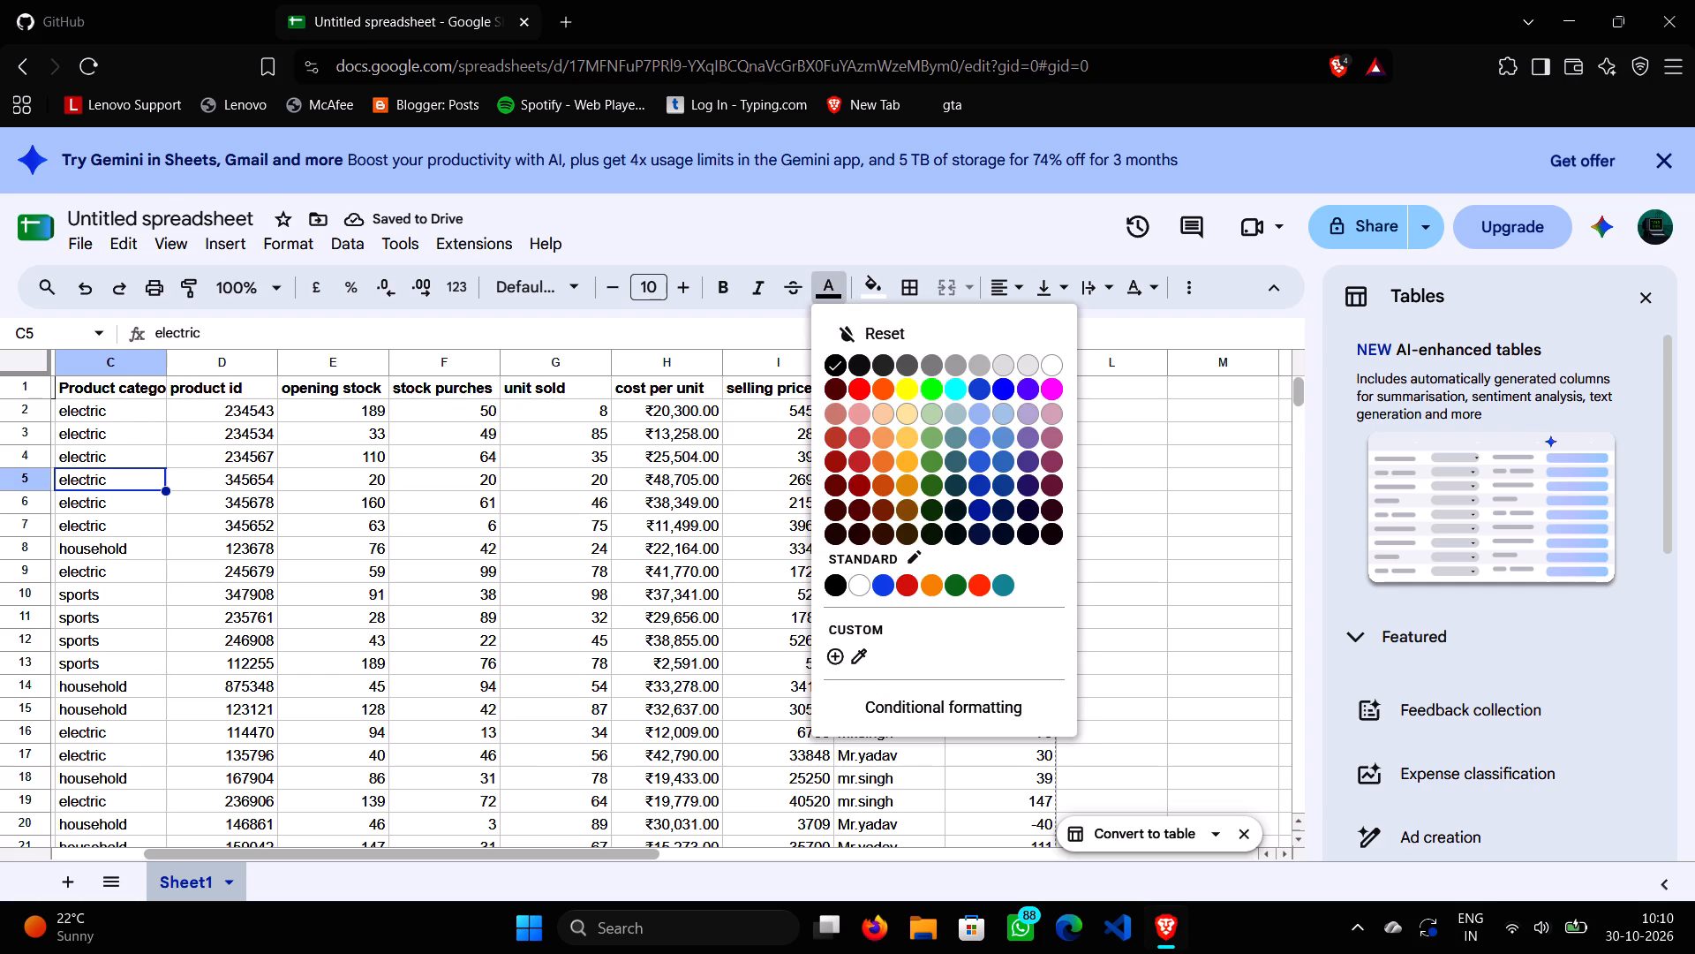
scroll(1181, 559, up, 4)
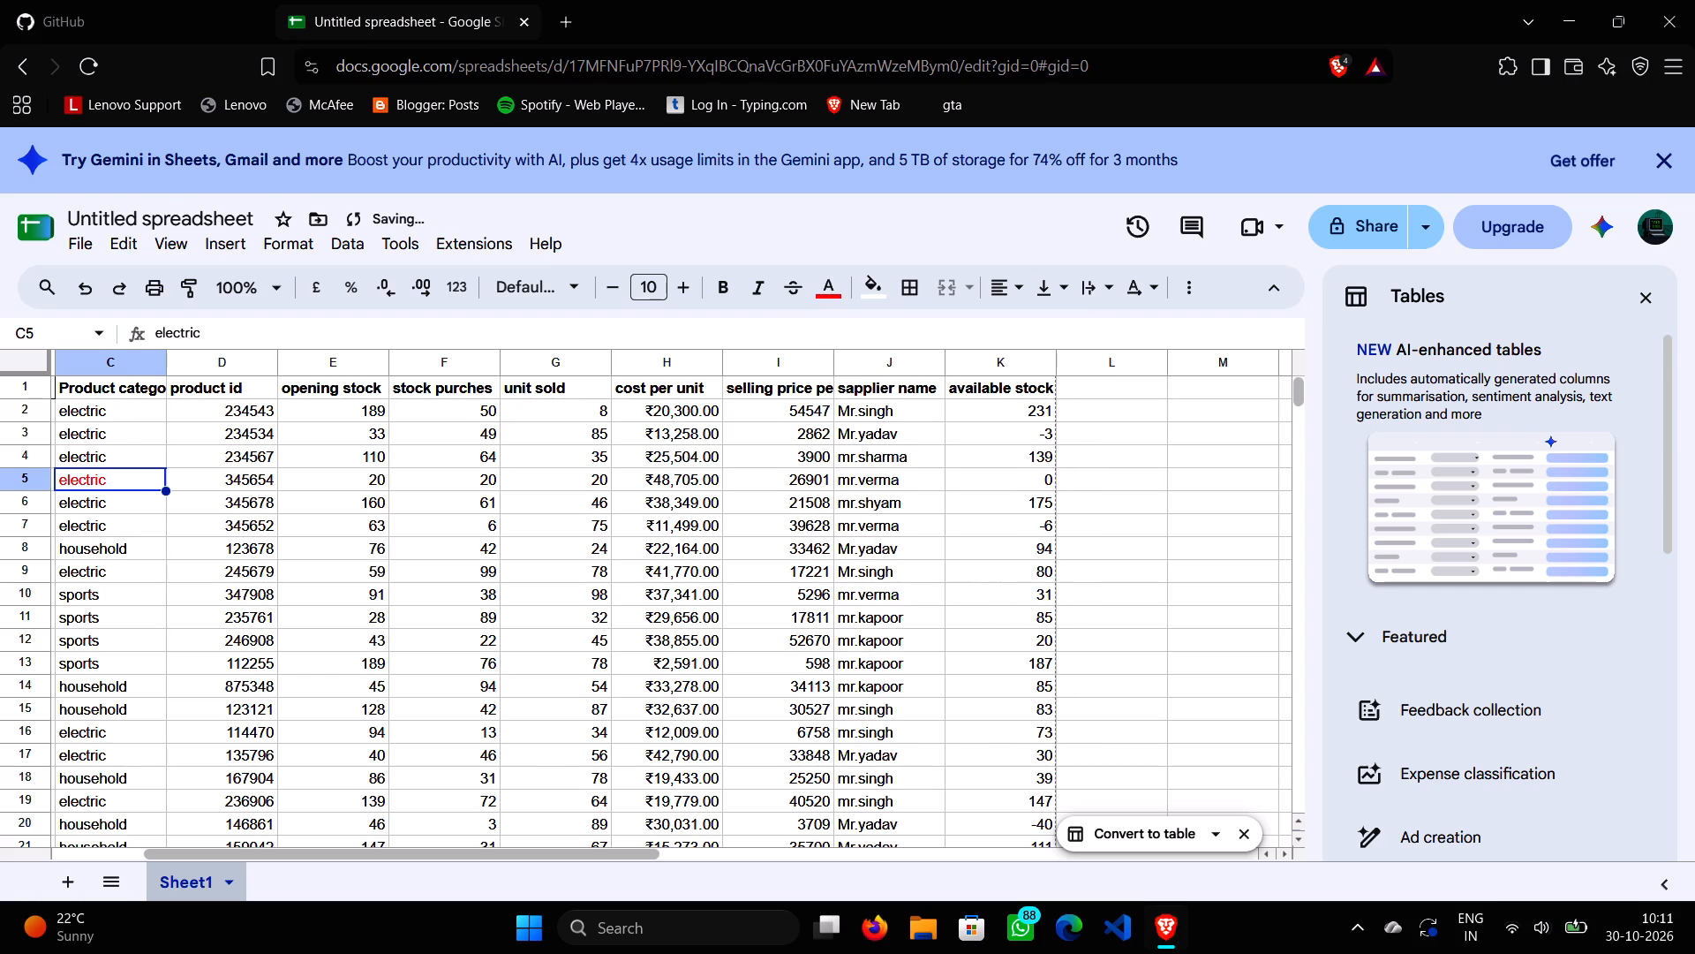
Set the unit sold value in cell G3 to 49.
click(1040, 425)
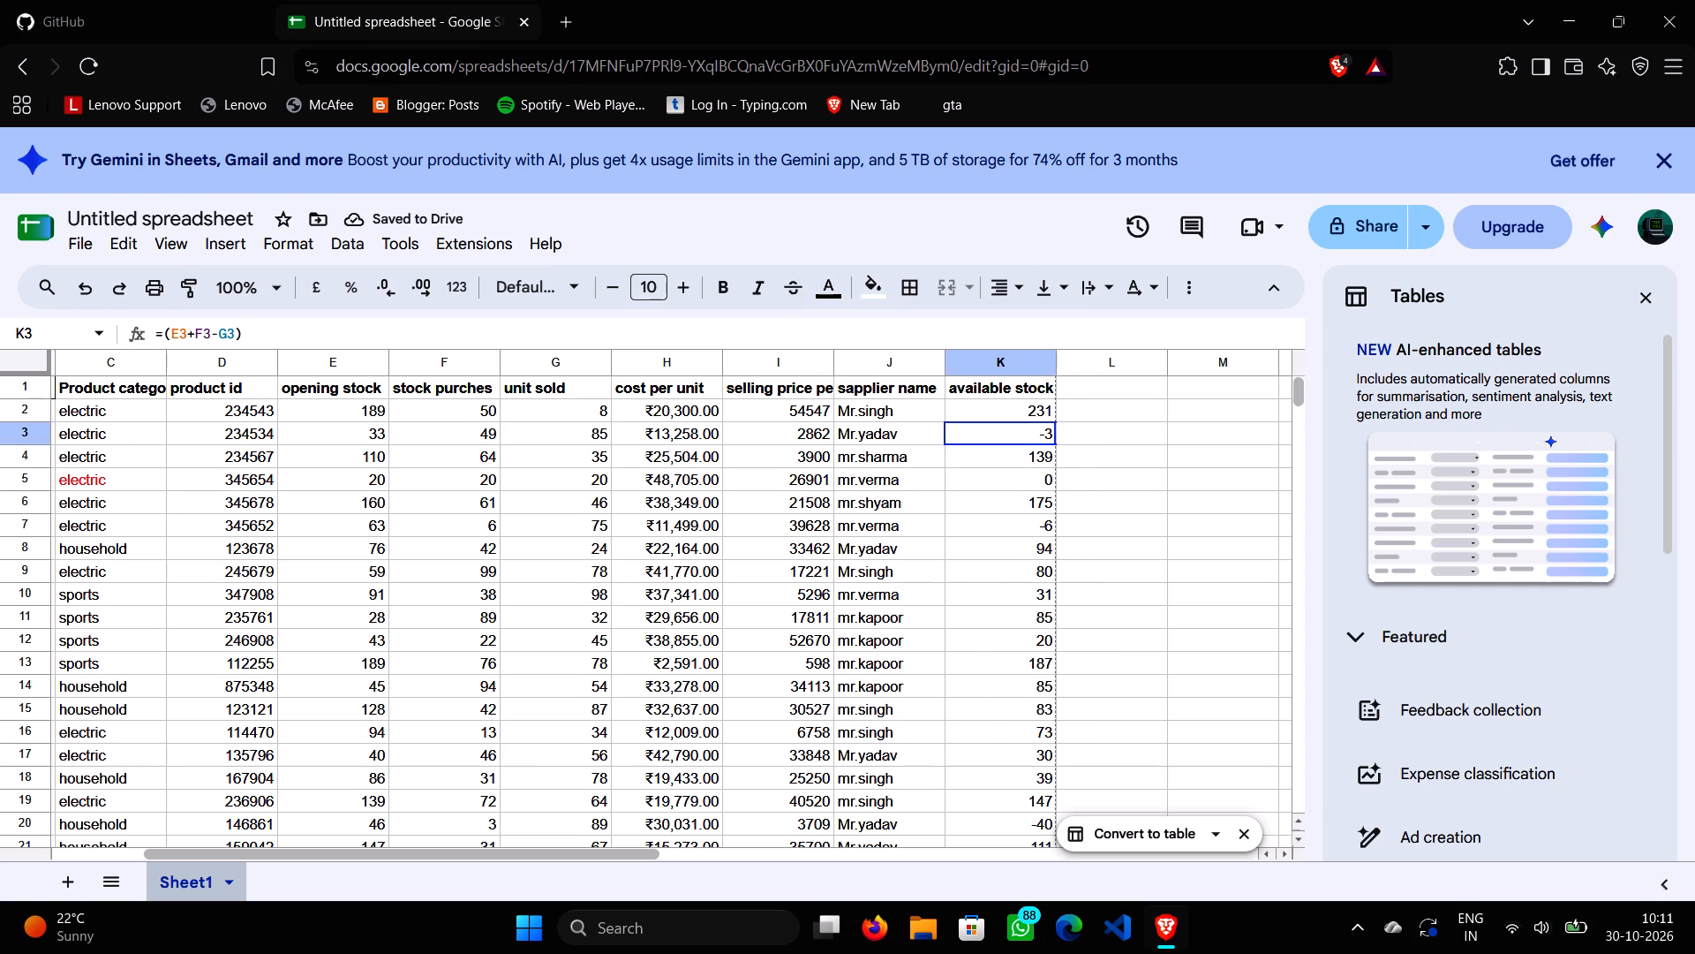
click(599, 432)
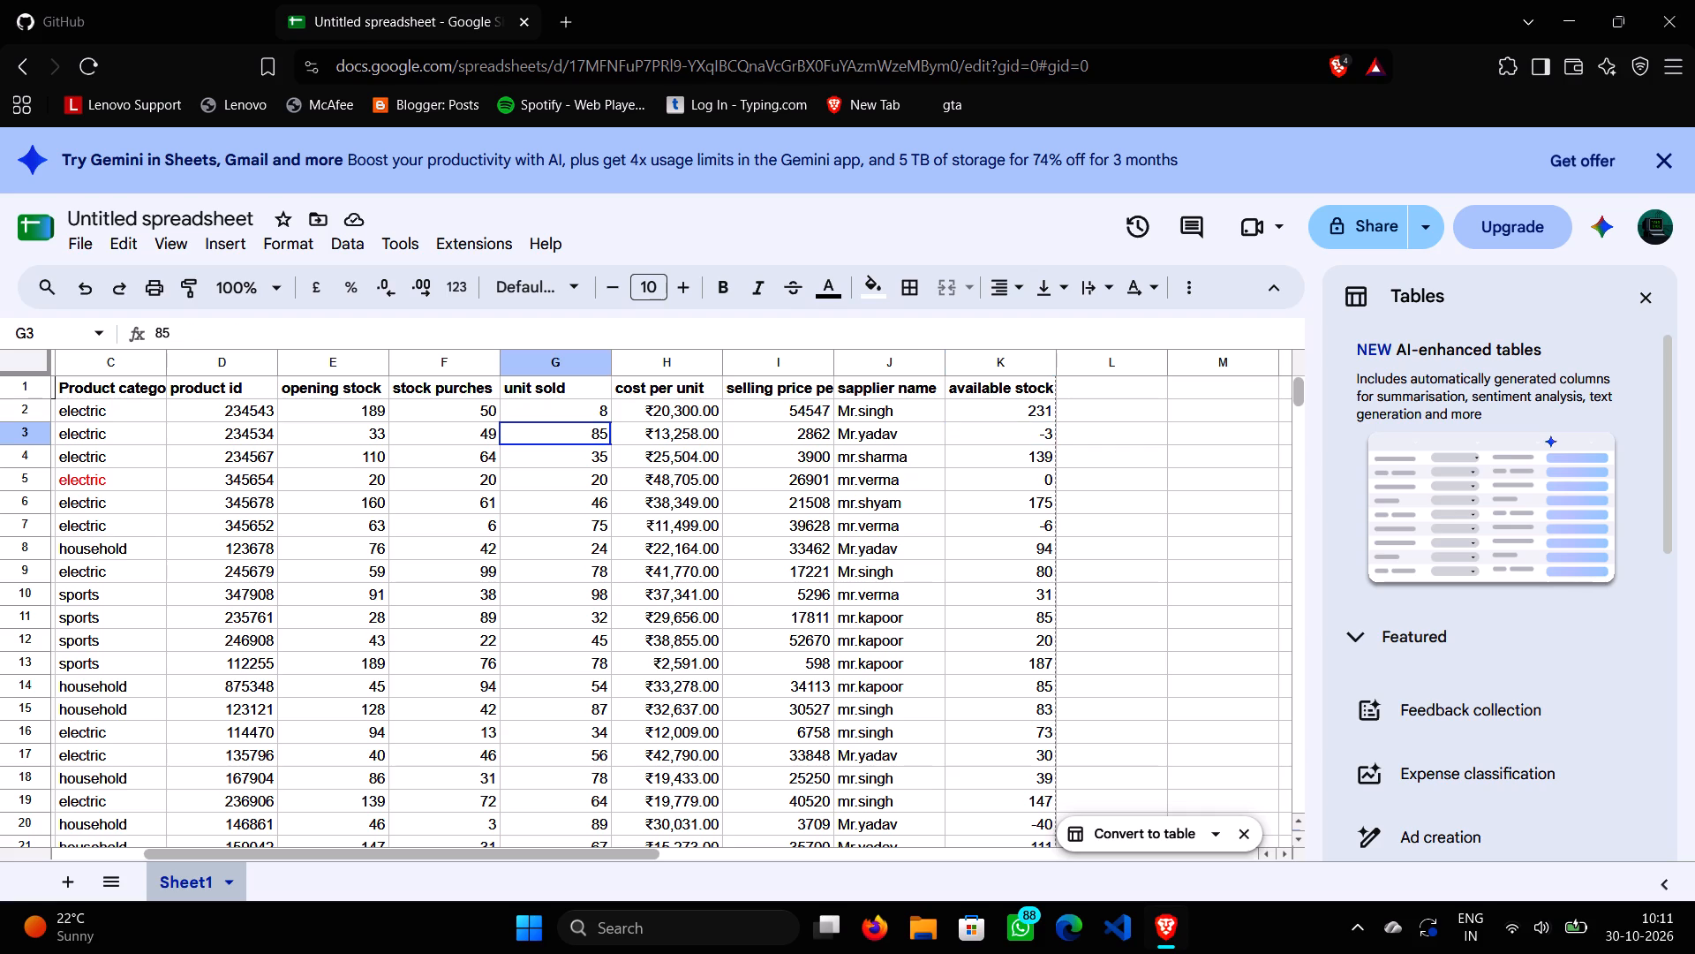
key(BackSpace)
text(49)
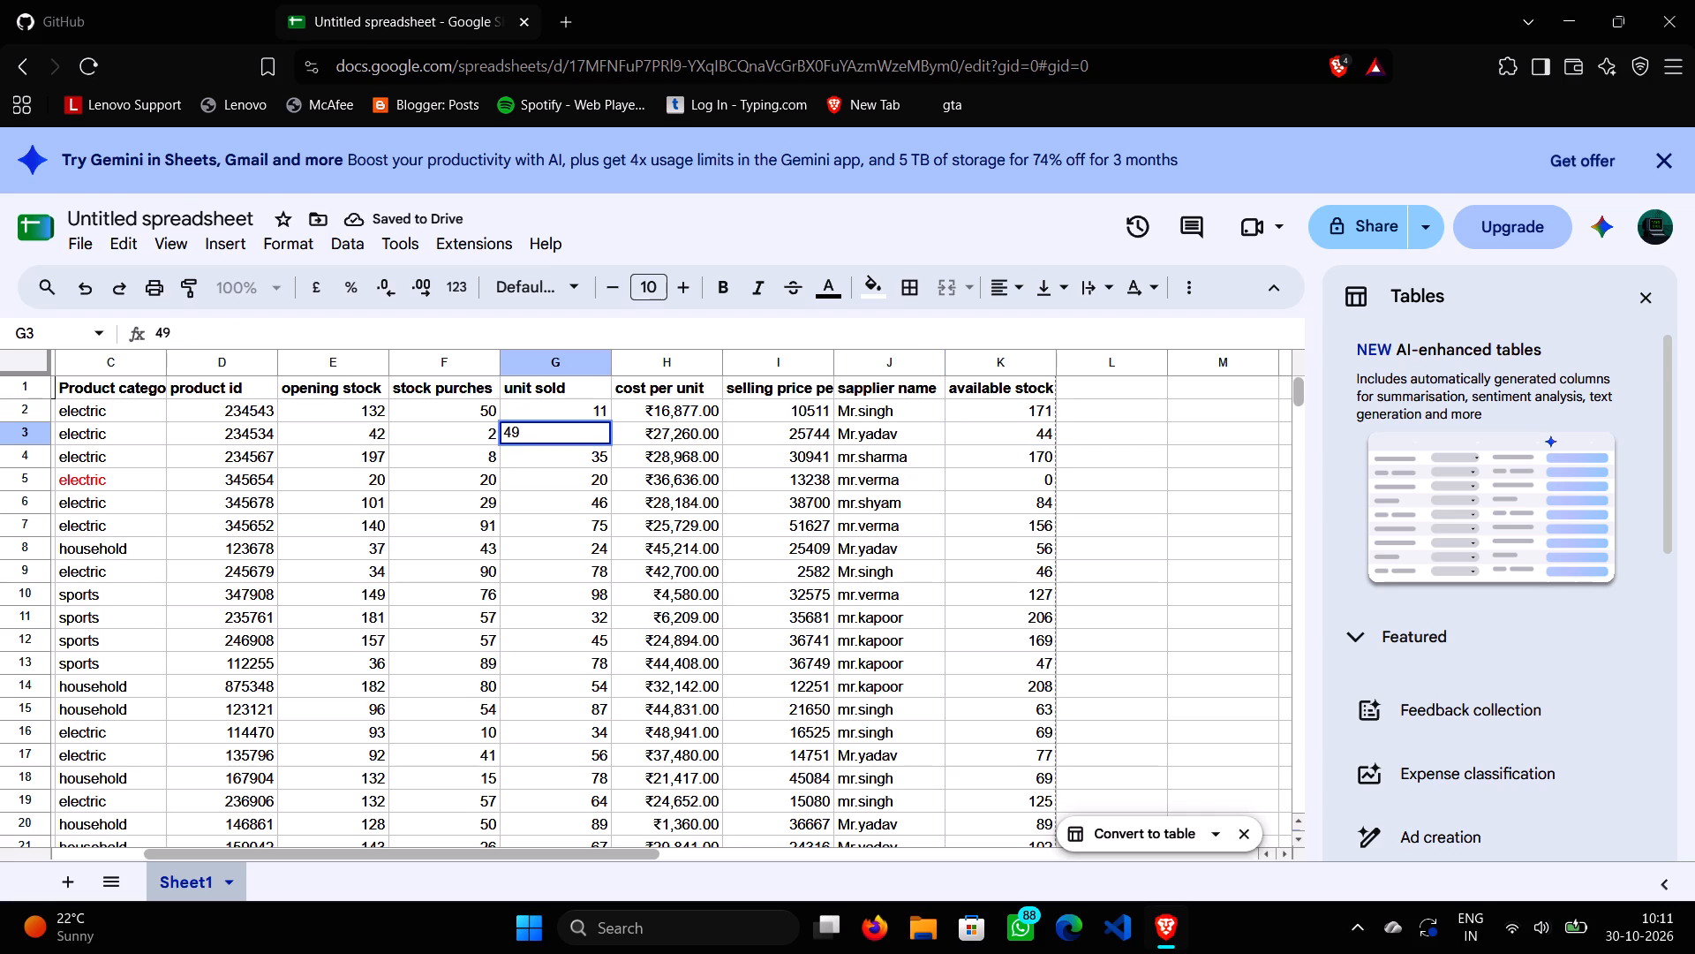
click(134, 432)
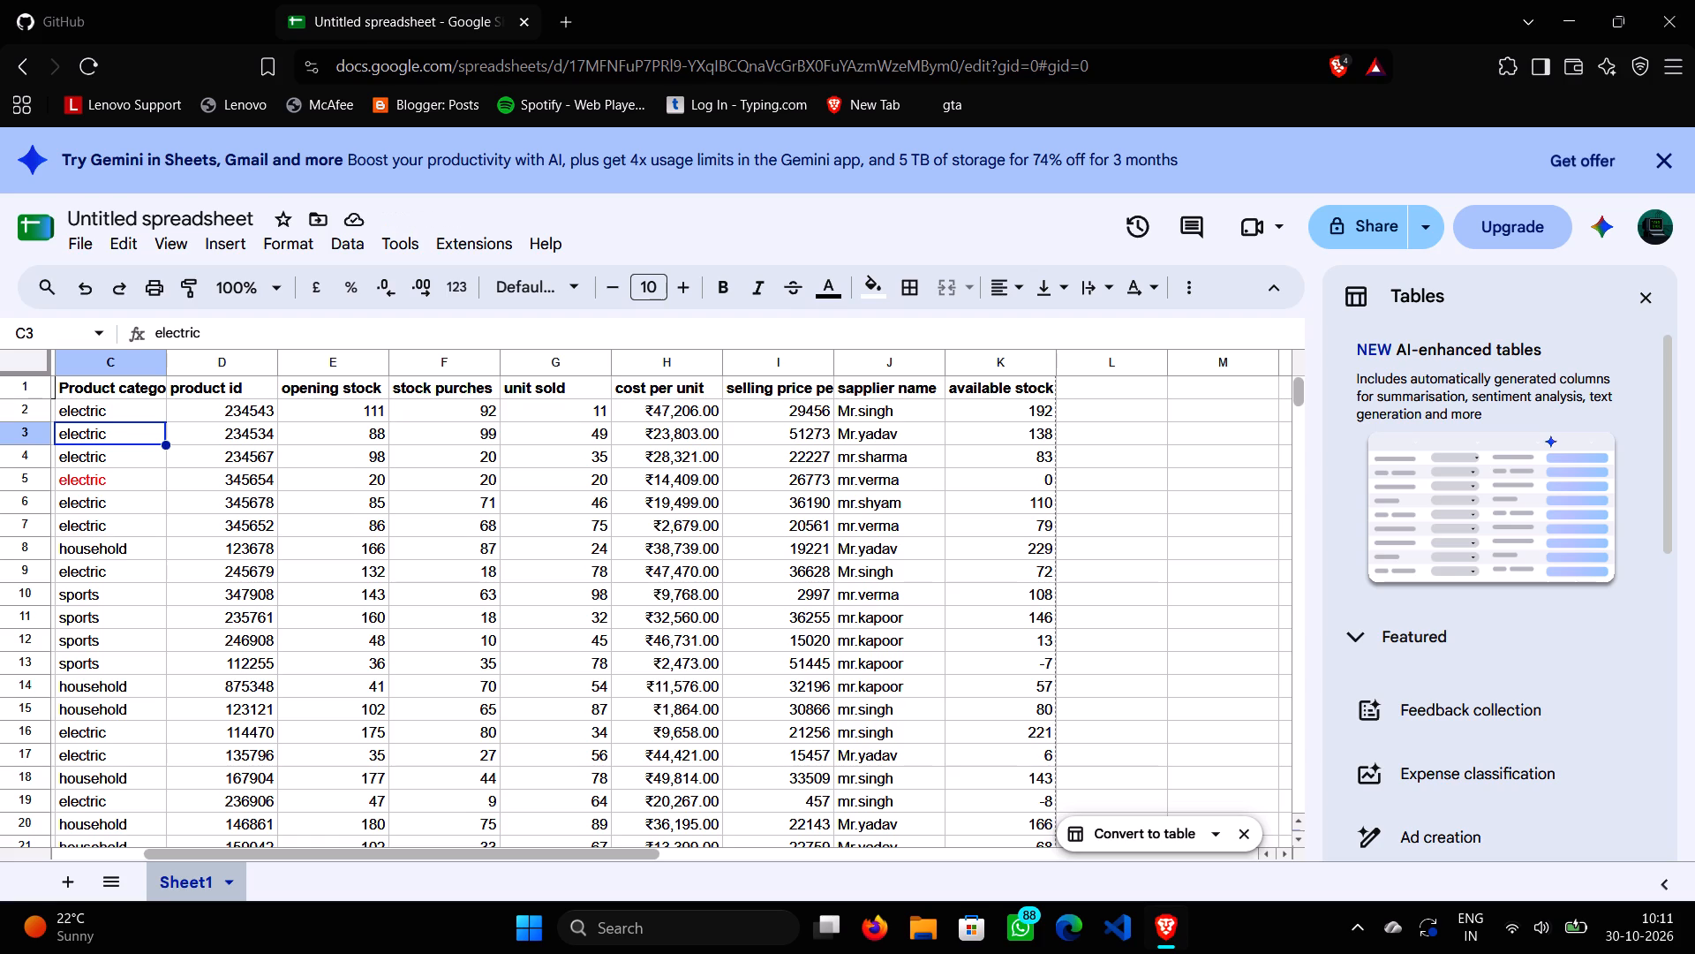
Set the unit sold value in cell G13 to 35.
scroll(1039, 512, up, 1)
click(584, 656)
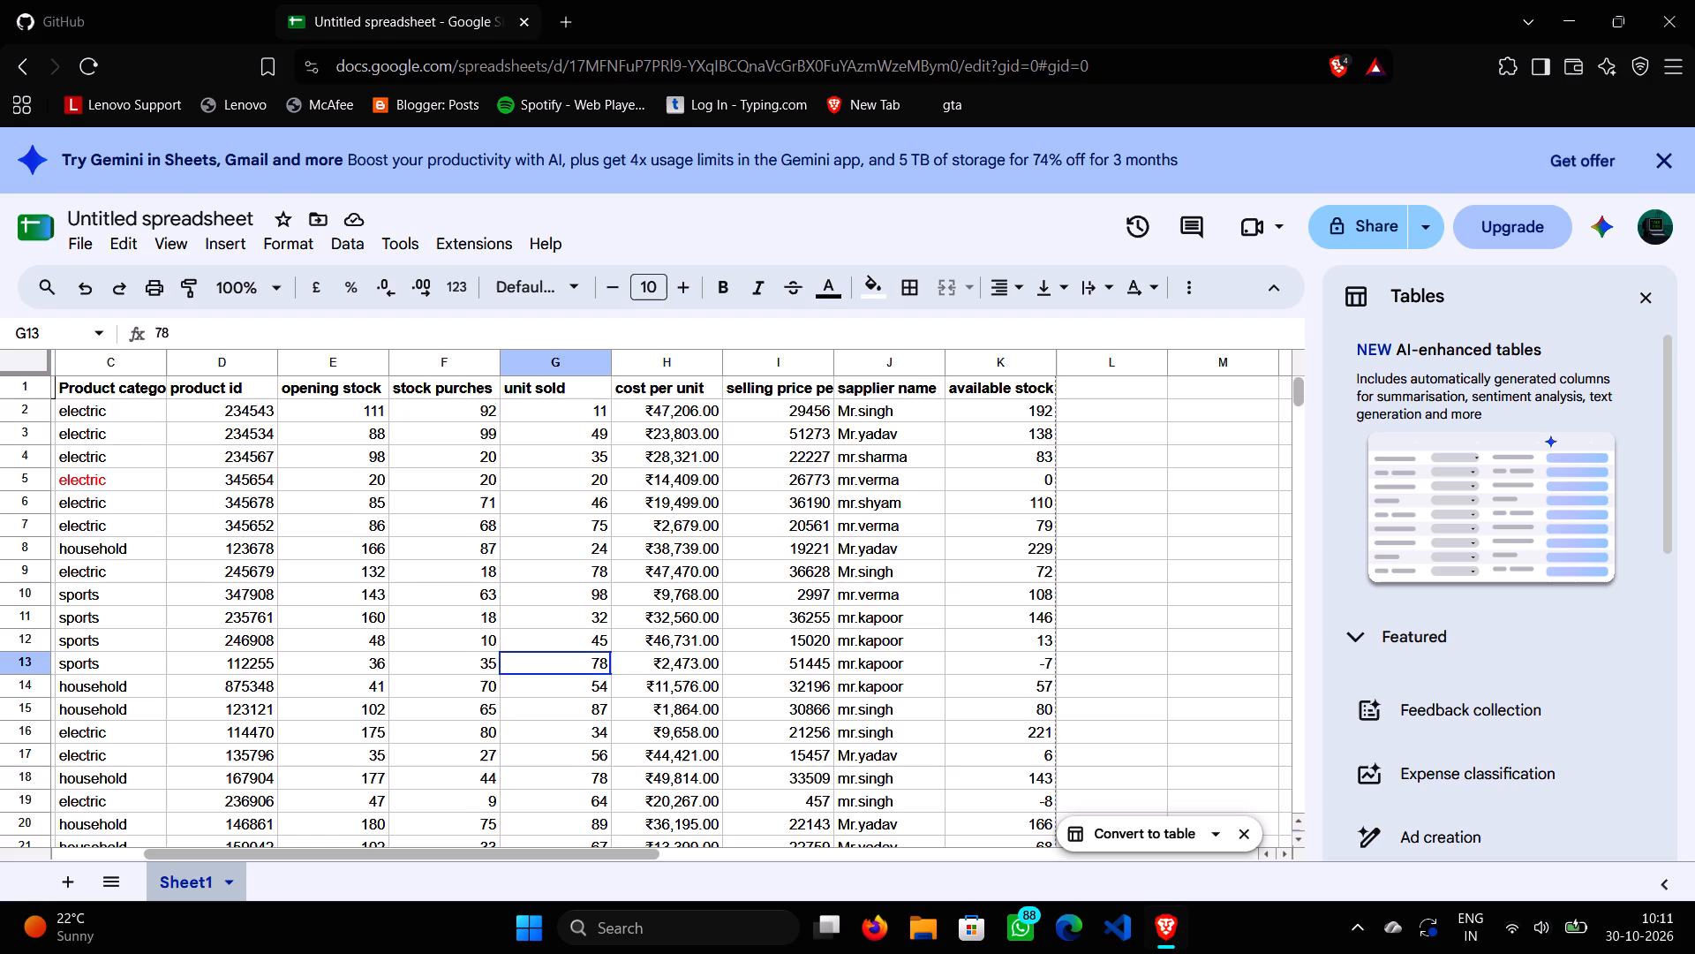
key(BackSpace)
text(35)
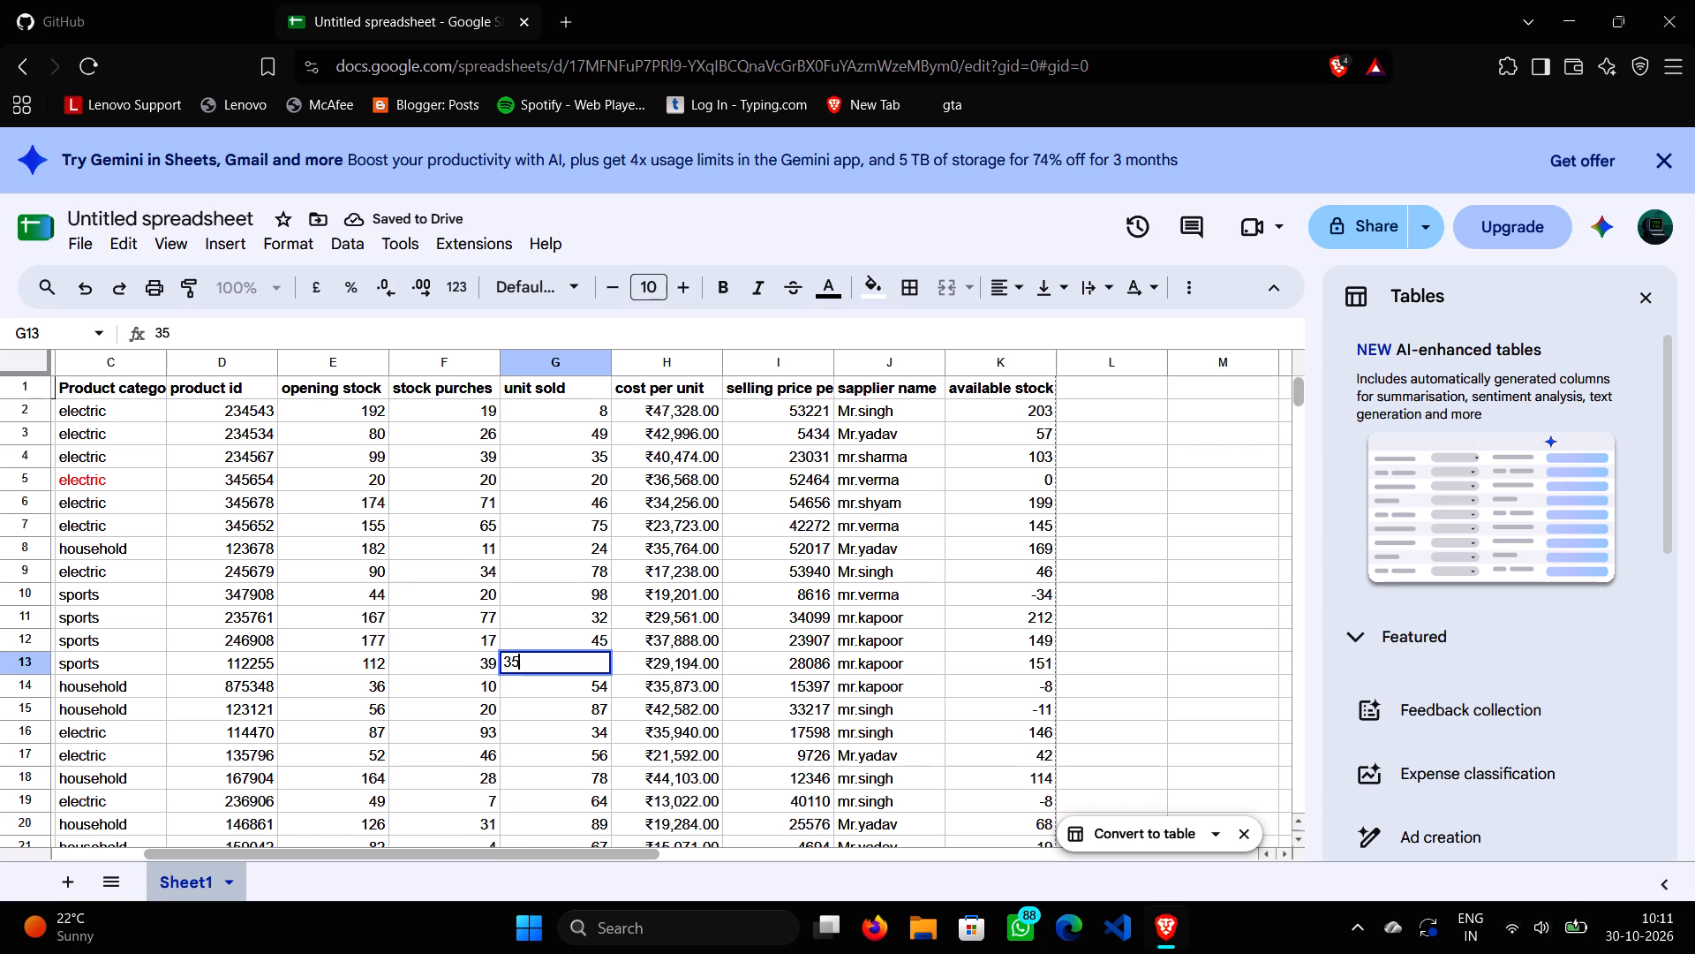
click(1085, 663)
Replace the stock purches value in cell F25 with 40.
scroll(1016, 698, down, 1)
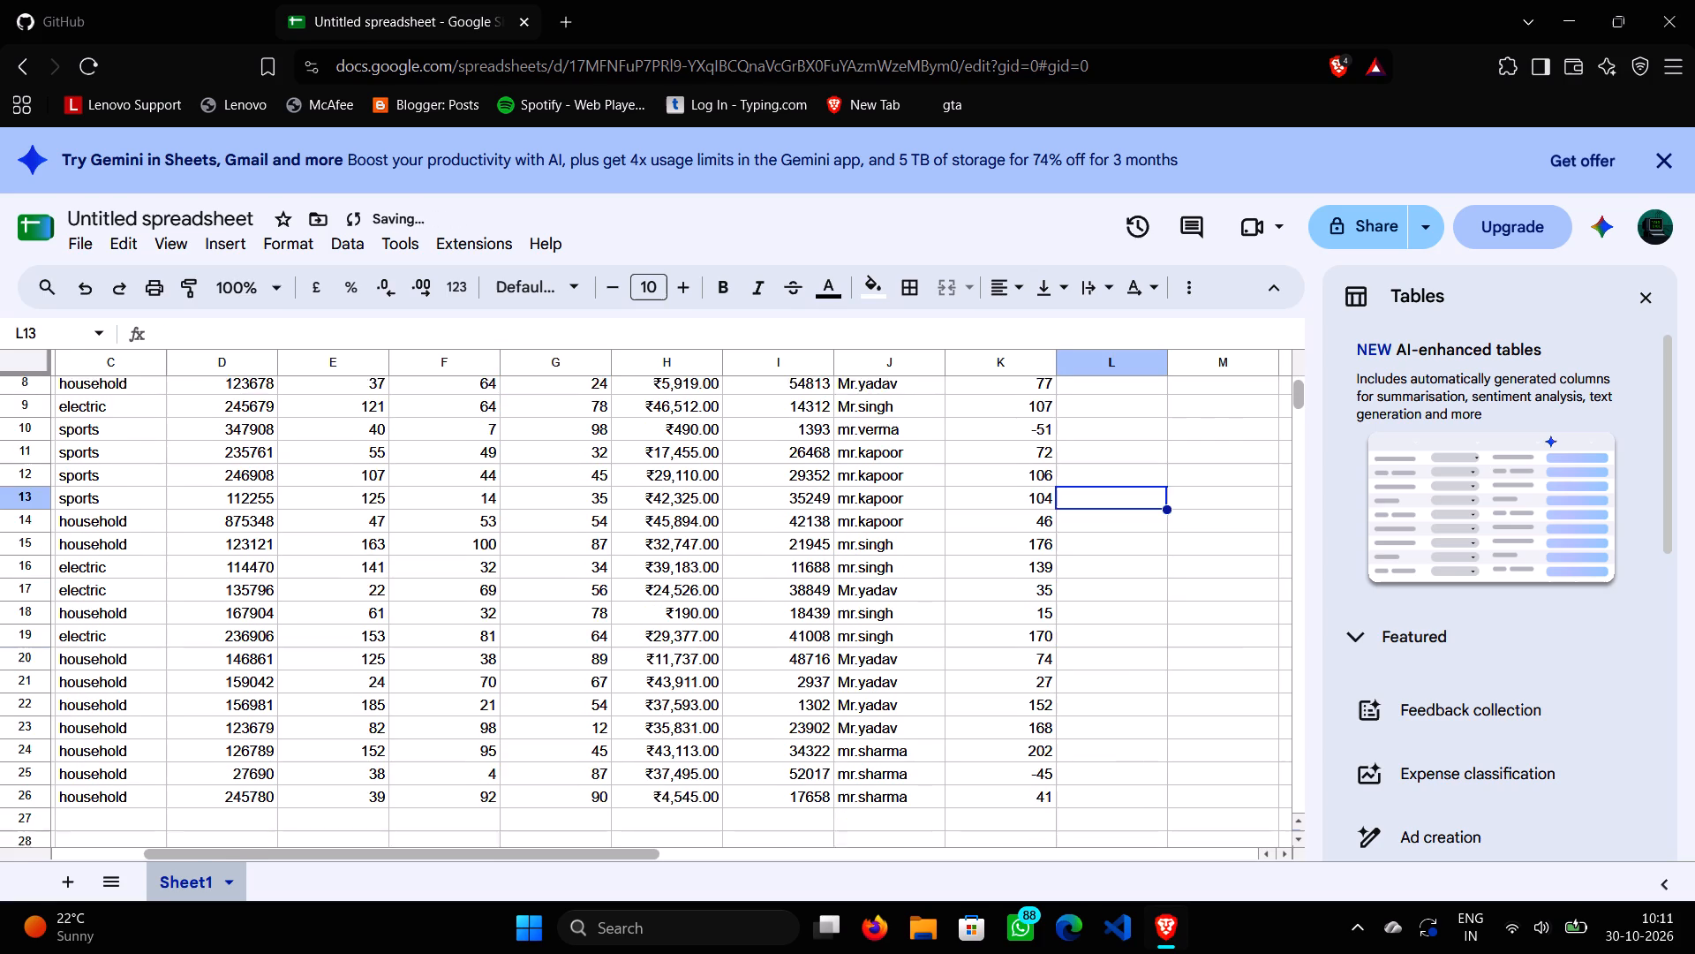
scroll(1016, 698, down, 2)
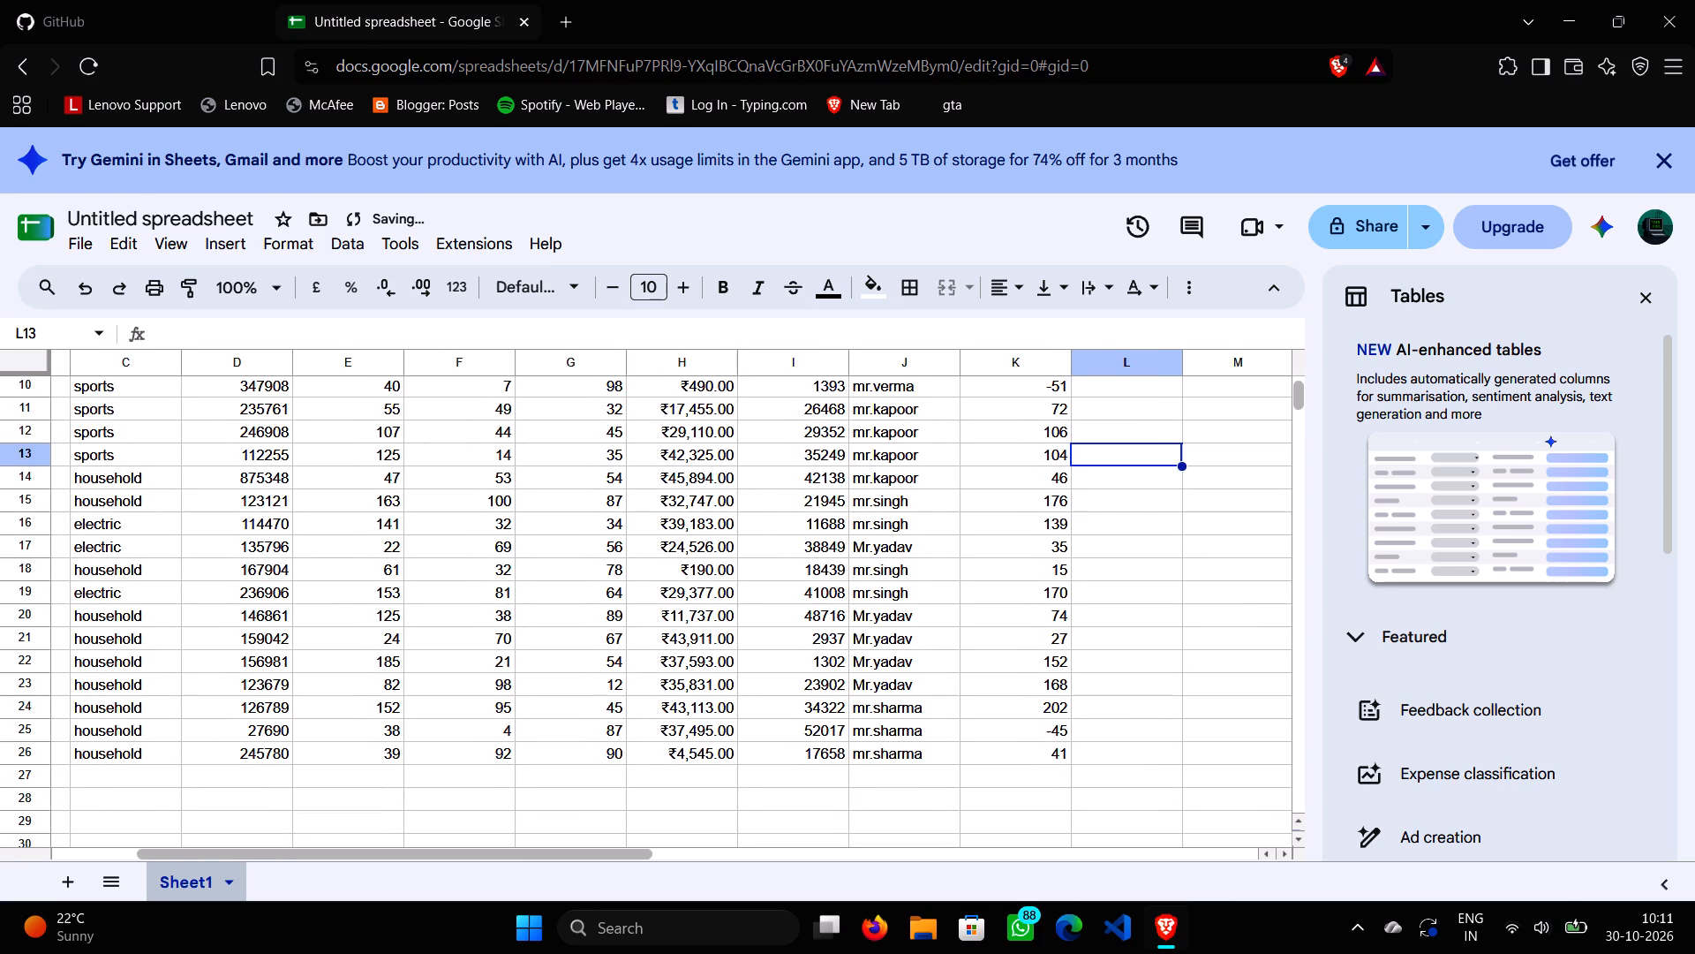
click(504, 731)
key(BackSpace)
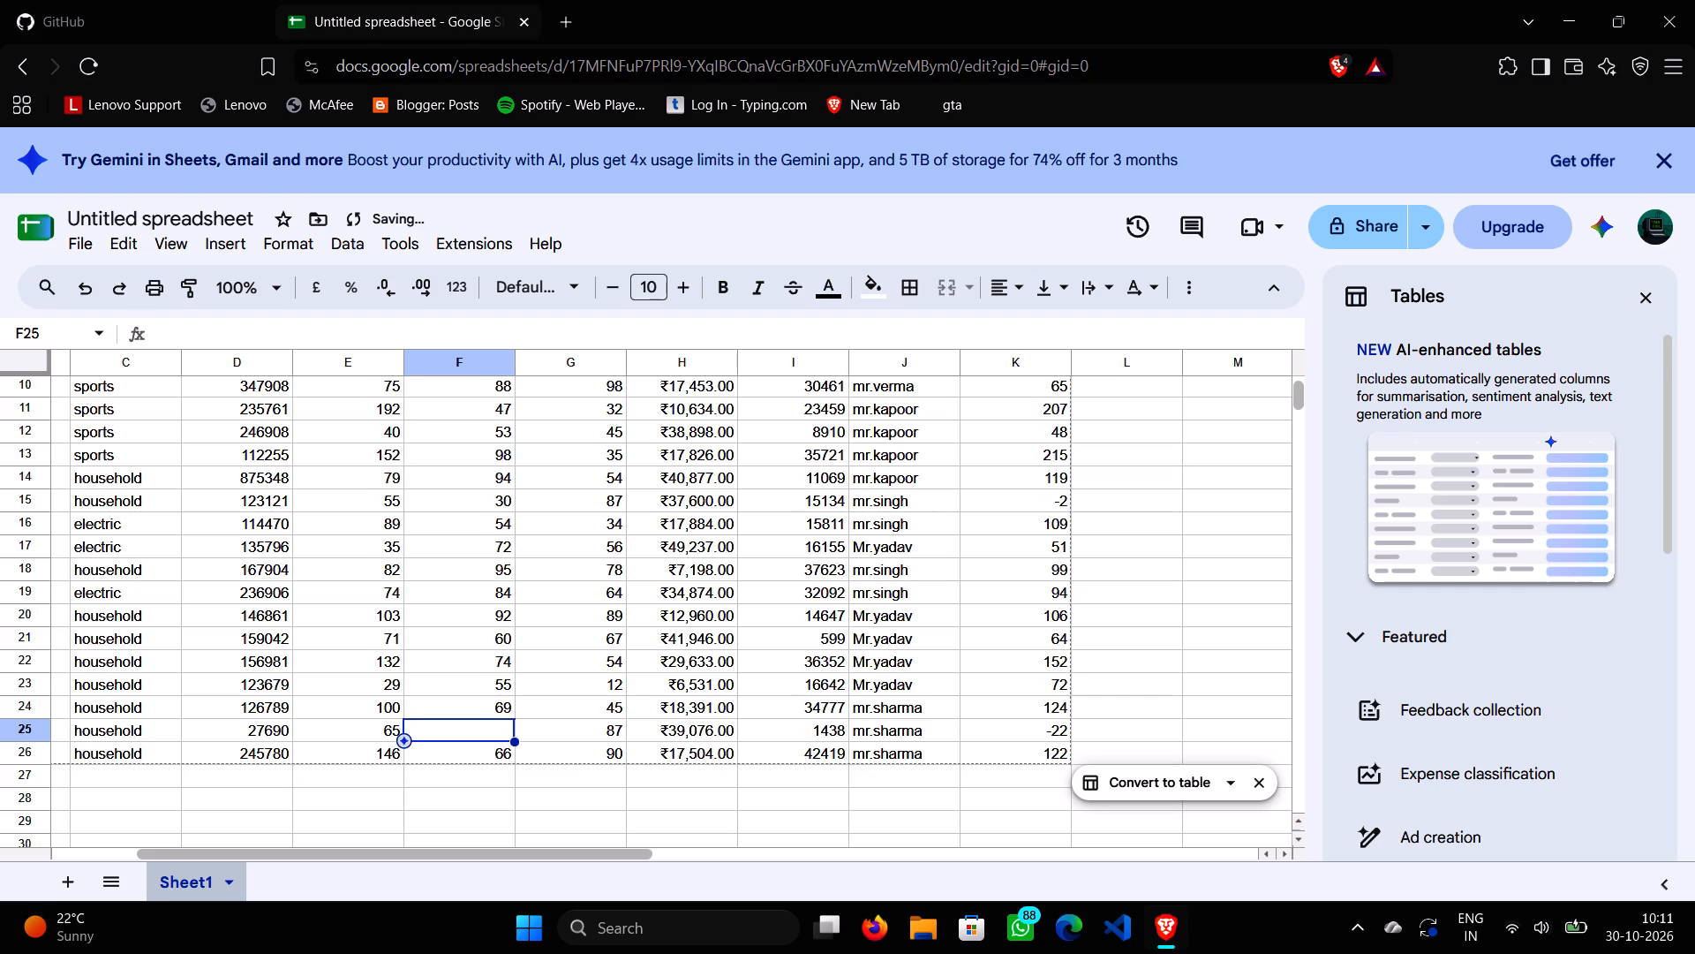
text(40)
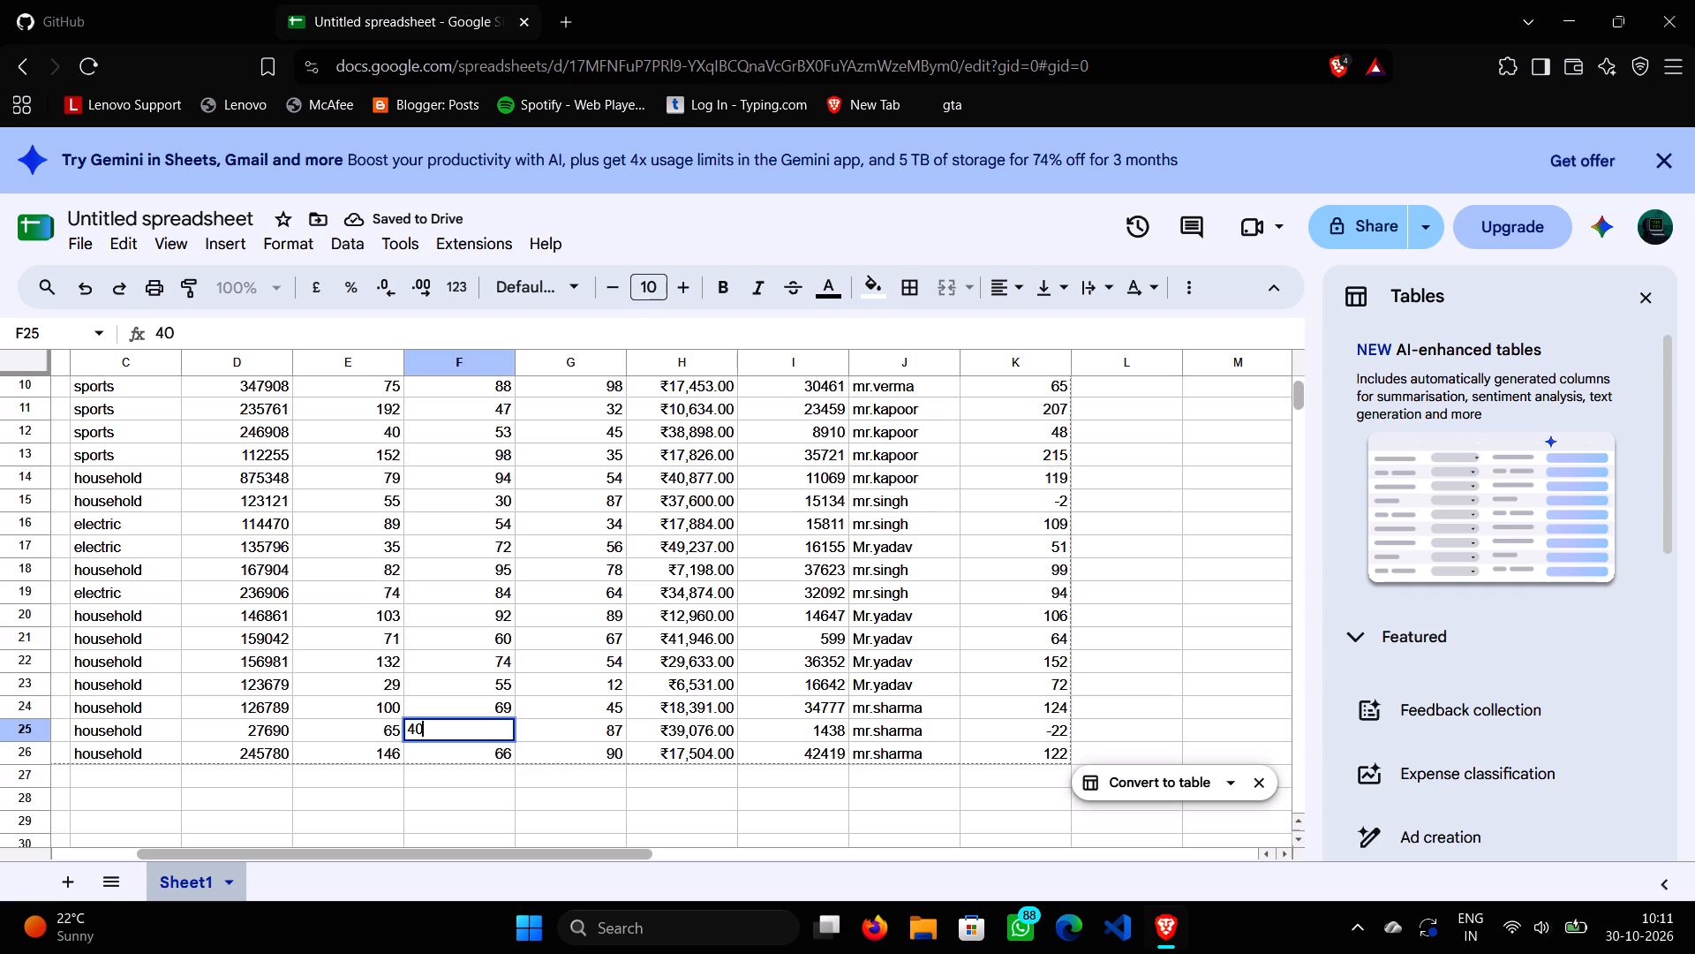
click(1043, 727)
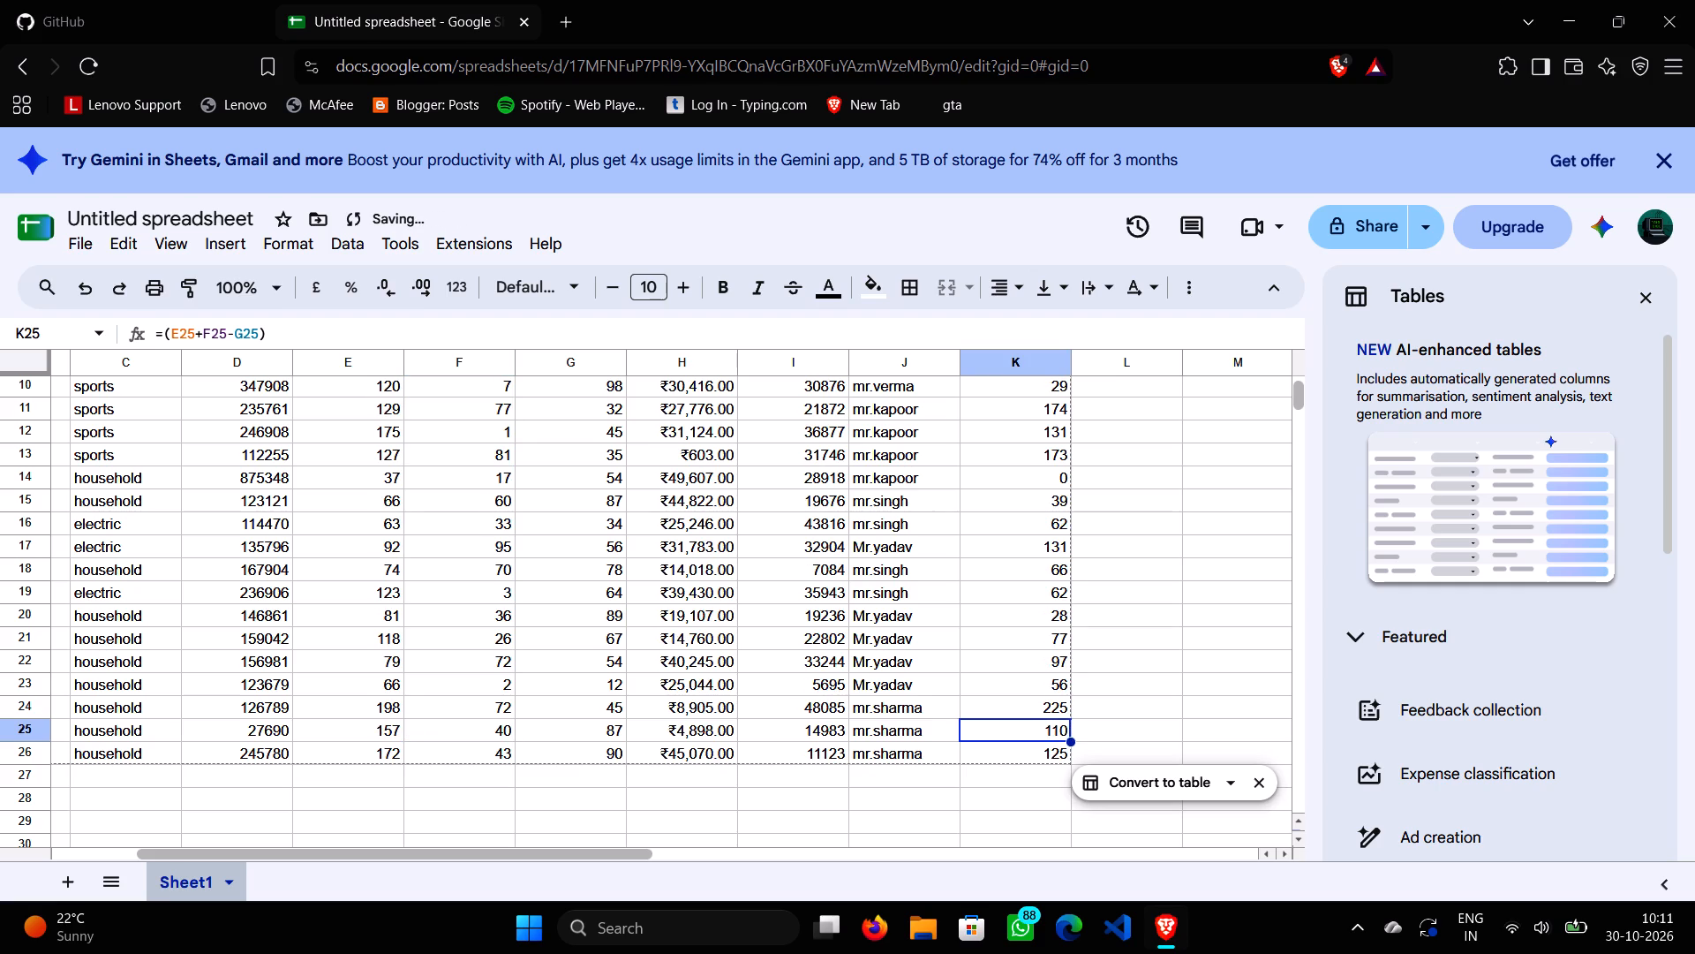
Enter the header "Total stock value" in cell L1 and make its text bold.
scroll(943, 600, up, 5)
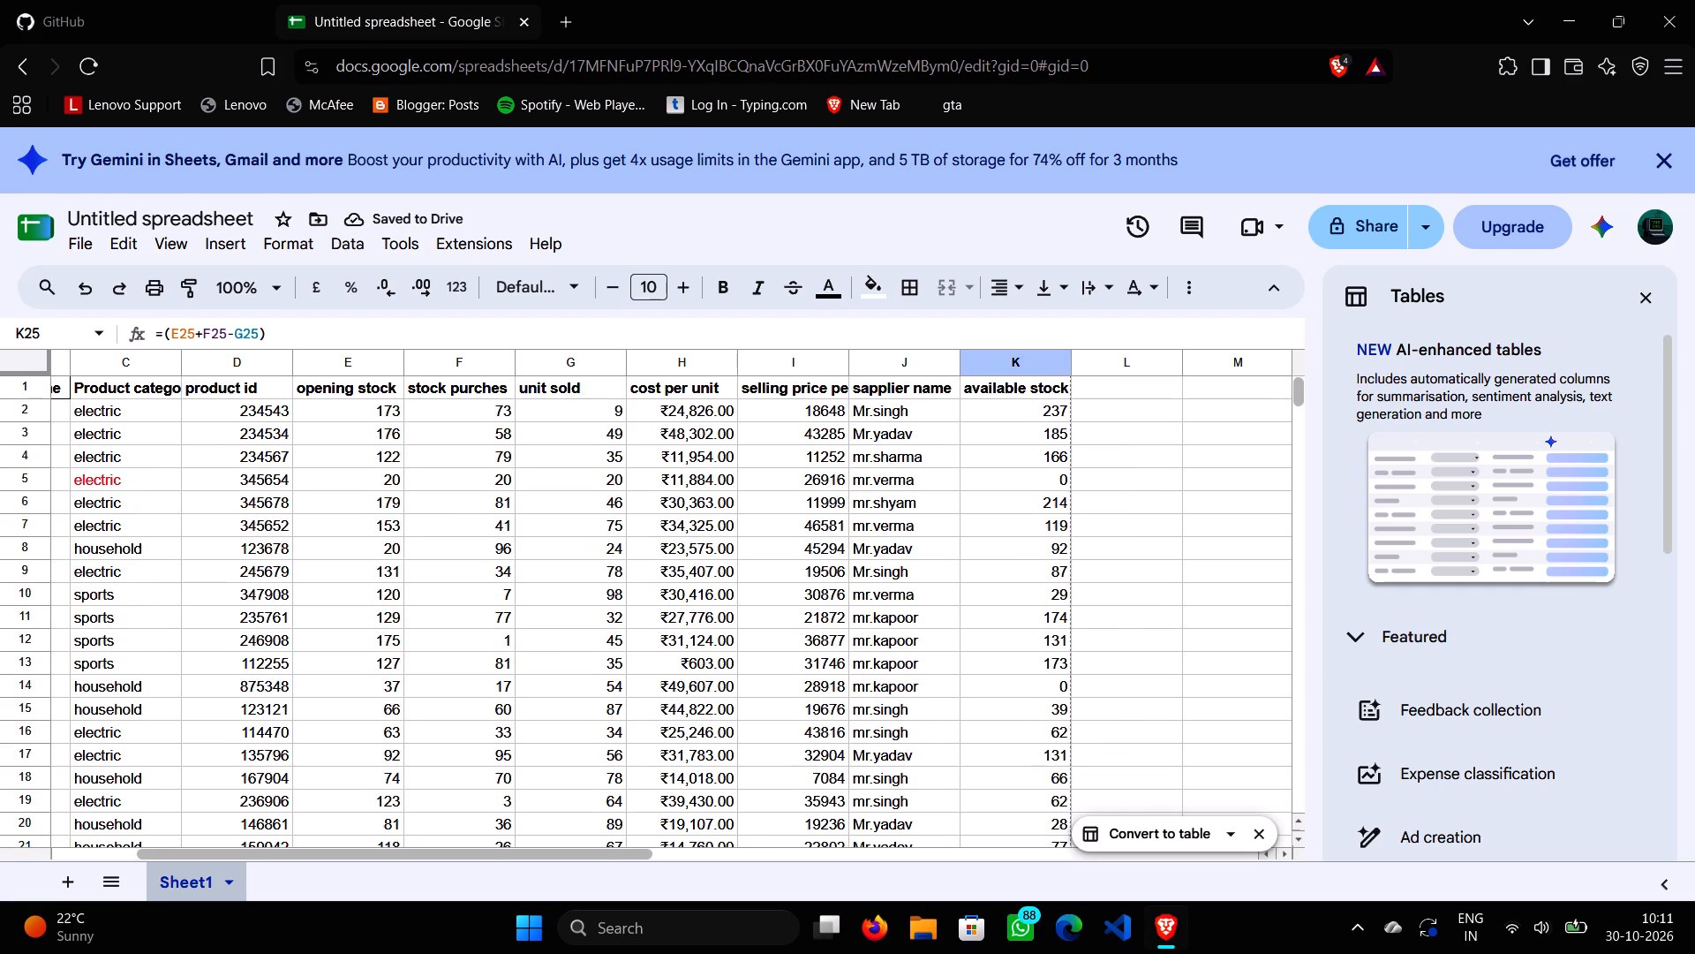
click(1109, 380)
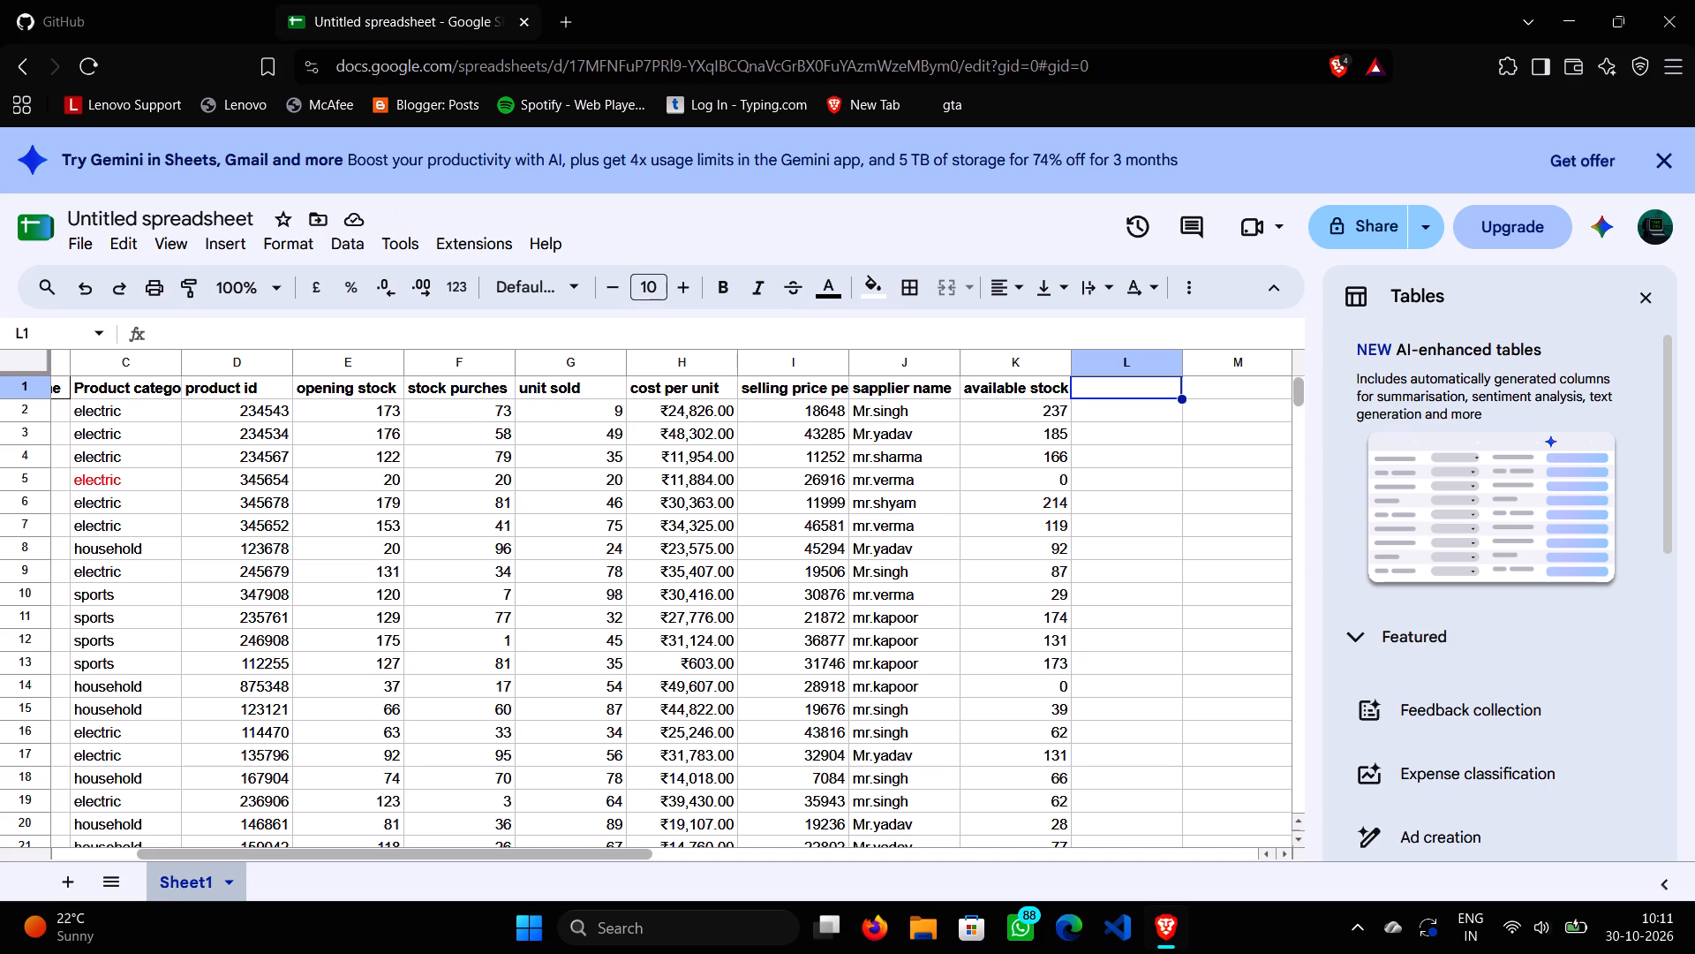
text(Total stock value)
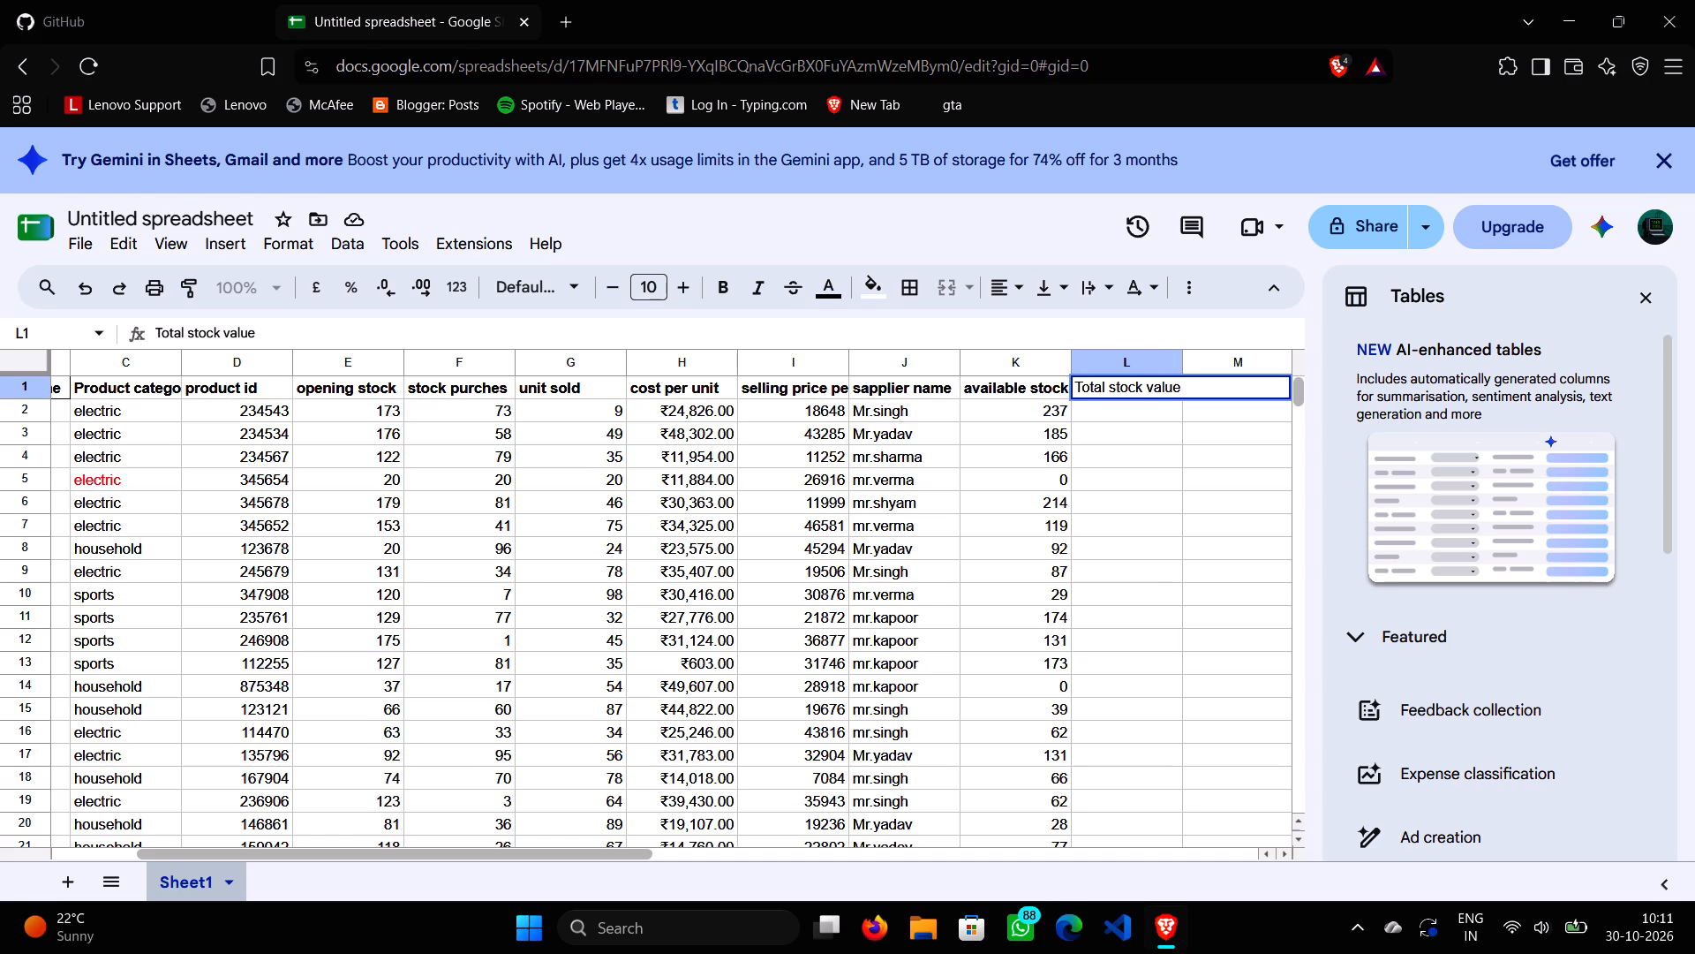
drag(1182, 389, 1073, 393)
click(719, 287)
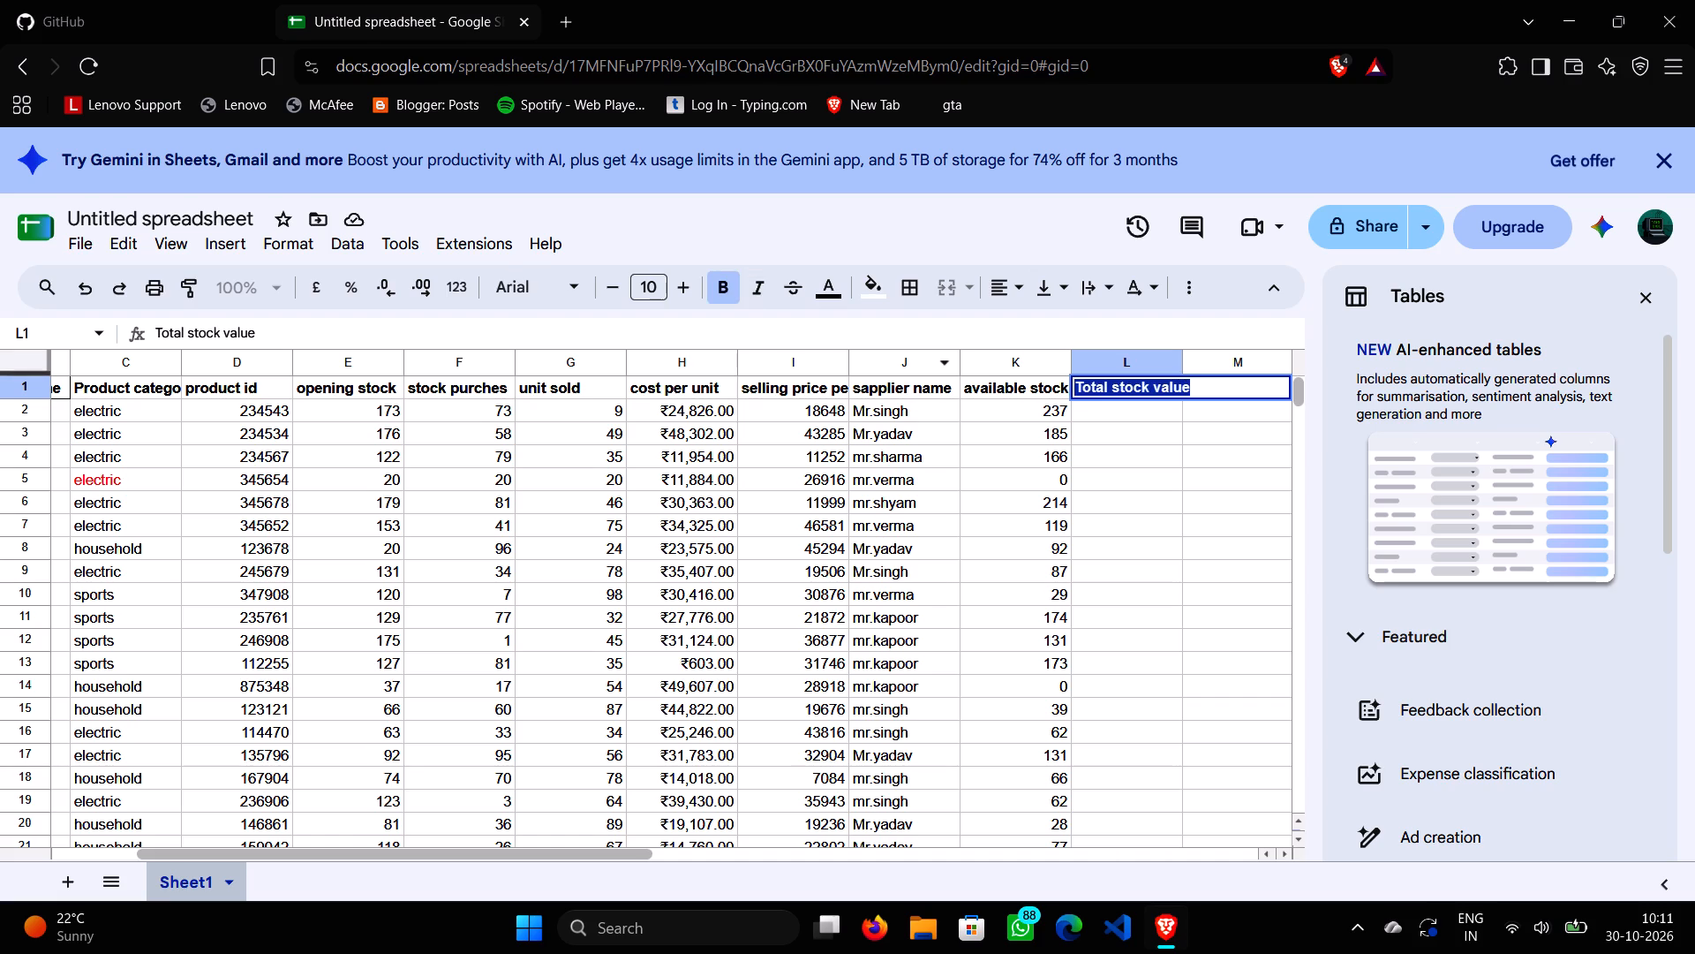
Calculate total stock value in L2 with the formula =(K2*H2) and accept the suggested auto-fill for the rest of the column.
click(1098, 409)
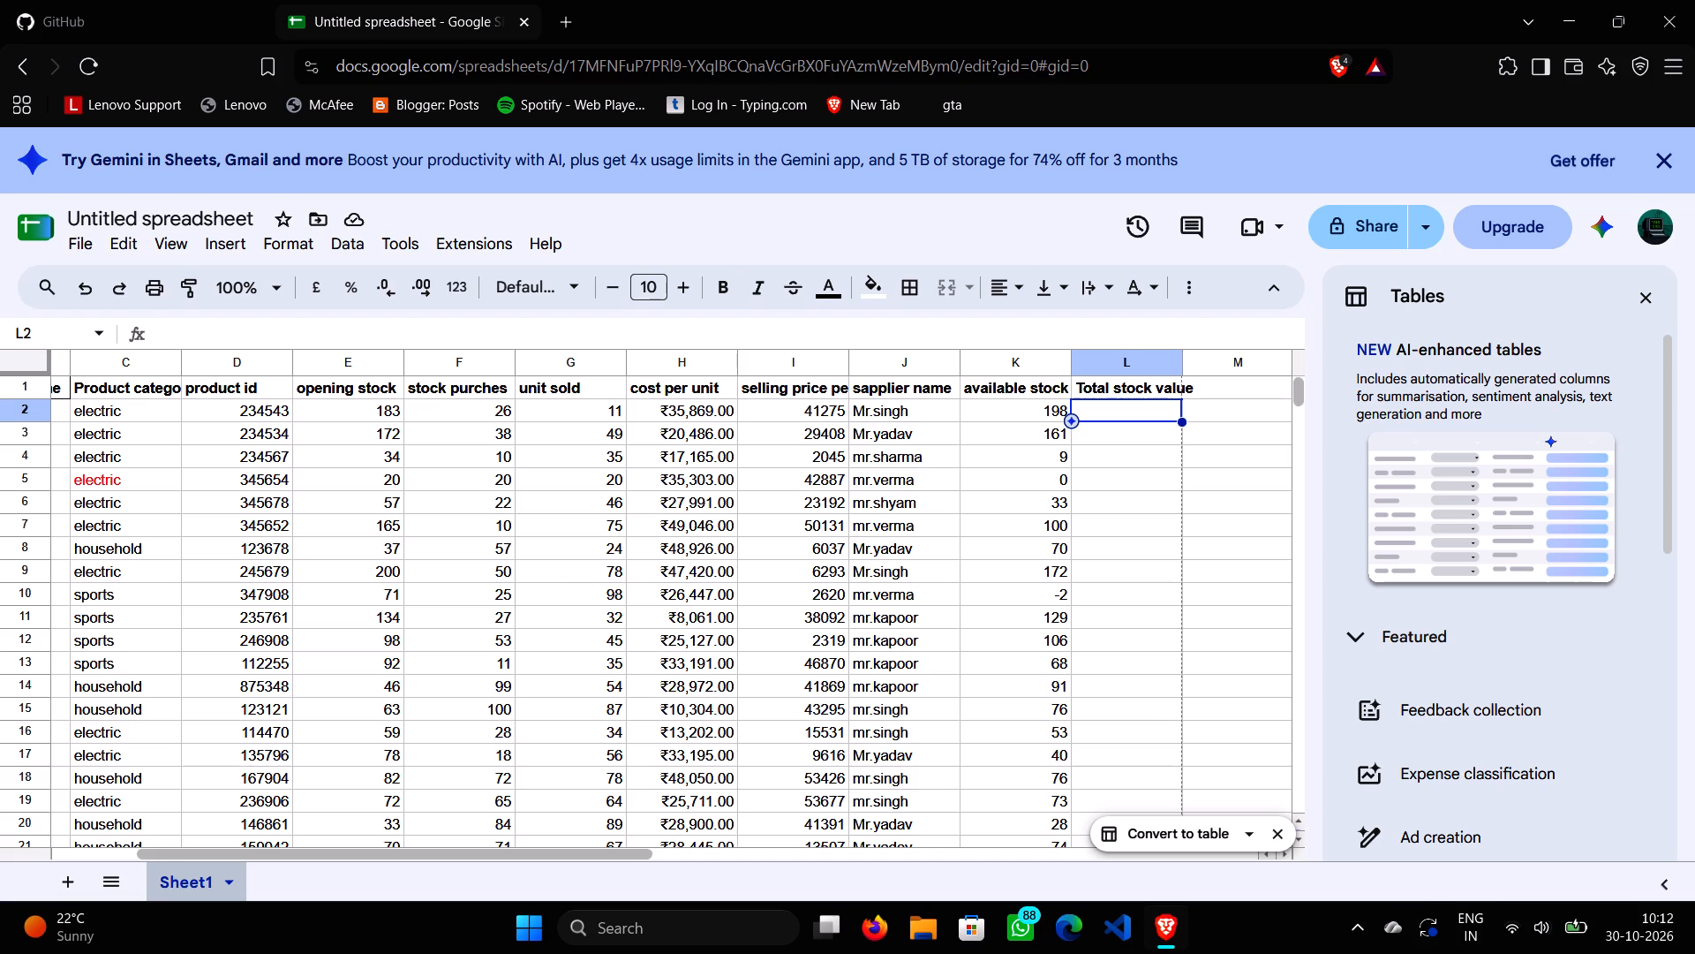
key(equal)
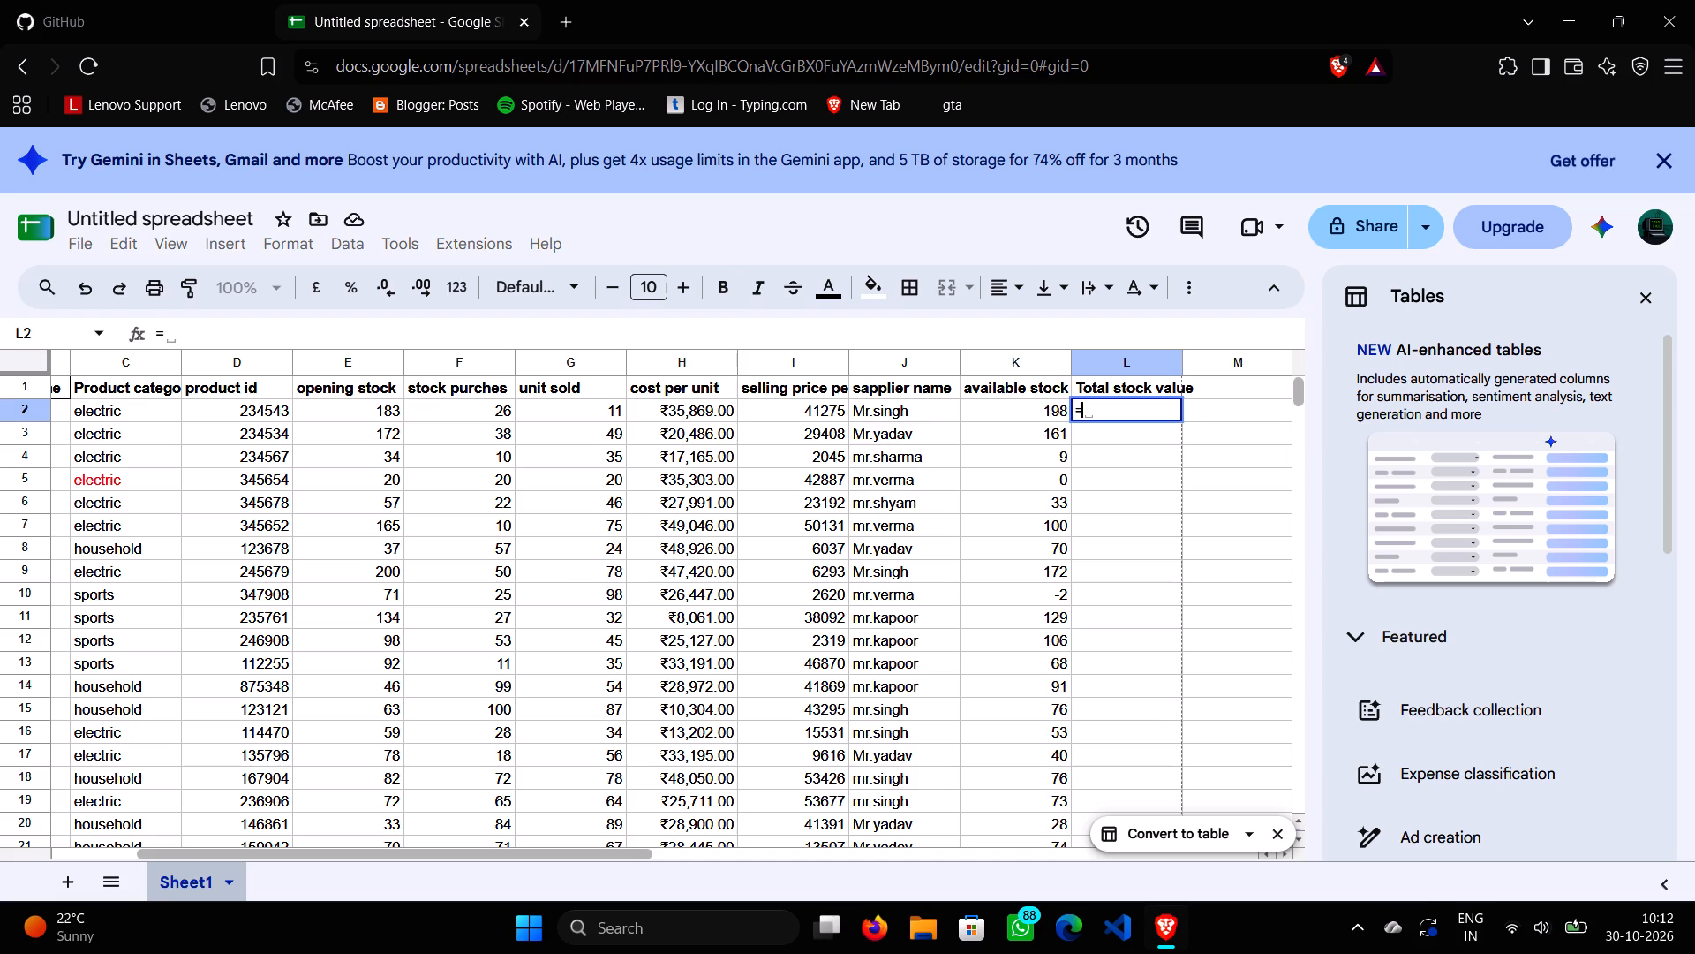
key(shift+parenleft)
text(k2)
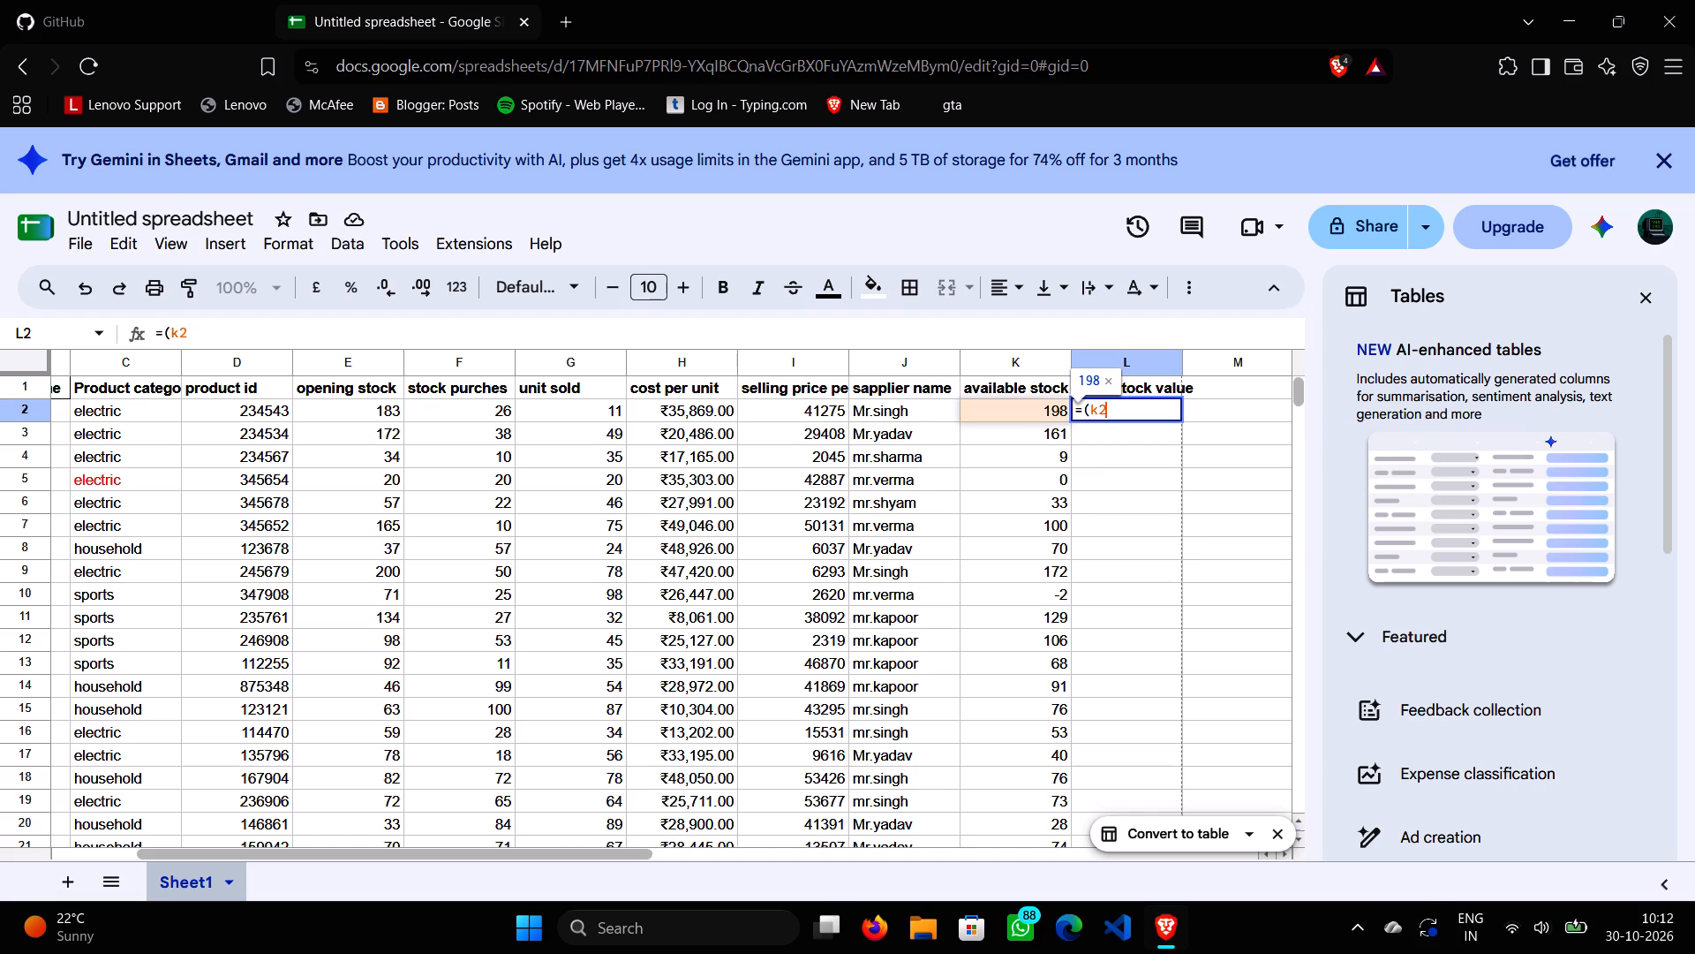
key(shift+asterisk)
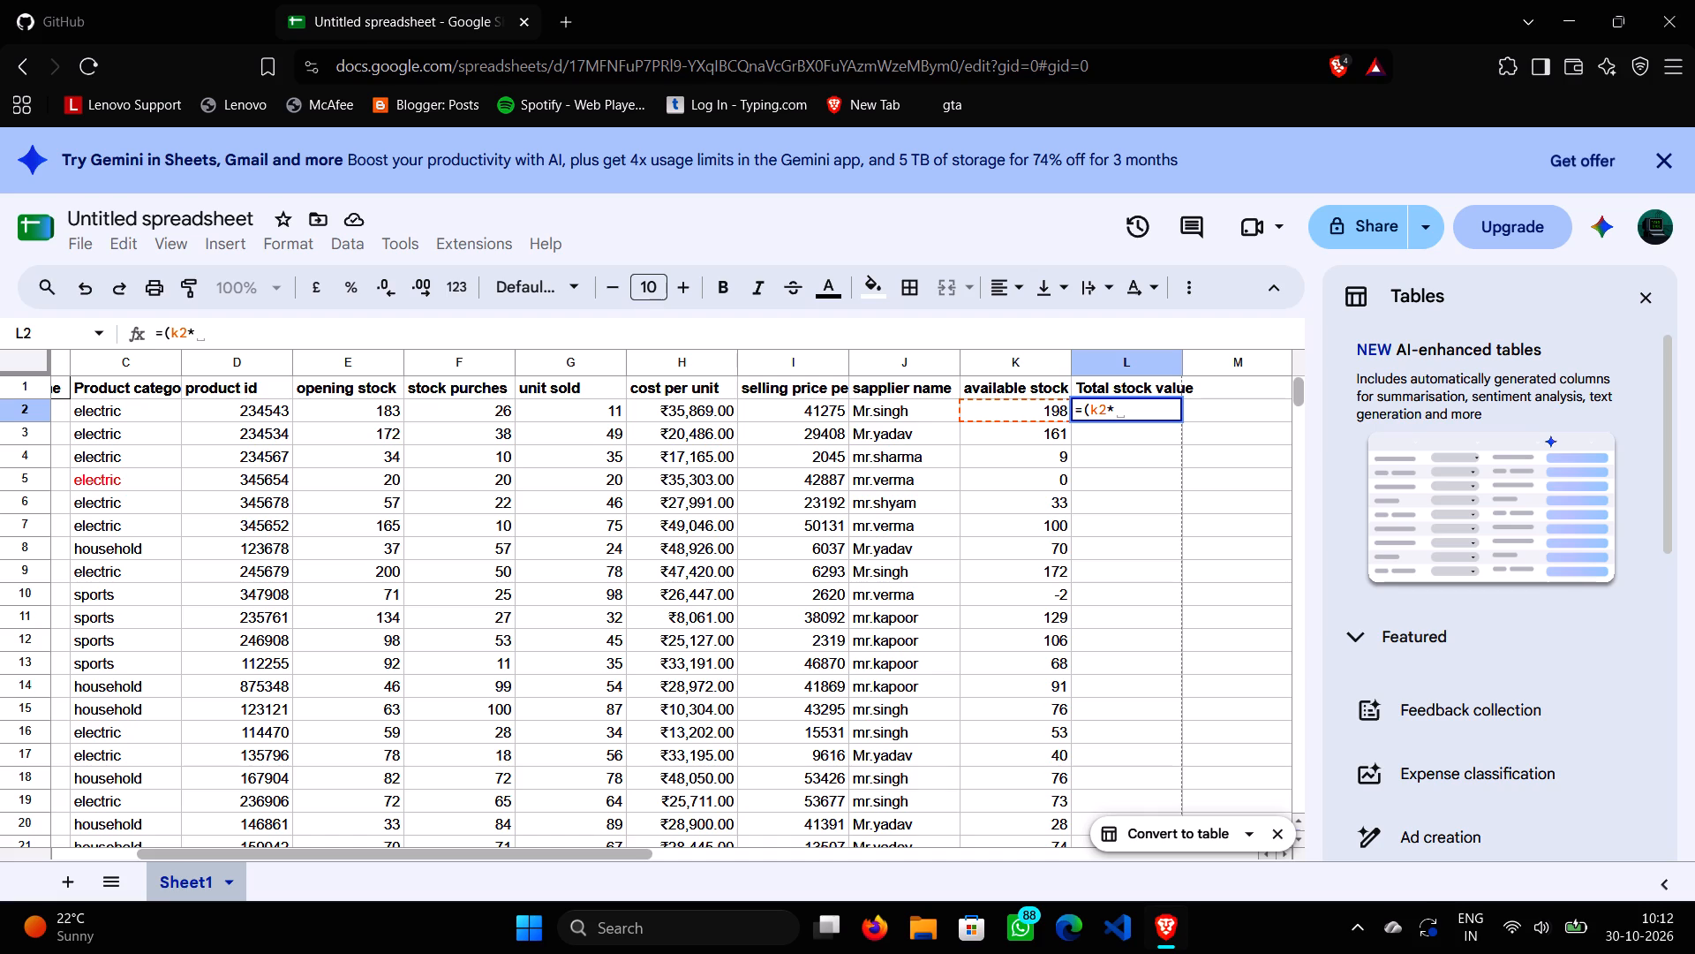
click(689, 408)
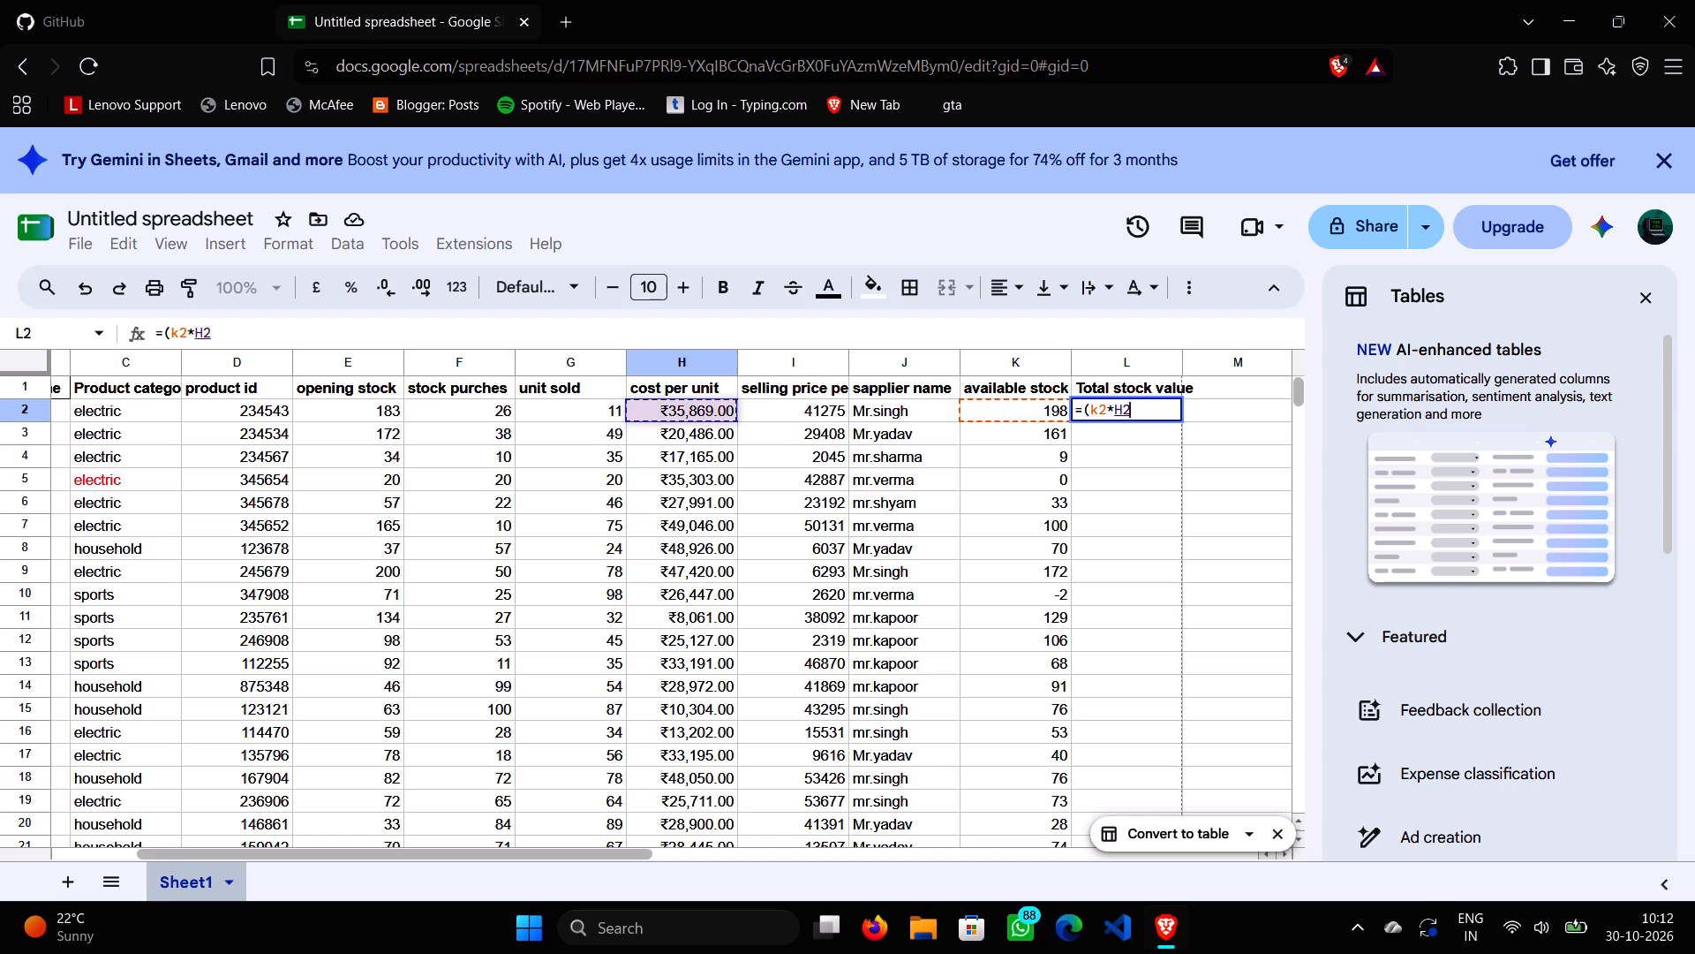
key(shift+parenright)
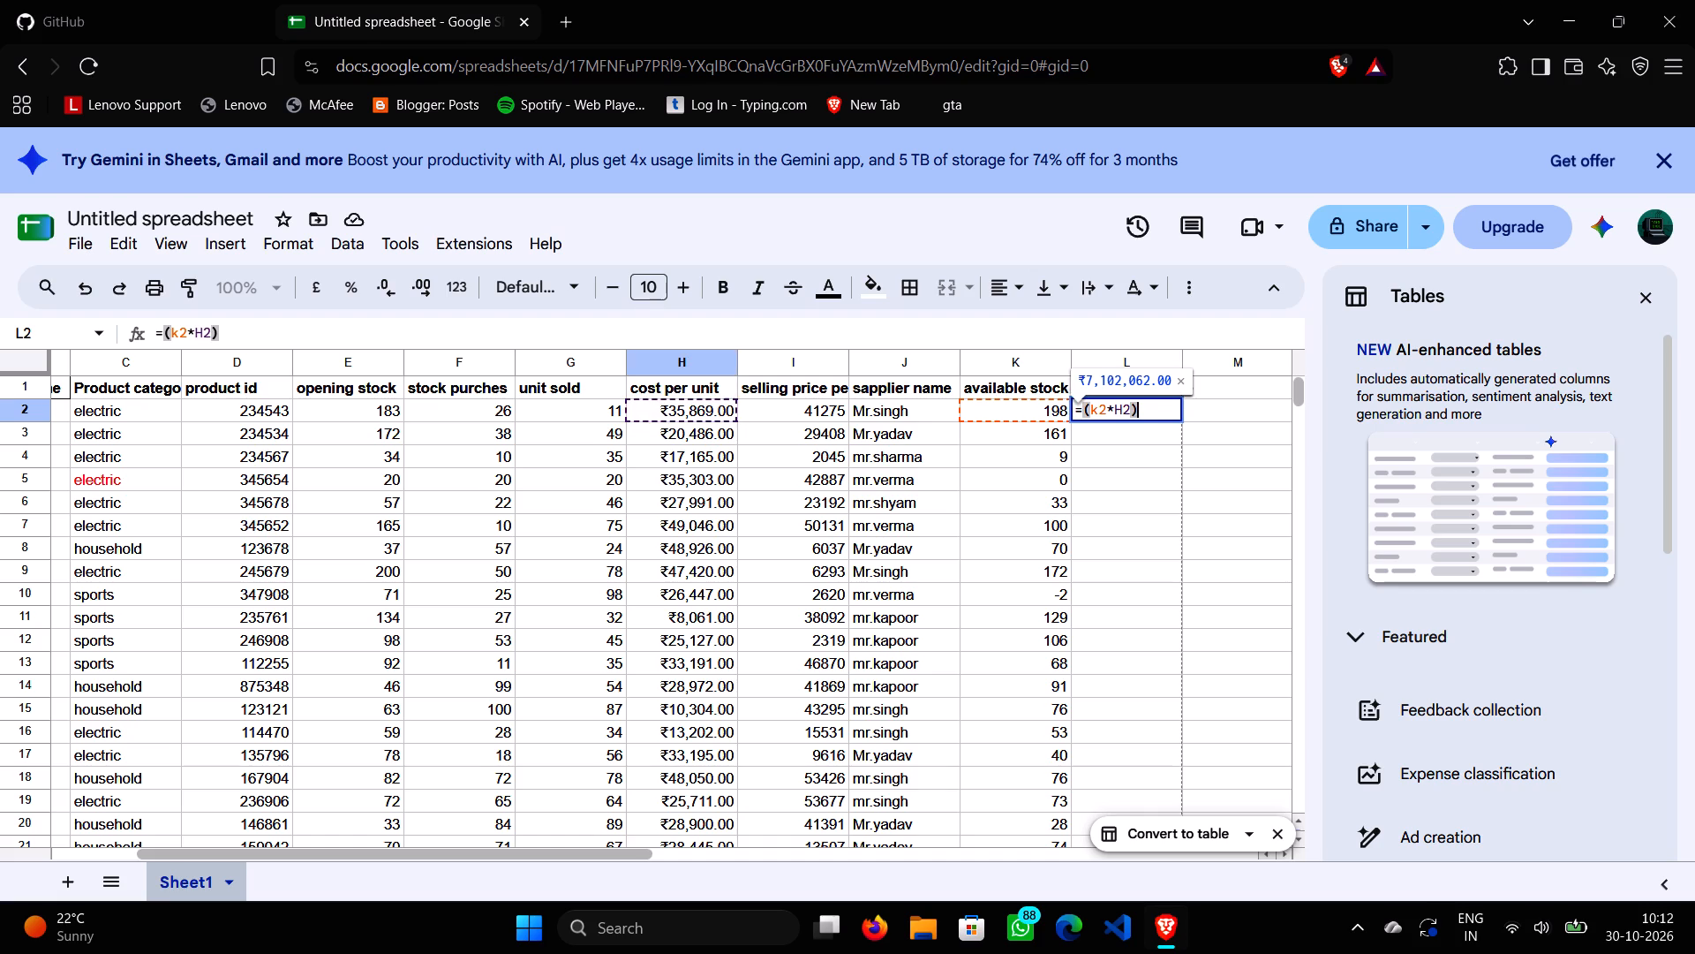
key(Return)
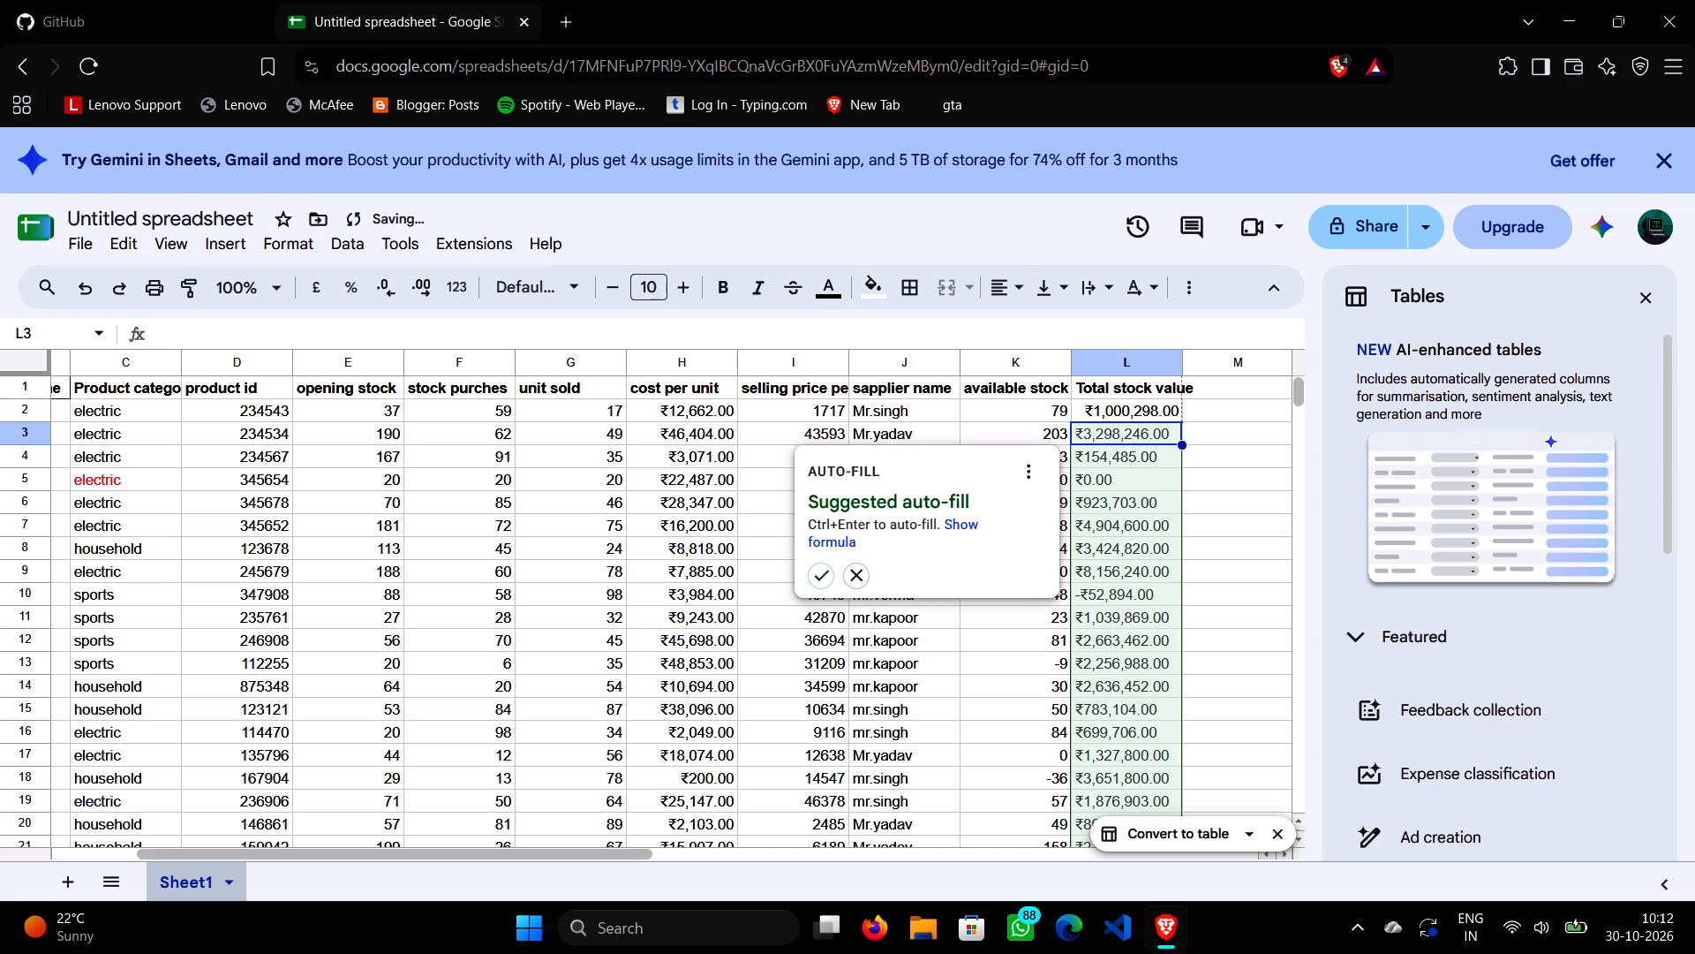
click(817, 565)
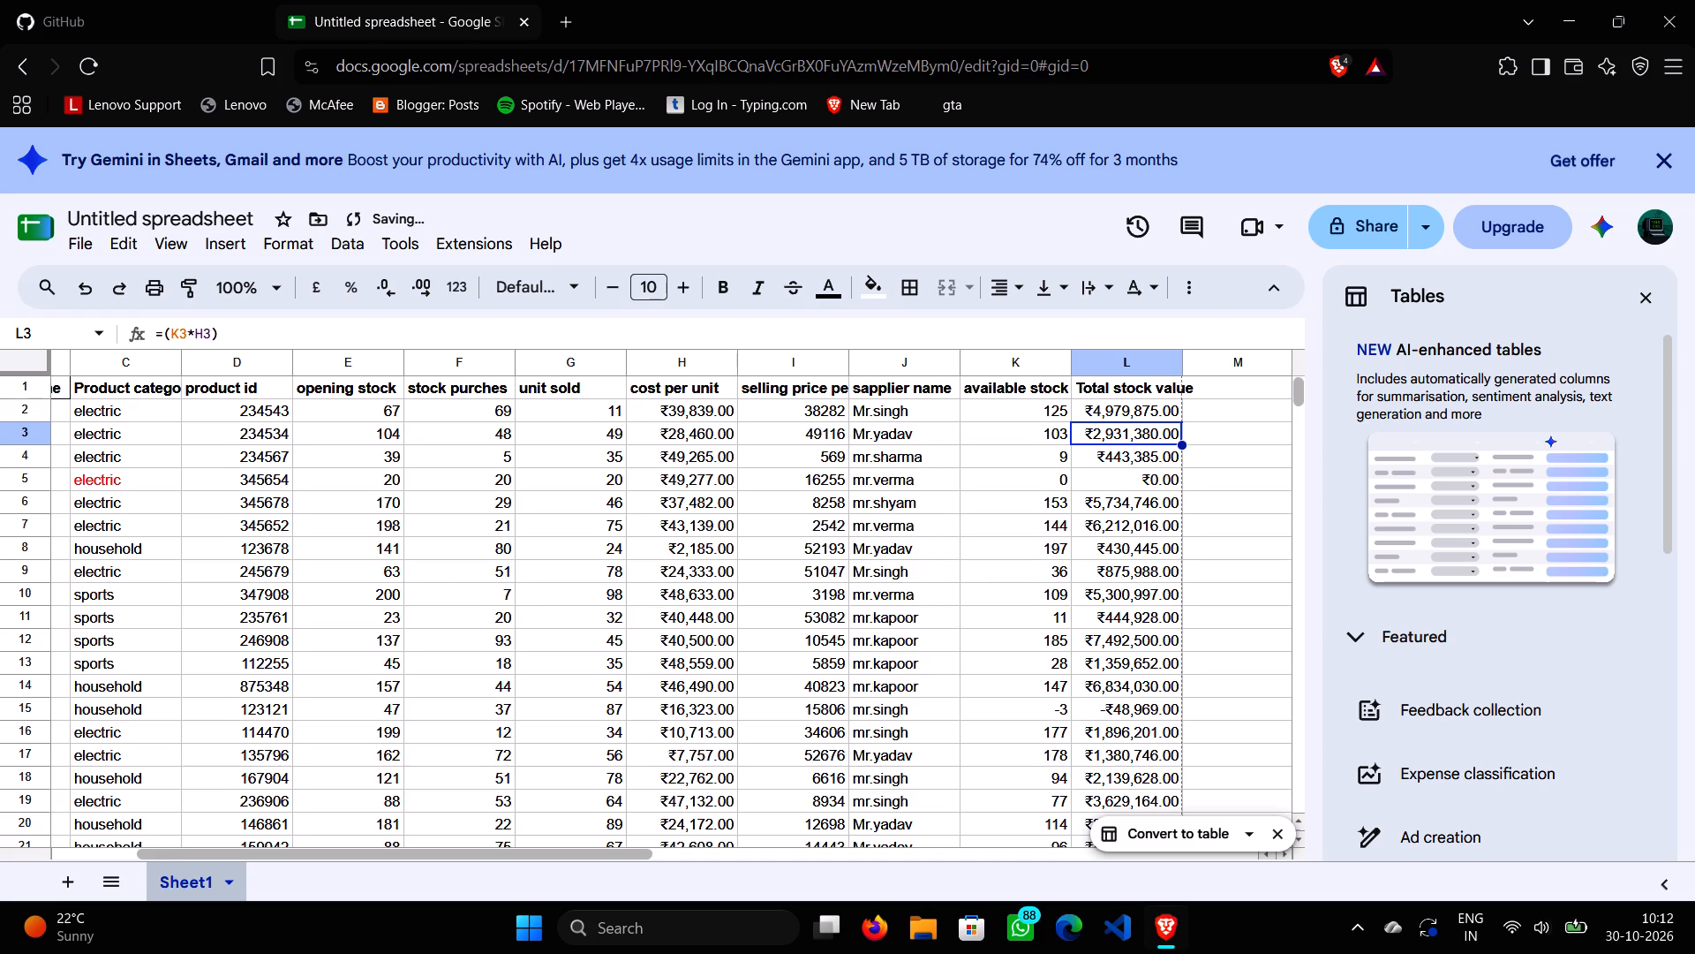
Enter the header "Ravenue generate" in cell M1 and make its text bold.
scroll(1197, 561, left, 2)
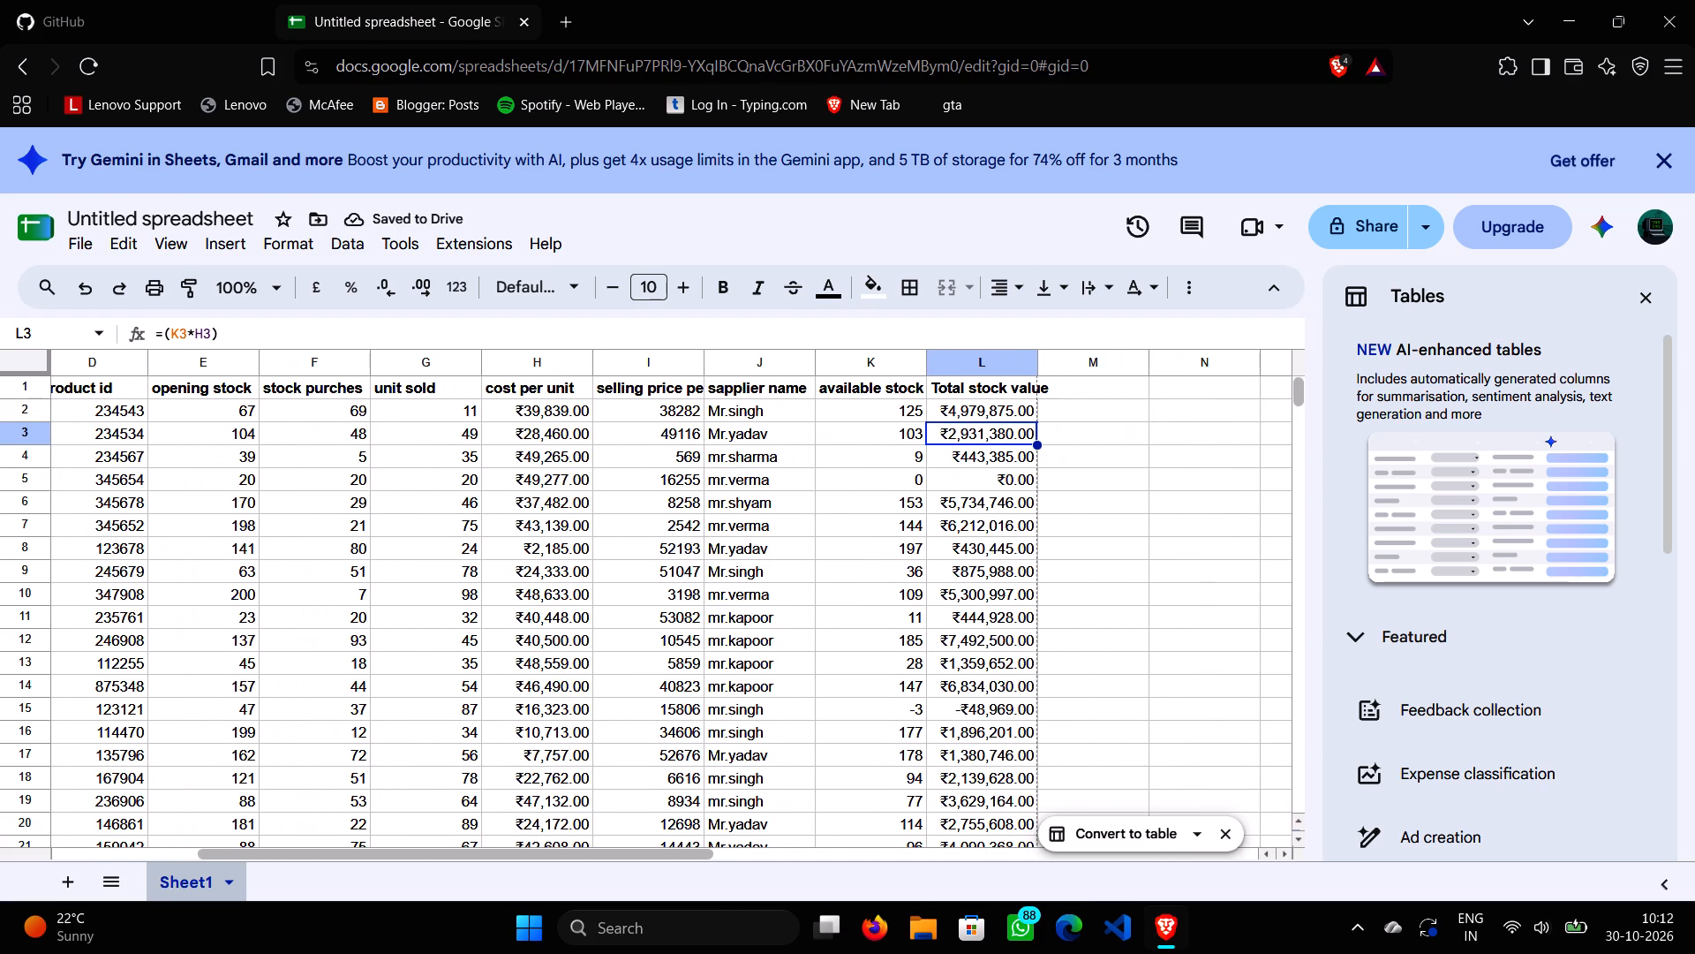
click(1097, 386)
scroll(1069, 510, down, 1)
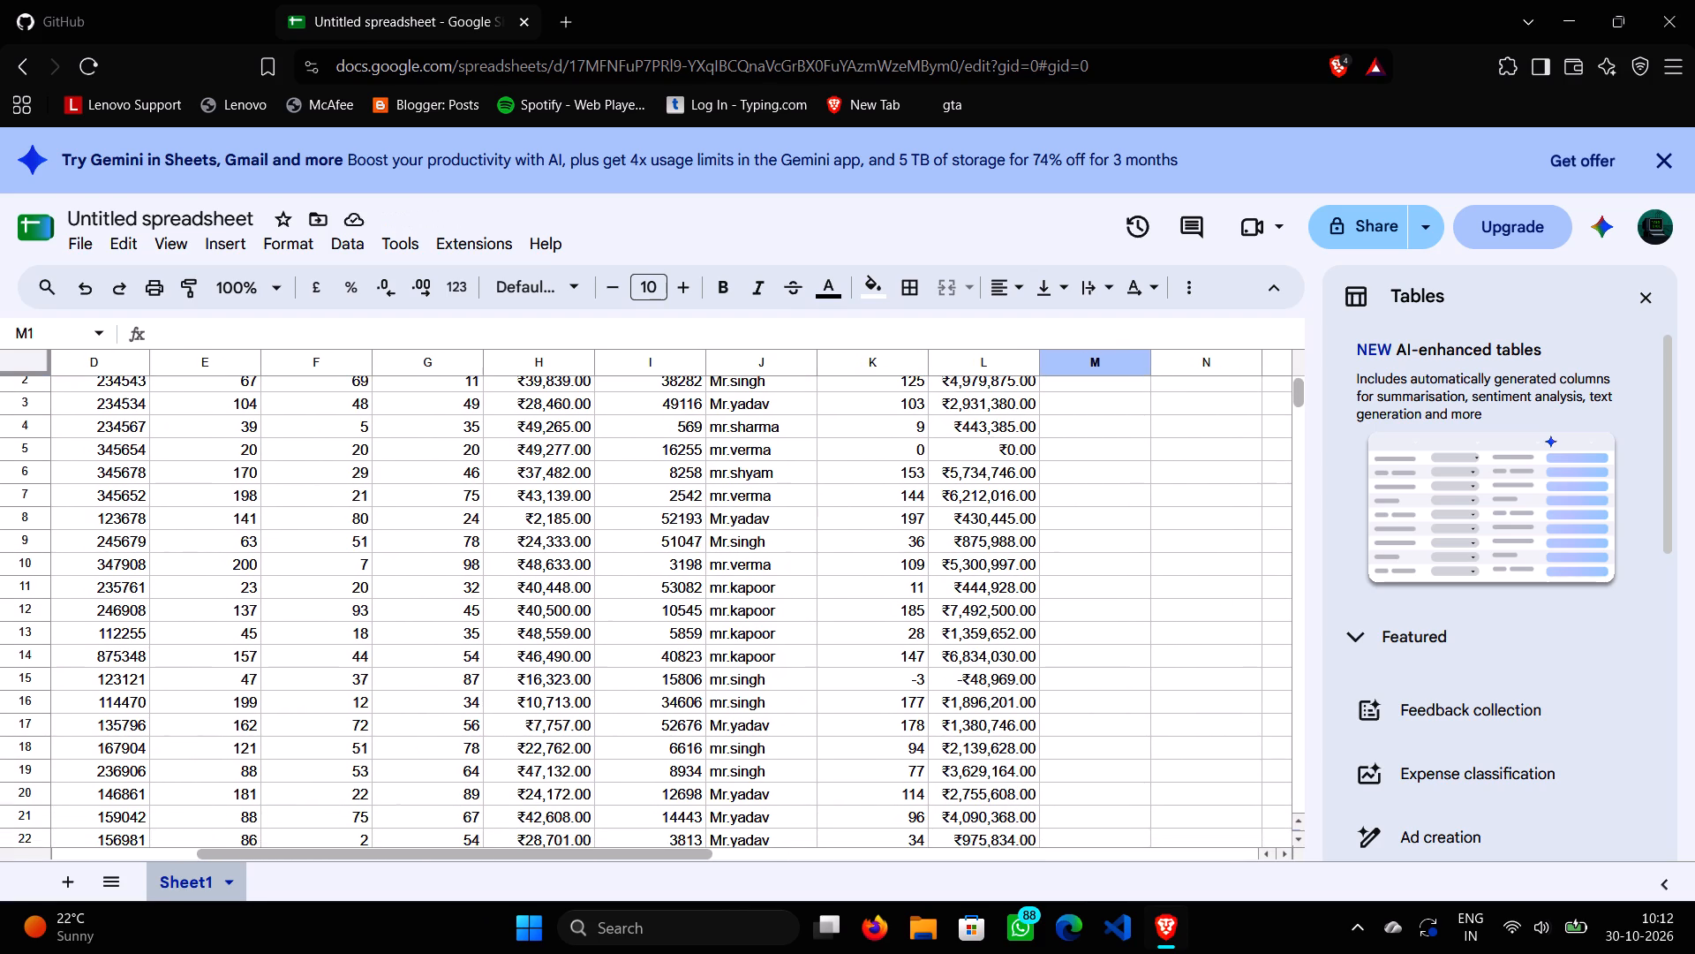
scroll(1069, 510, down, 1)
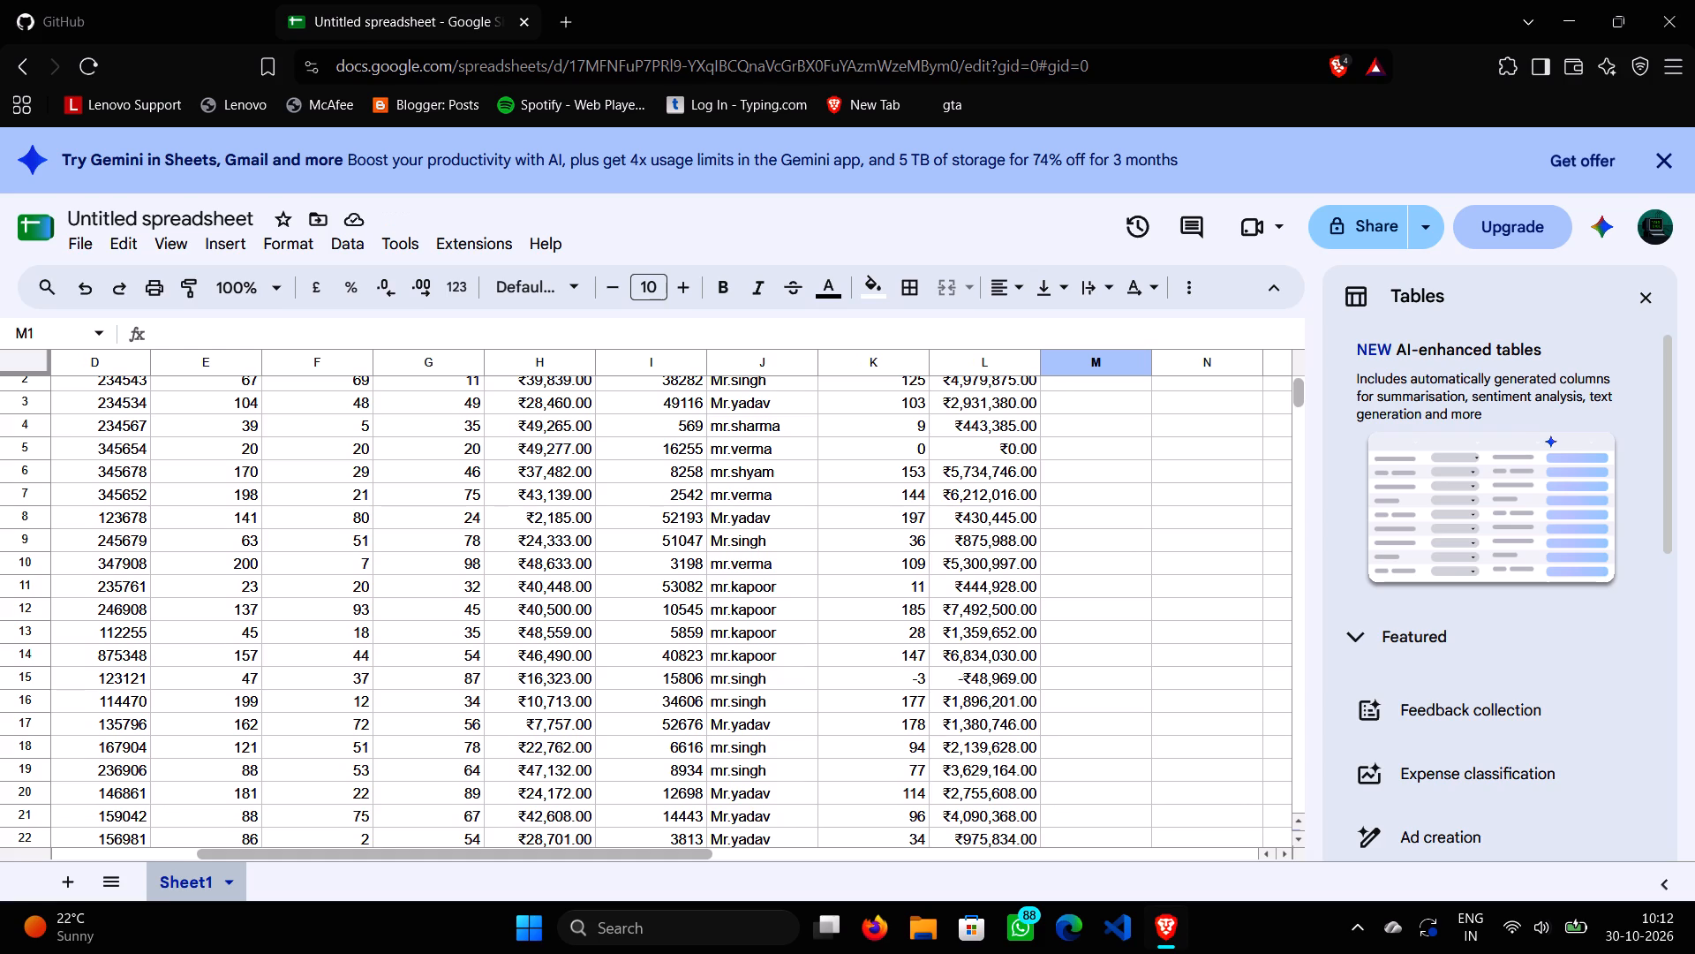
text(Ravenue)
key(space)
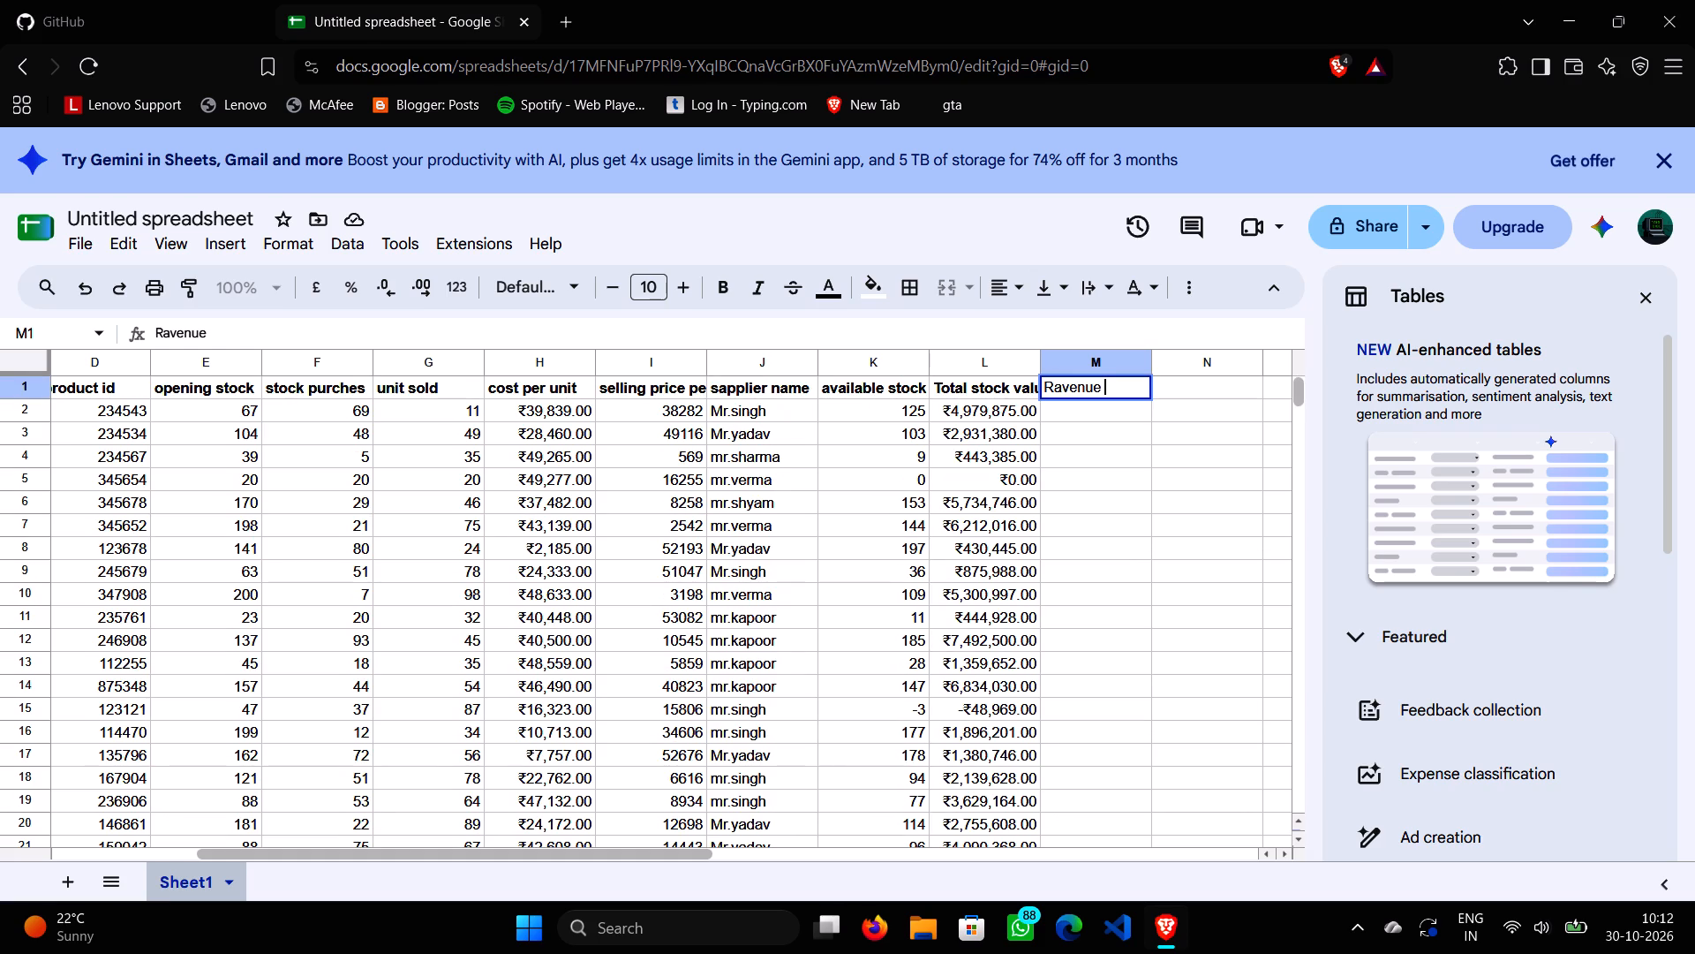
text(generate)
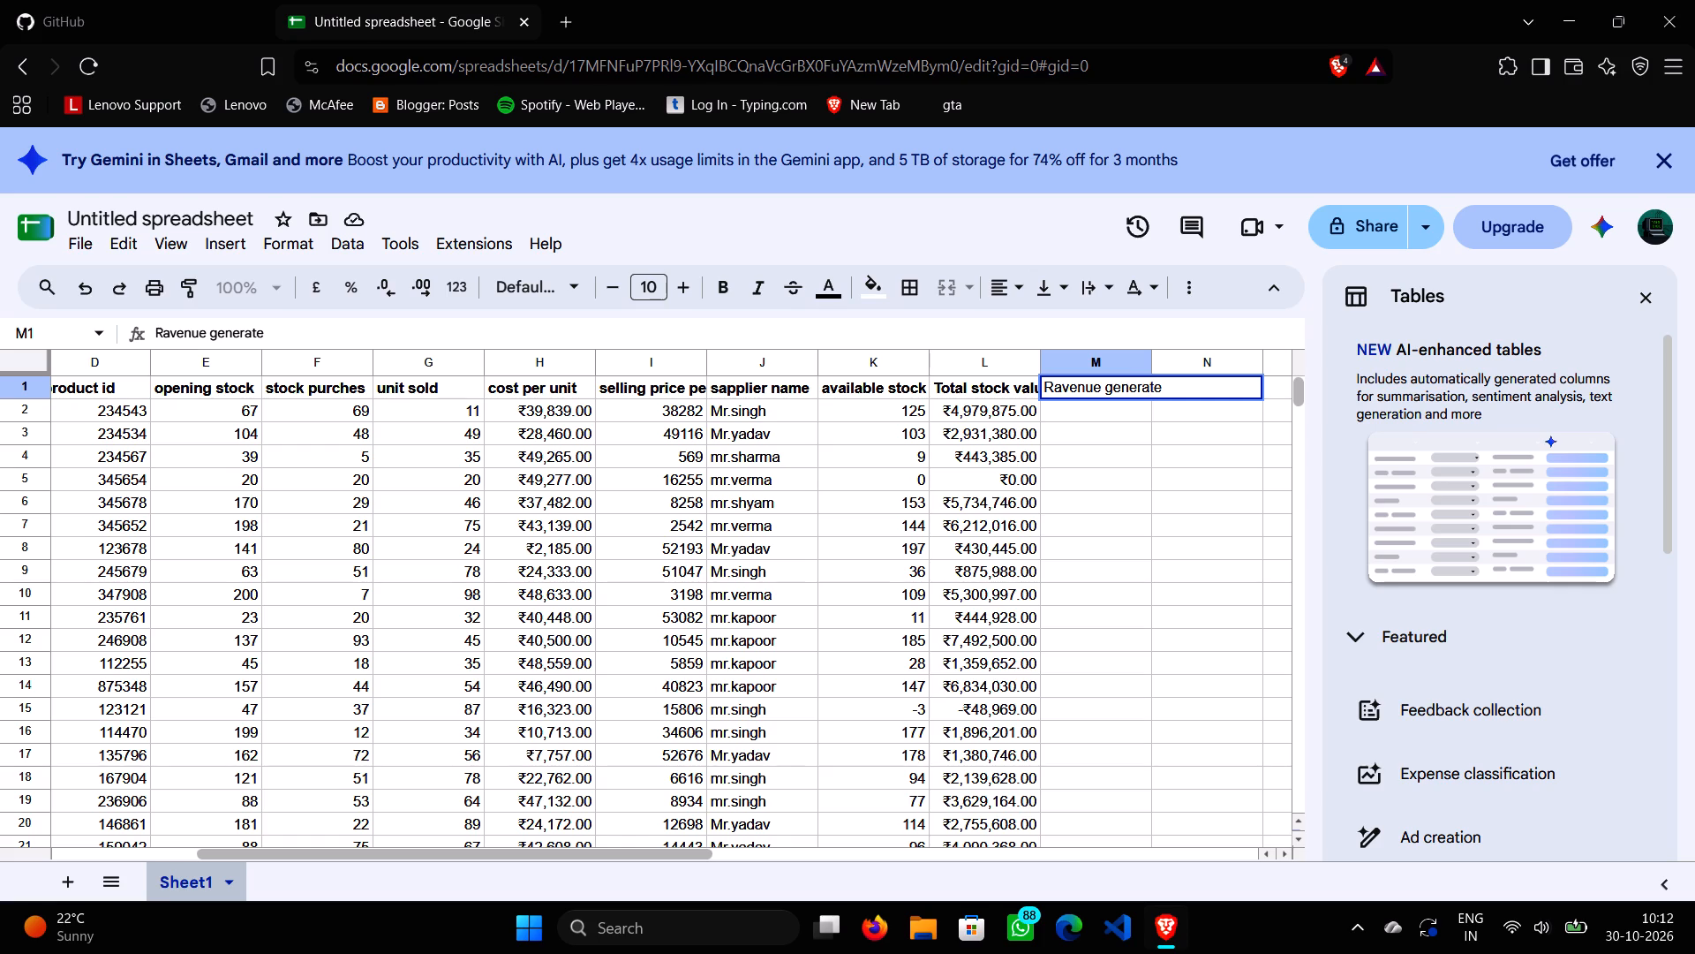
drag(1167, 382, 1044, 388)
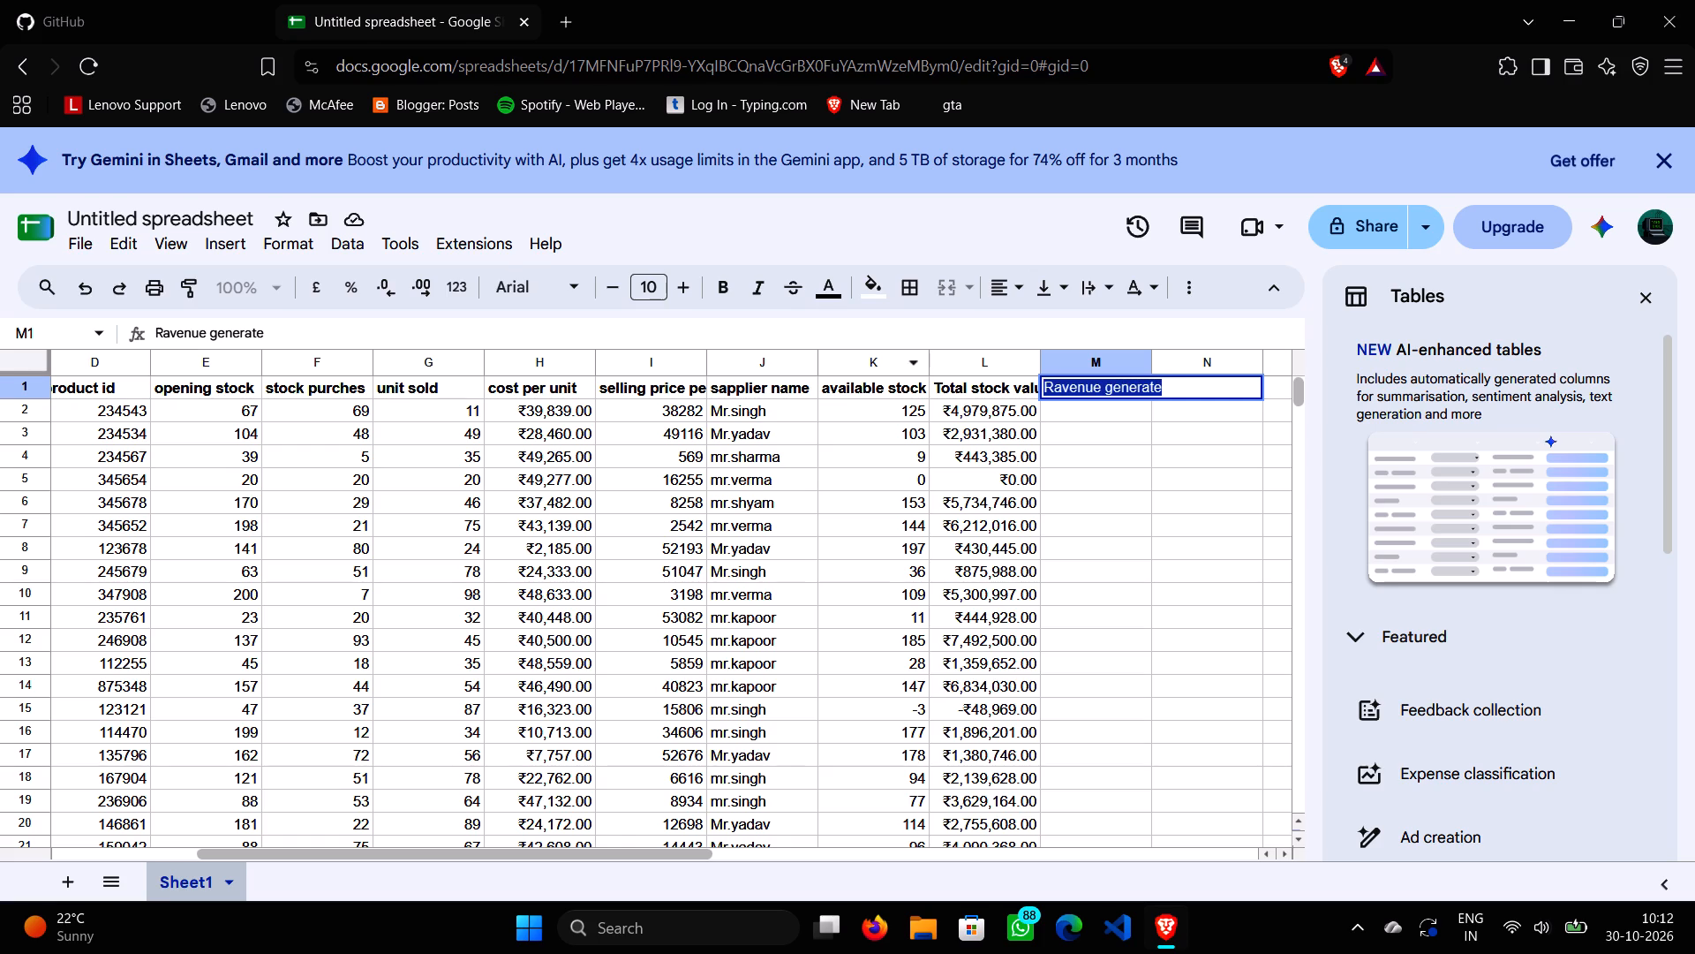
click(719, 291)
Calculate revenue in M2 with the formula =(G2*I2) and accept the suggested auto-fill for the rest of the column.
click(1056, 411)
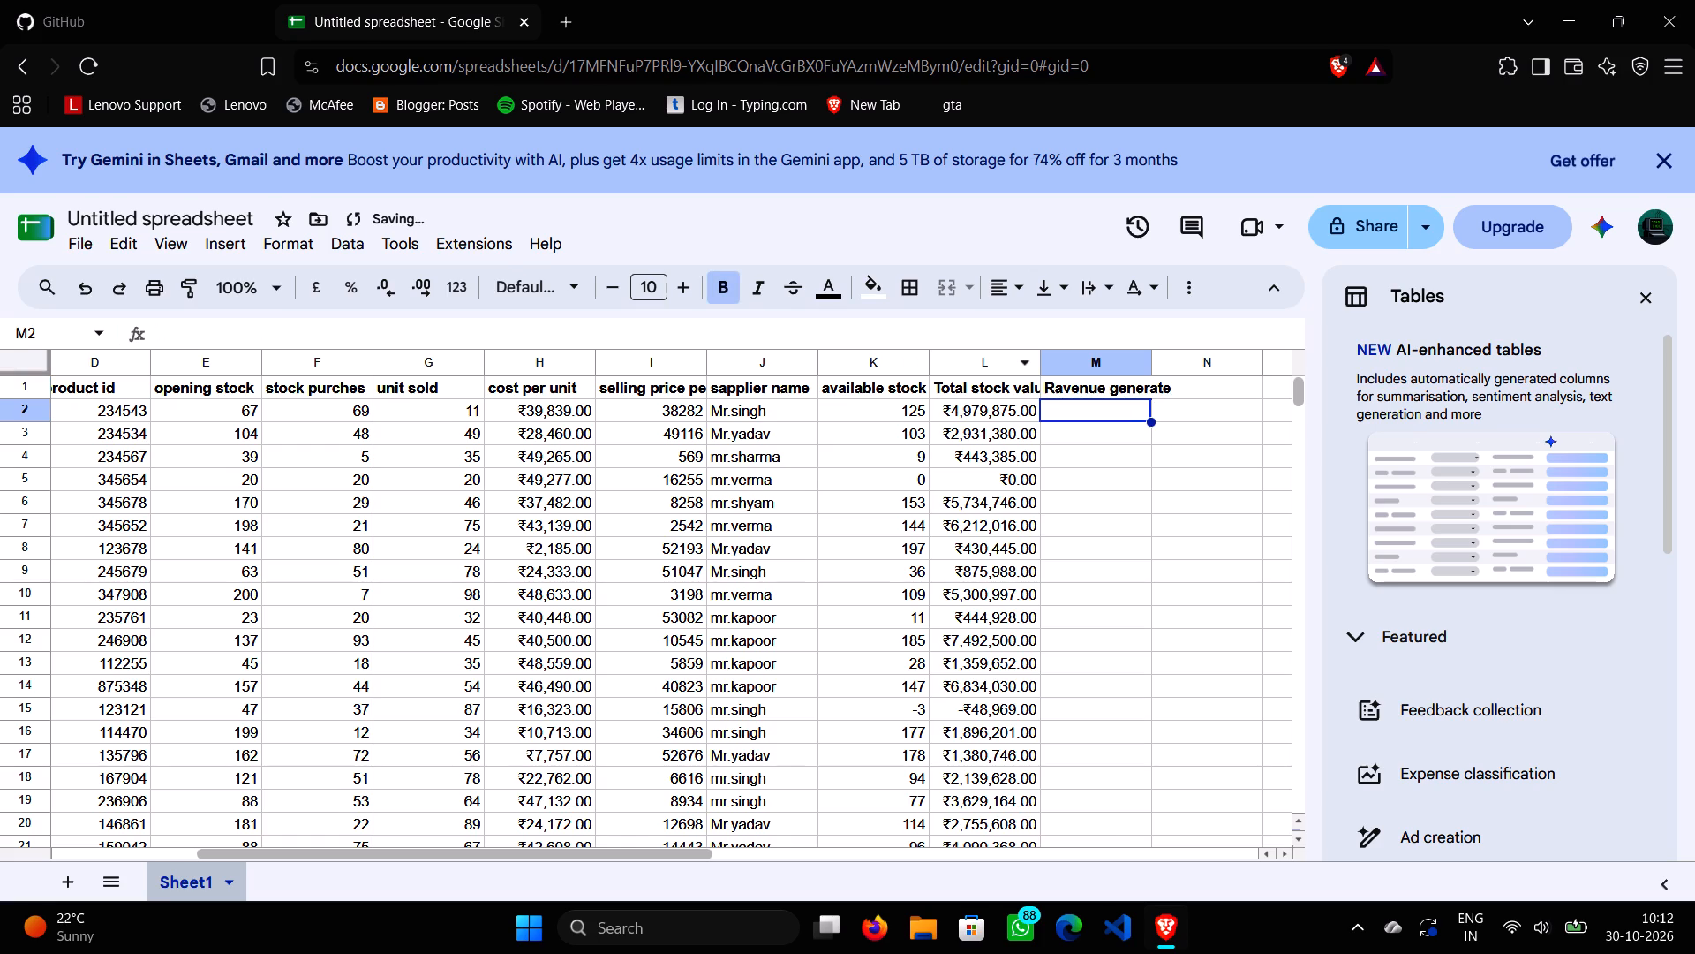
key(equal)
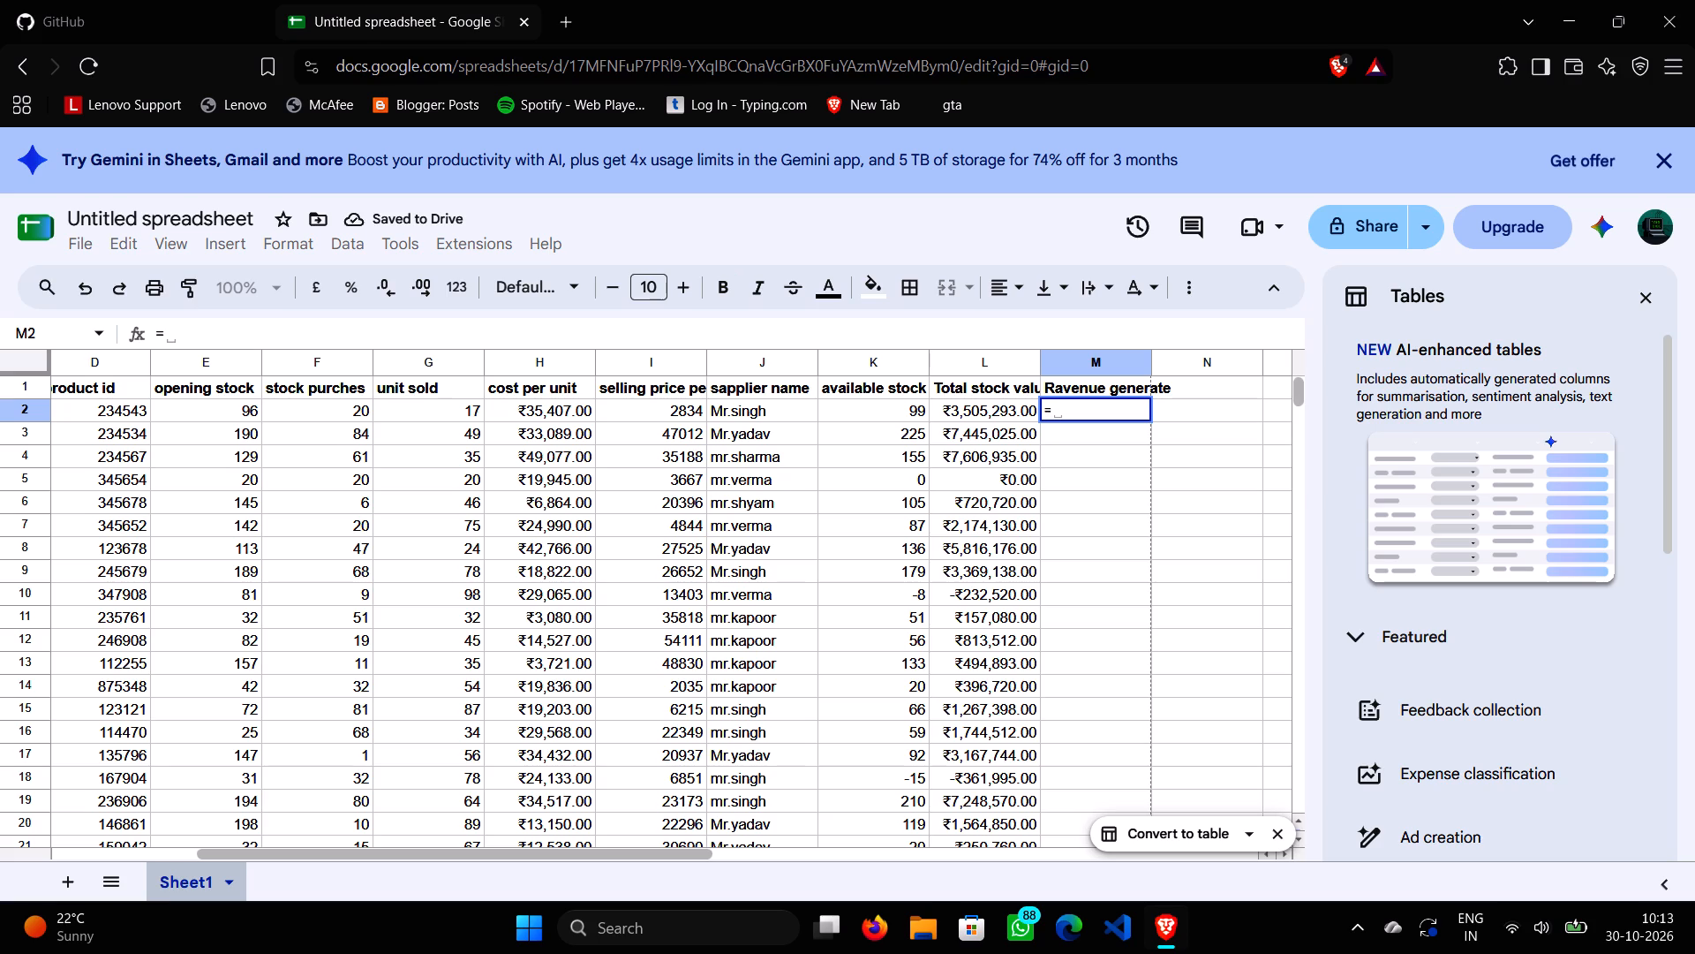
key(shift+parenleft)
text(g2)
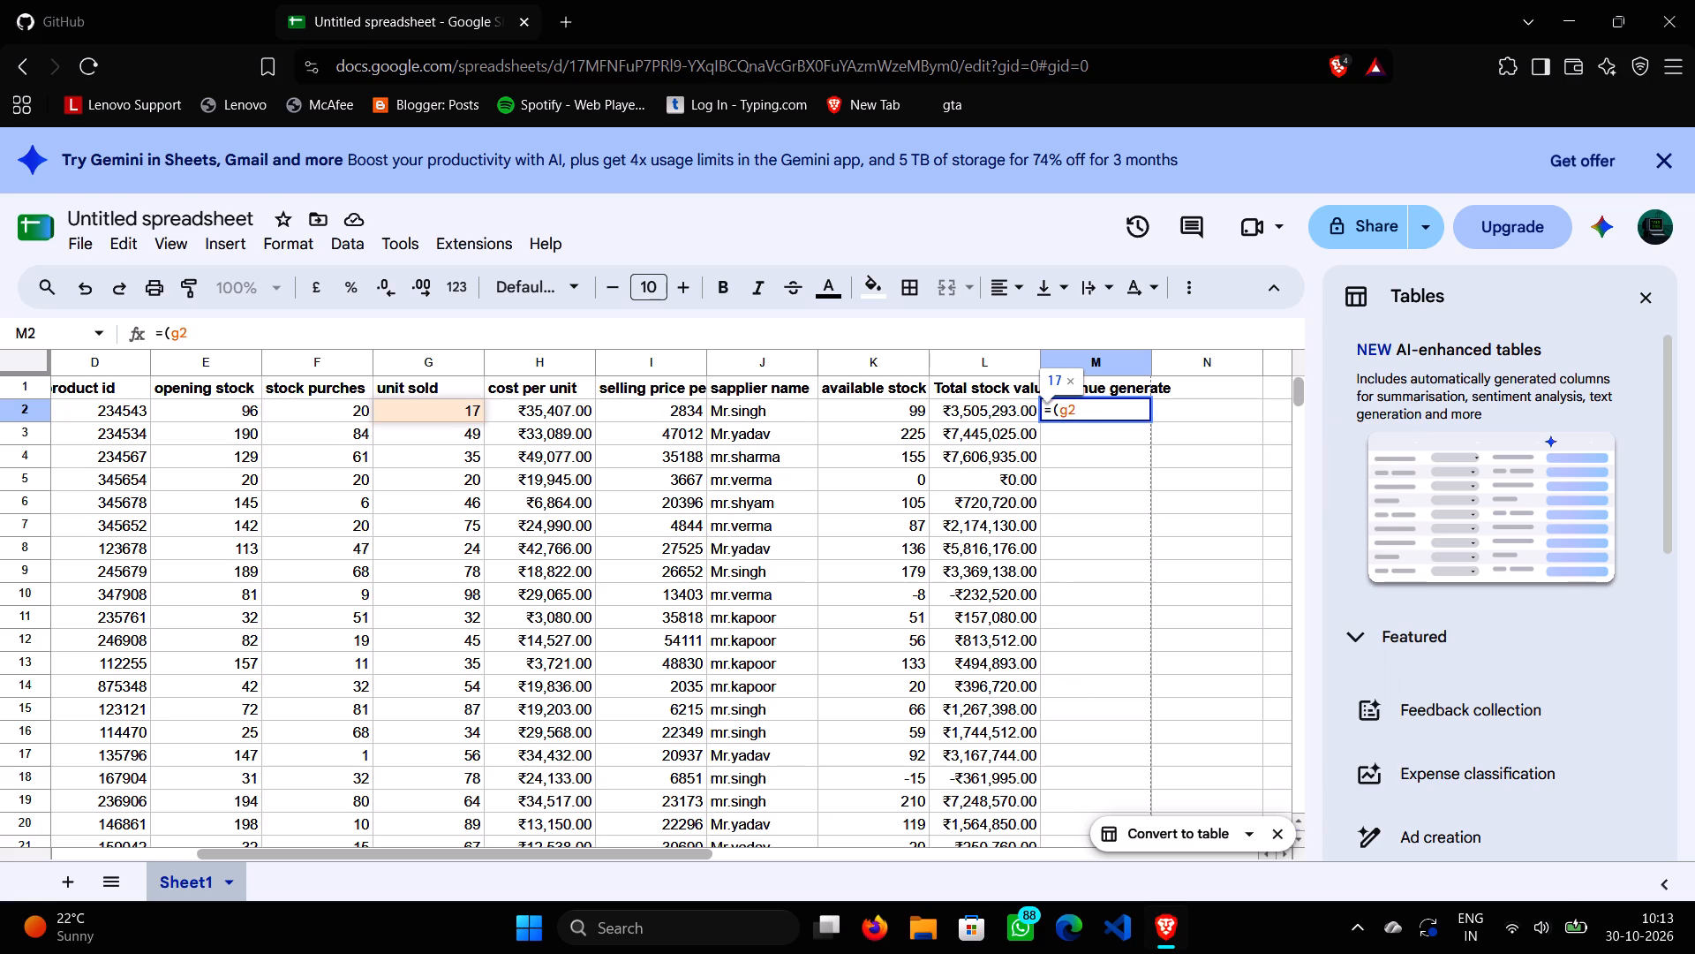
key(shift+asterisk)
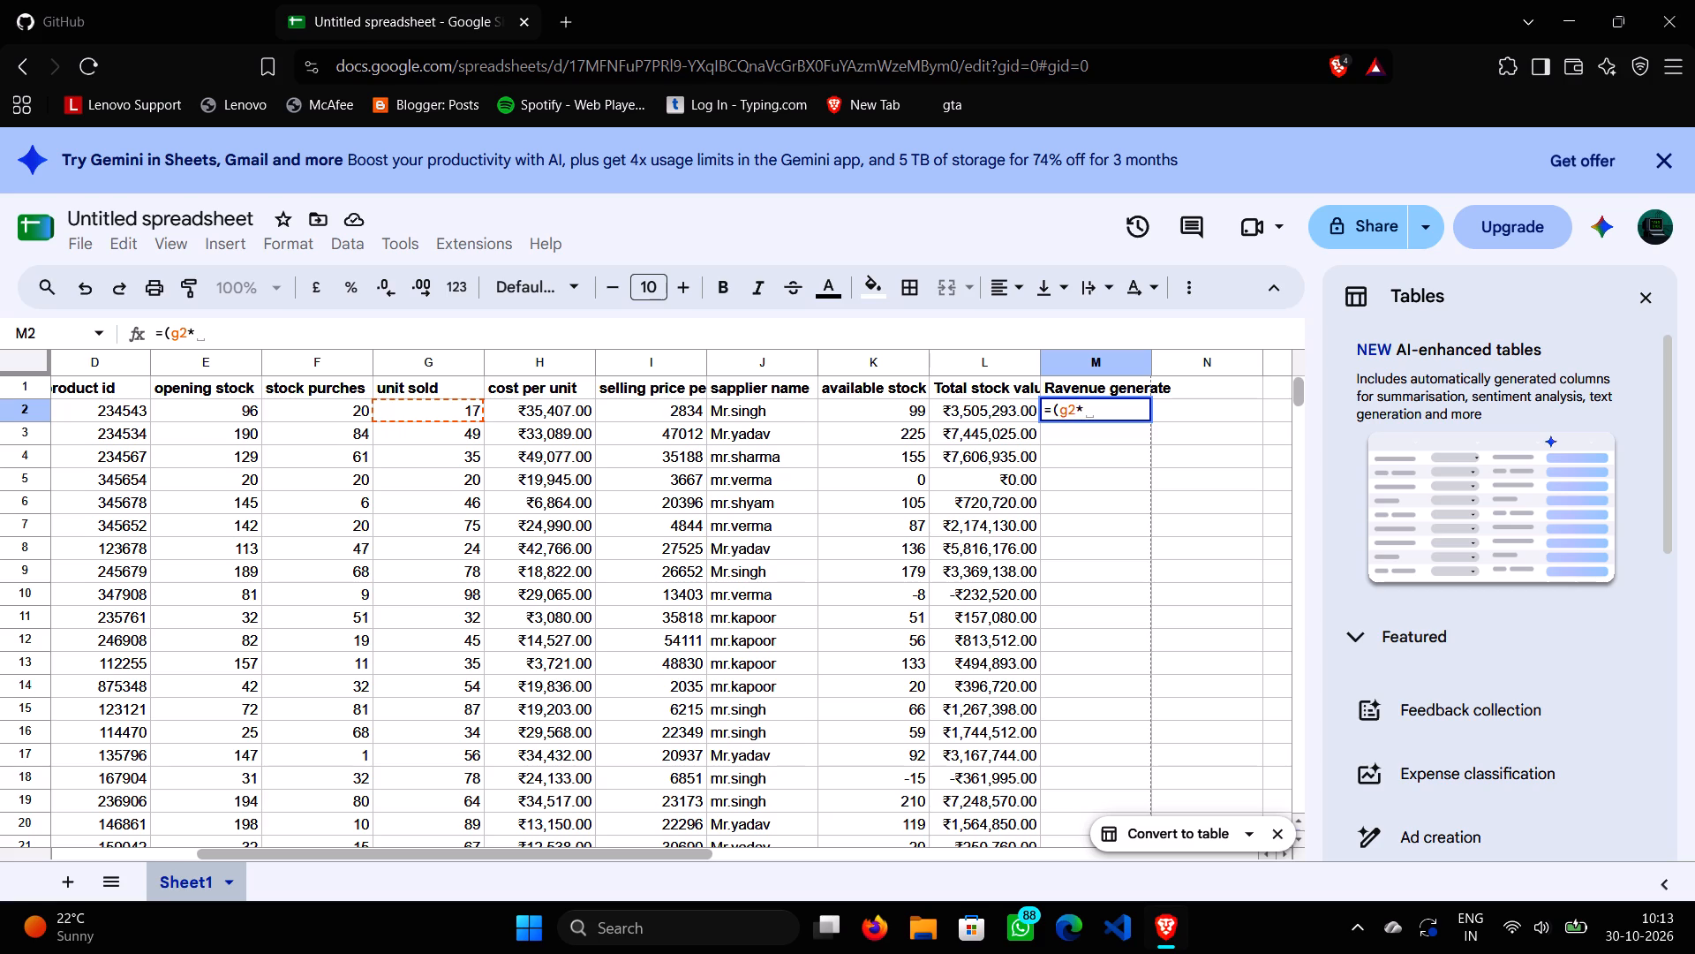
click(631, 410)
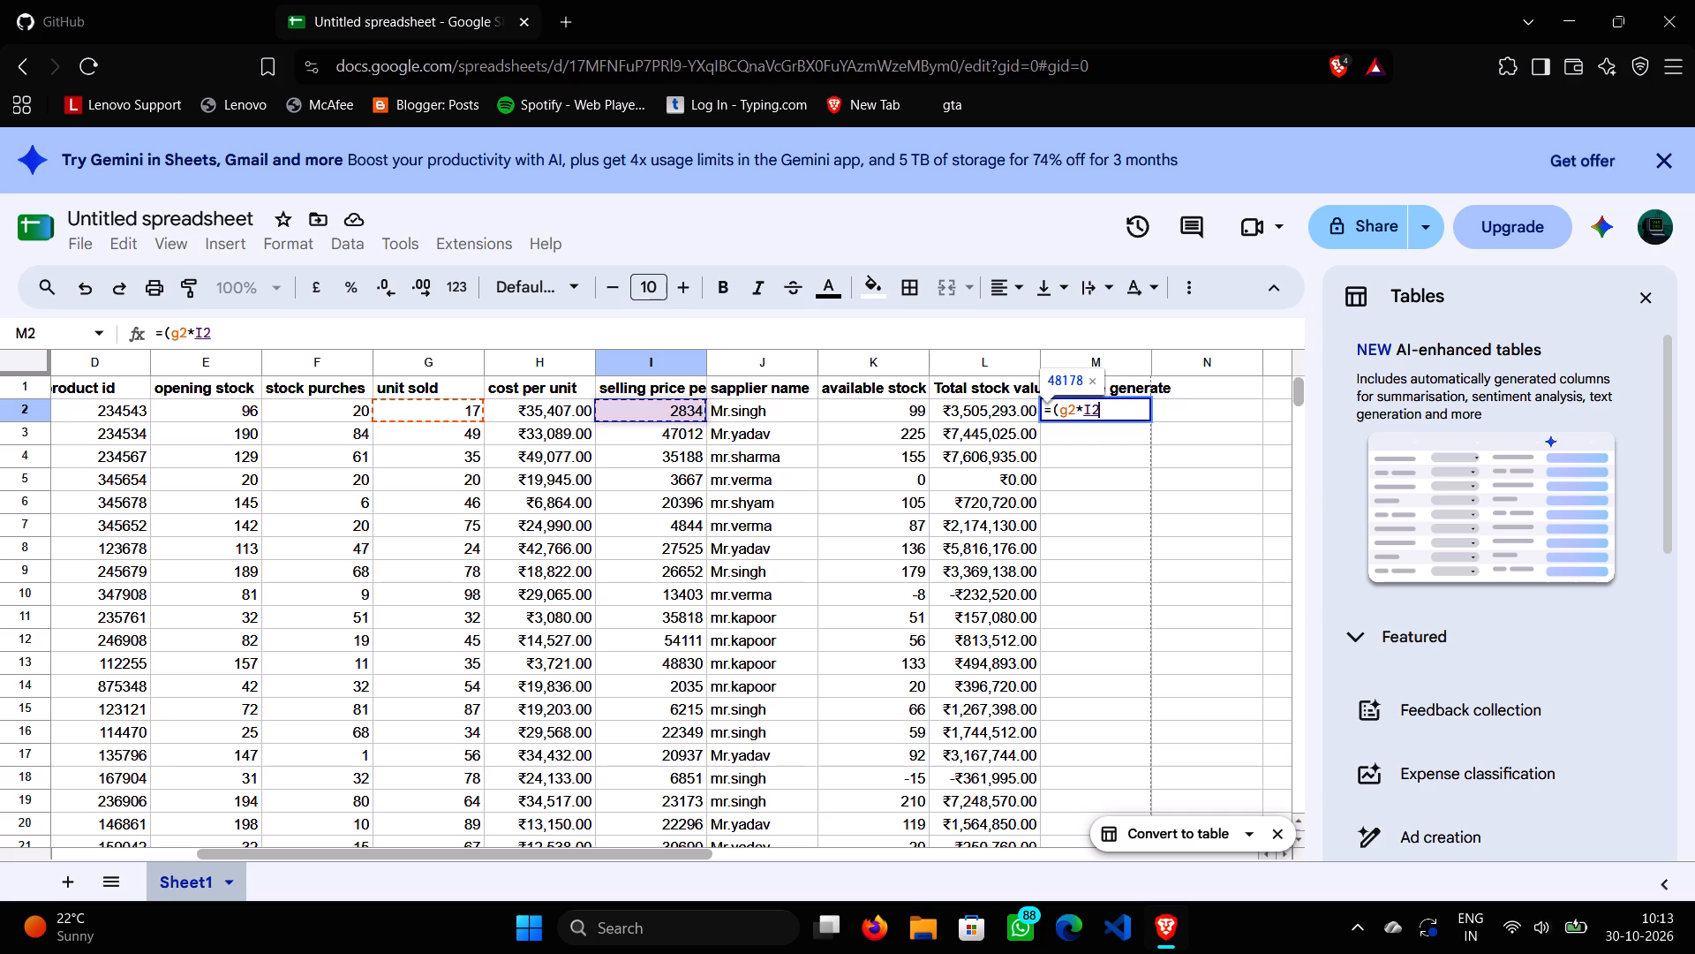
key(shift+parenright)
key(Return)
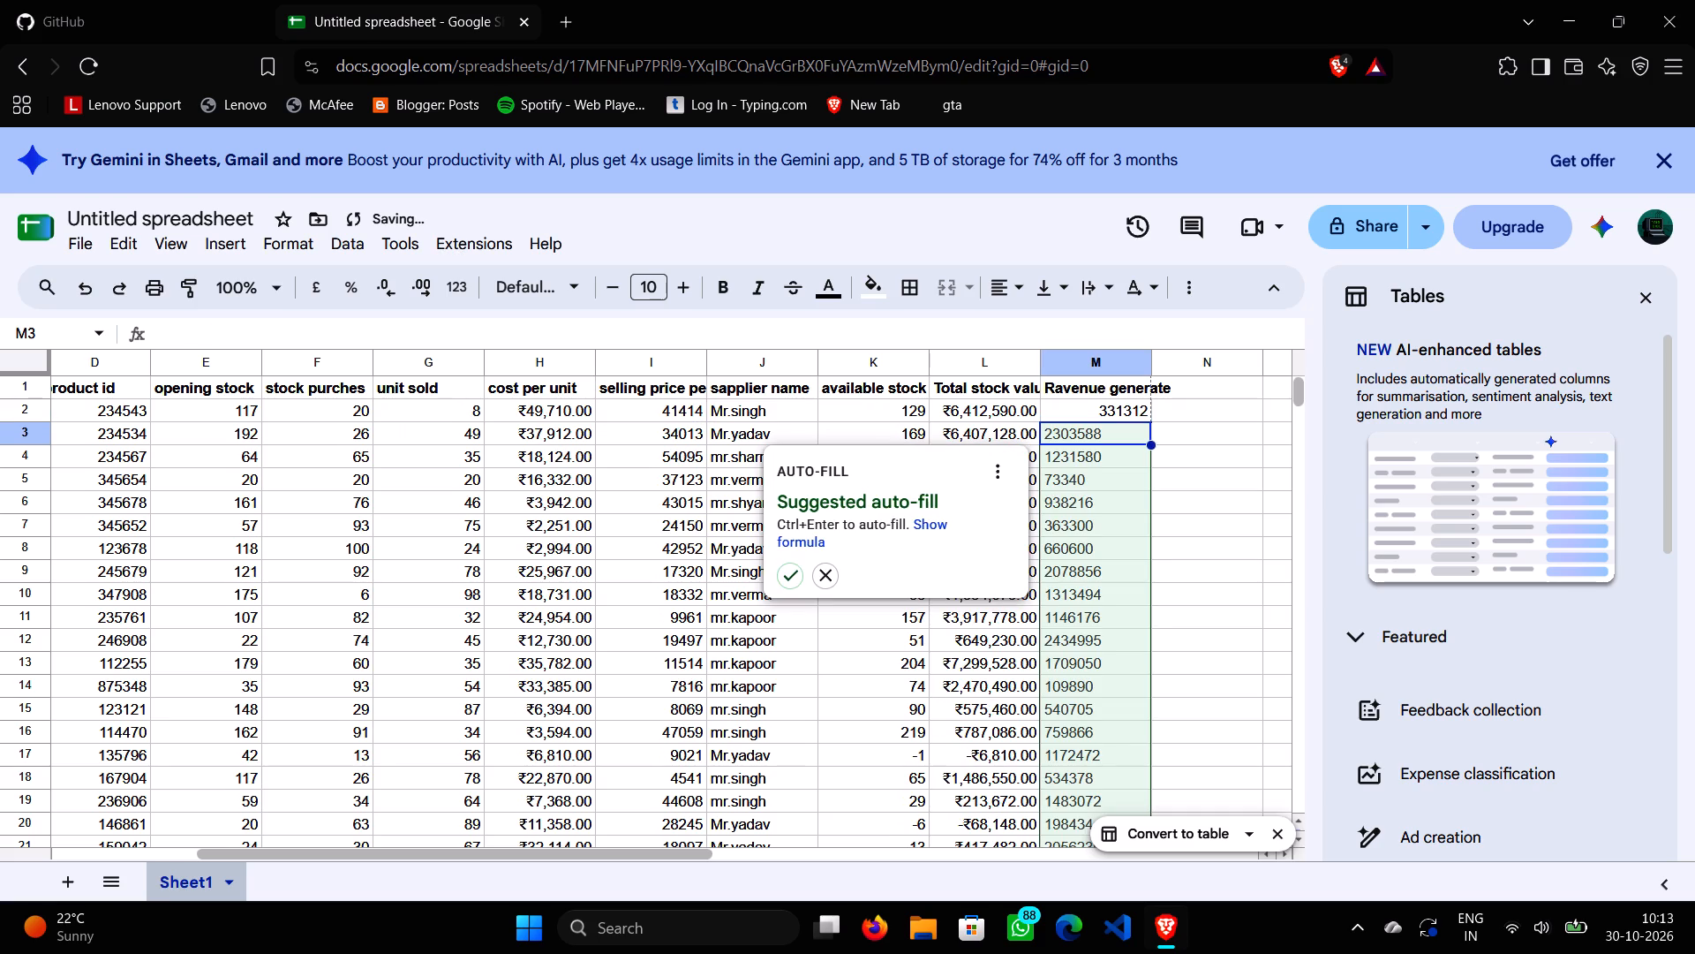
click(785, 577)
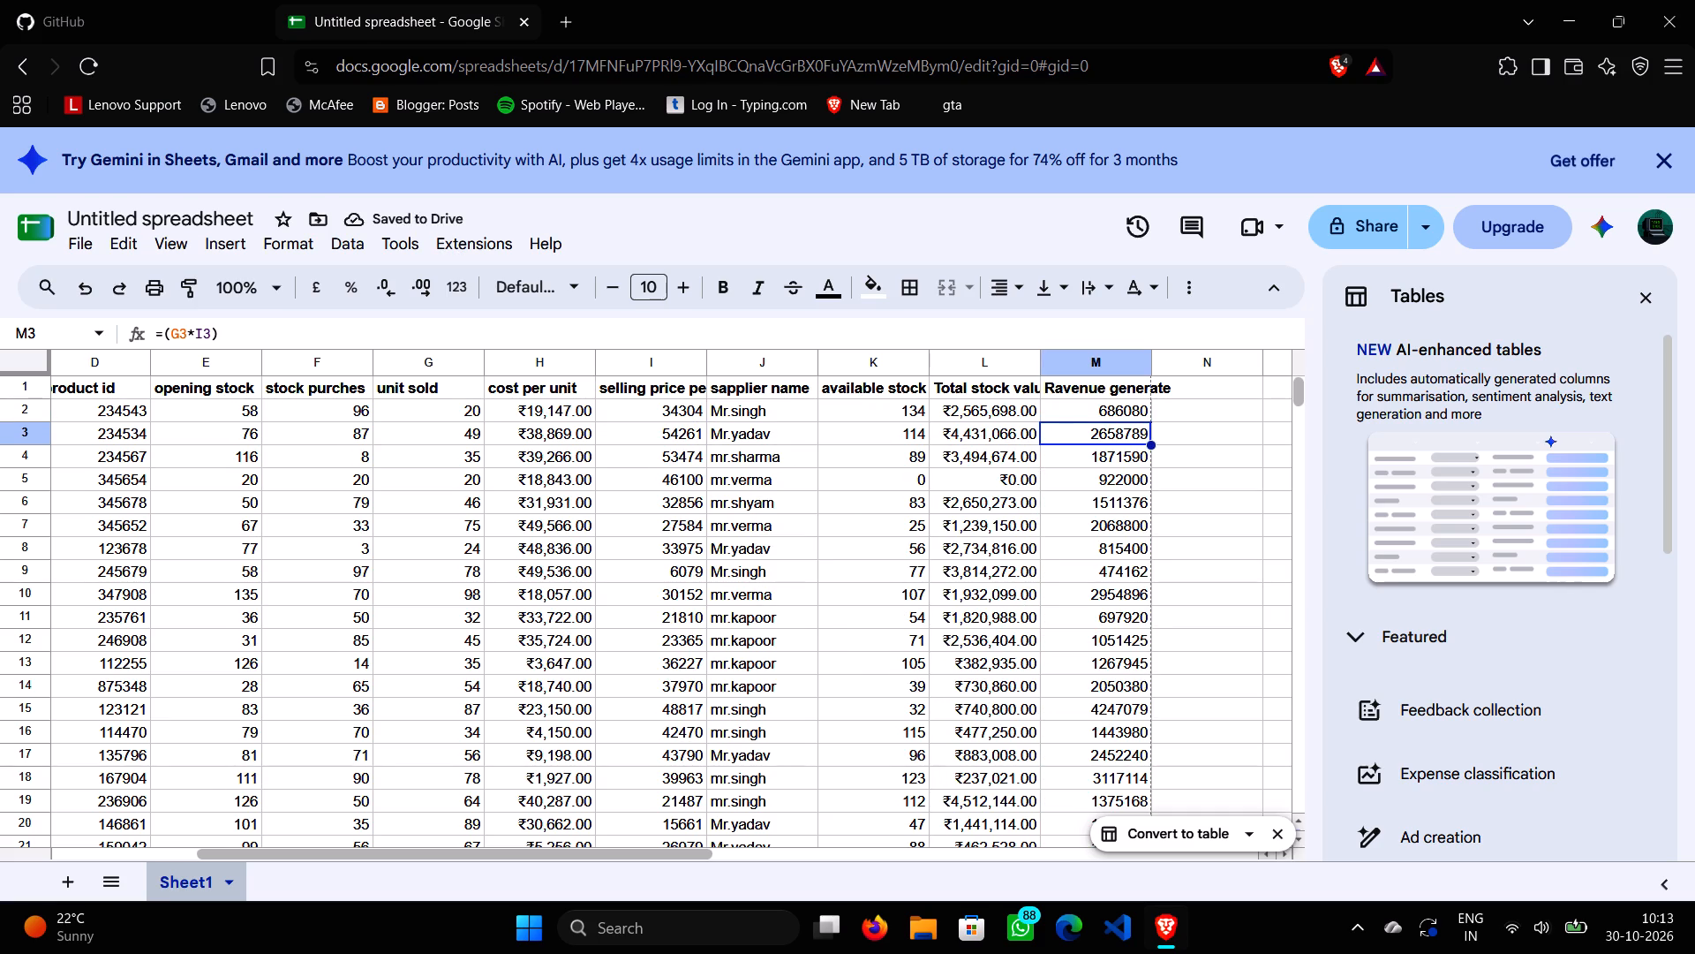
Enter the header "profit per unit" in cell N1 and make its text bold.
click(1202, 383)
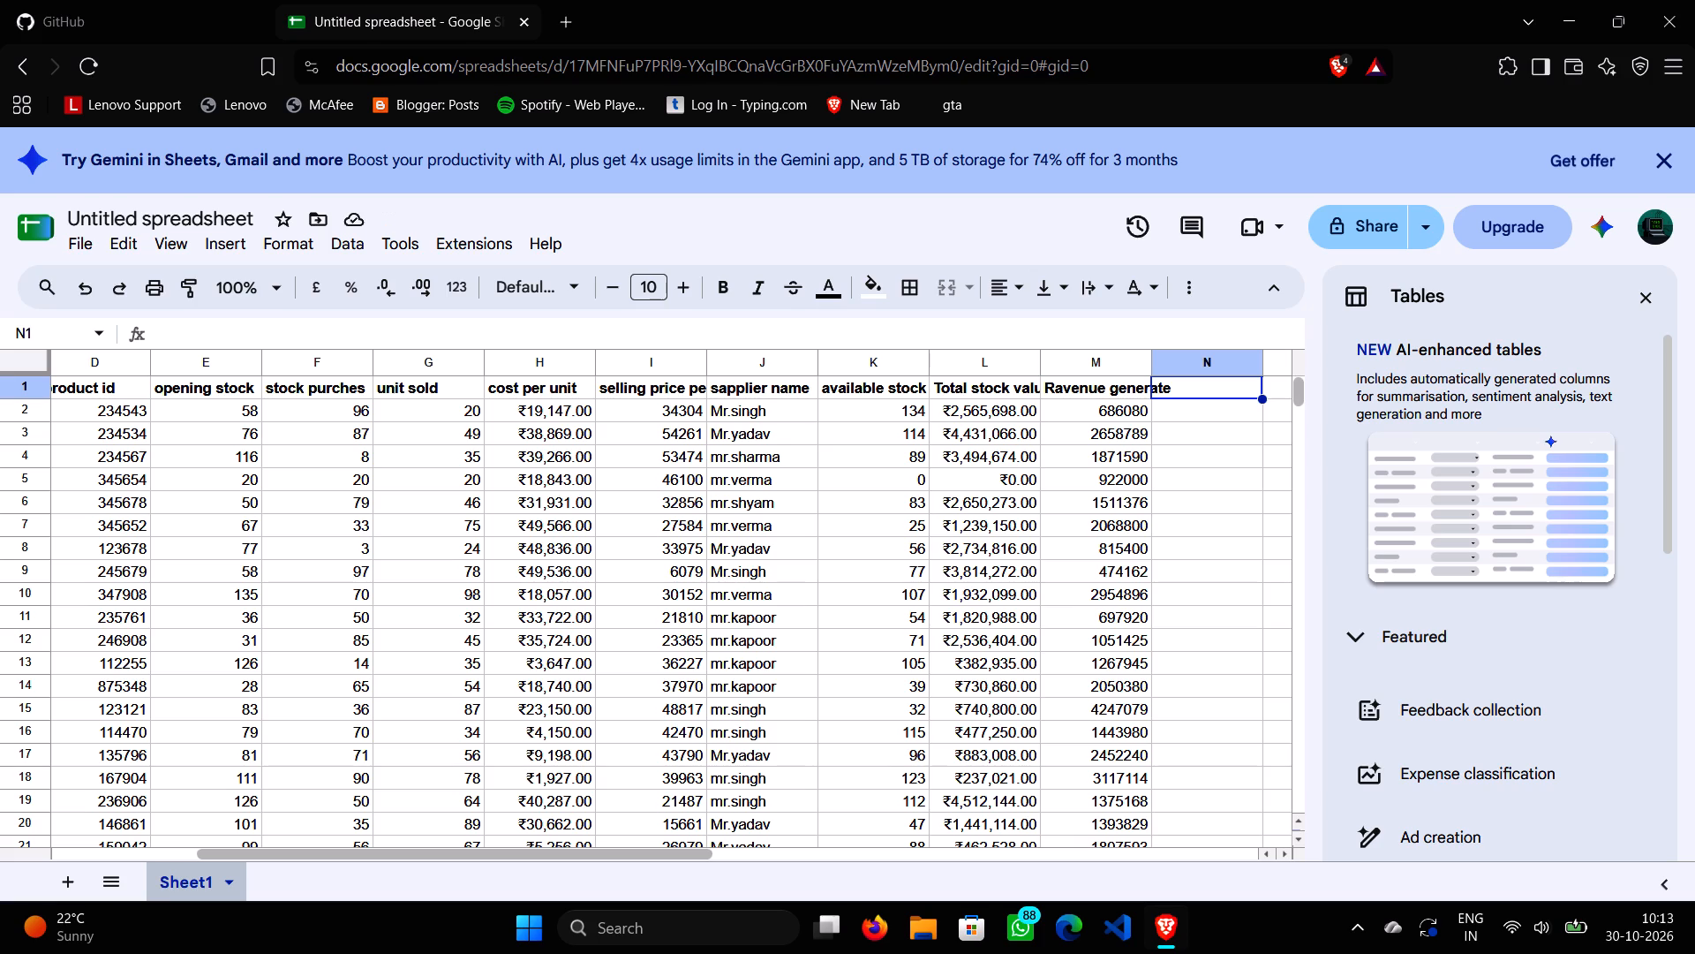
text(profit per unit)
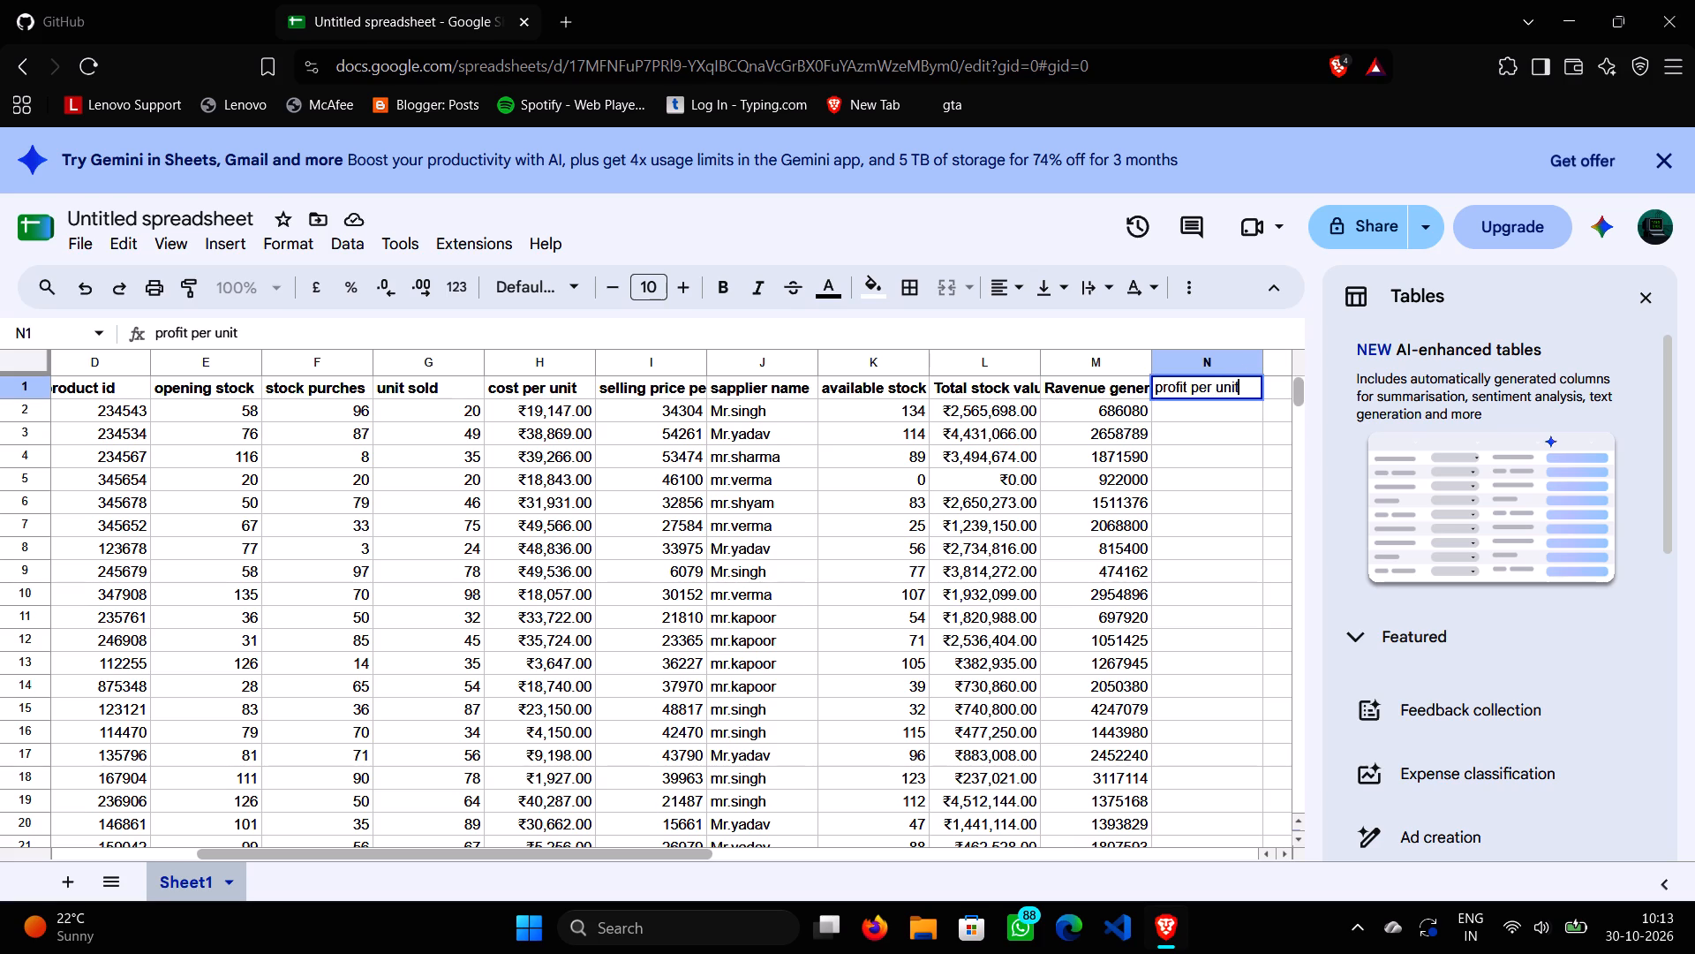
drag(1244, 388, 1152, 399)
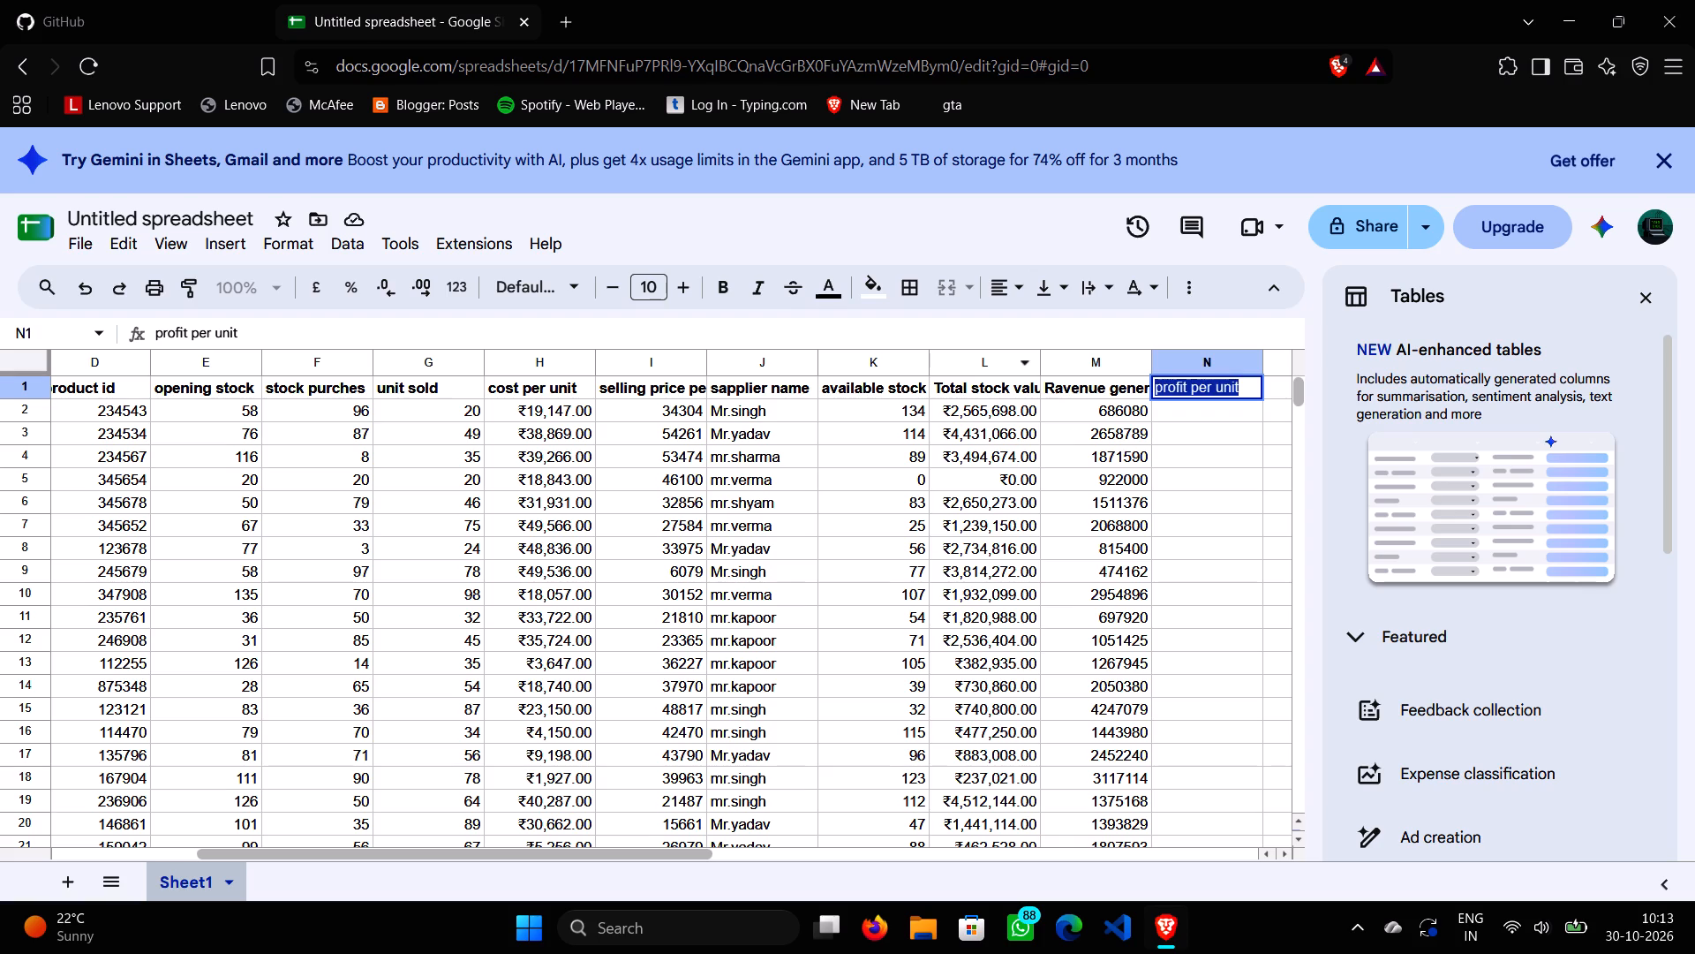
click(733, 288)
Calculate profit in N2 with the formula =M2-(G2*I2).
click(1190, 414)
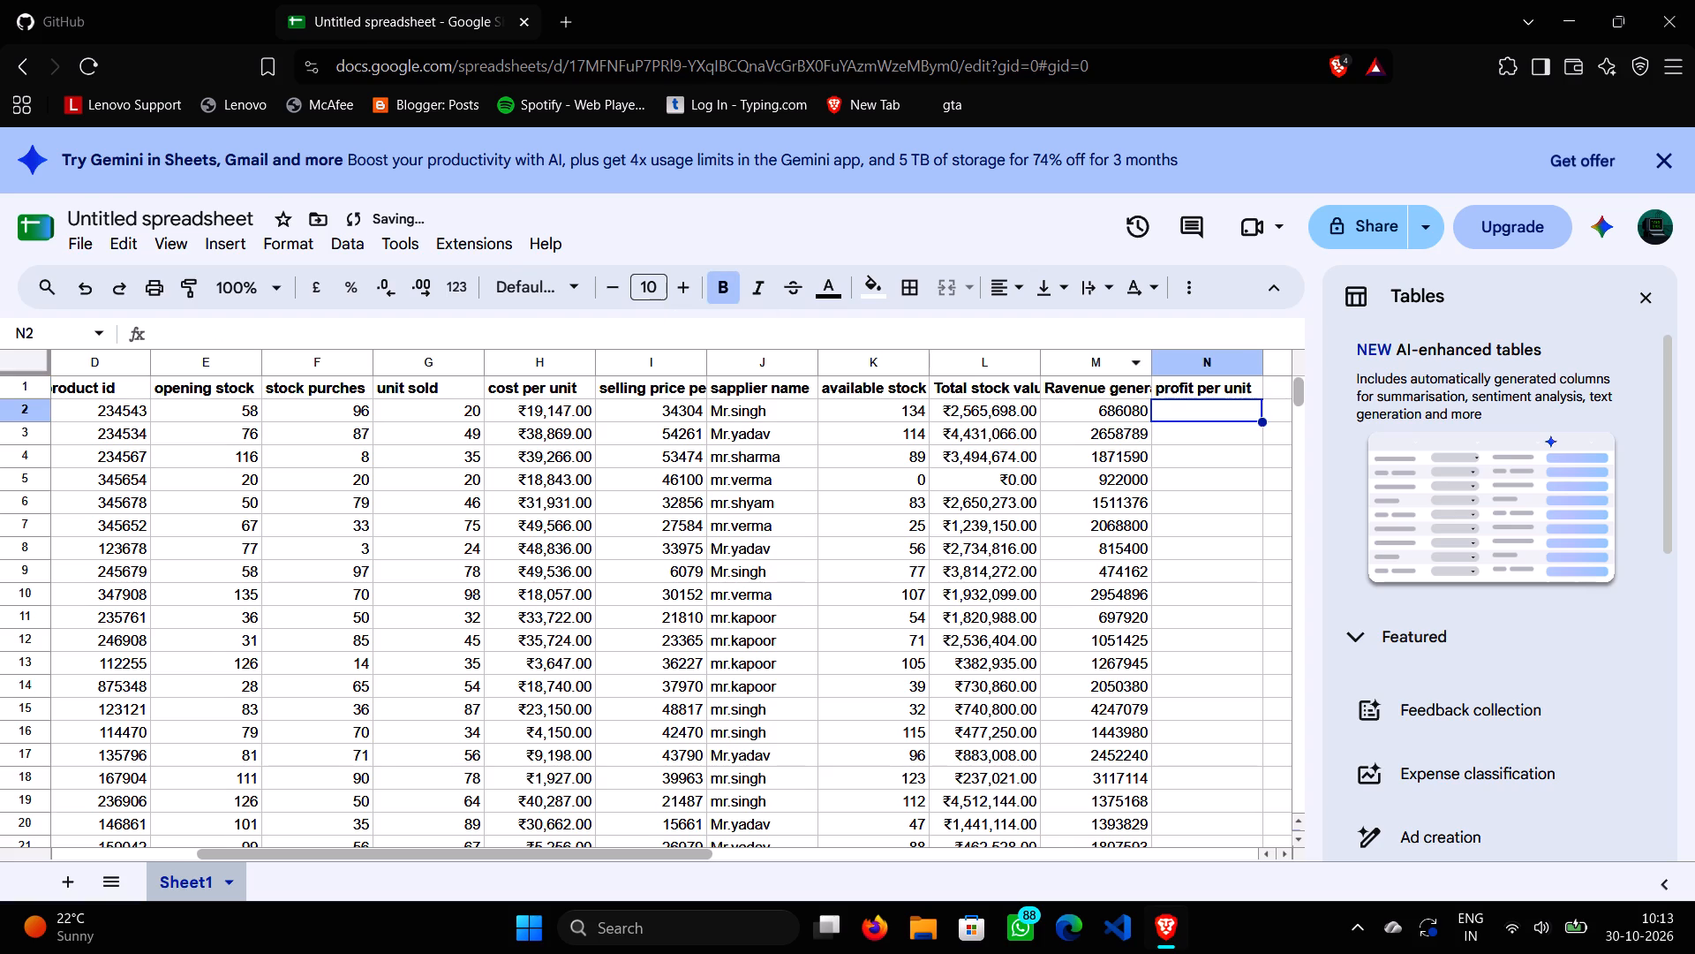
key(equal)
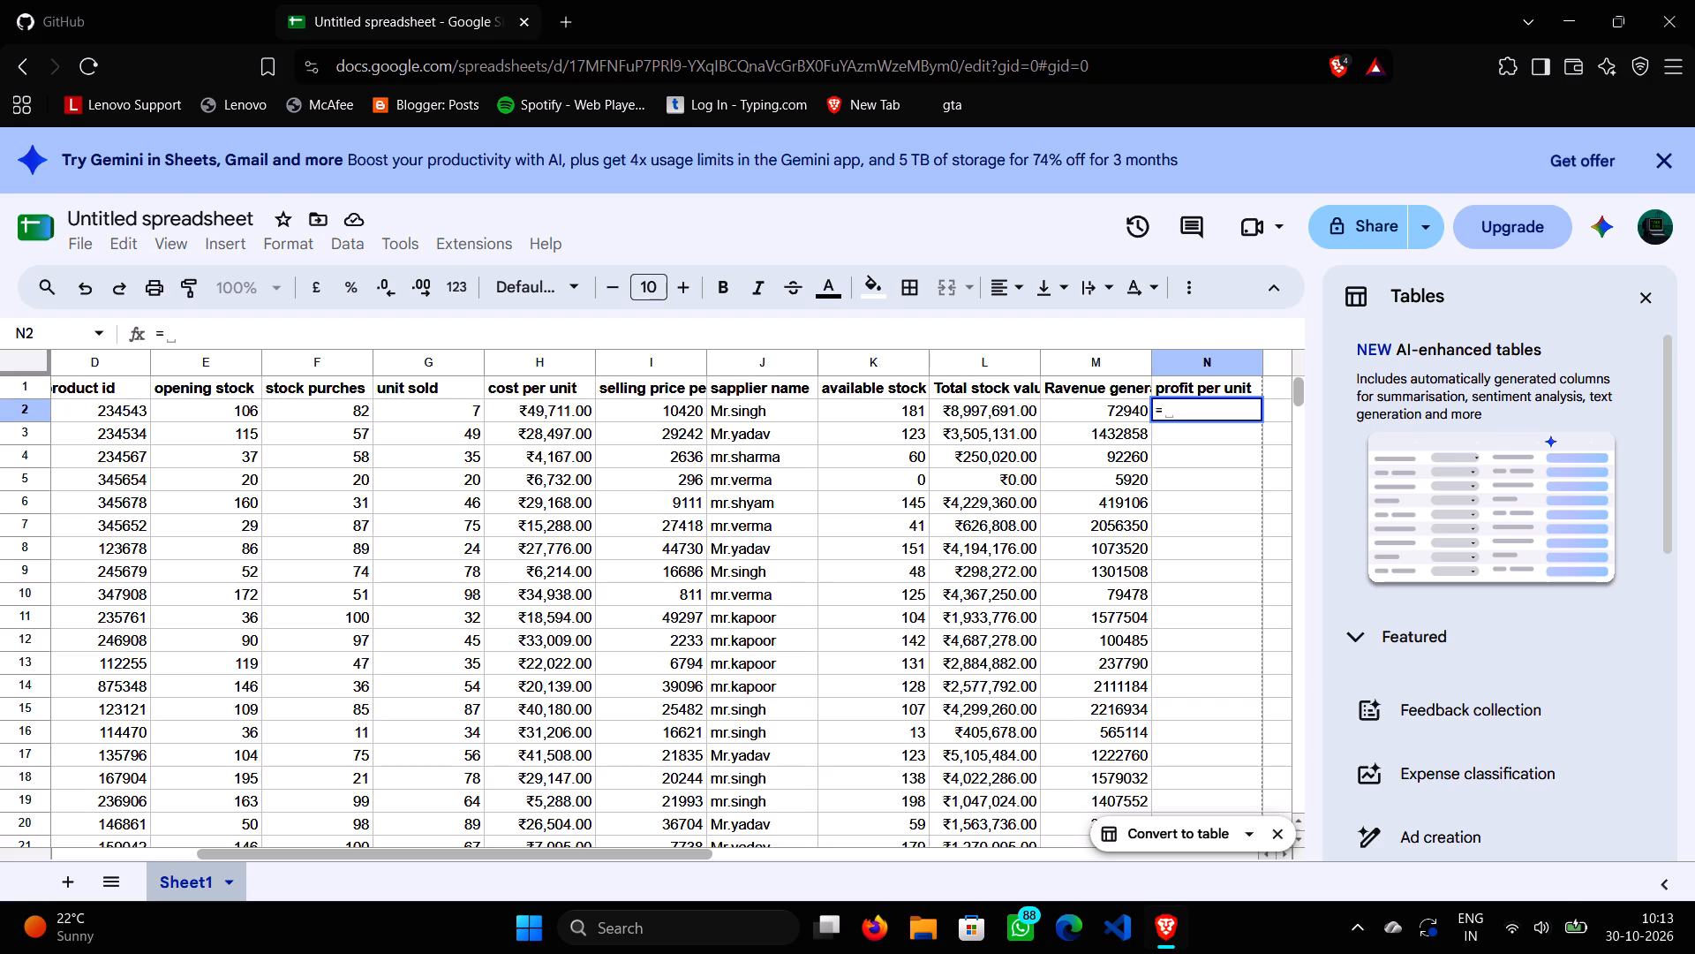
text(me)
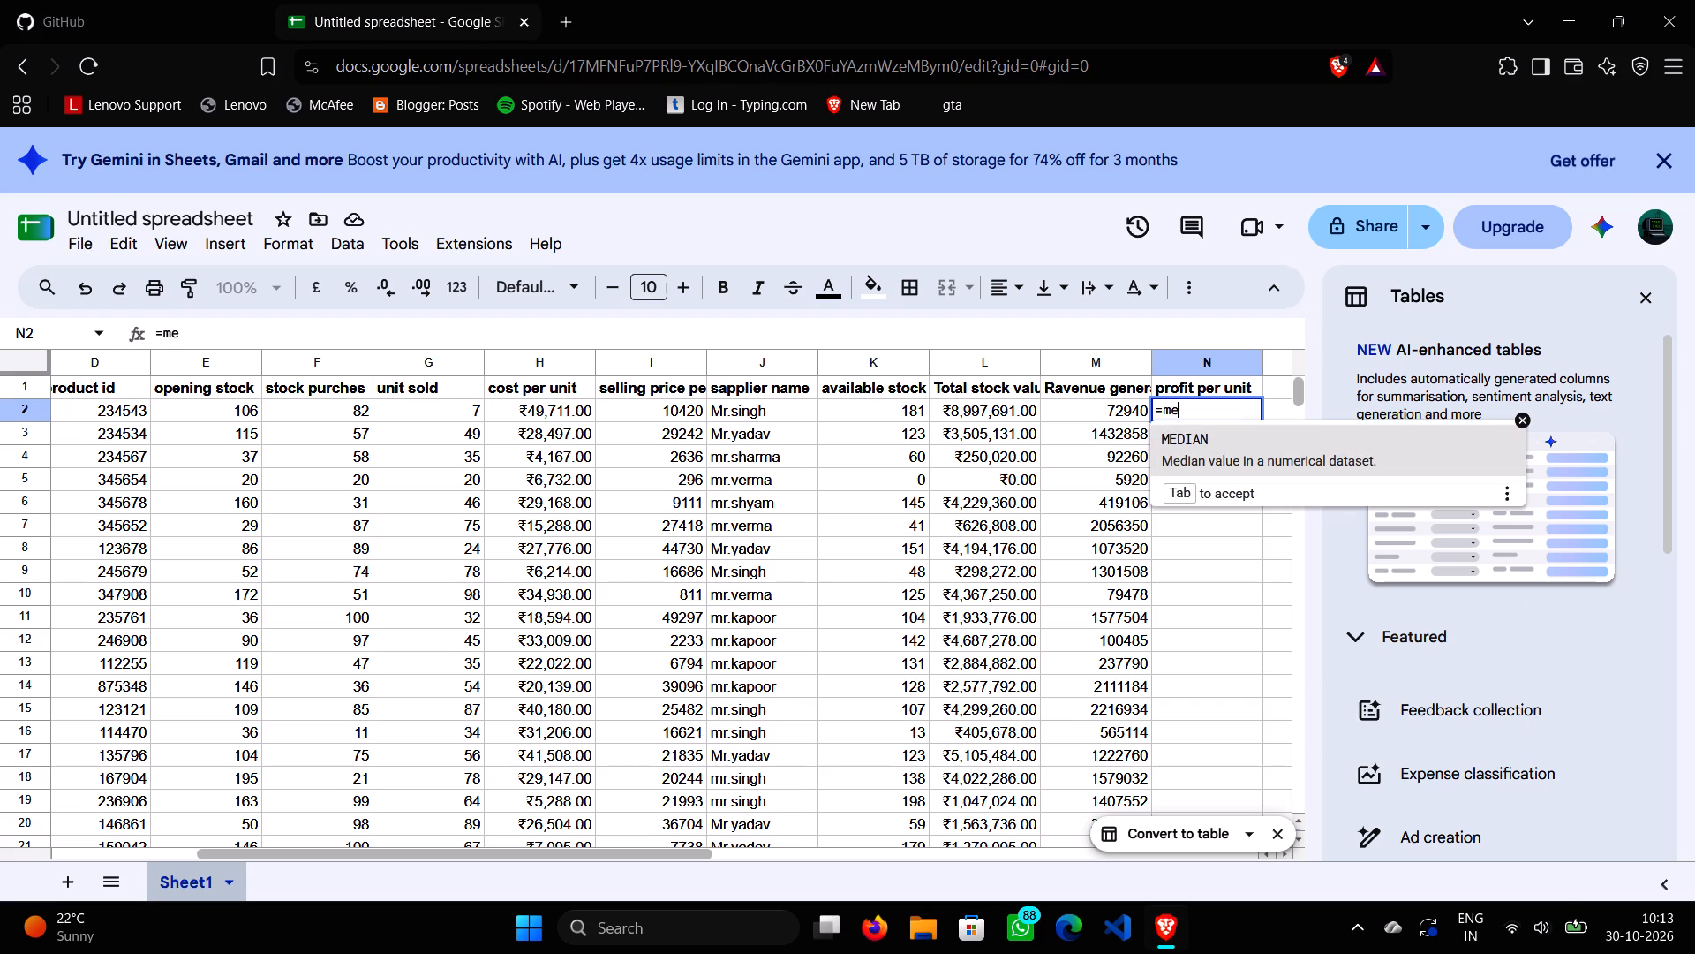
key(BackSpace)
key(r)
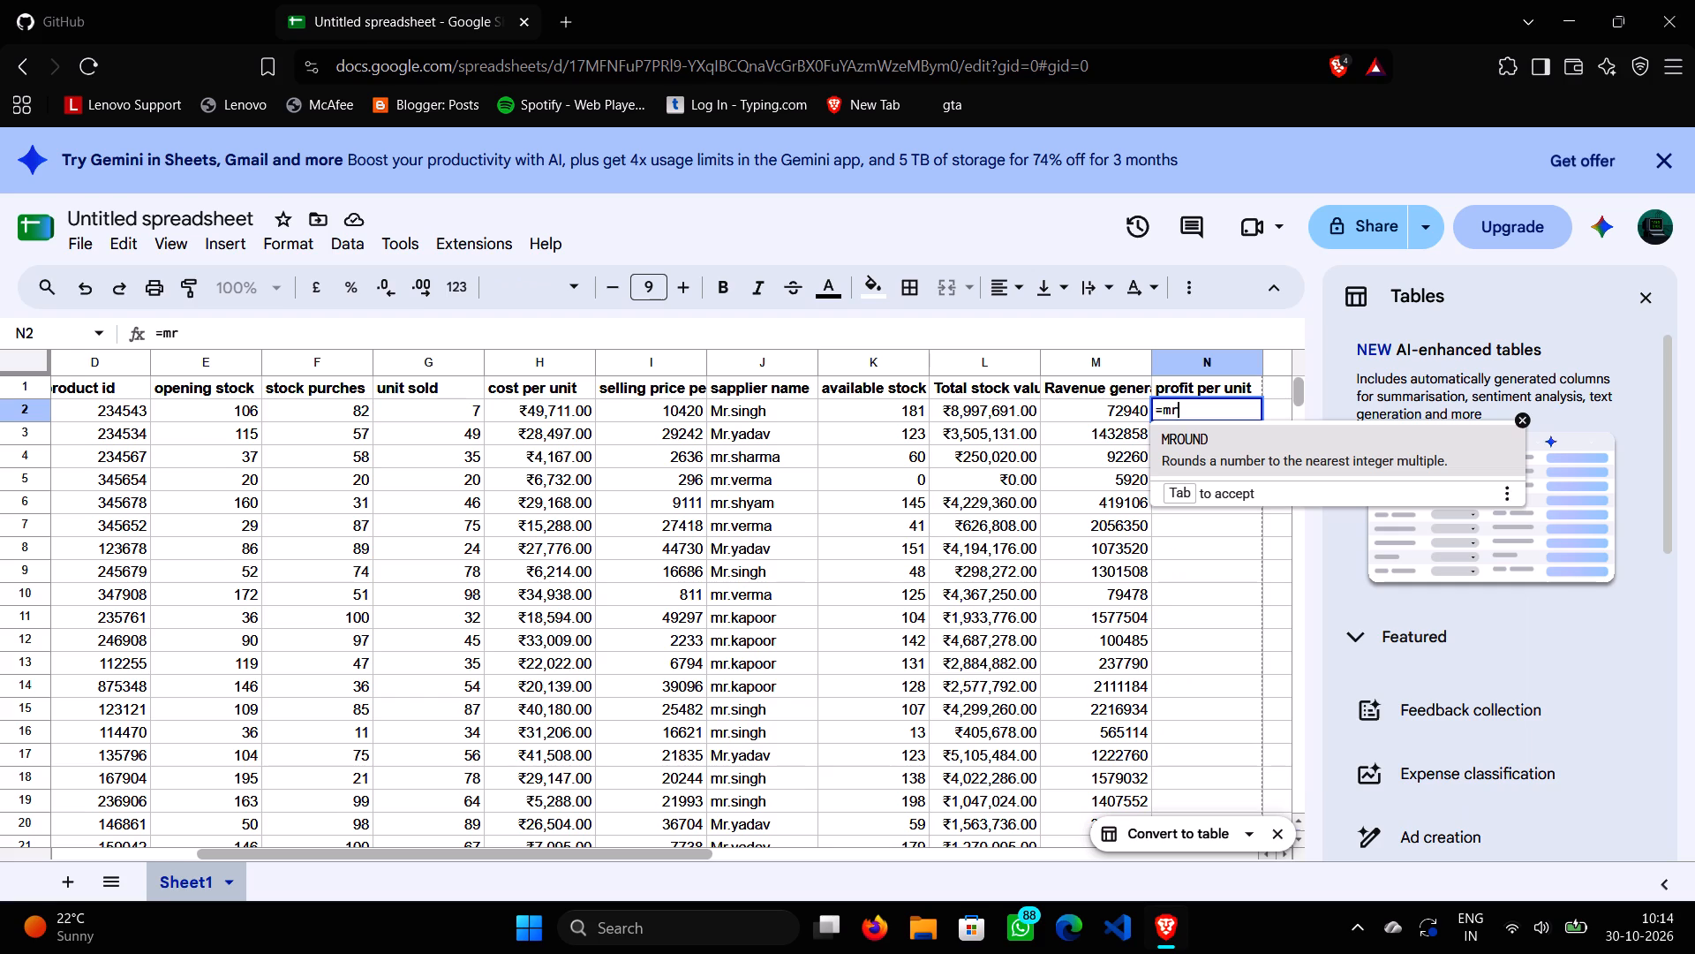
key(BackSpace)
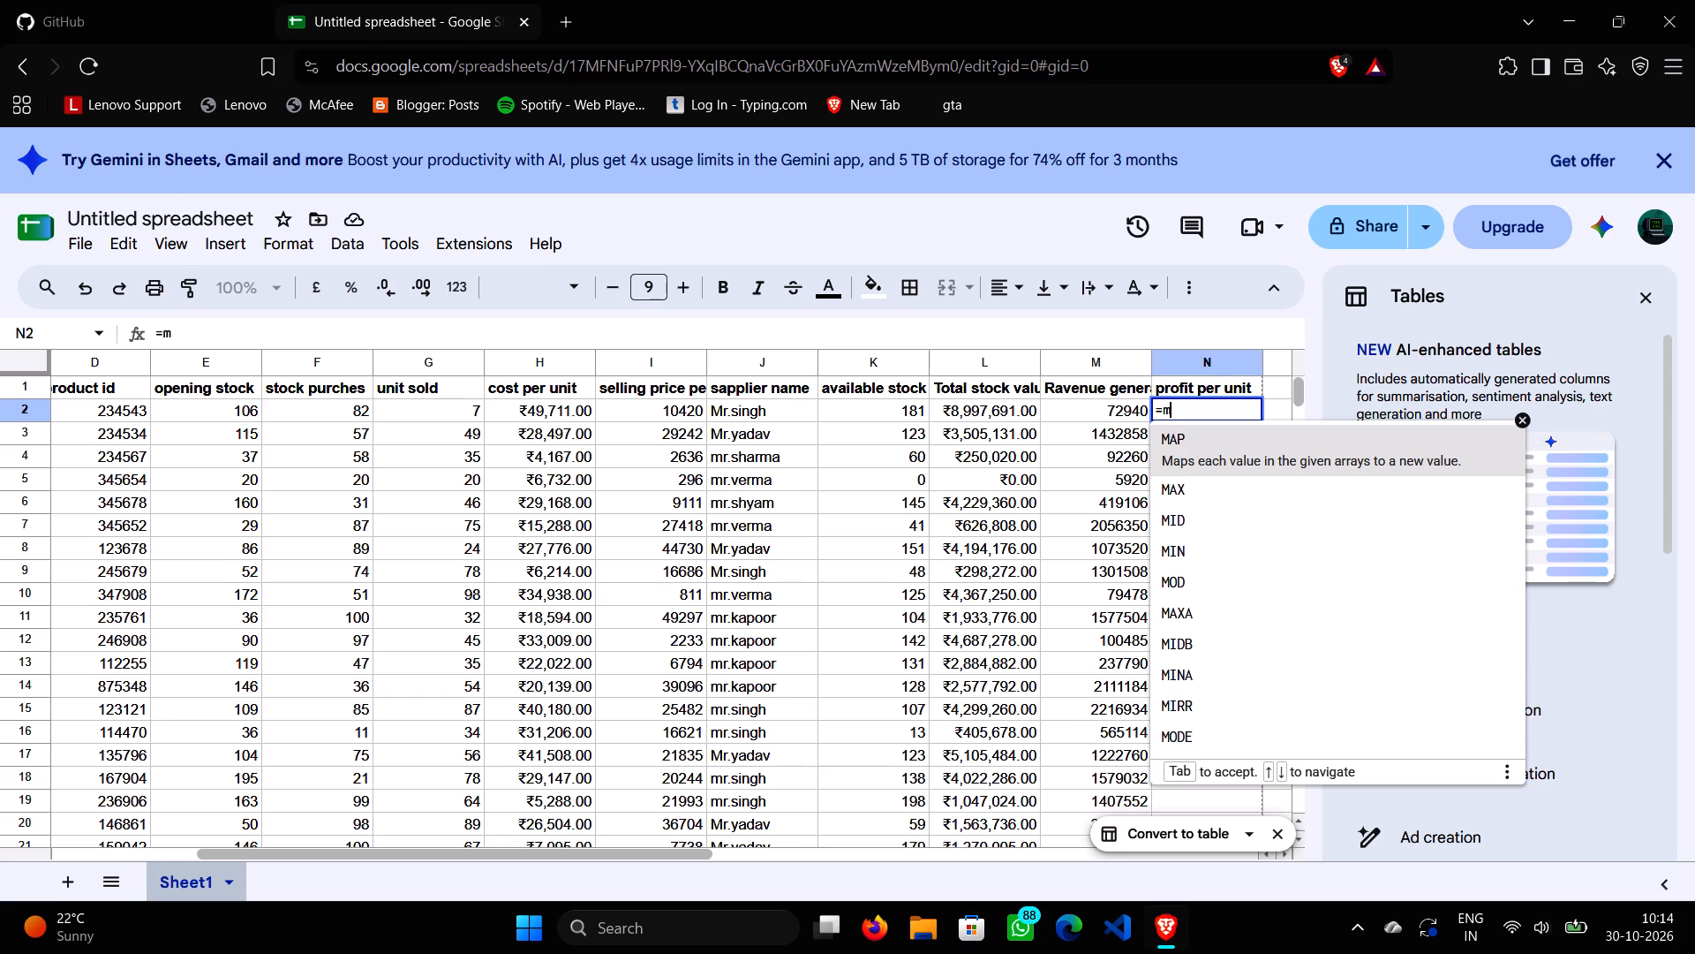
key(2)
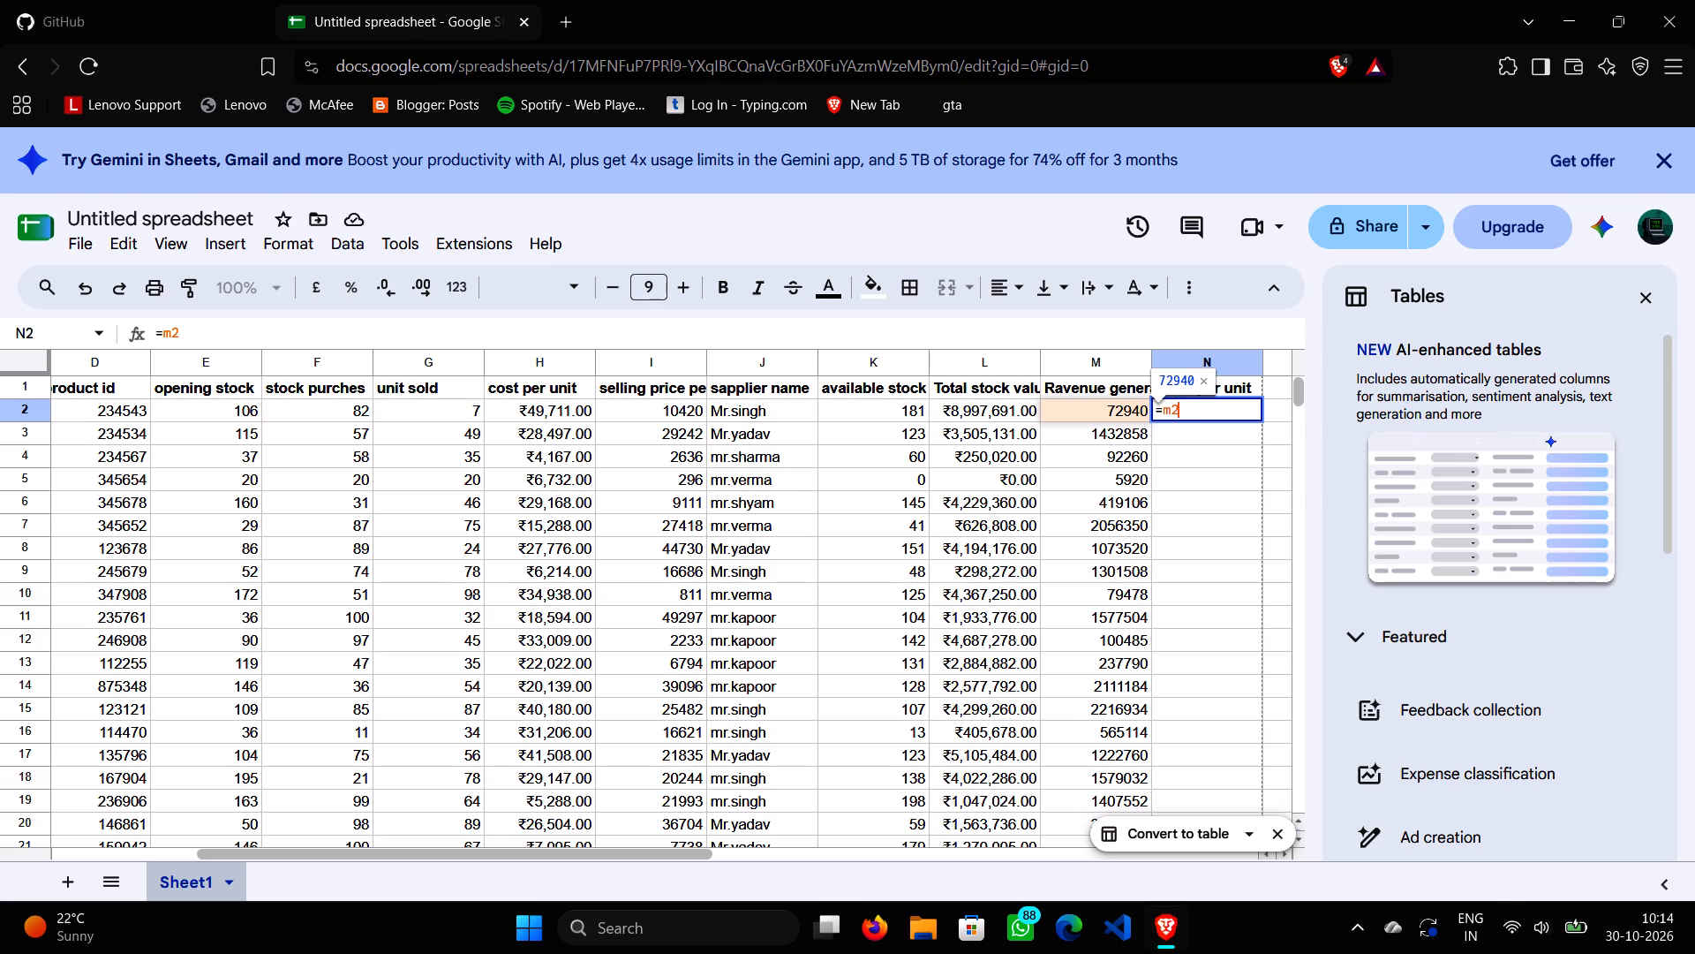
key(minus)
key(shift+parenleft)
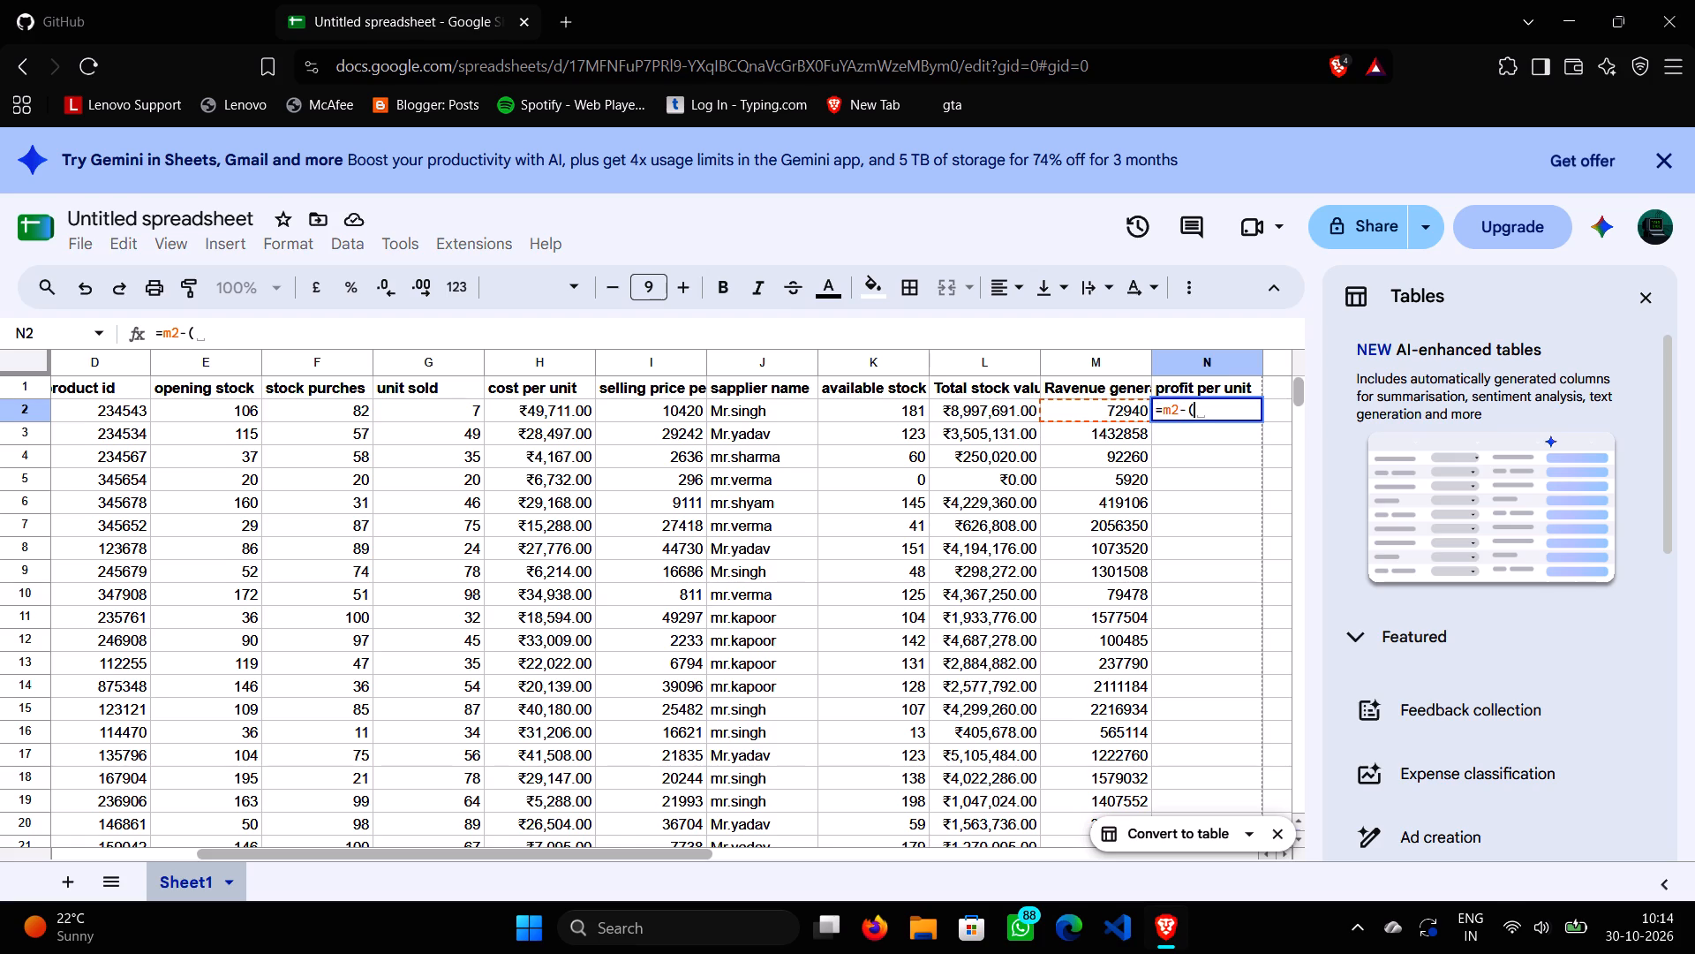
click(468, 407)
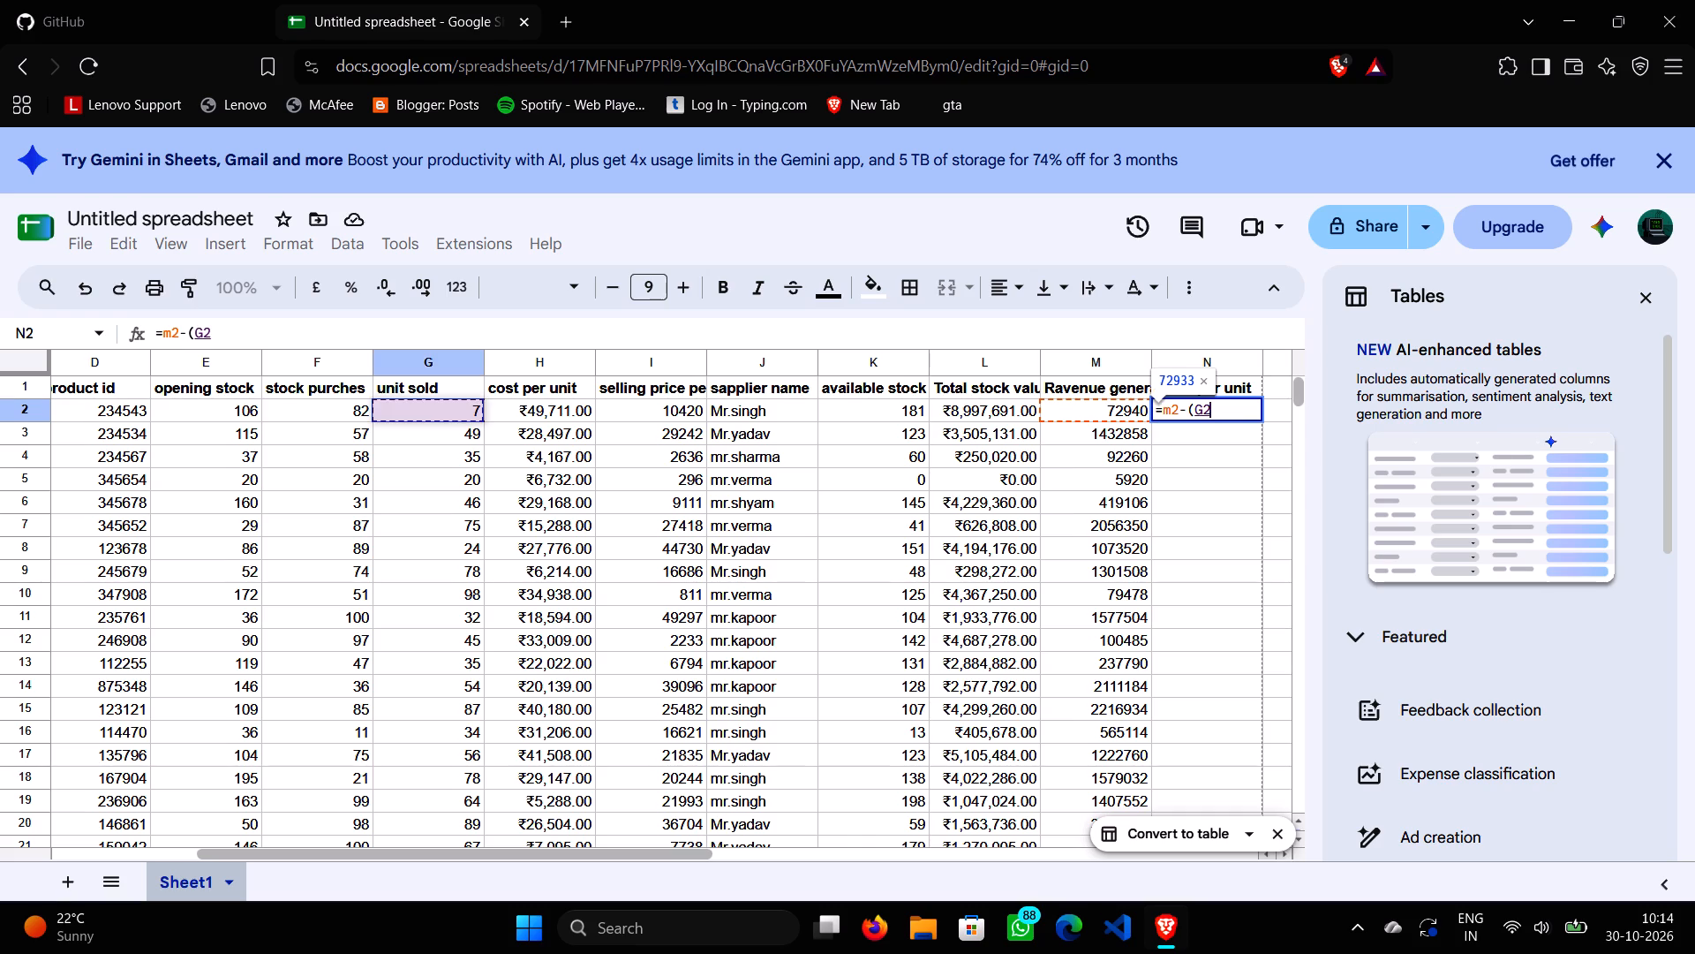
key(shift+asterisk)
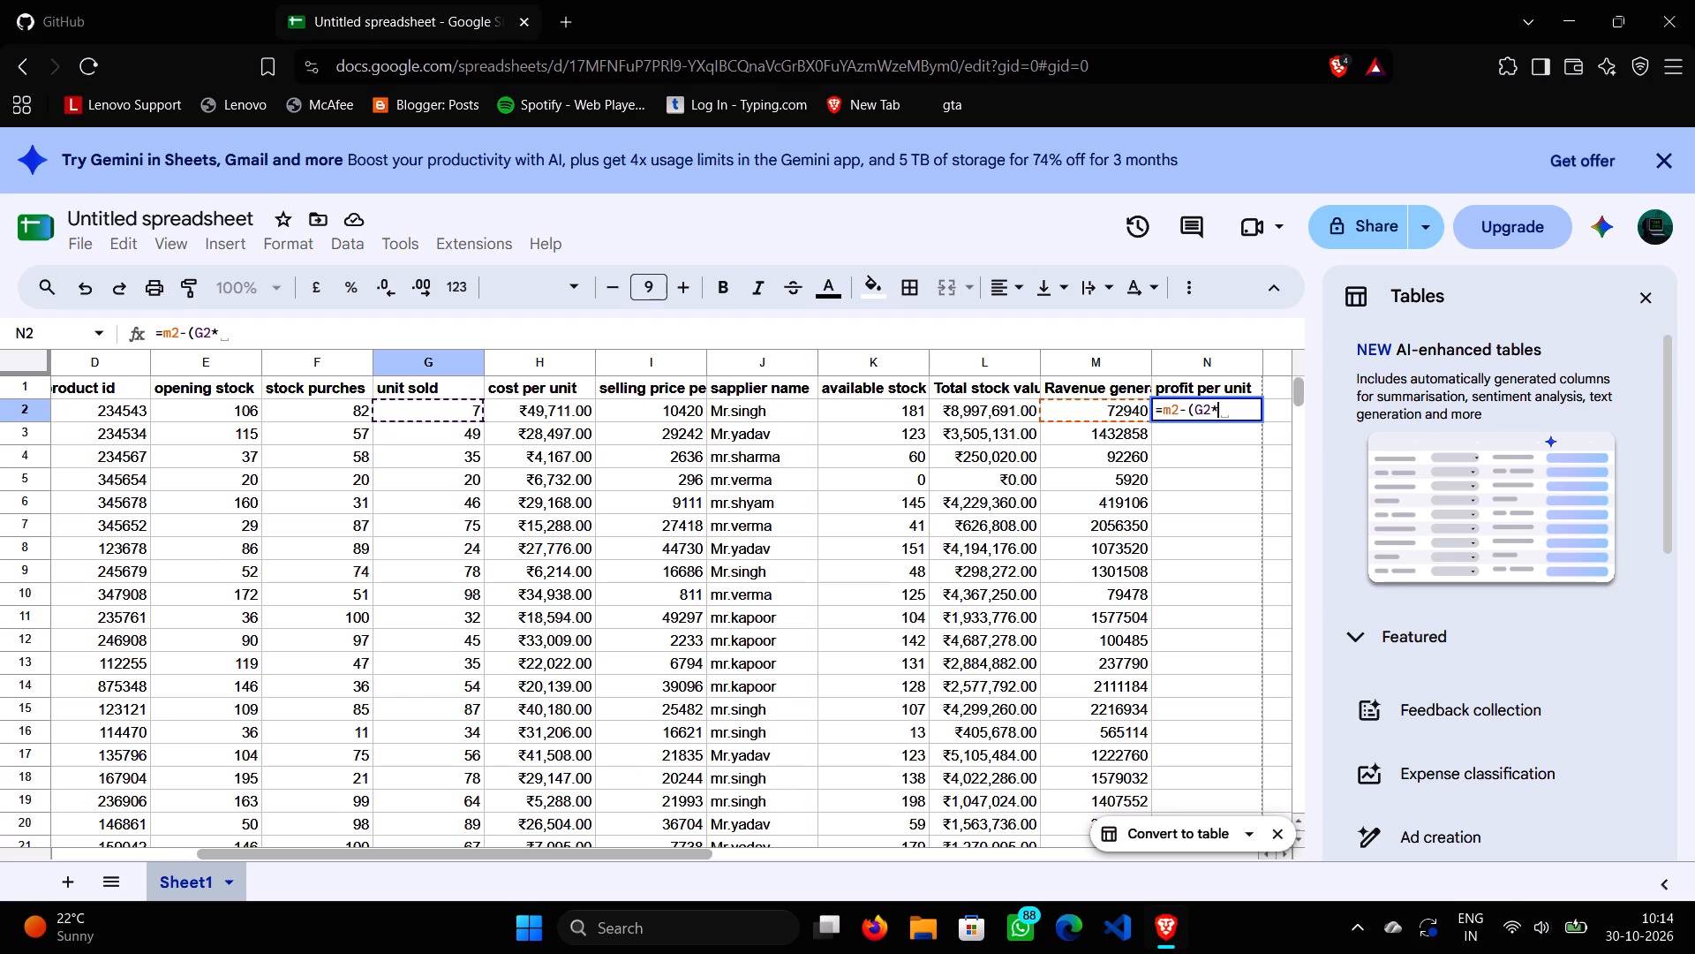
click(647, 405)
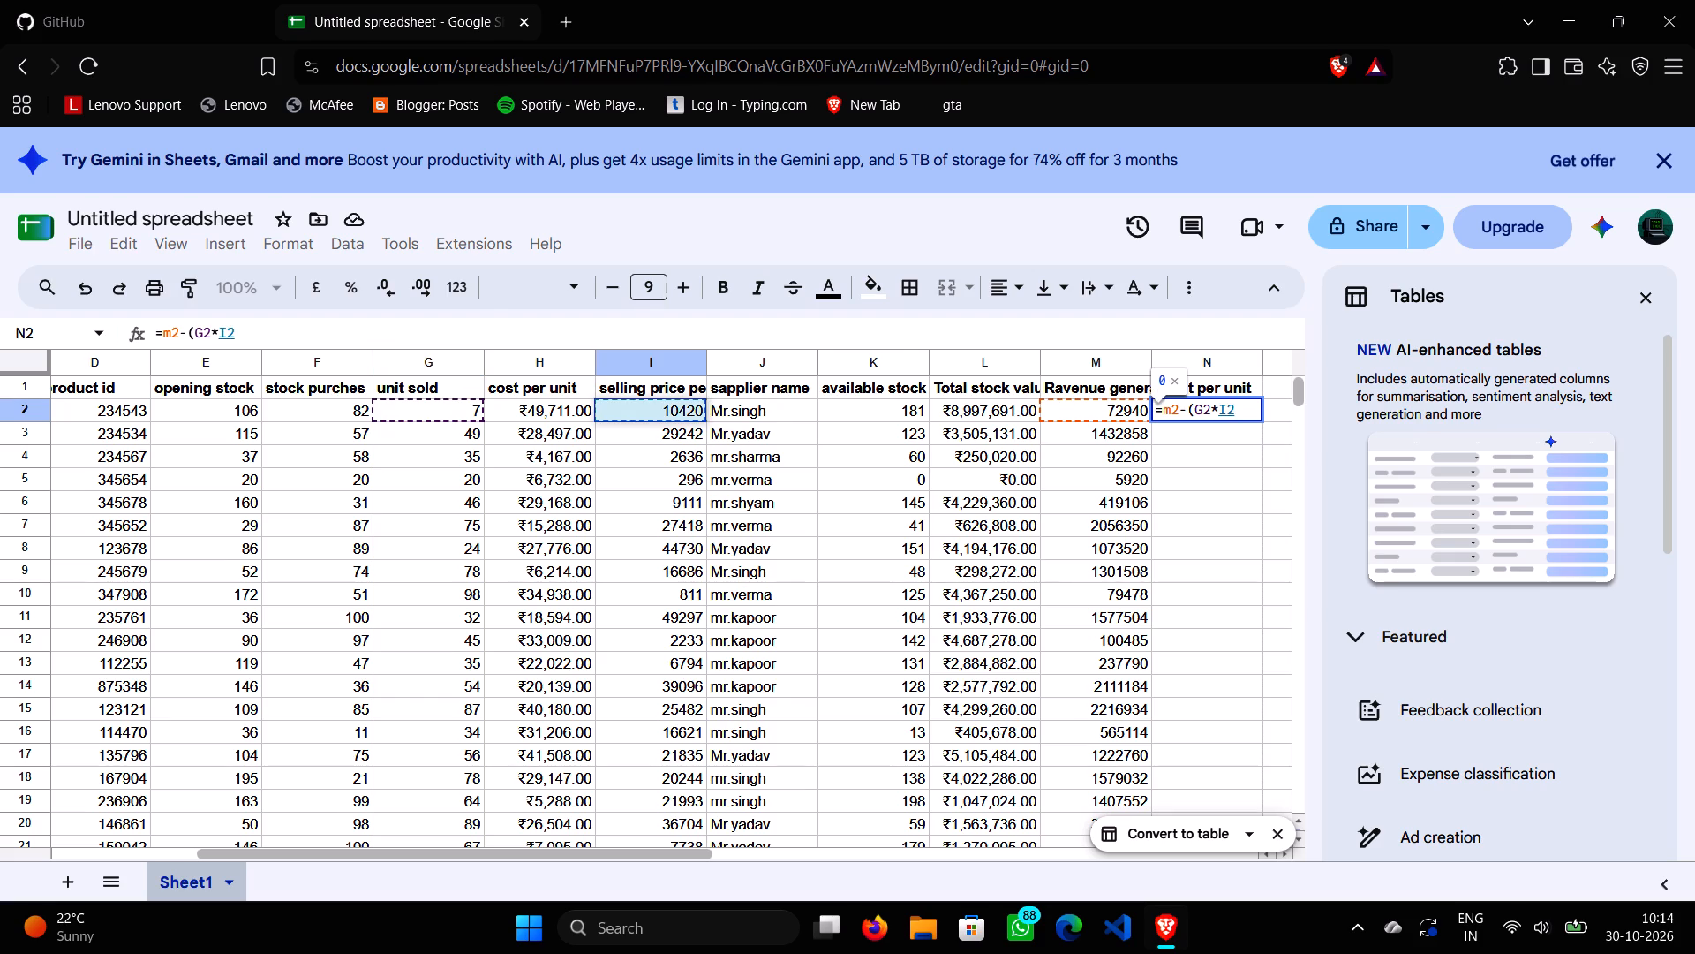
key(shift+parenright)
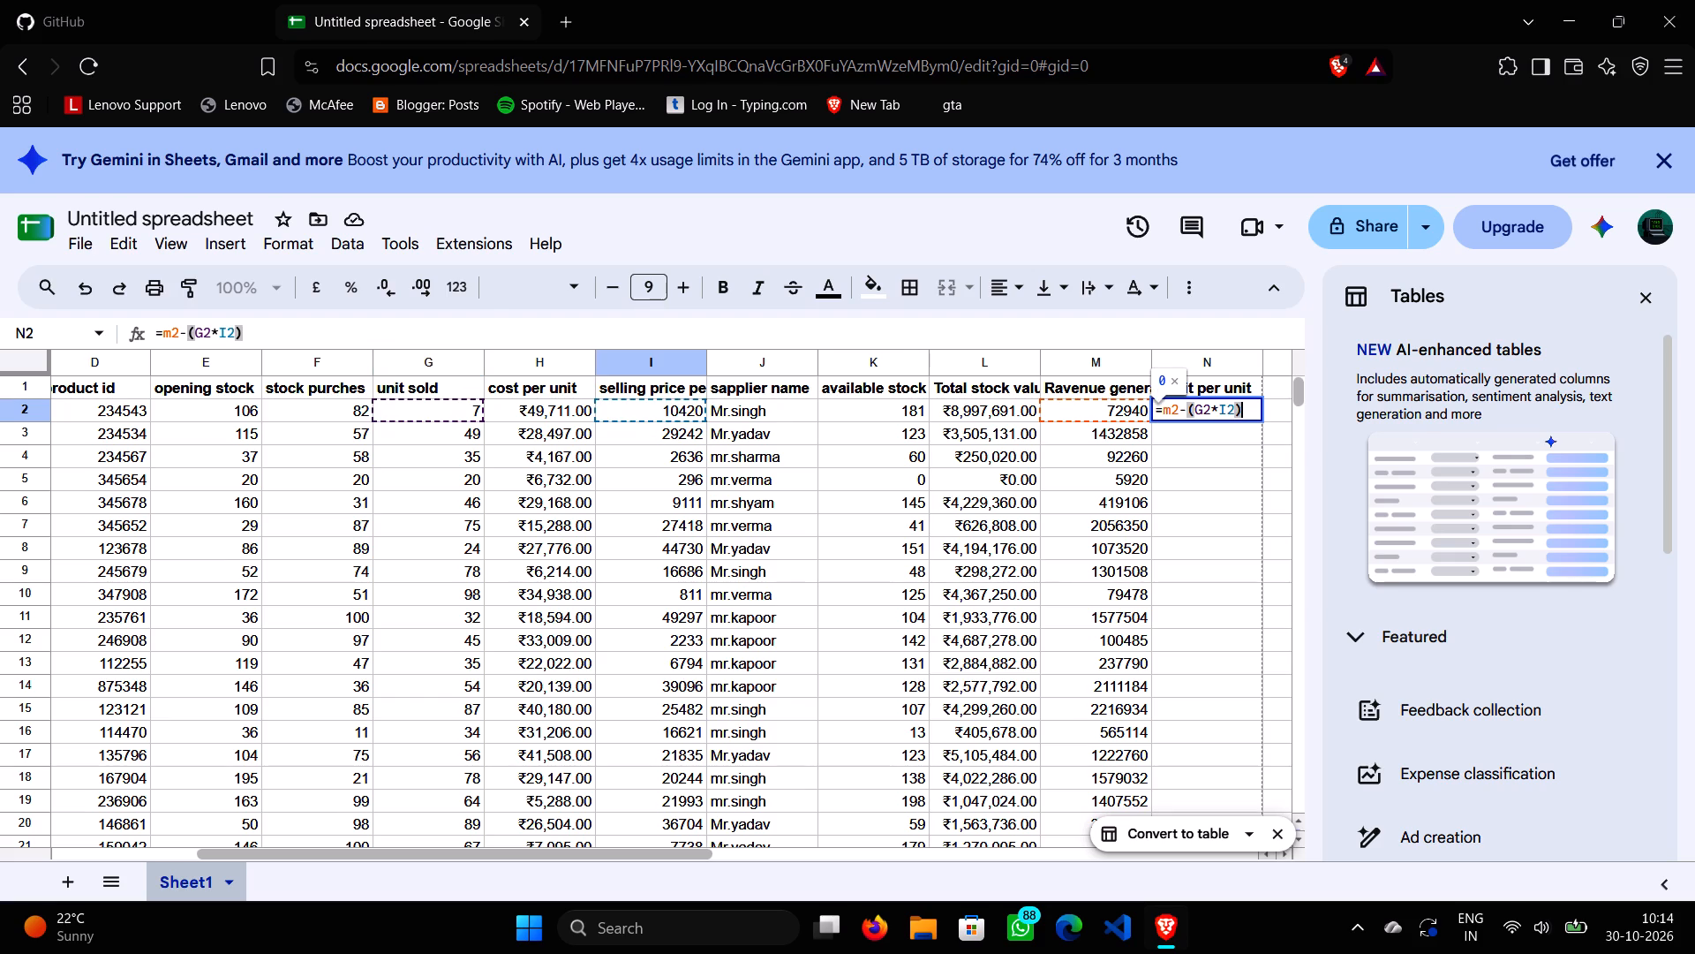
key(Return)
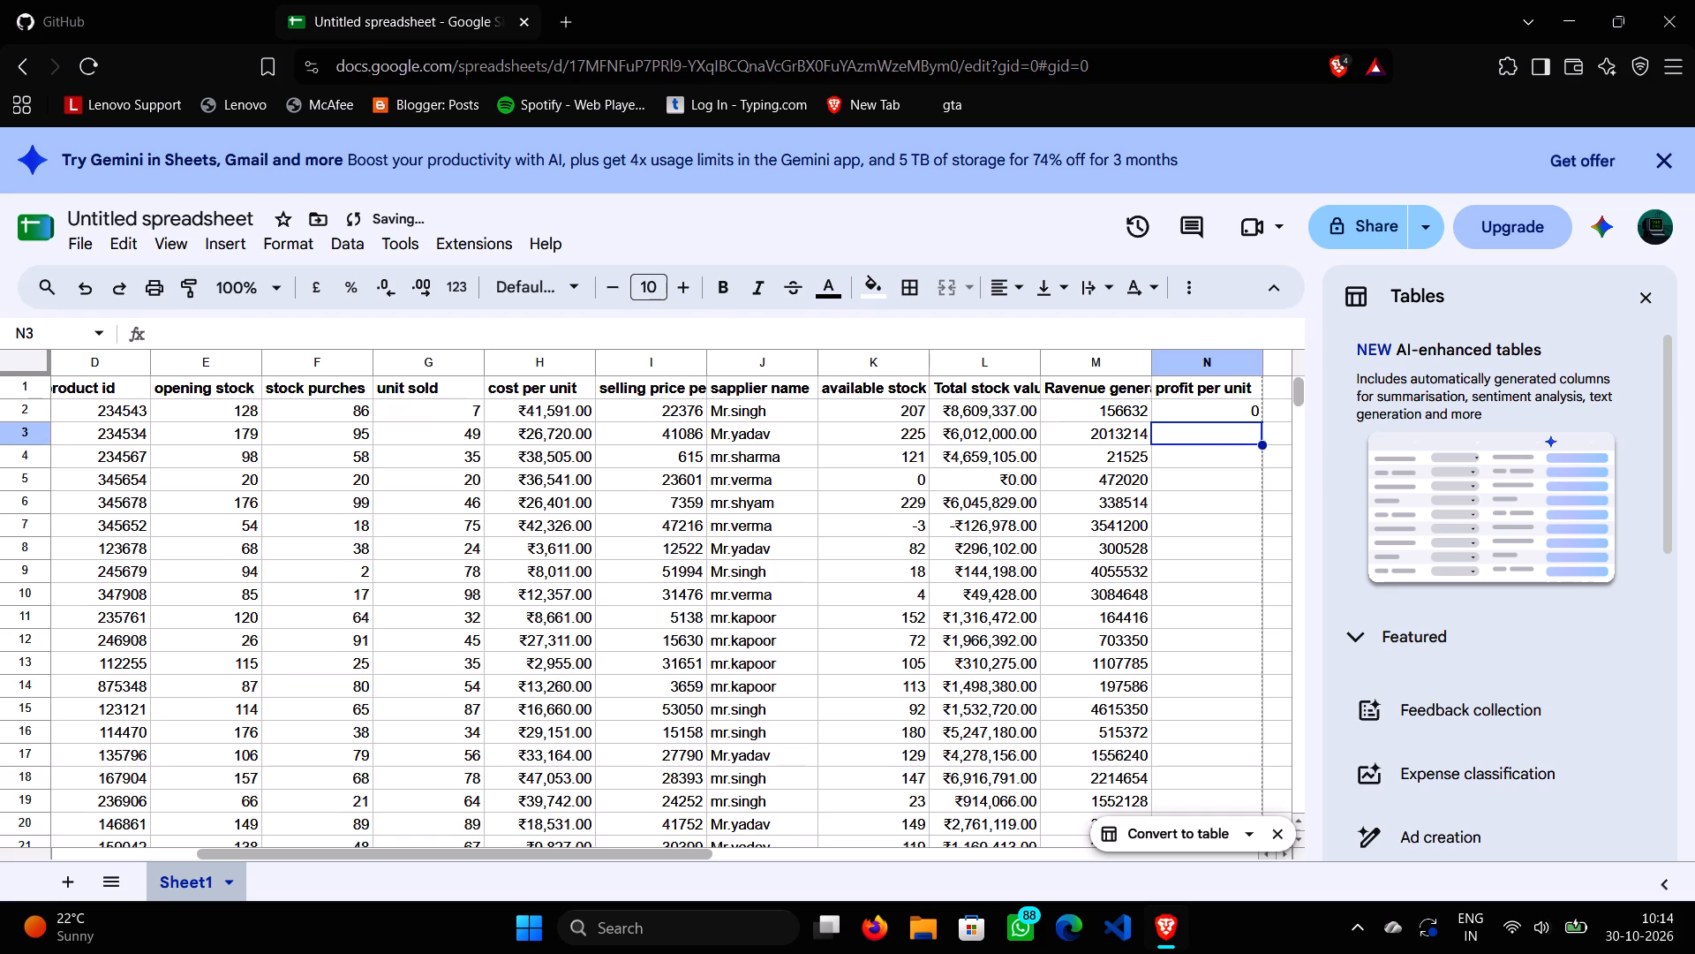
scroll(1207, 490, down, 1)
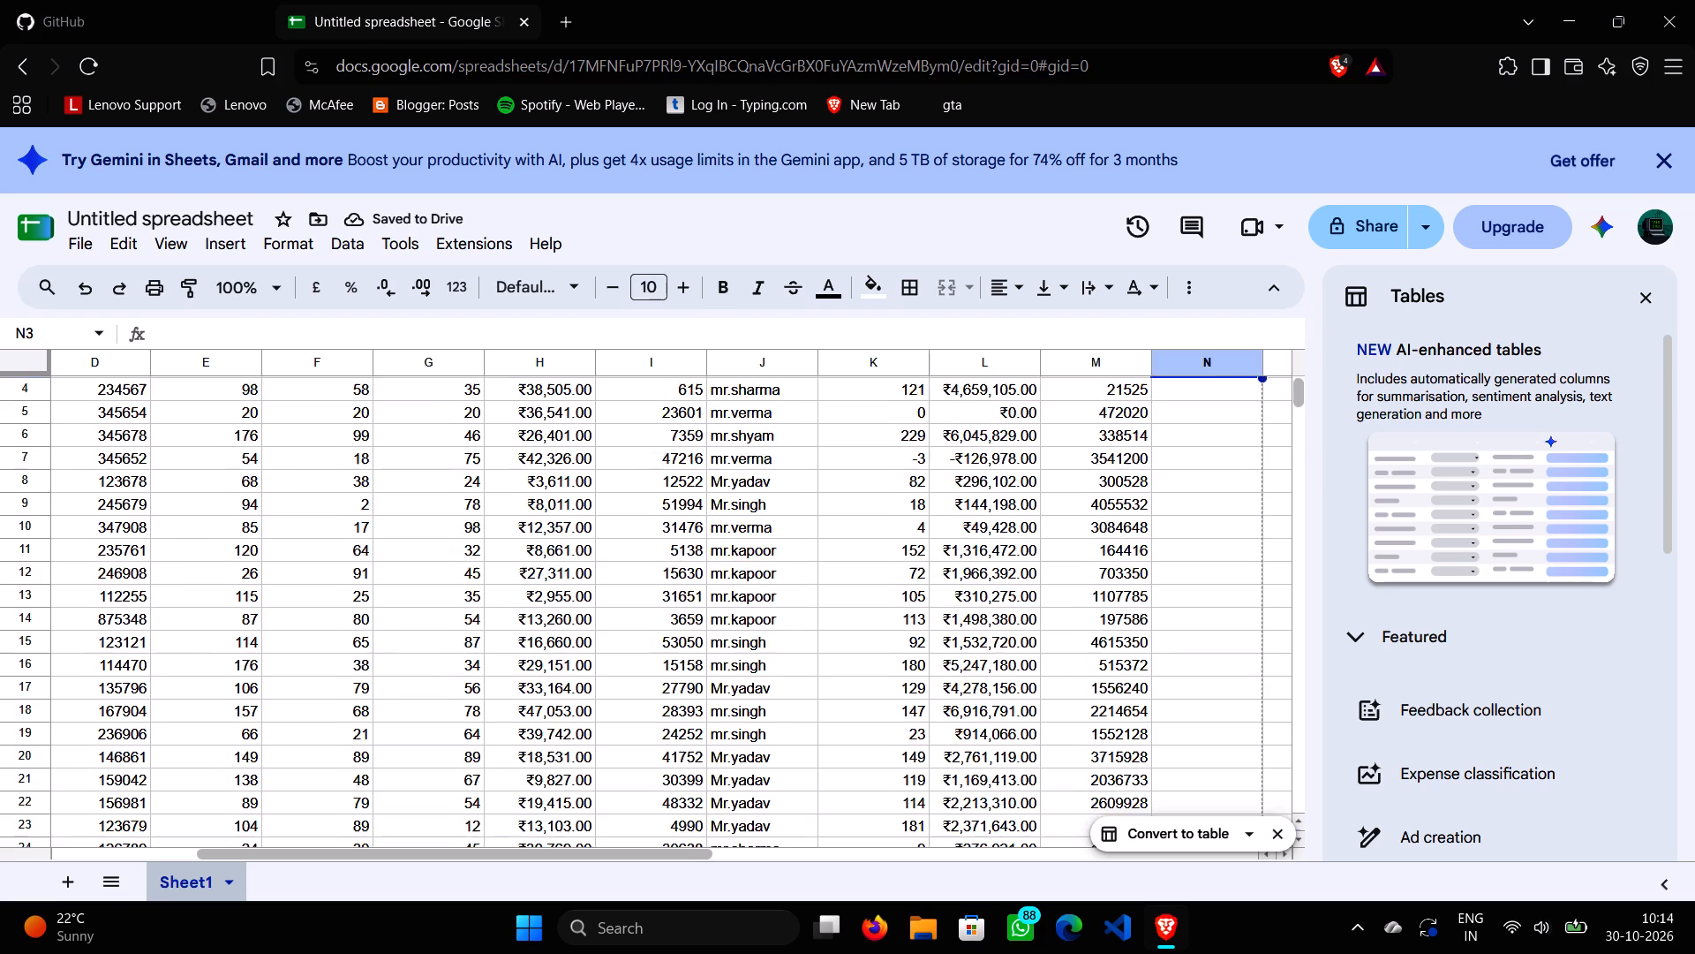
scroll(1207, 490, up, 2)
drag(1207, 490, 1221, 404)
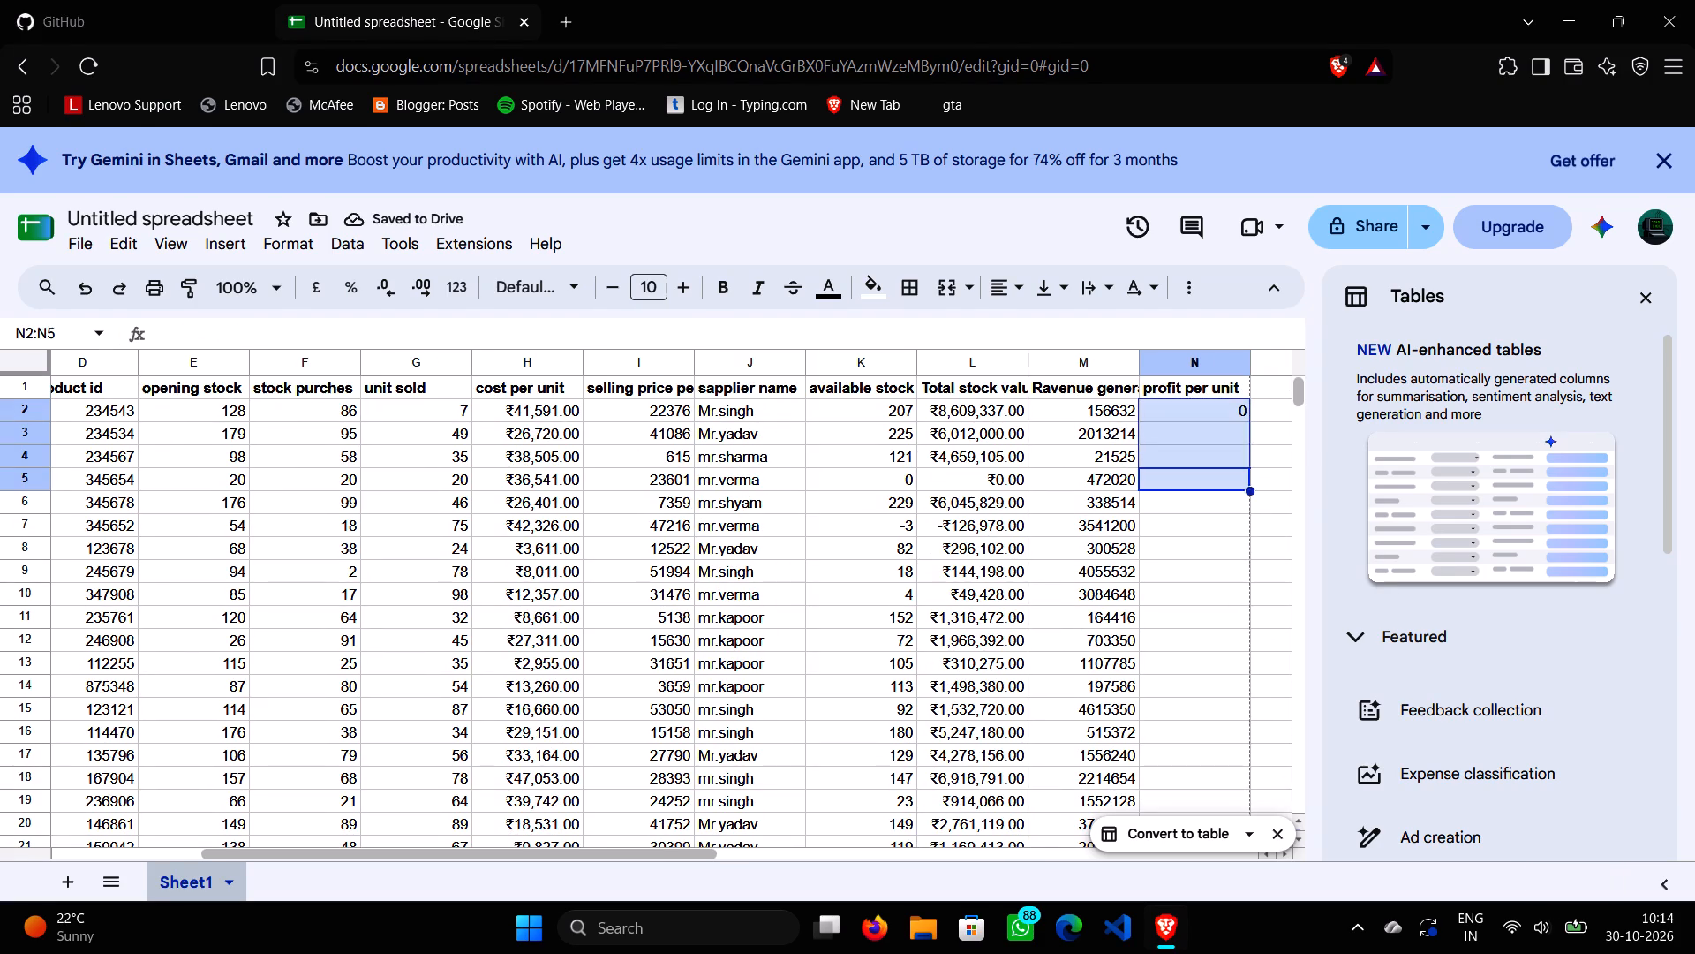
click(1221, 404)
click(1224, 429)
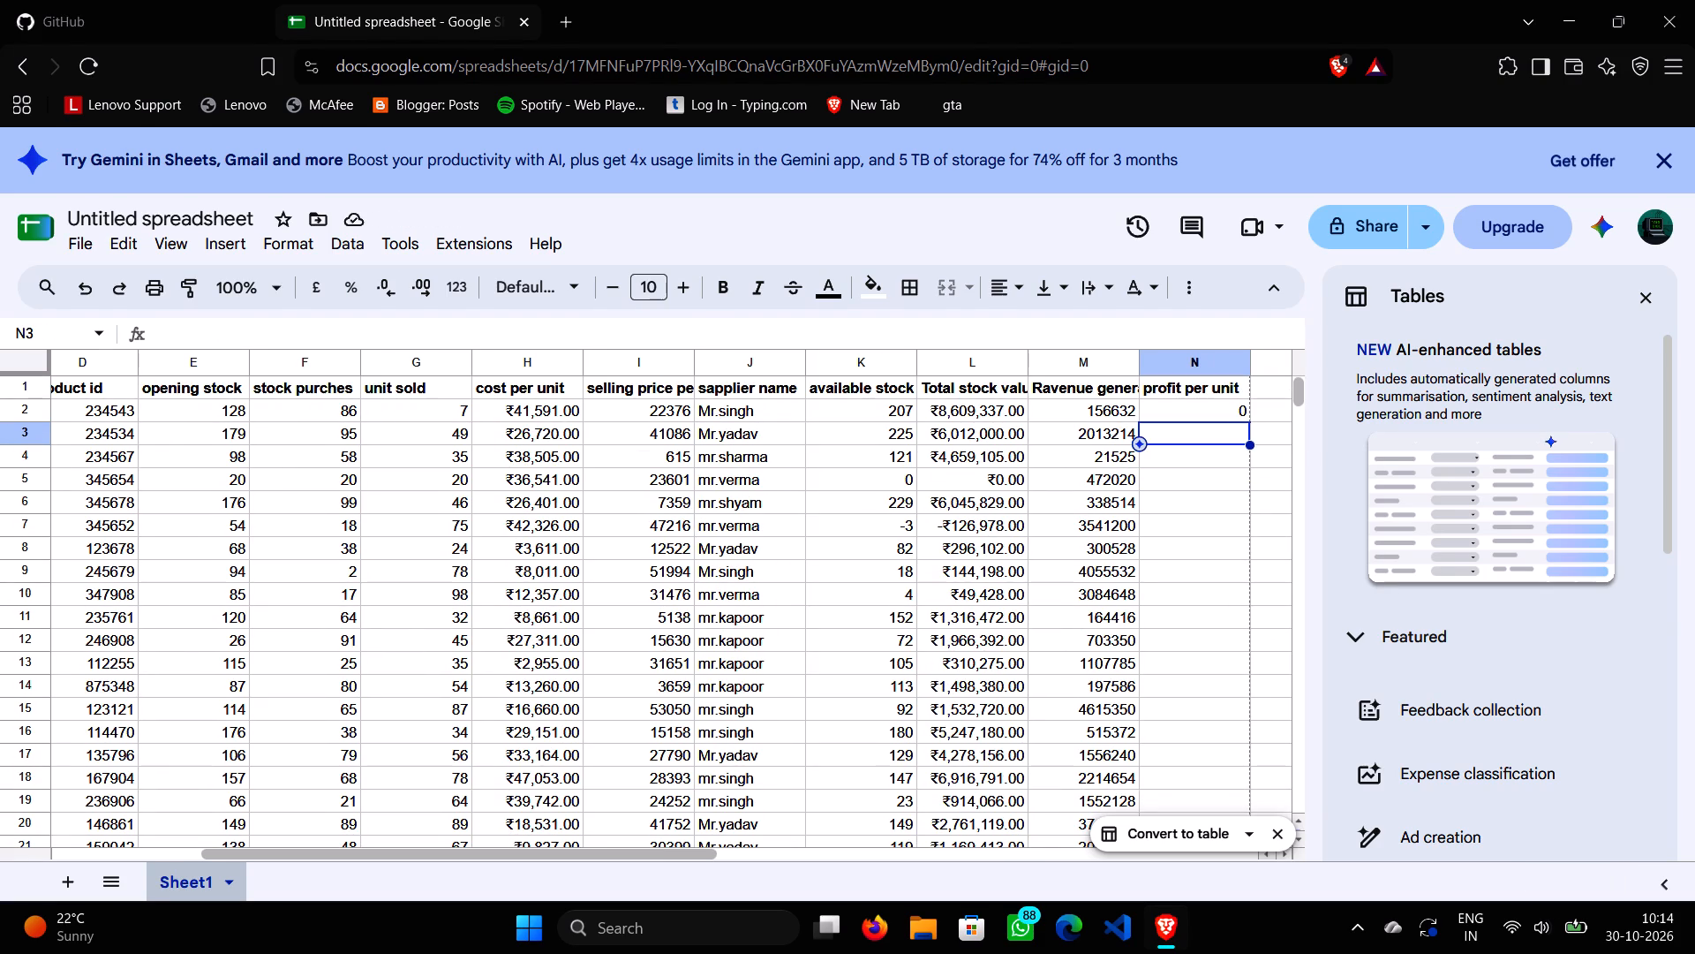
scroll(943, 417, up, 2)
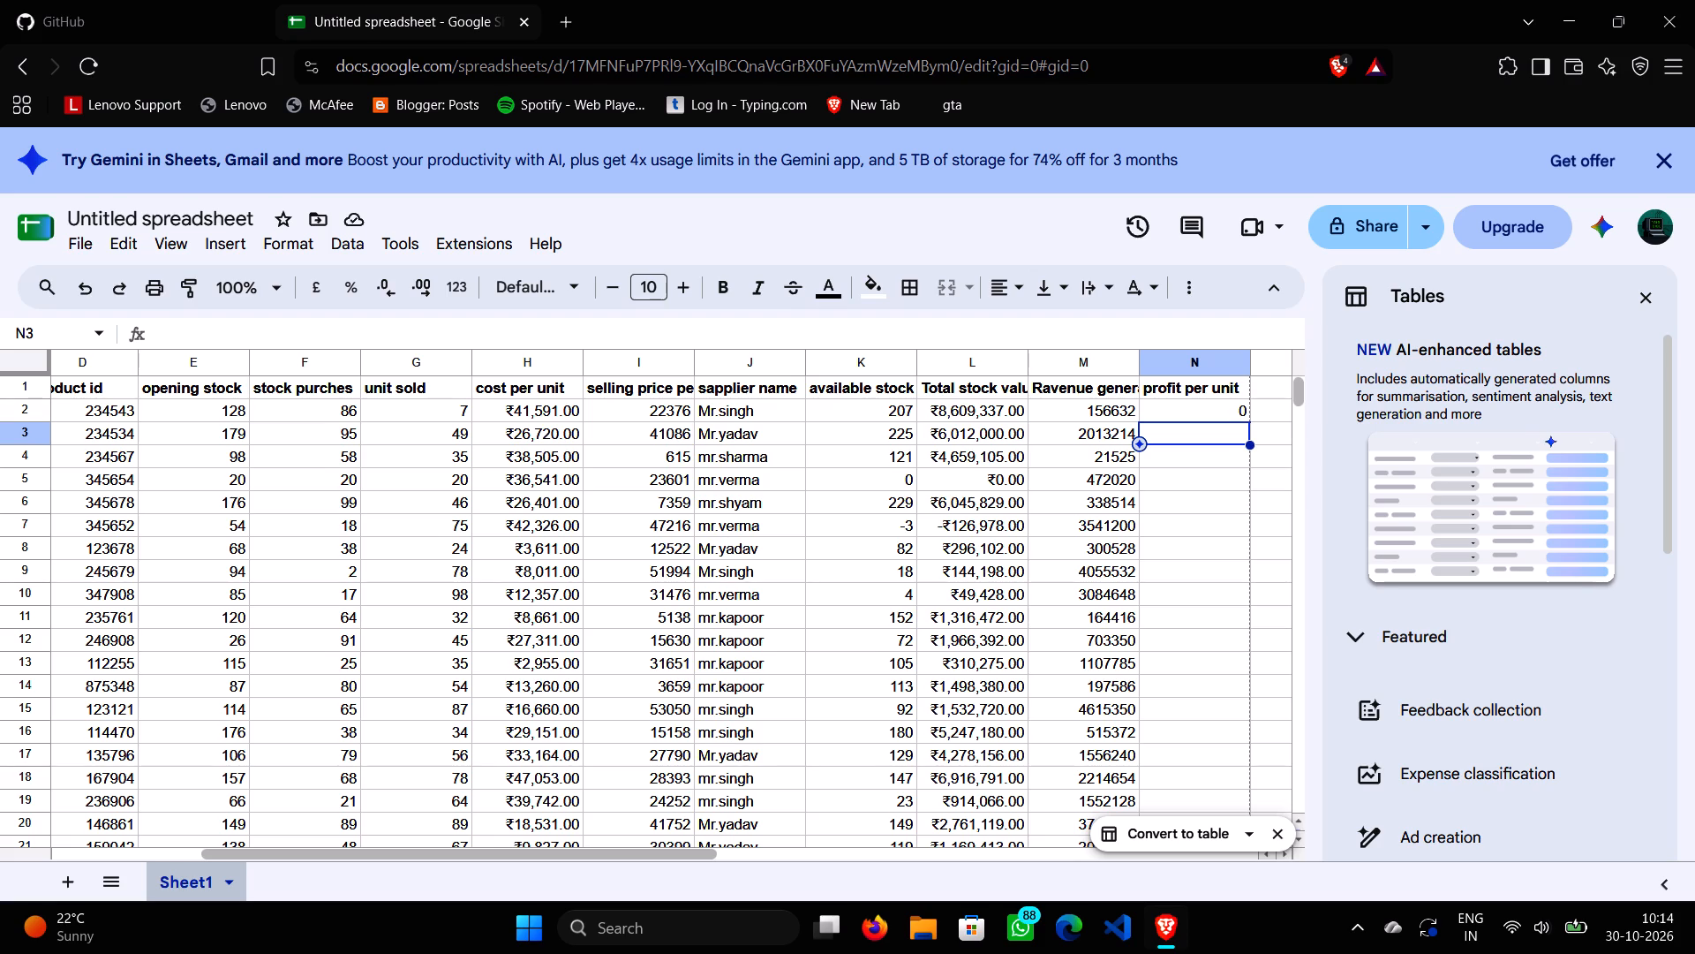
Format the selling price values in I2:I26 as Indian Rupee currency.
drag(637, 403, 653, 649)
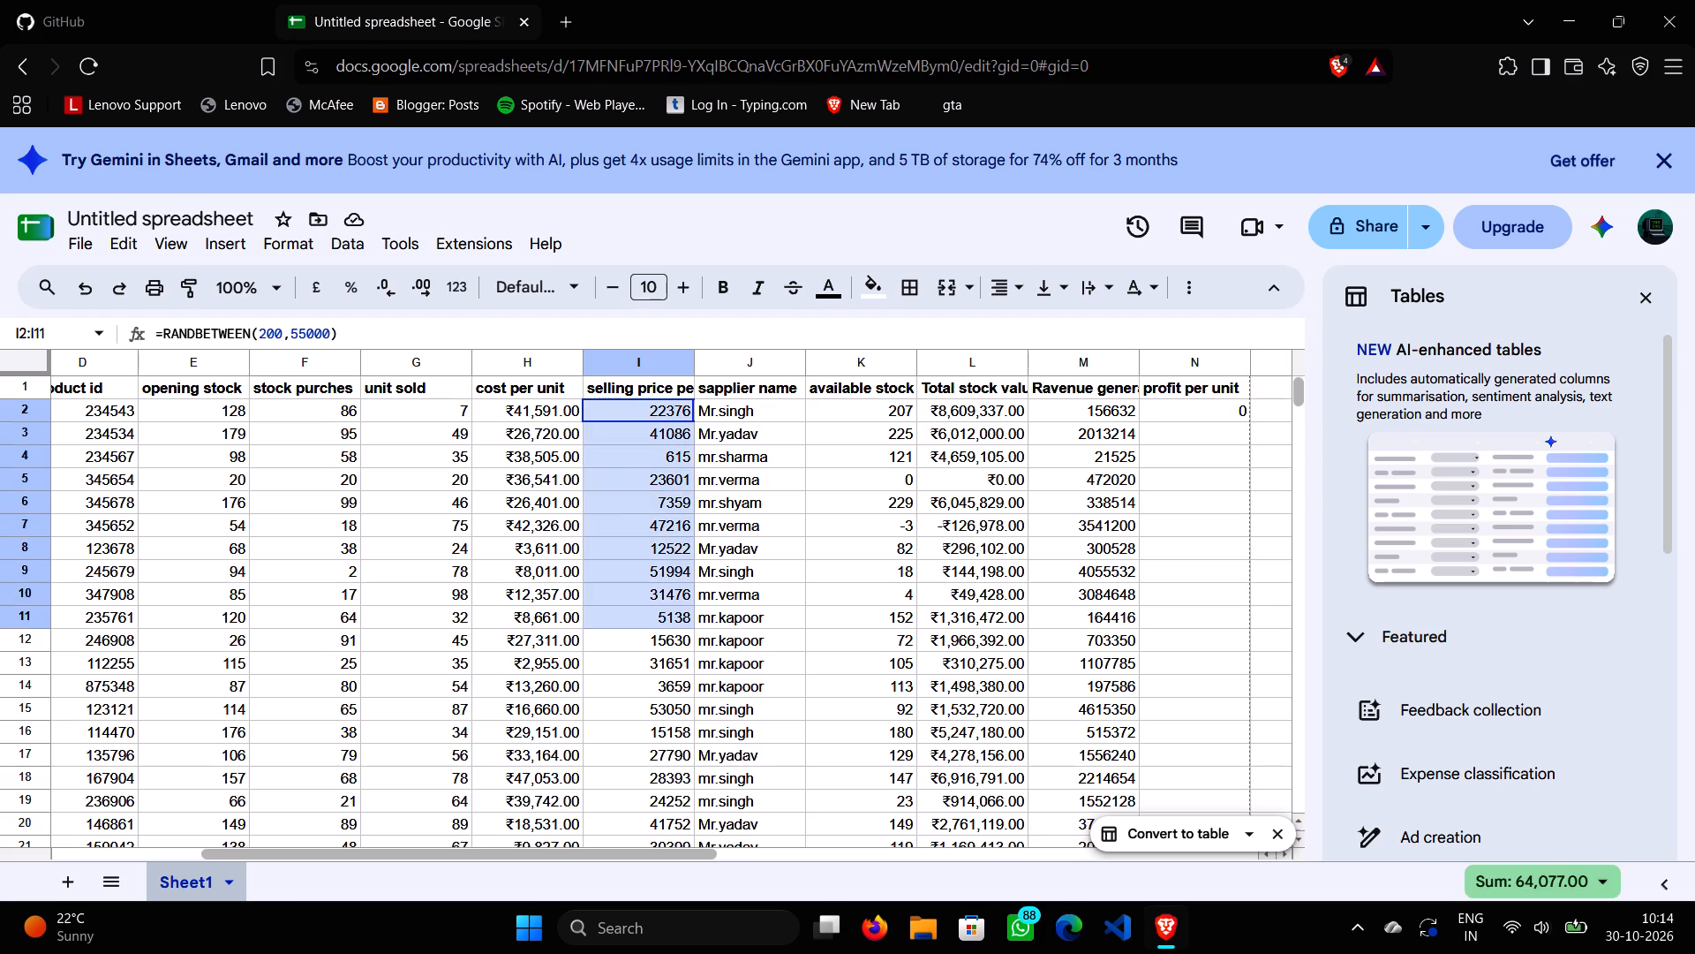
drag(653, 649, 638, 791)
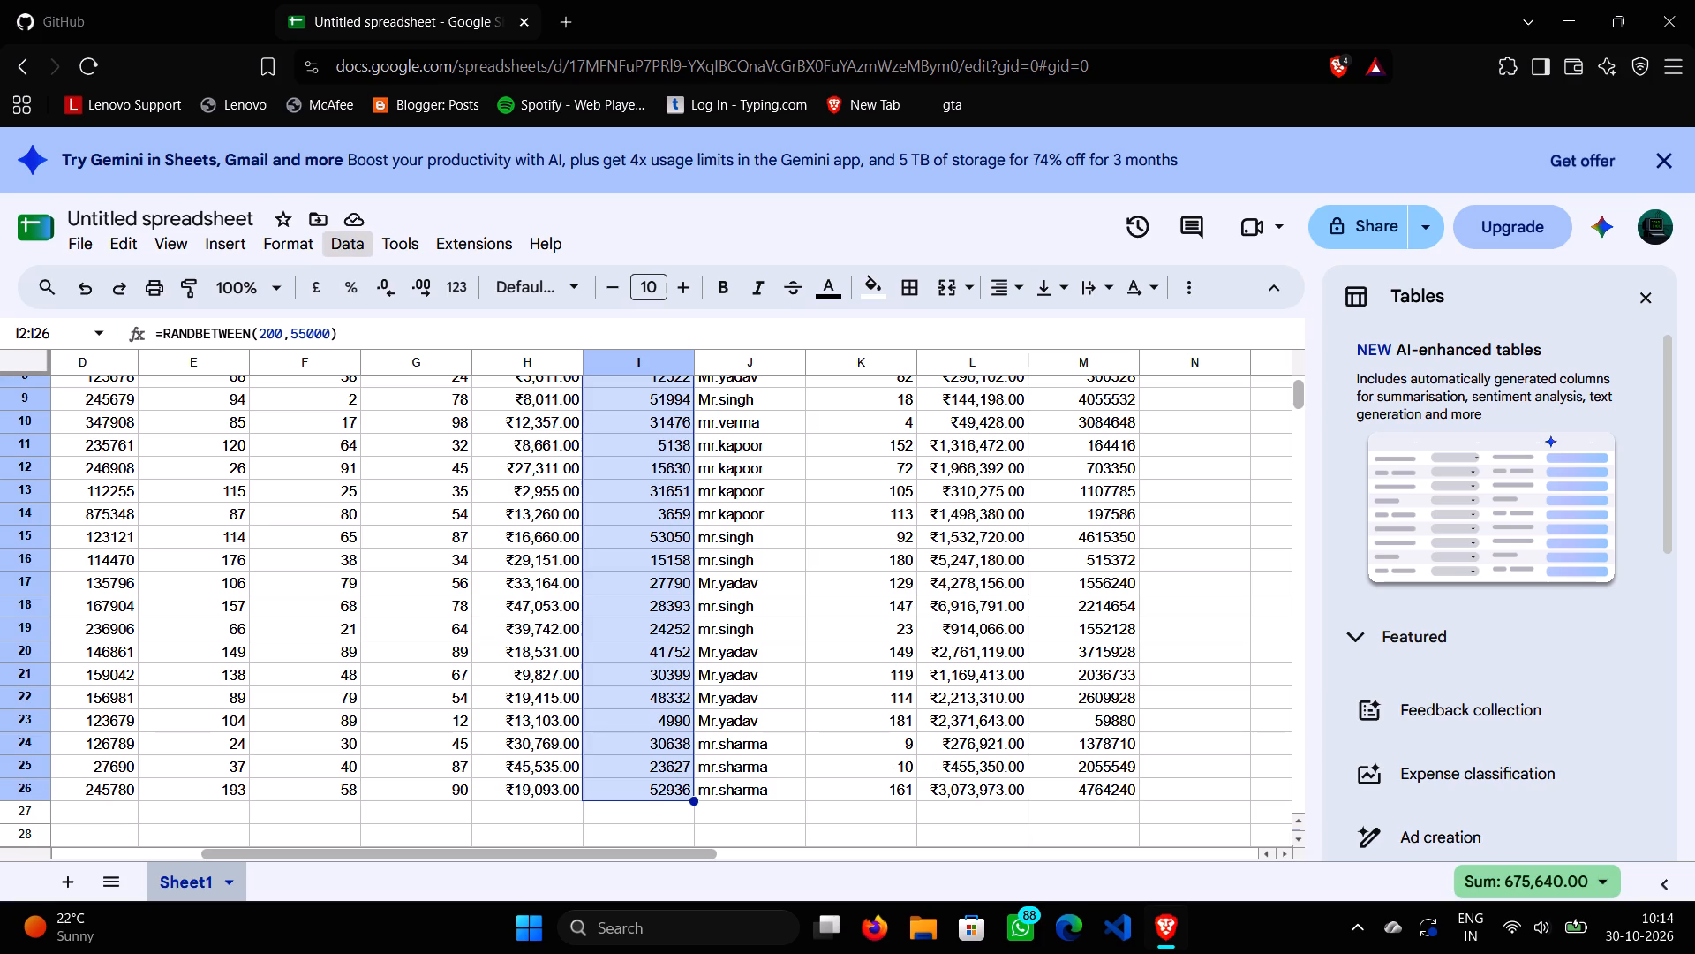
click(294, 249)
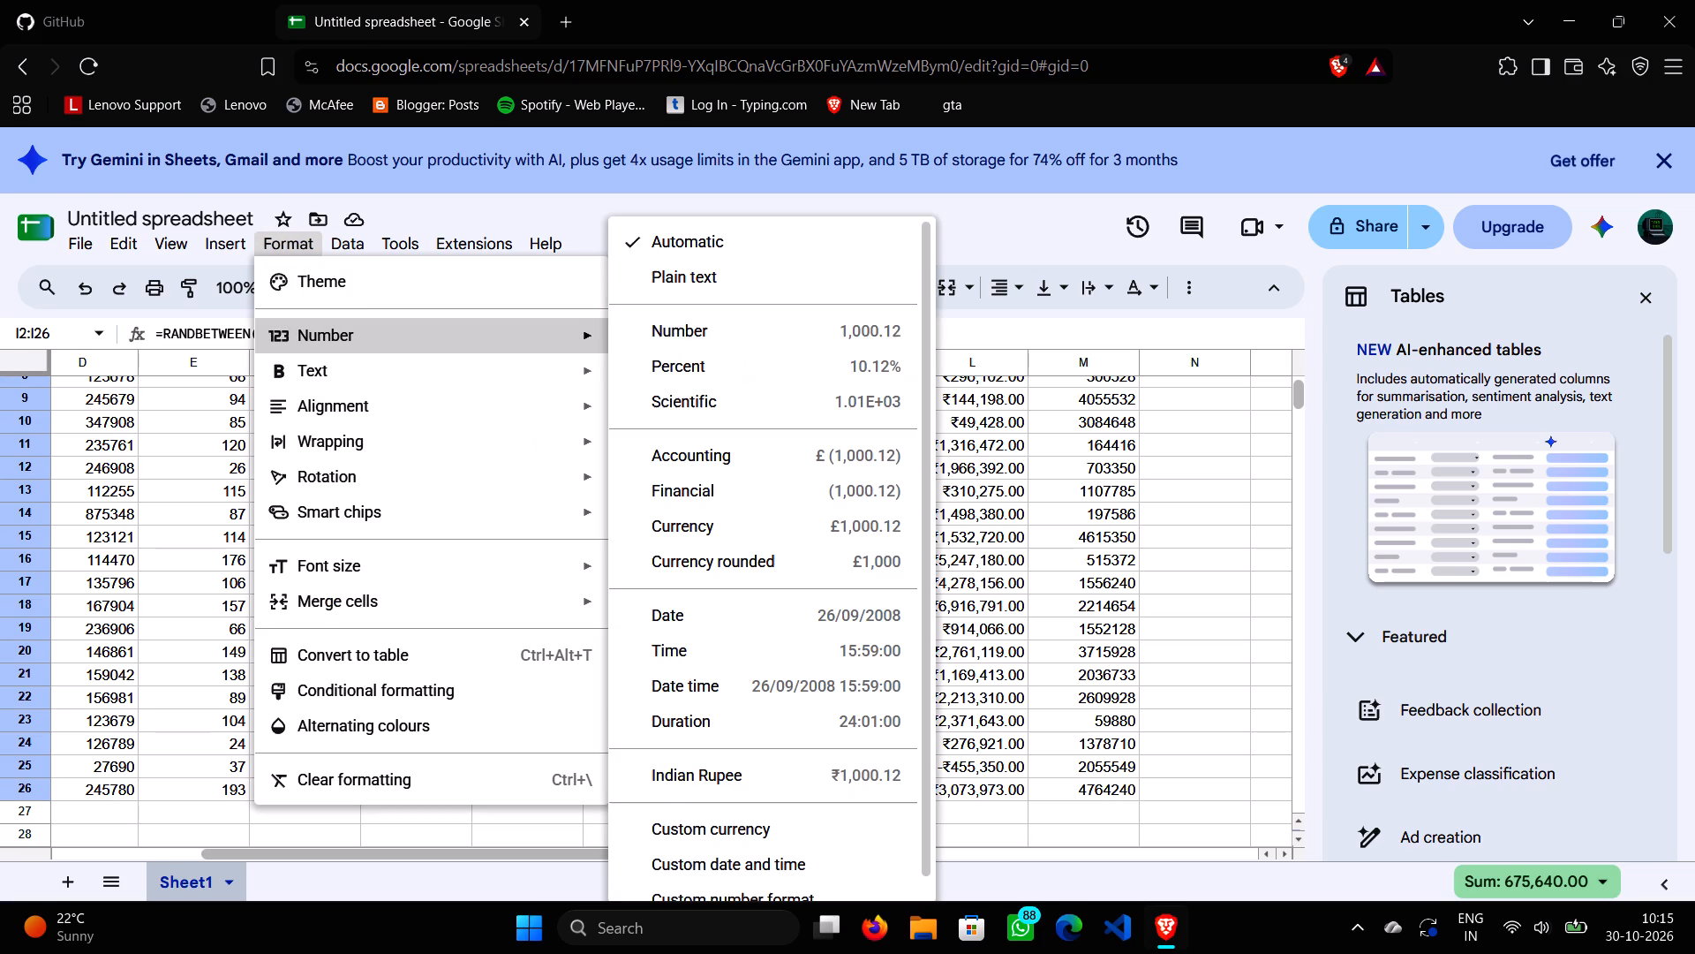
click(532, 324)
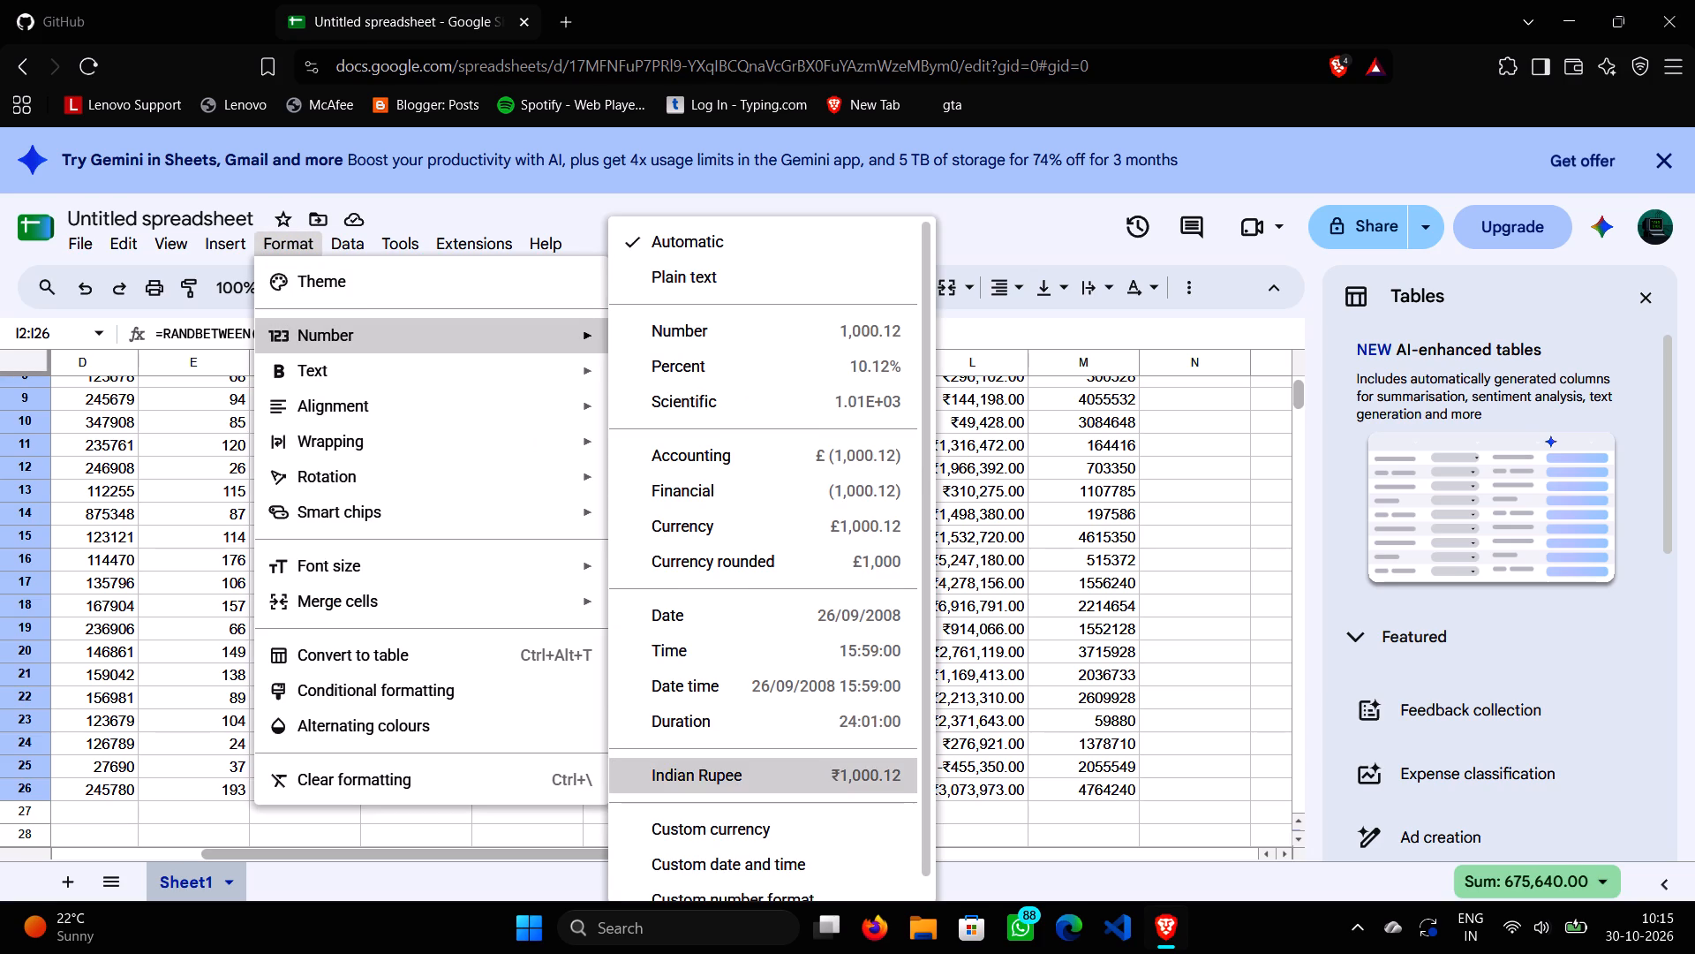
click(751, 768)
scroll(868, 611, up, 2)
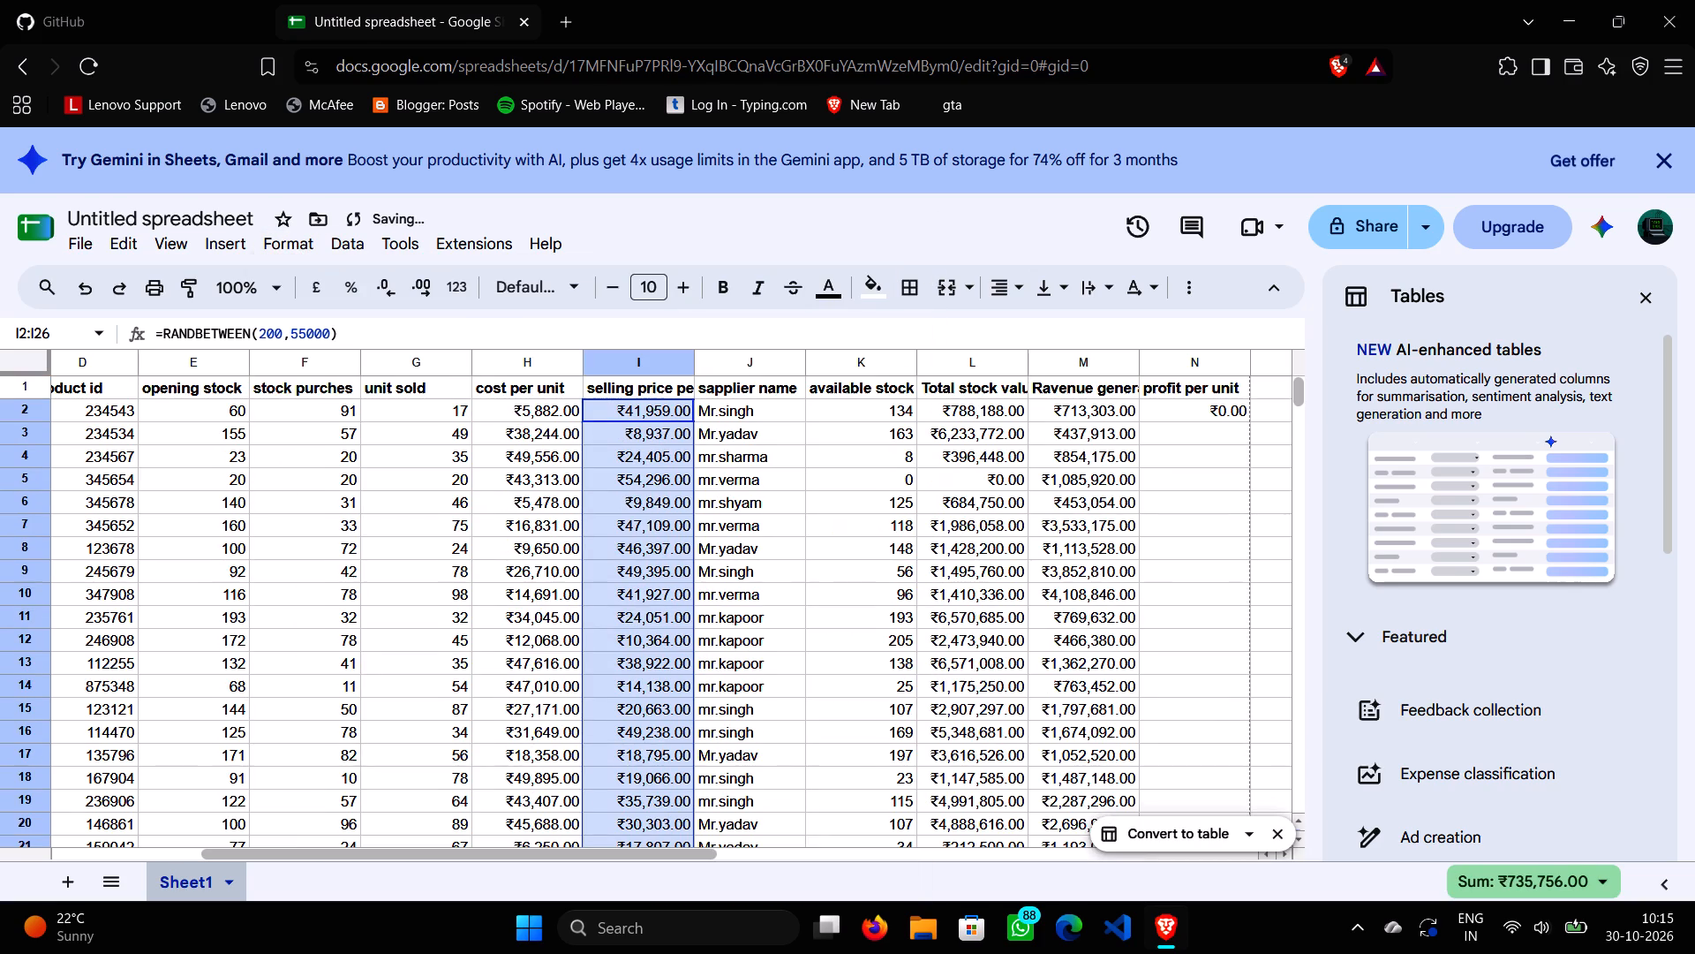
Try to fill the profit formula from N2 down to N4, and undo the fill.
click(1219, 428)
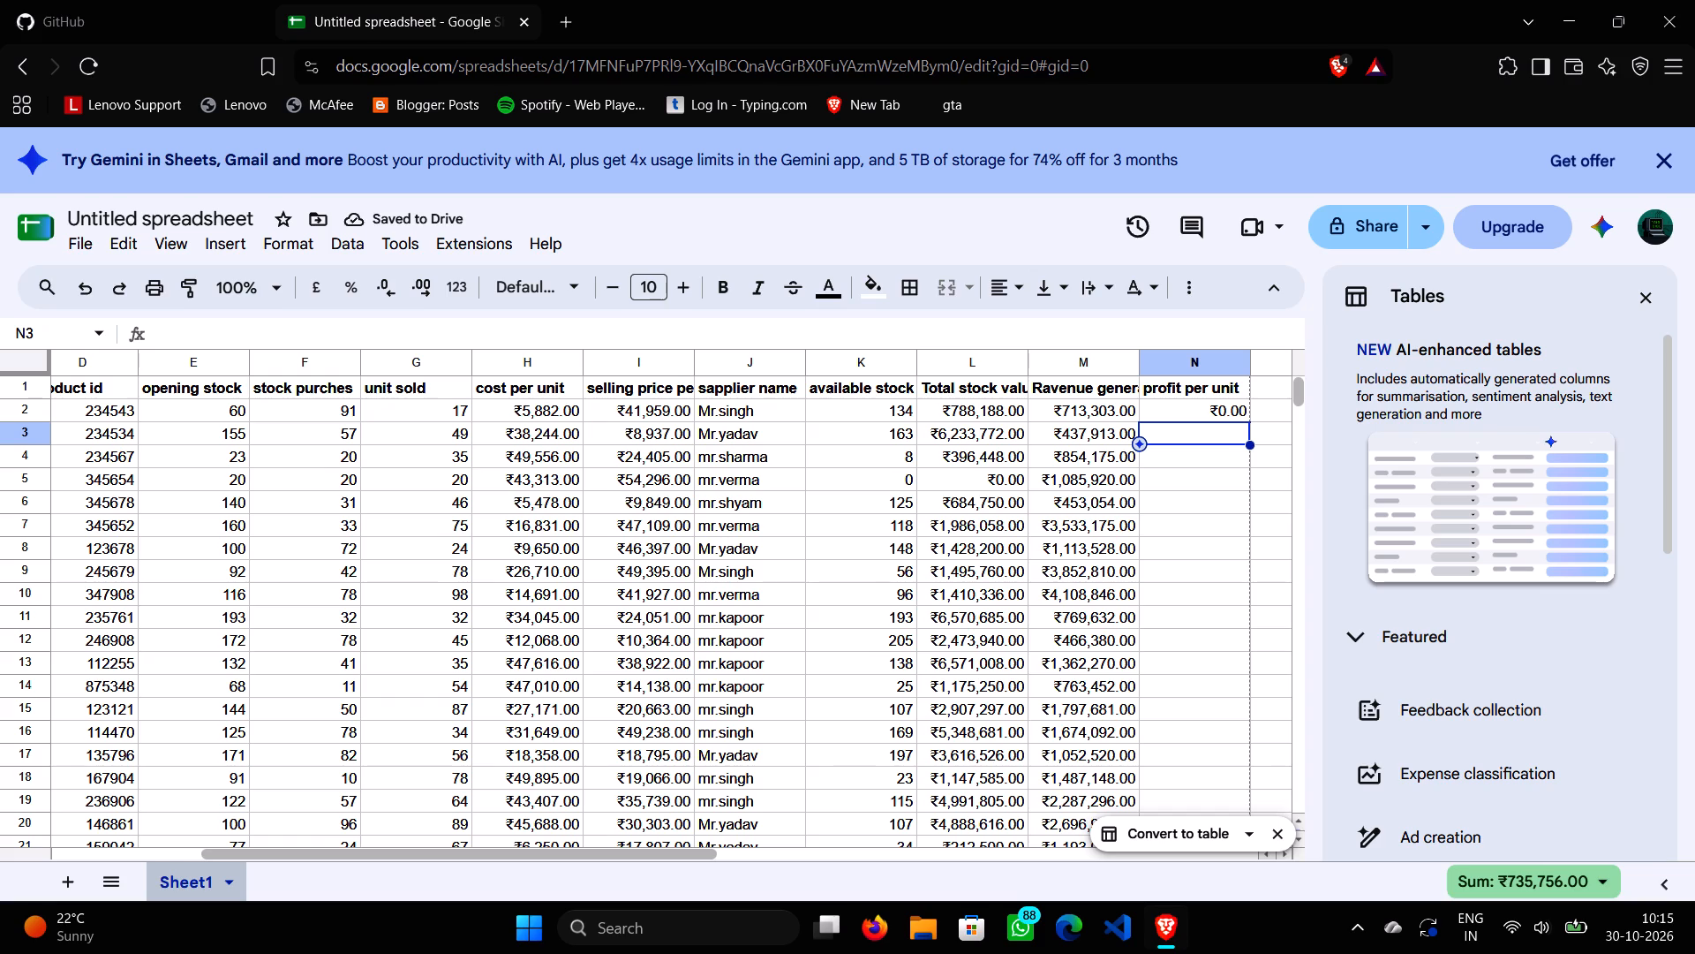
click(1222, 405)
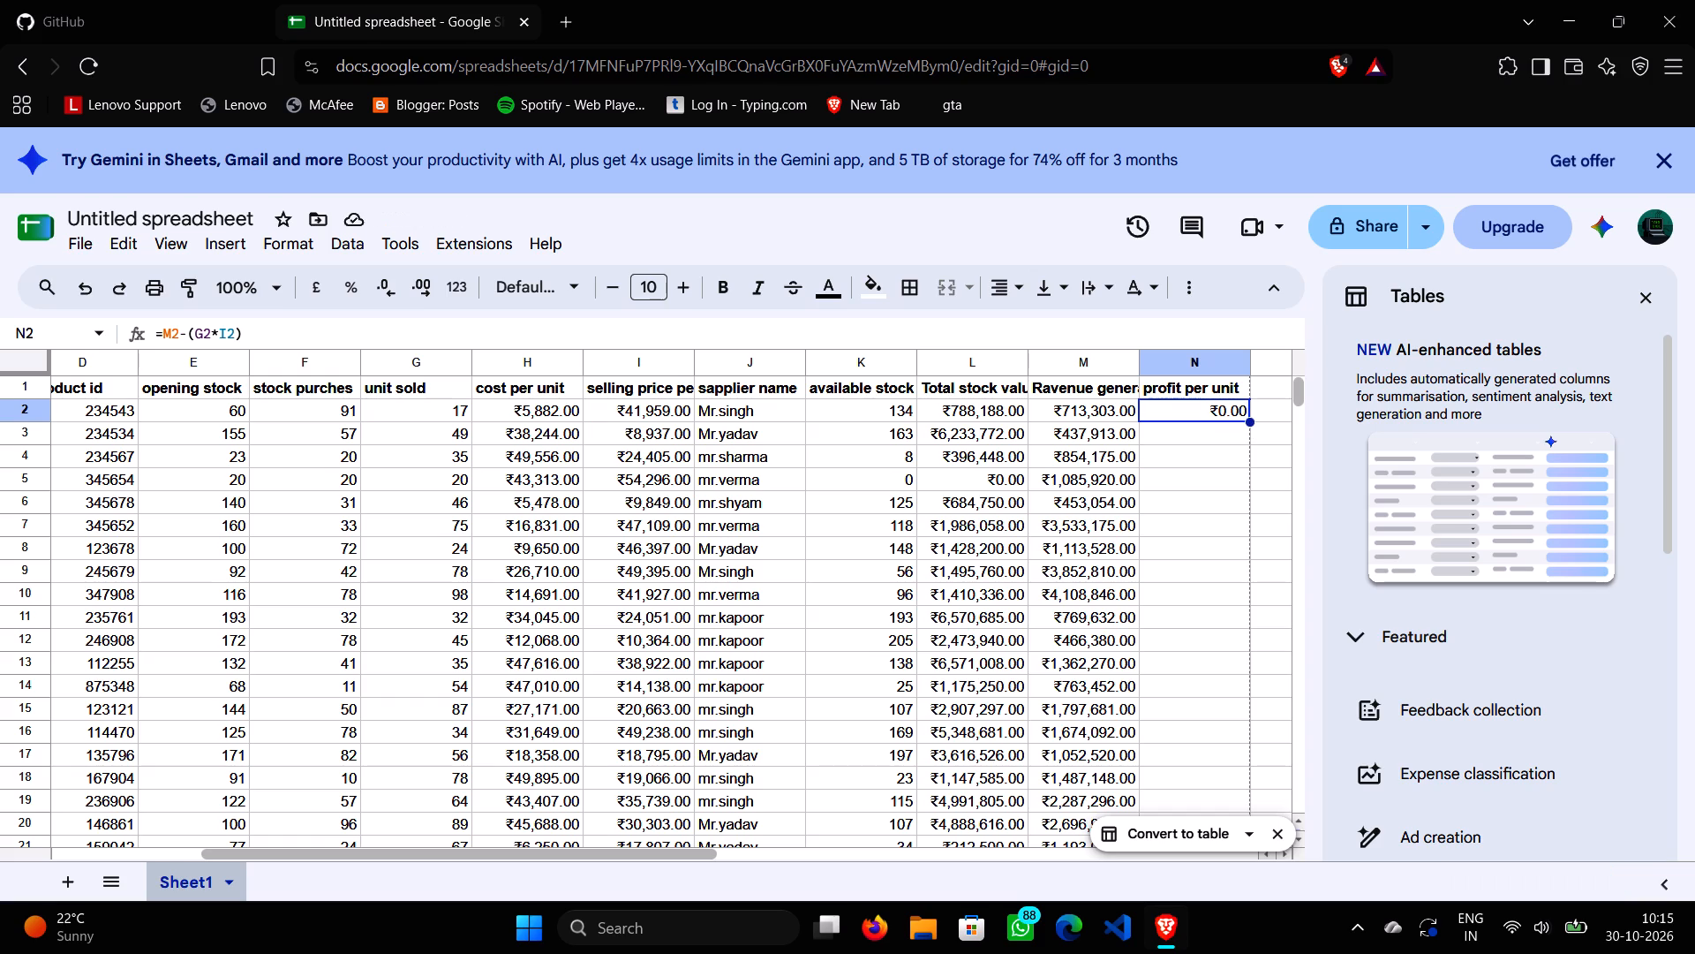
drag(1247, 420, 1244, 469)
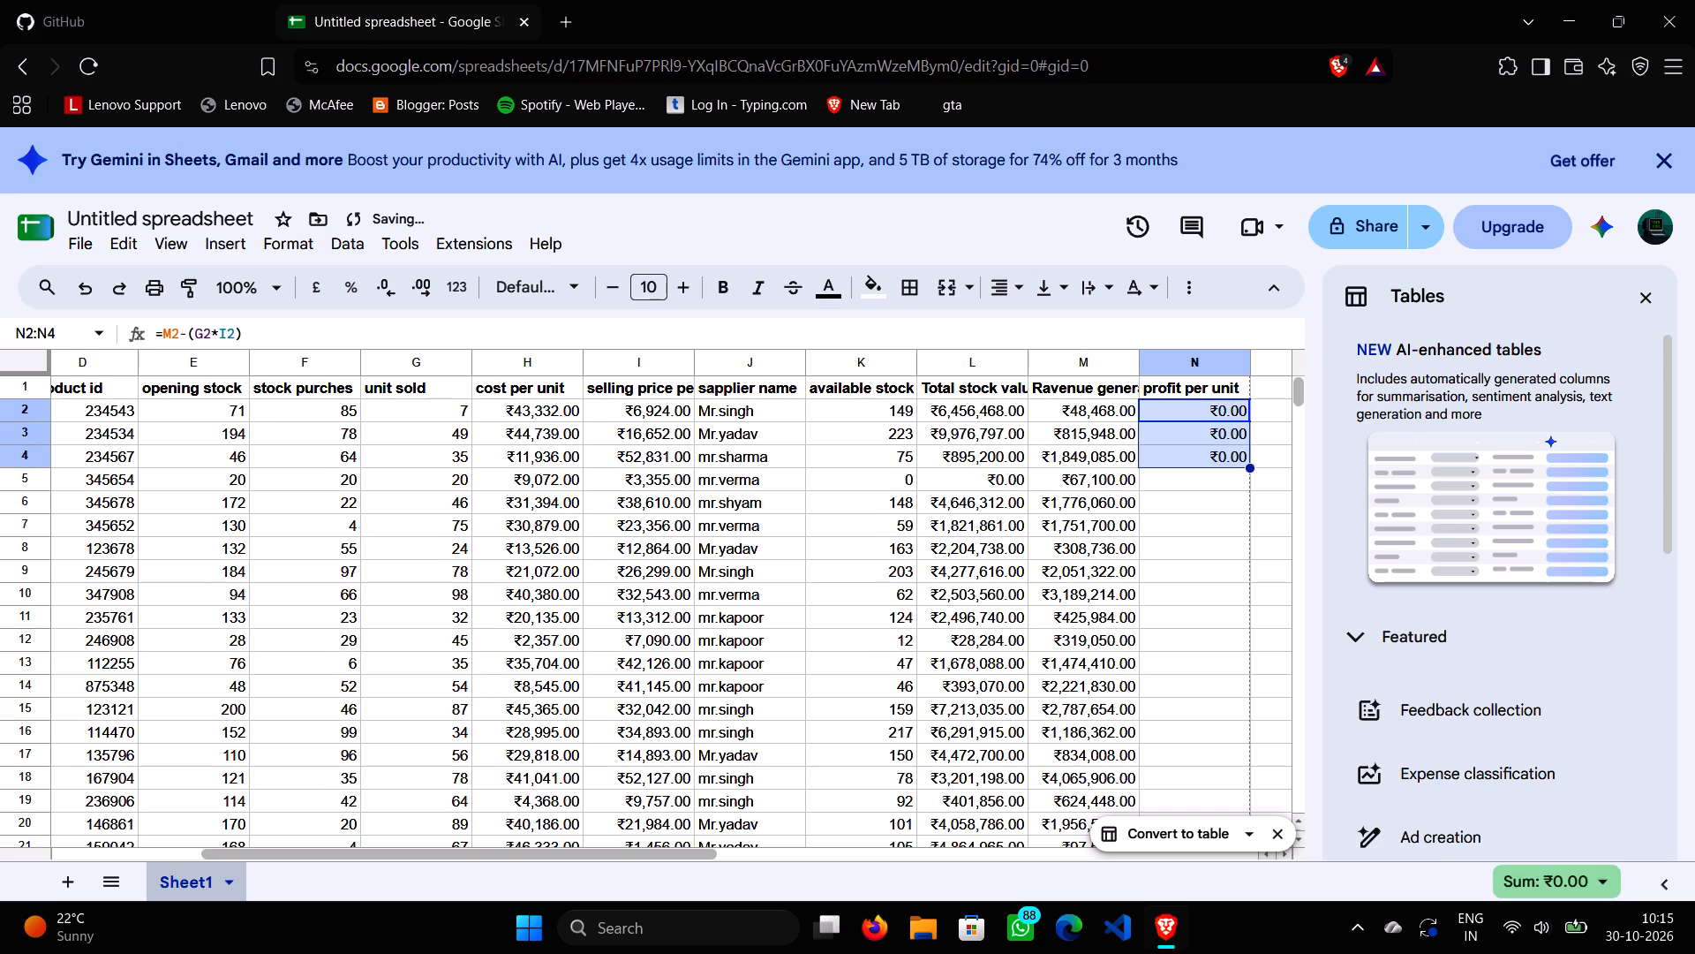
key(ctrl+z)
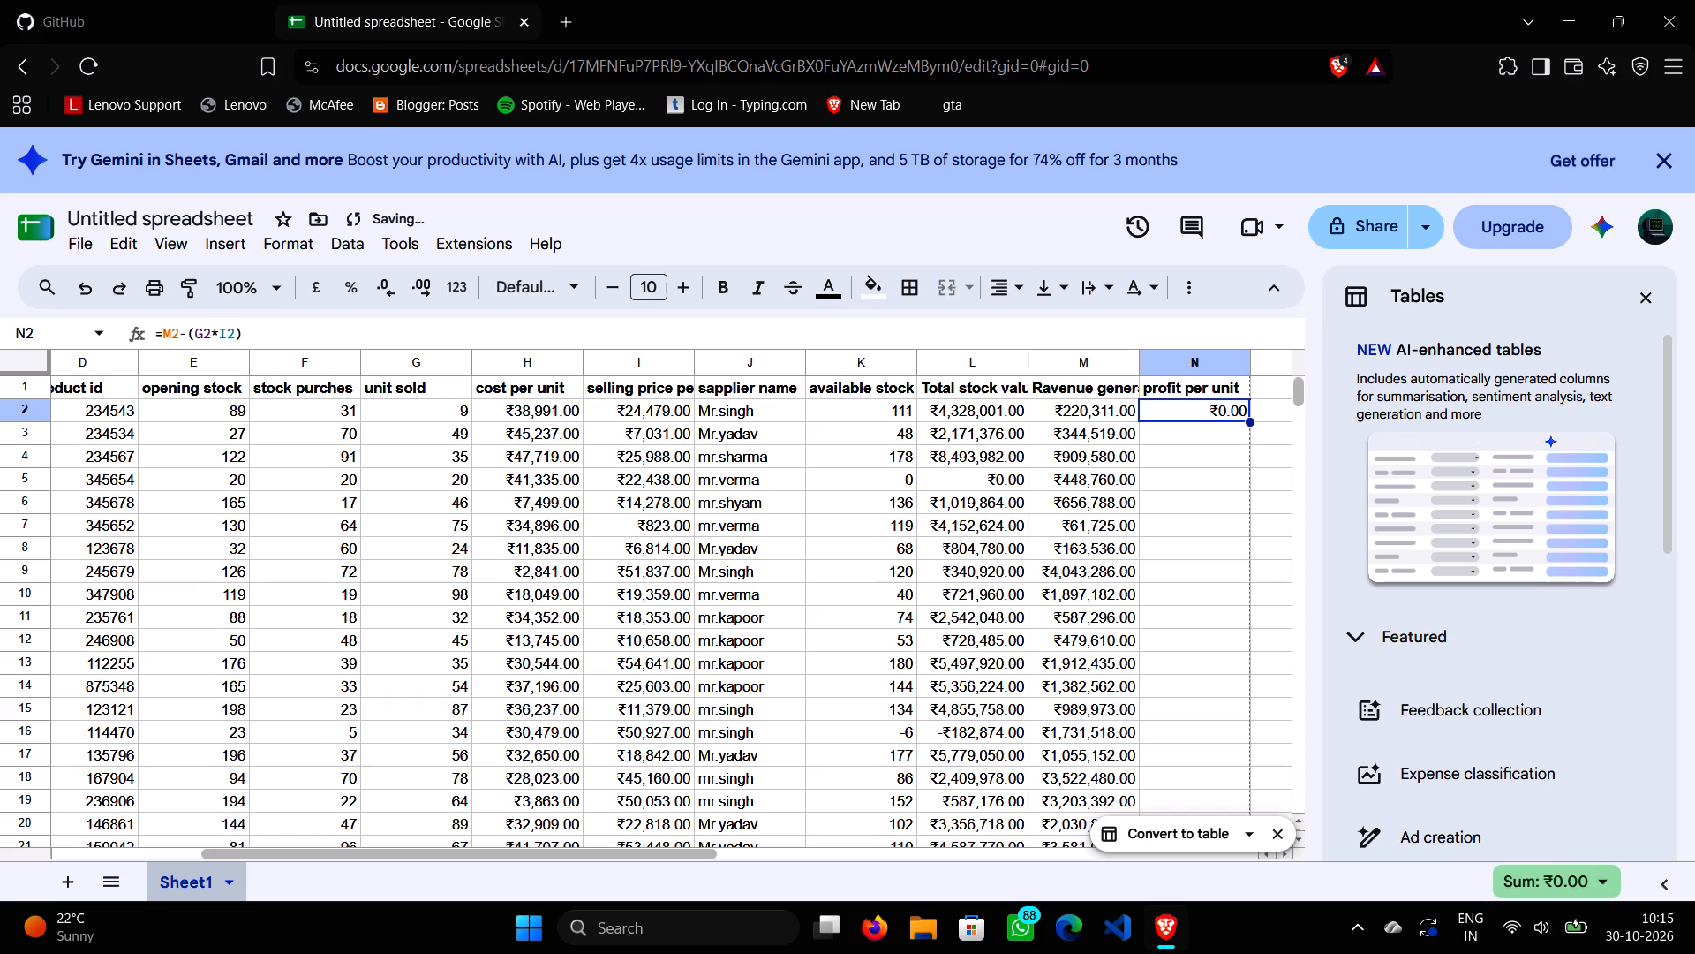
Clear the profit per unit column by deleting the formula in N2 and the header in N1.
key(BackSpace)
scroll(1232, 416, up, 1)
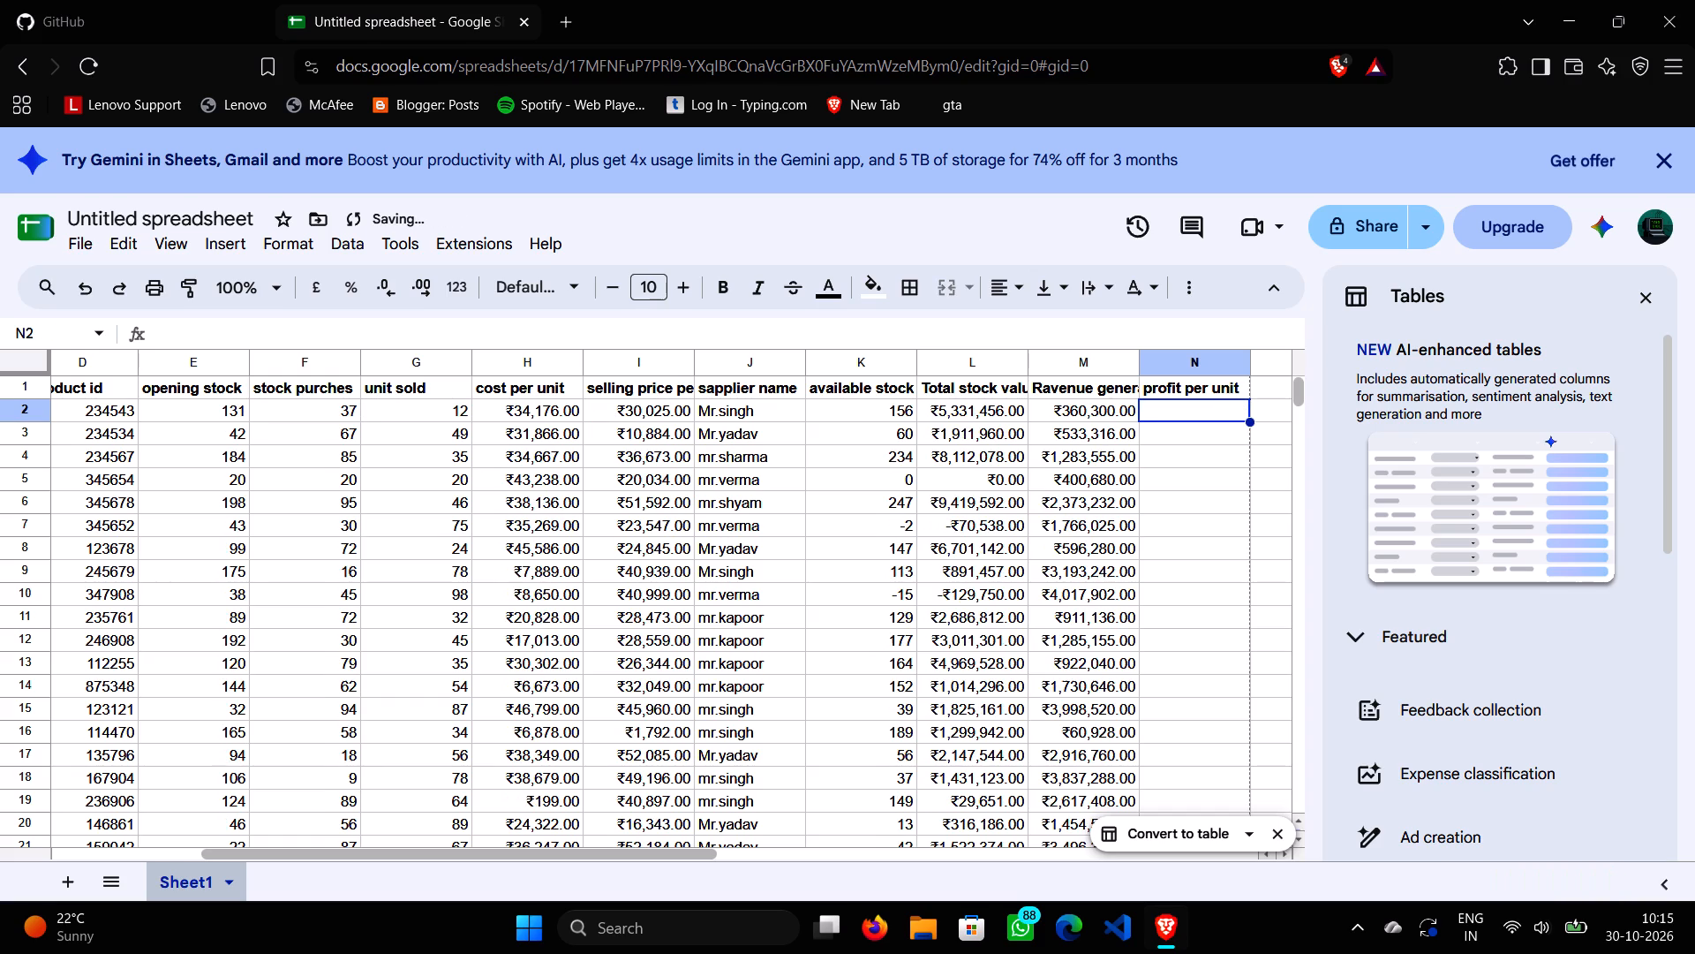
scroll(1232, 416, up, 2)
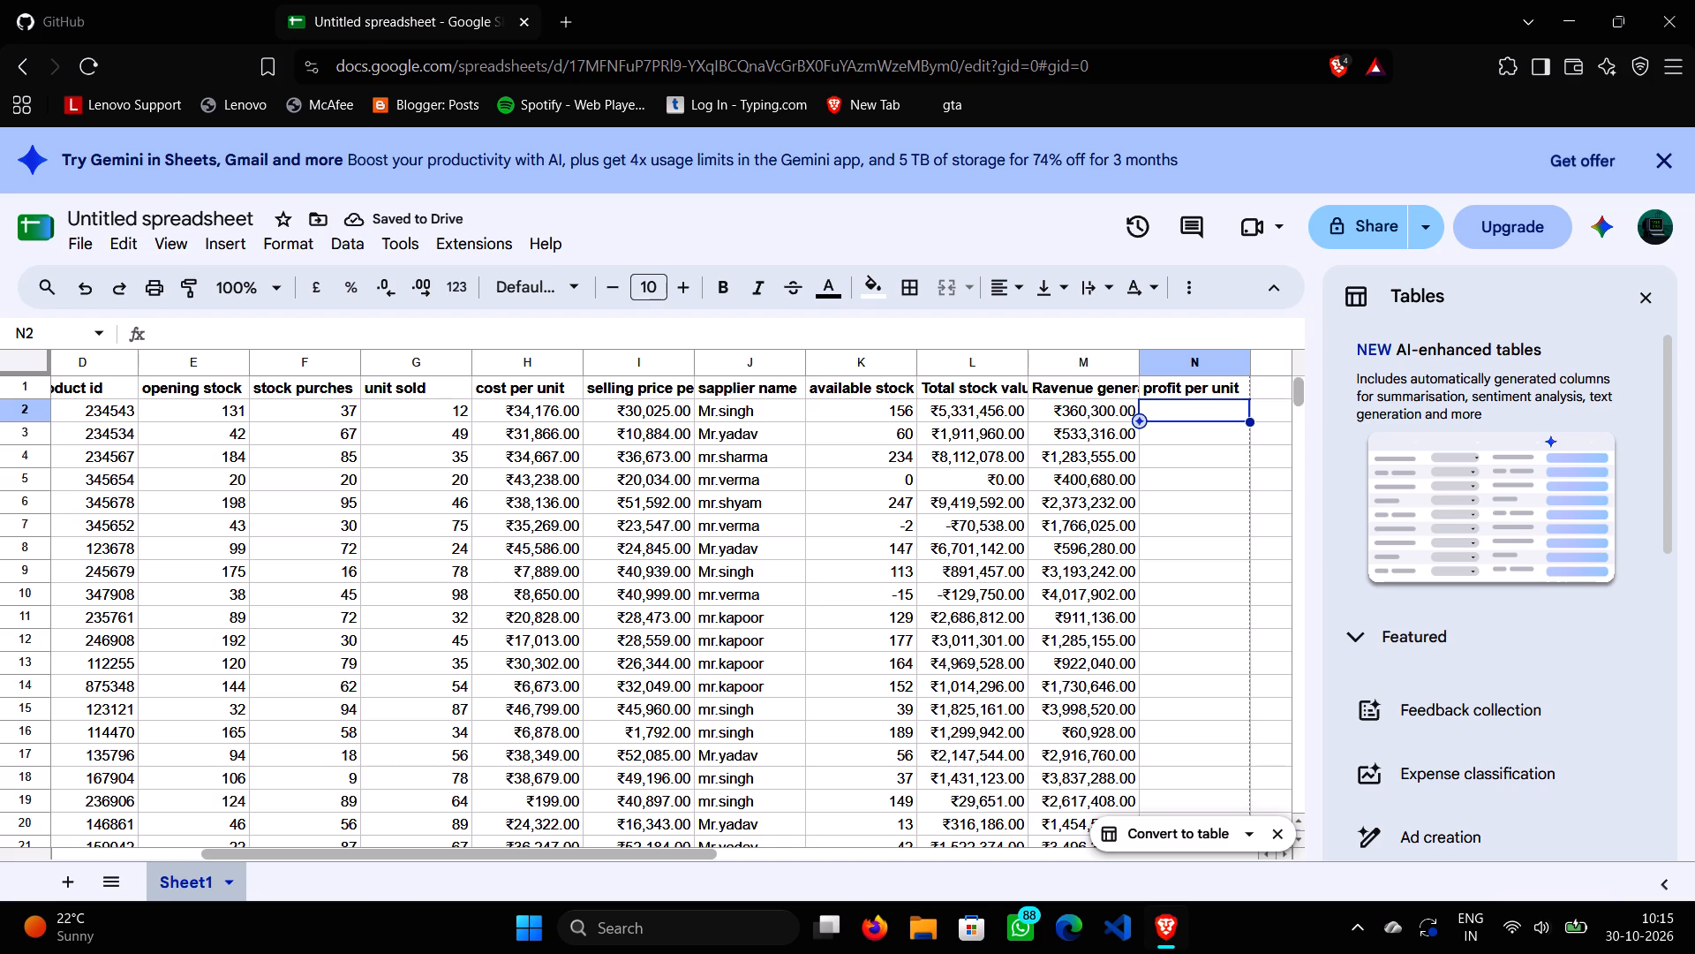
click(1192, 387)
key(BackSpace)
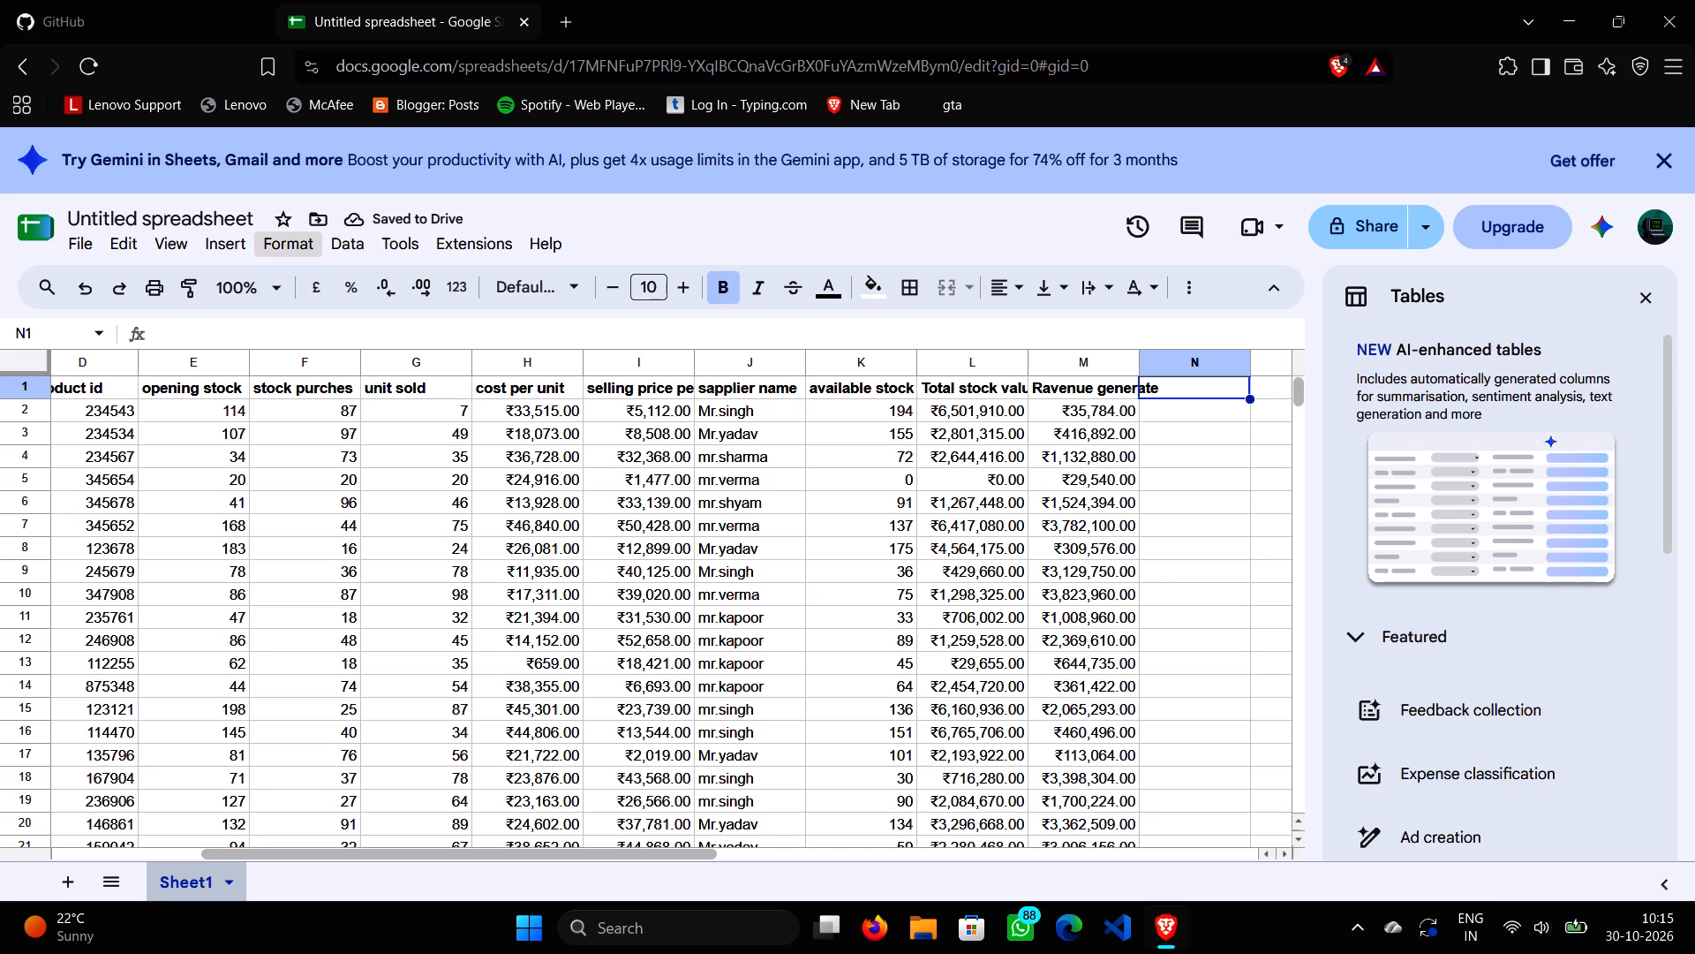
Insert a stacked column chart of cost per unit and selling price per unit by product name.
click(232, 242)
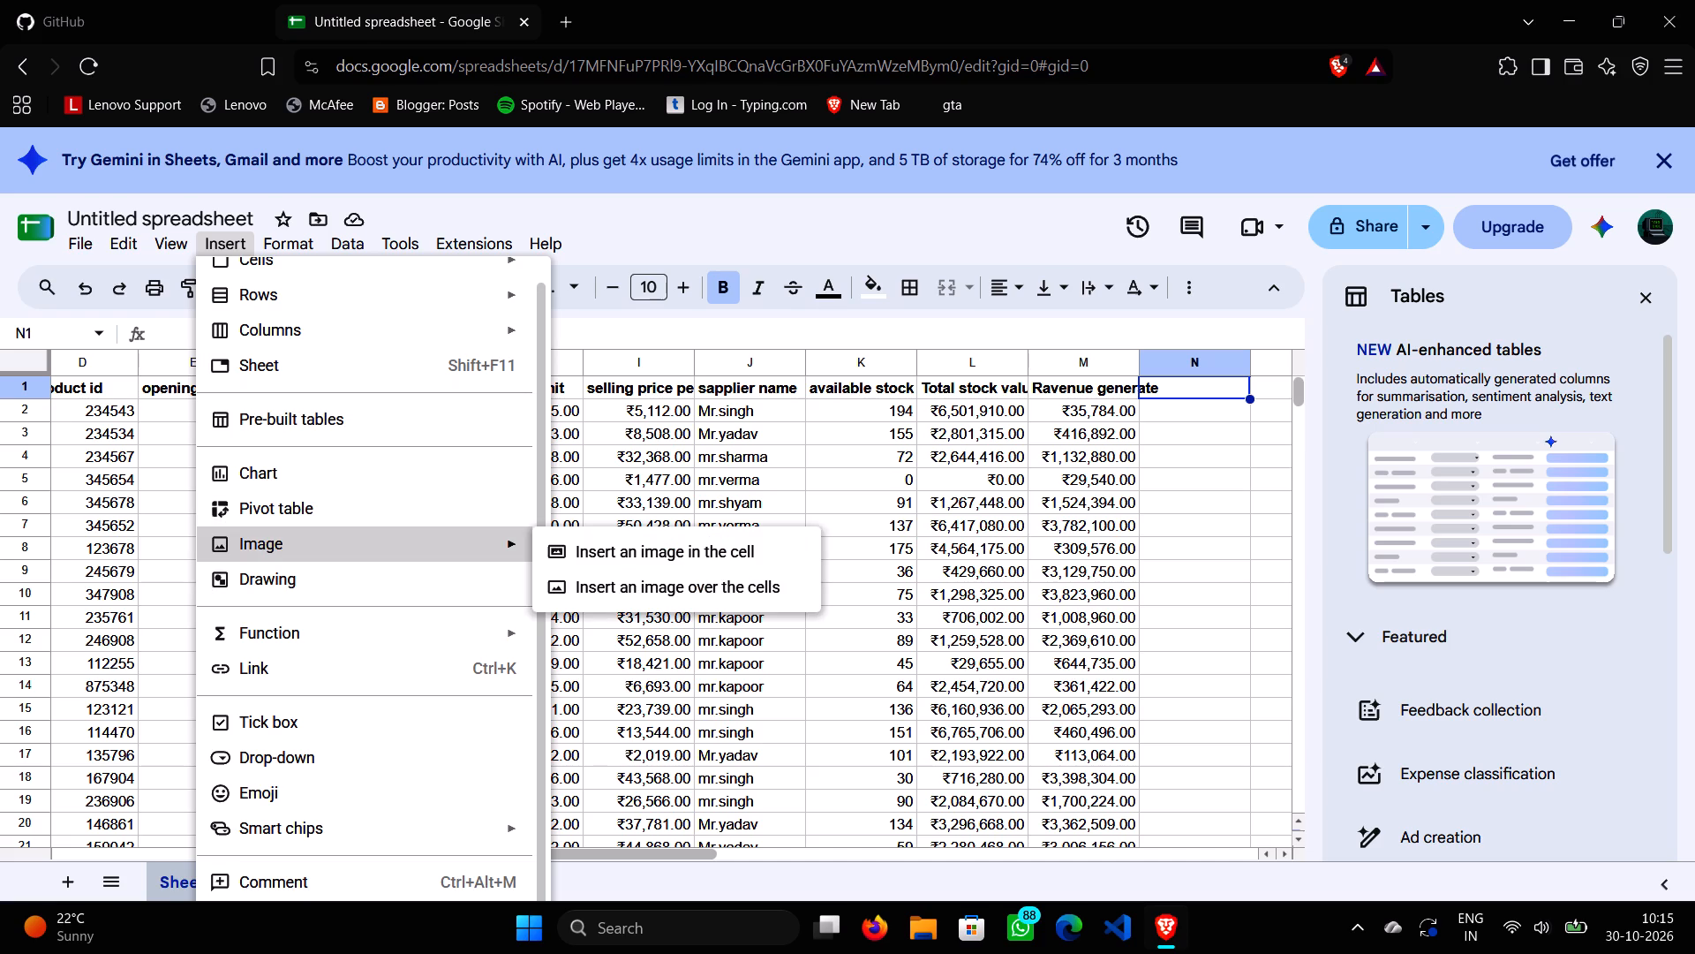
click(346, 468)
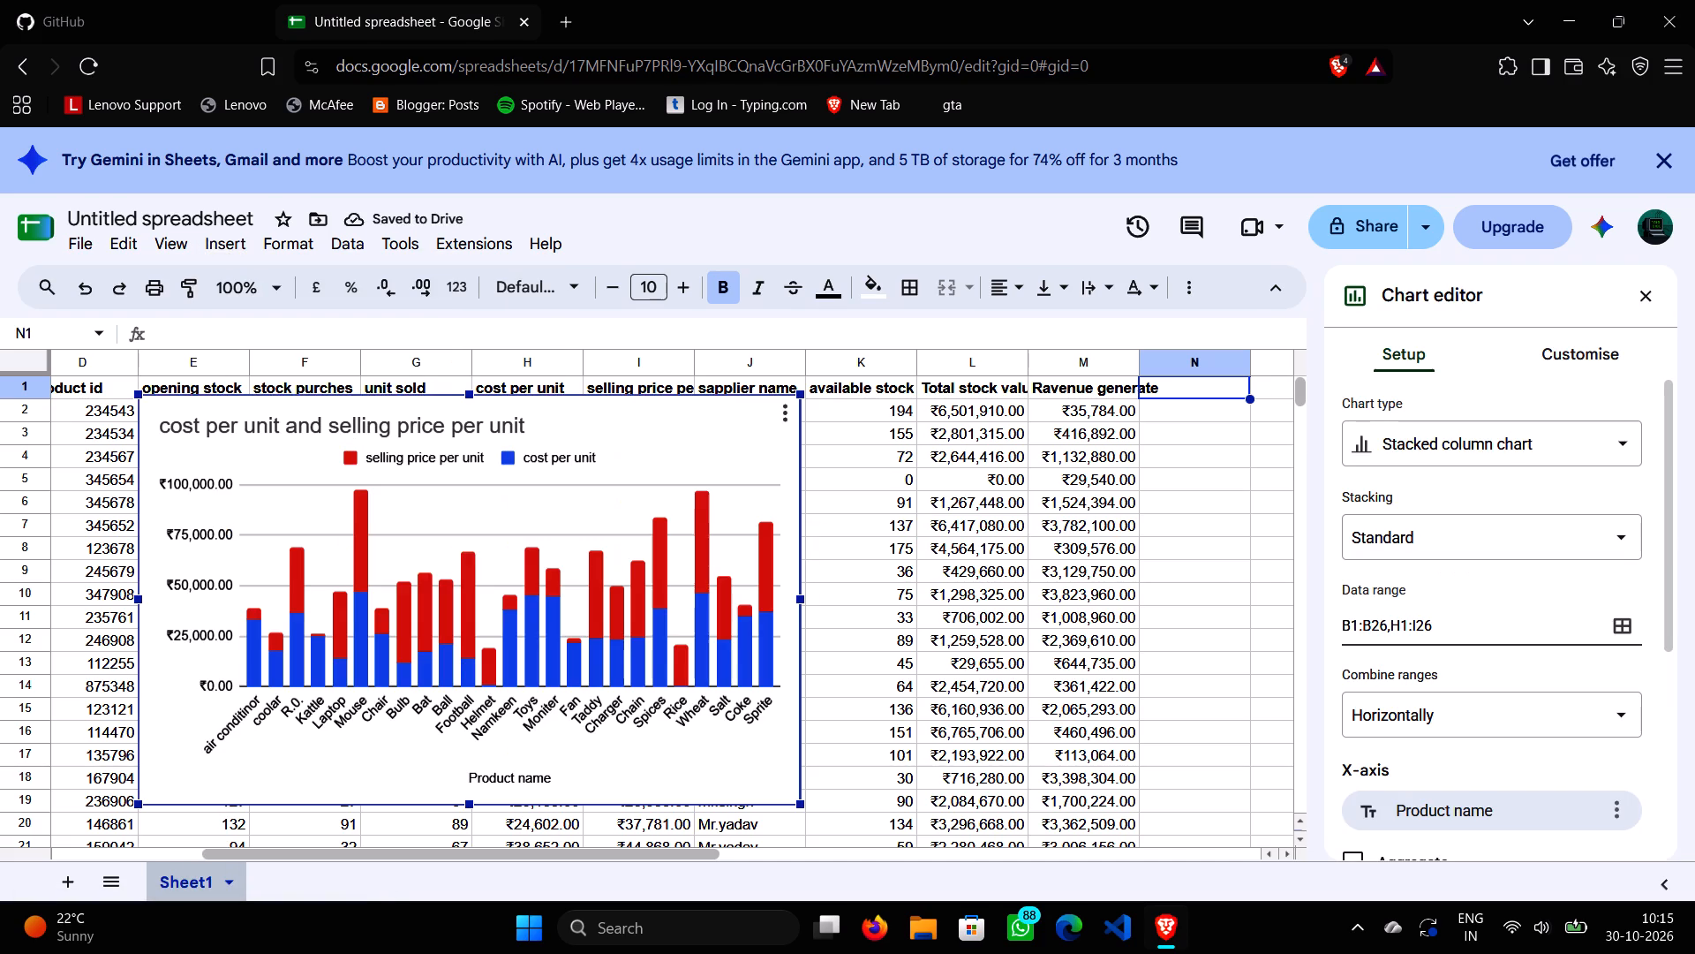
Move the chart off the data into the empty area below the table, starting at about row 29.
scroll(983, 526, down, 1)
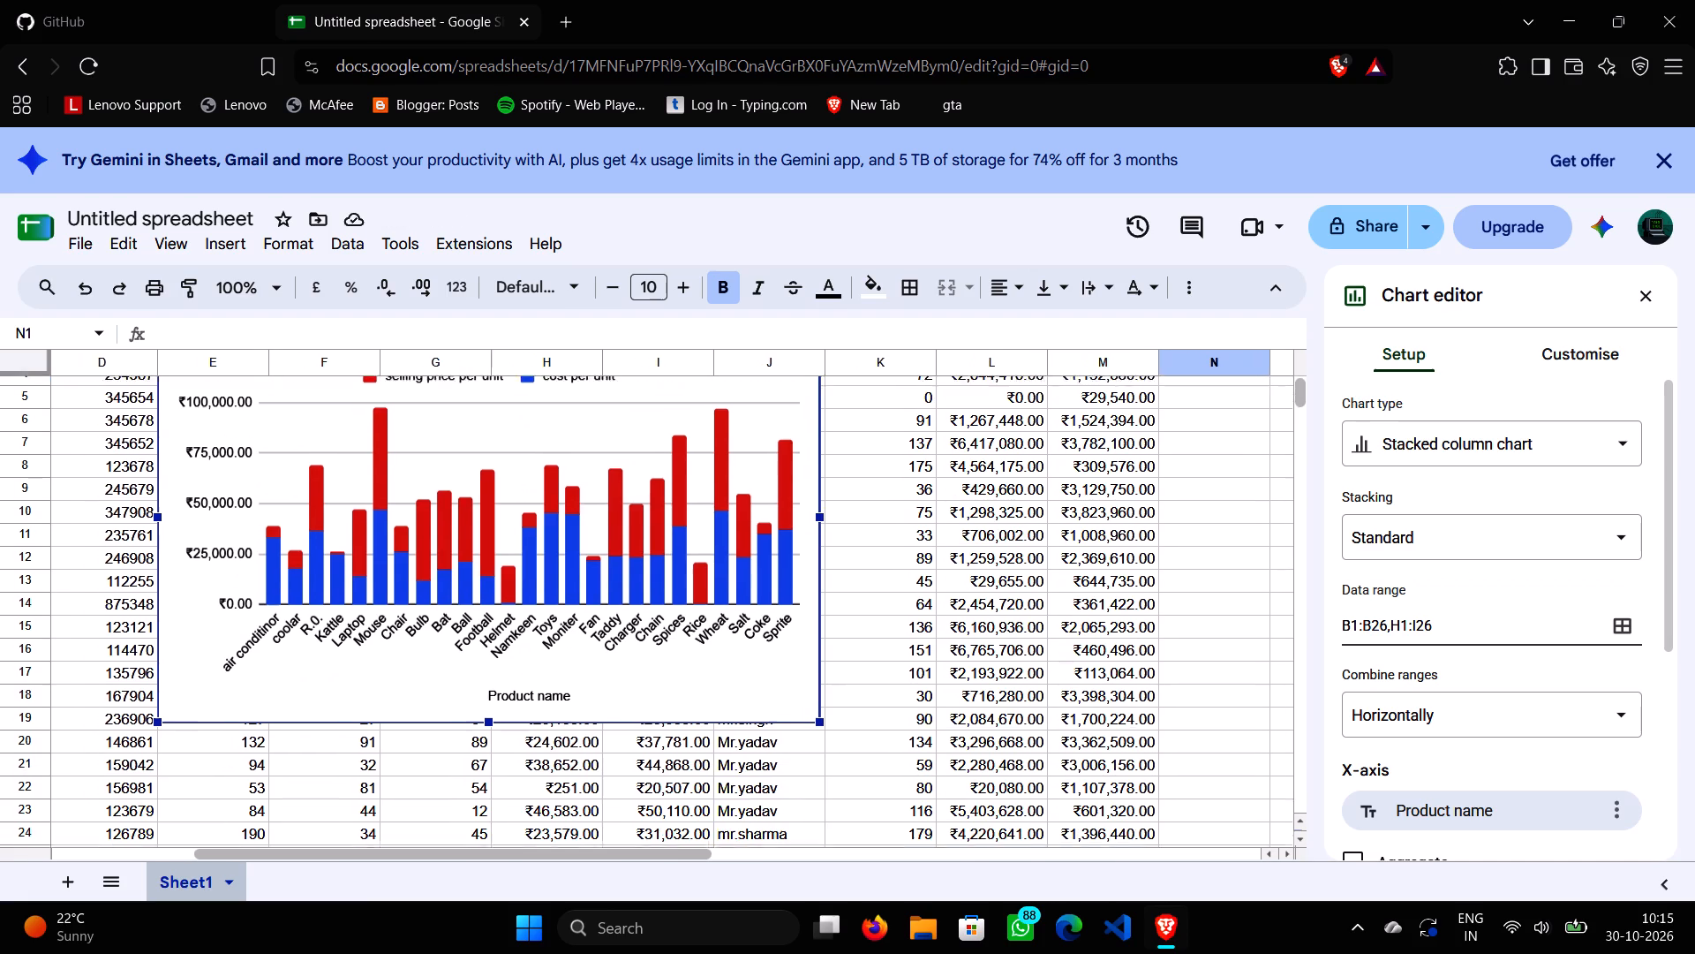
scroll(983, 526, down, 1)
drag(586, 526, 686, 747)
scroll(1236, 684, down, 3)
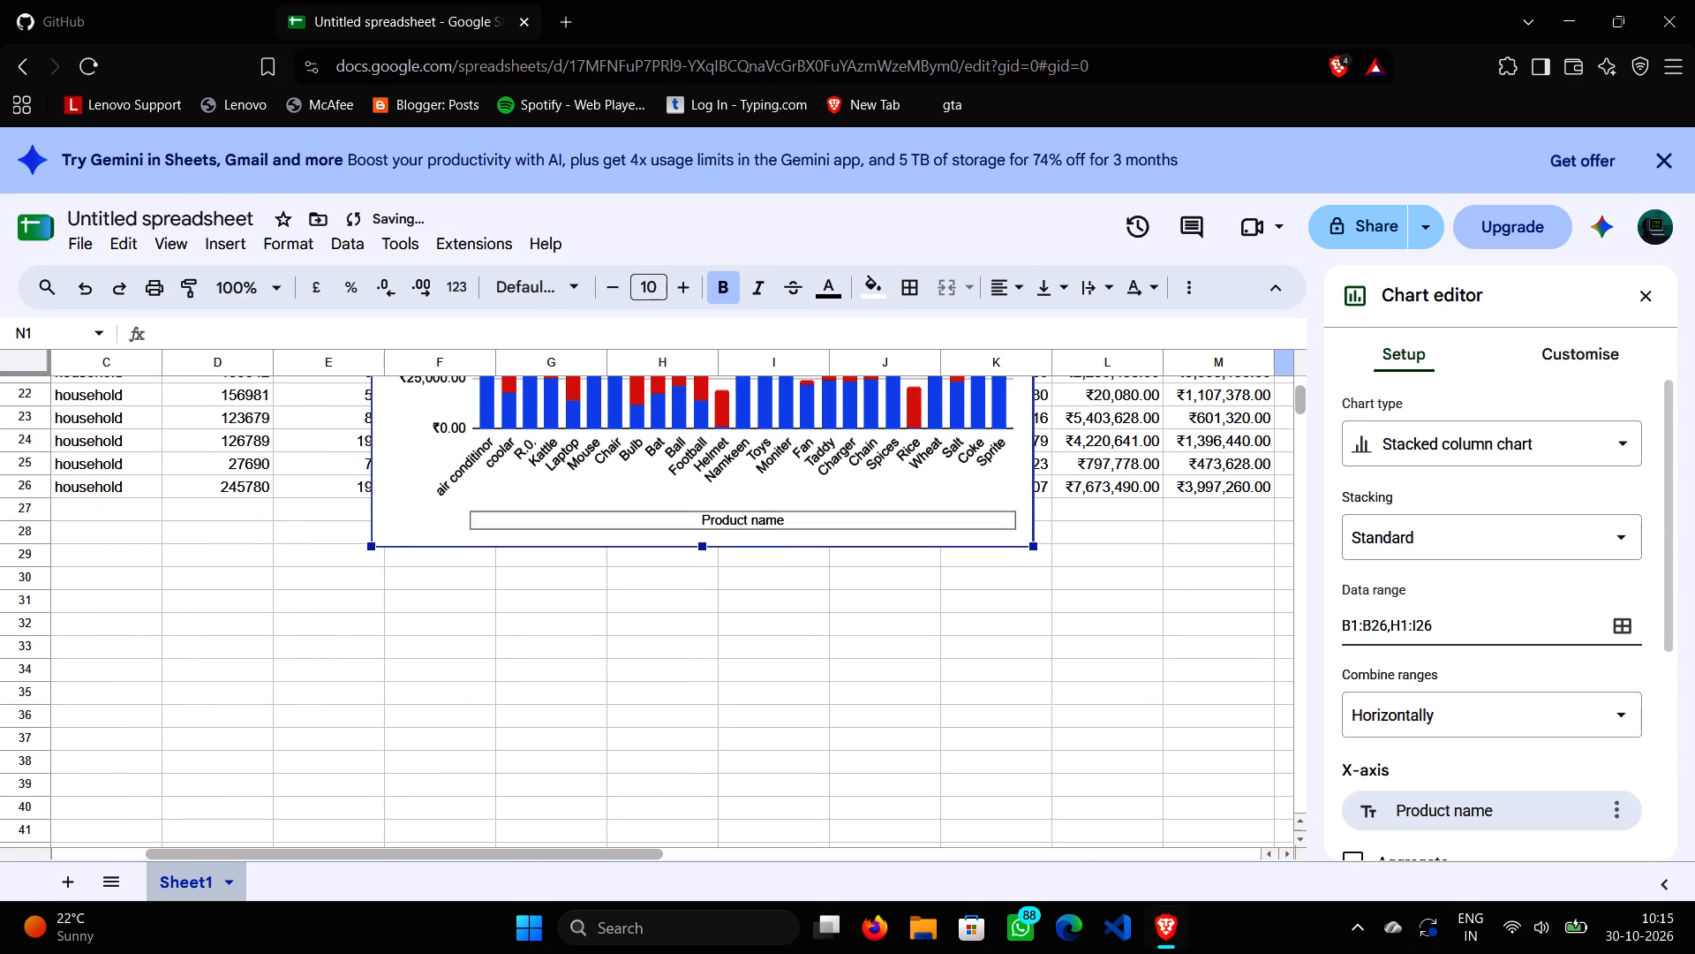
click(807, 454)
drag(809, 414, 811, 801)
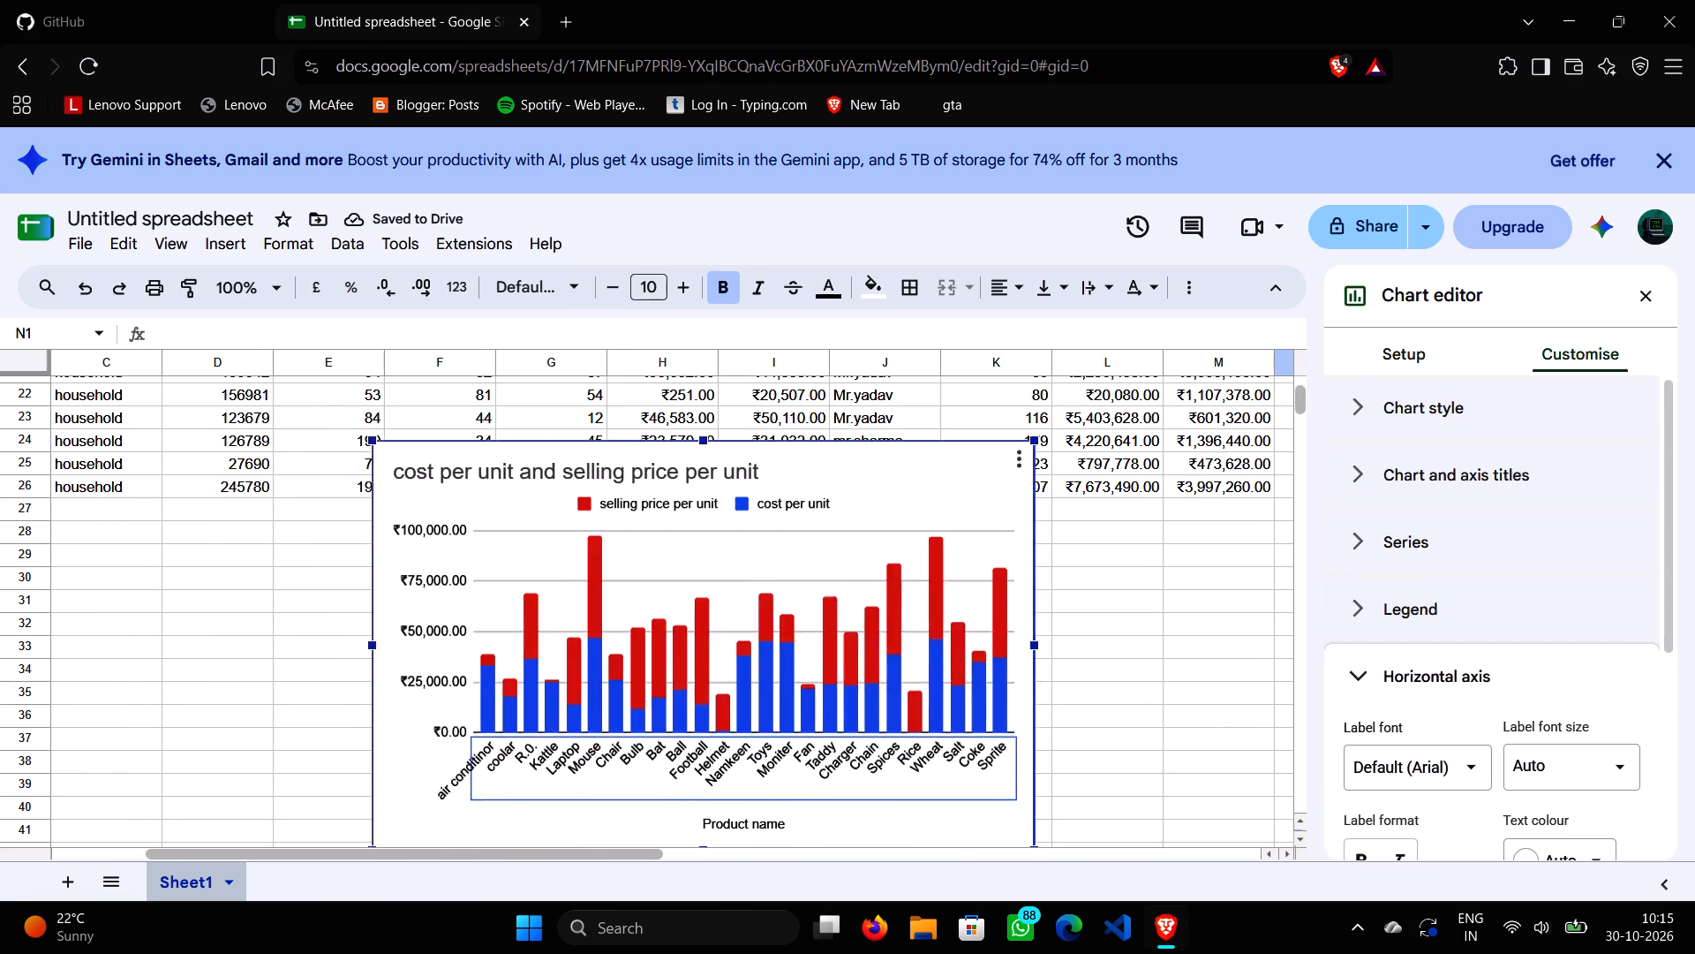
drag(811, 801, 787, 826)
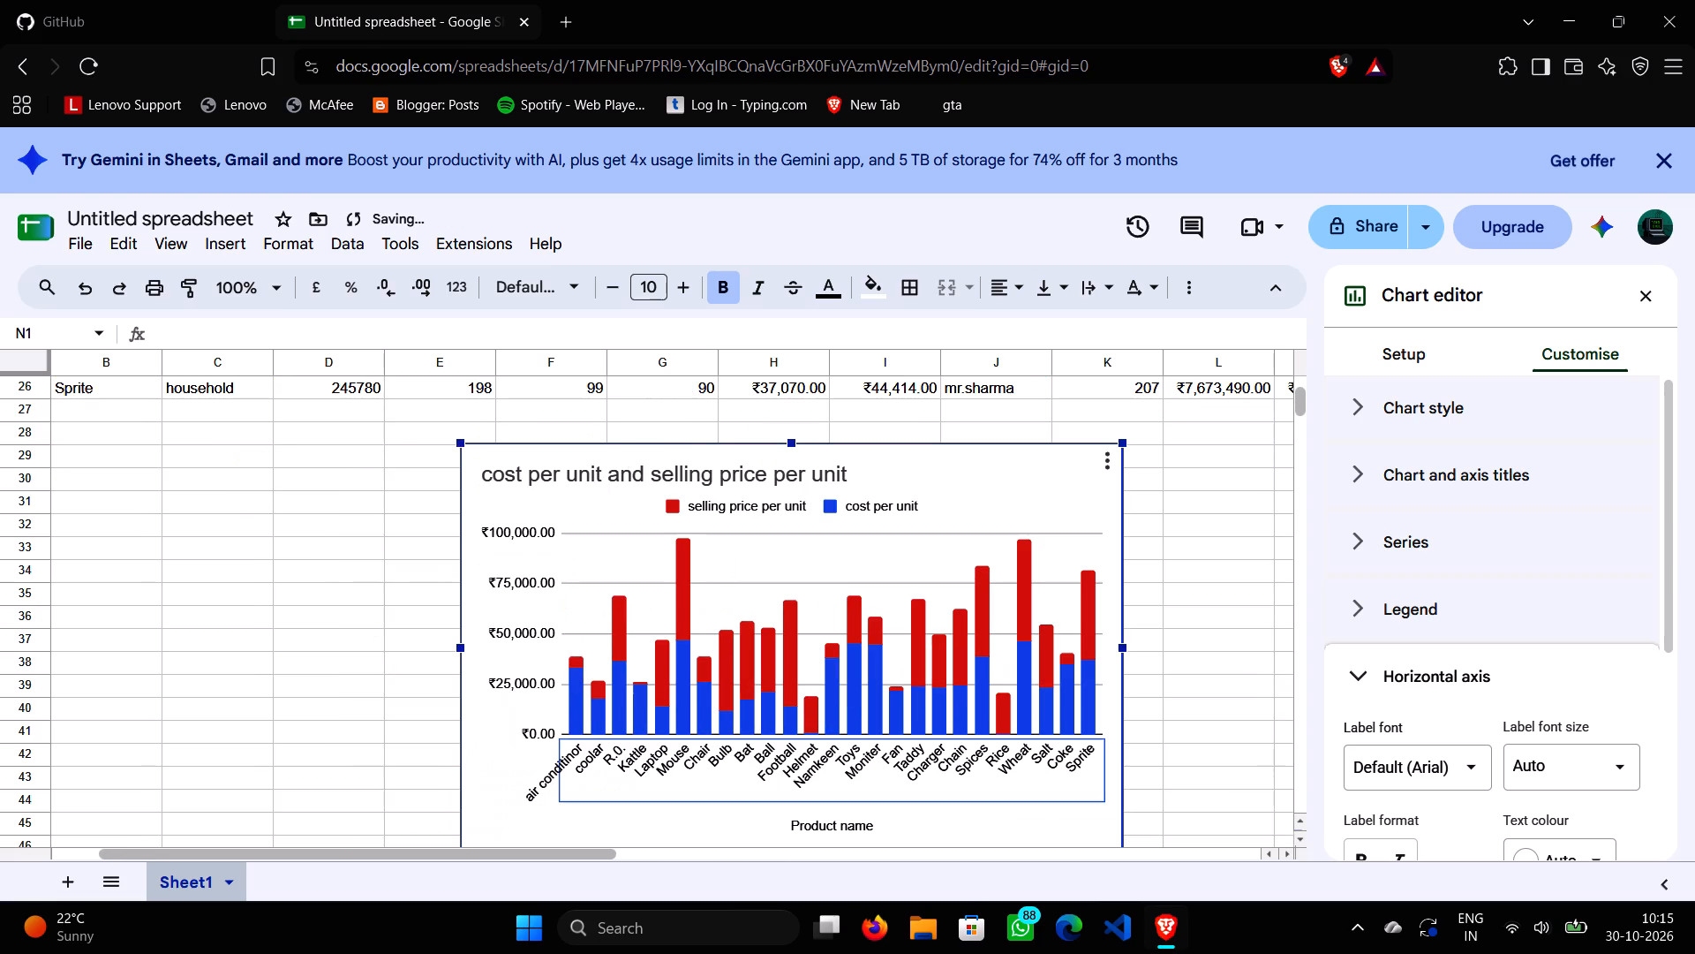
drag(915, 632, 804, 634)
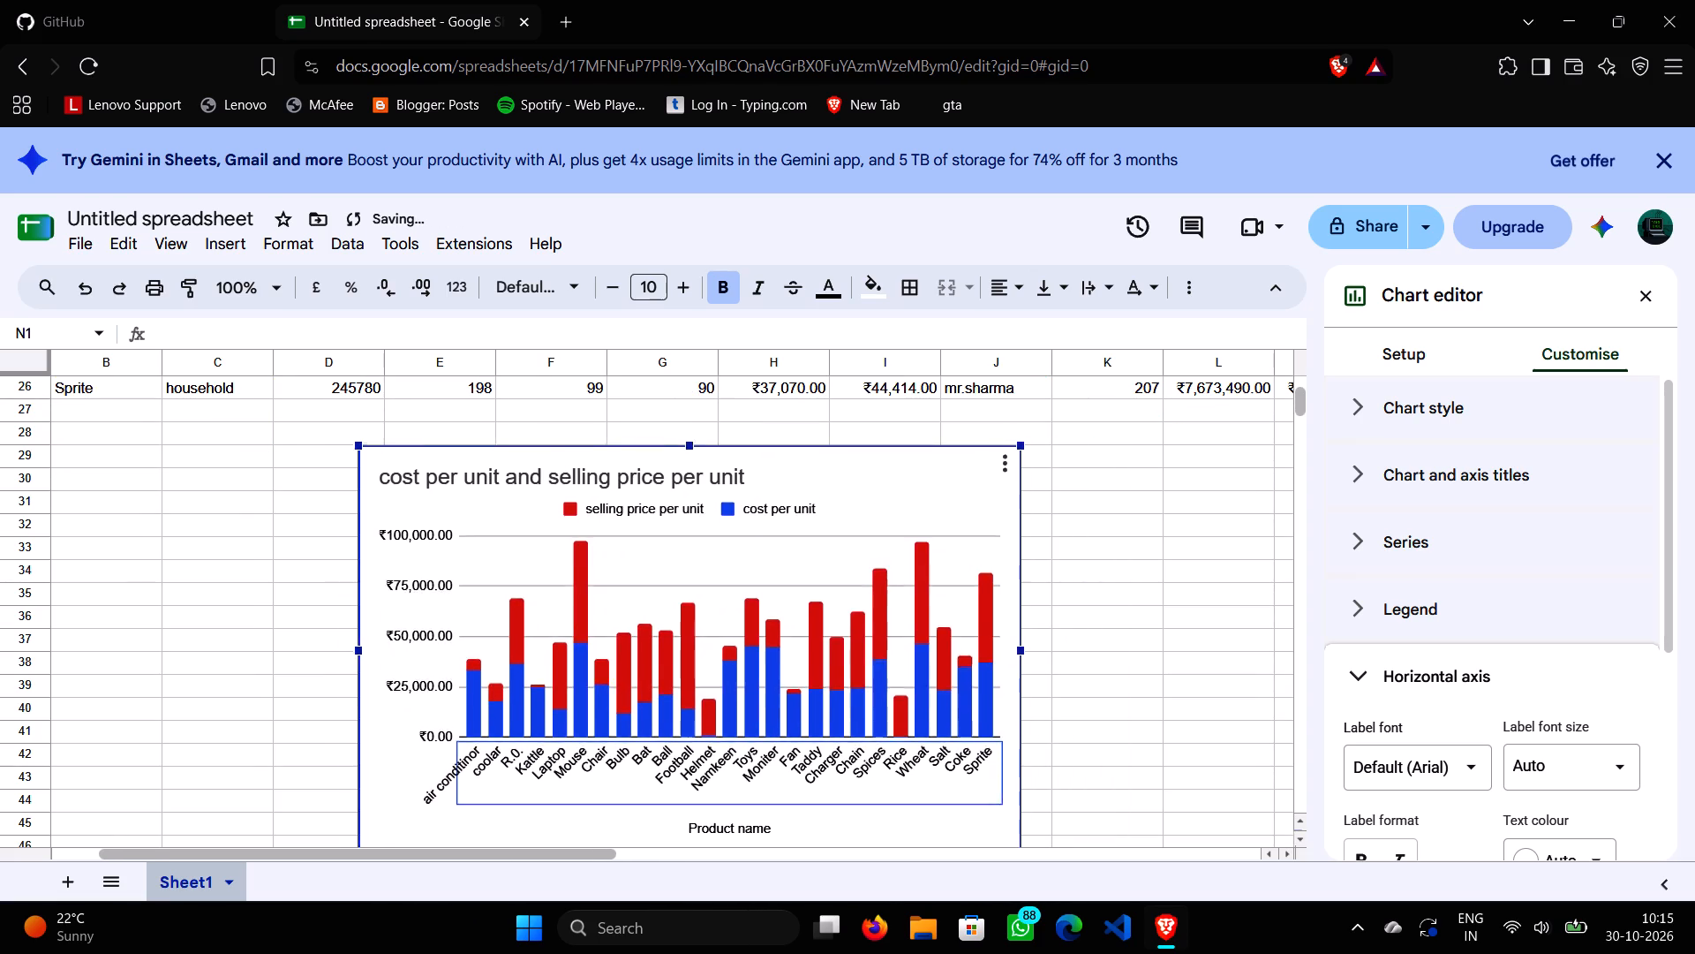
Reposition the chart in the empty area below the table, starting at about row 30 in column C.
drag(804, 634, 805, 635)
drag(907, 593, 772, 587)
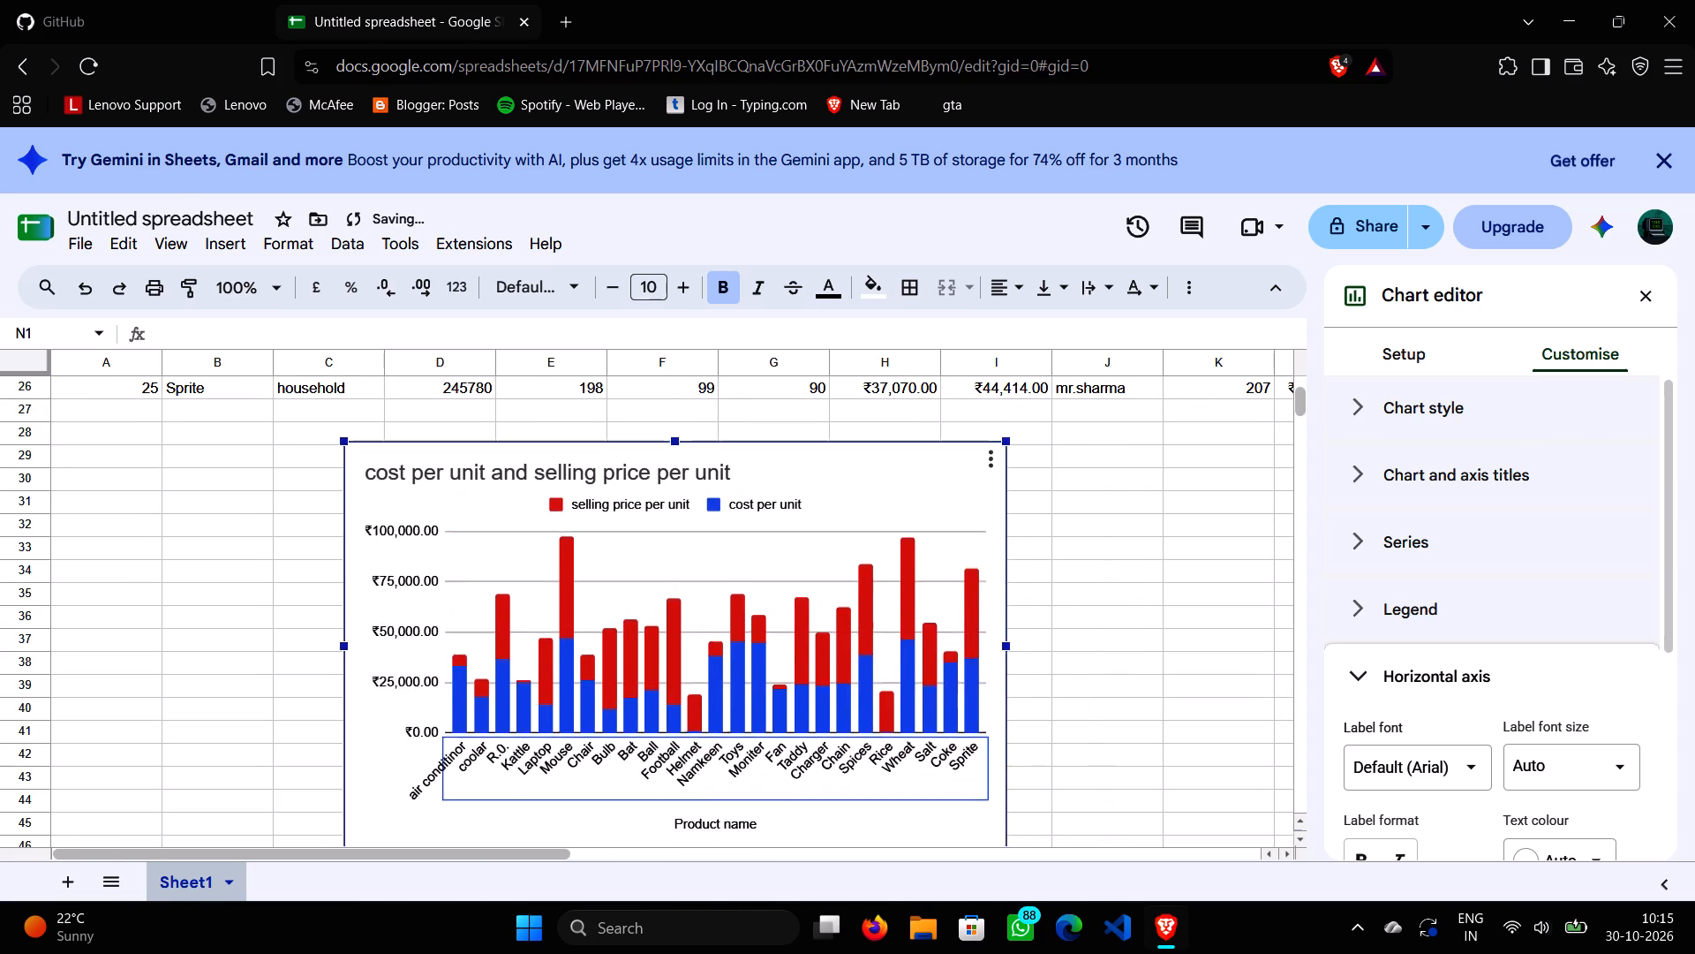
drag(772, 587, 747, 612)
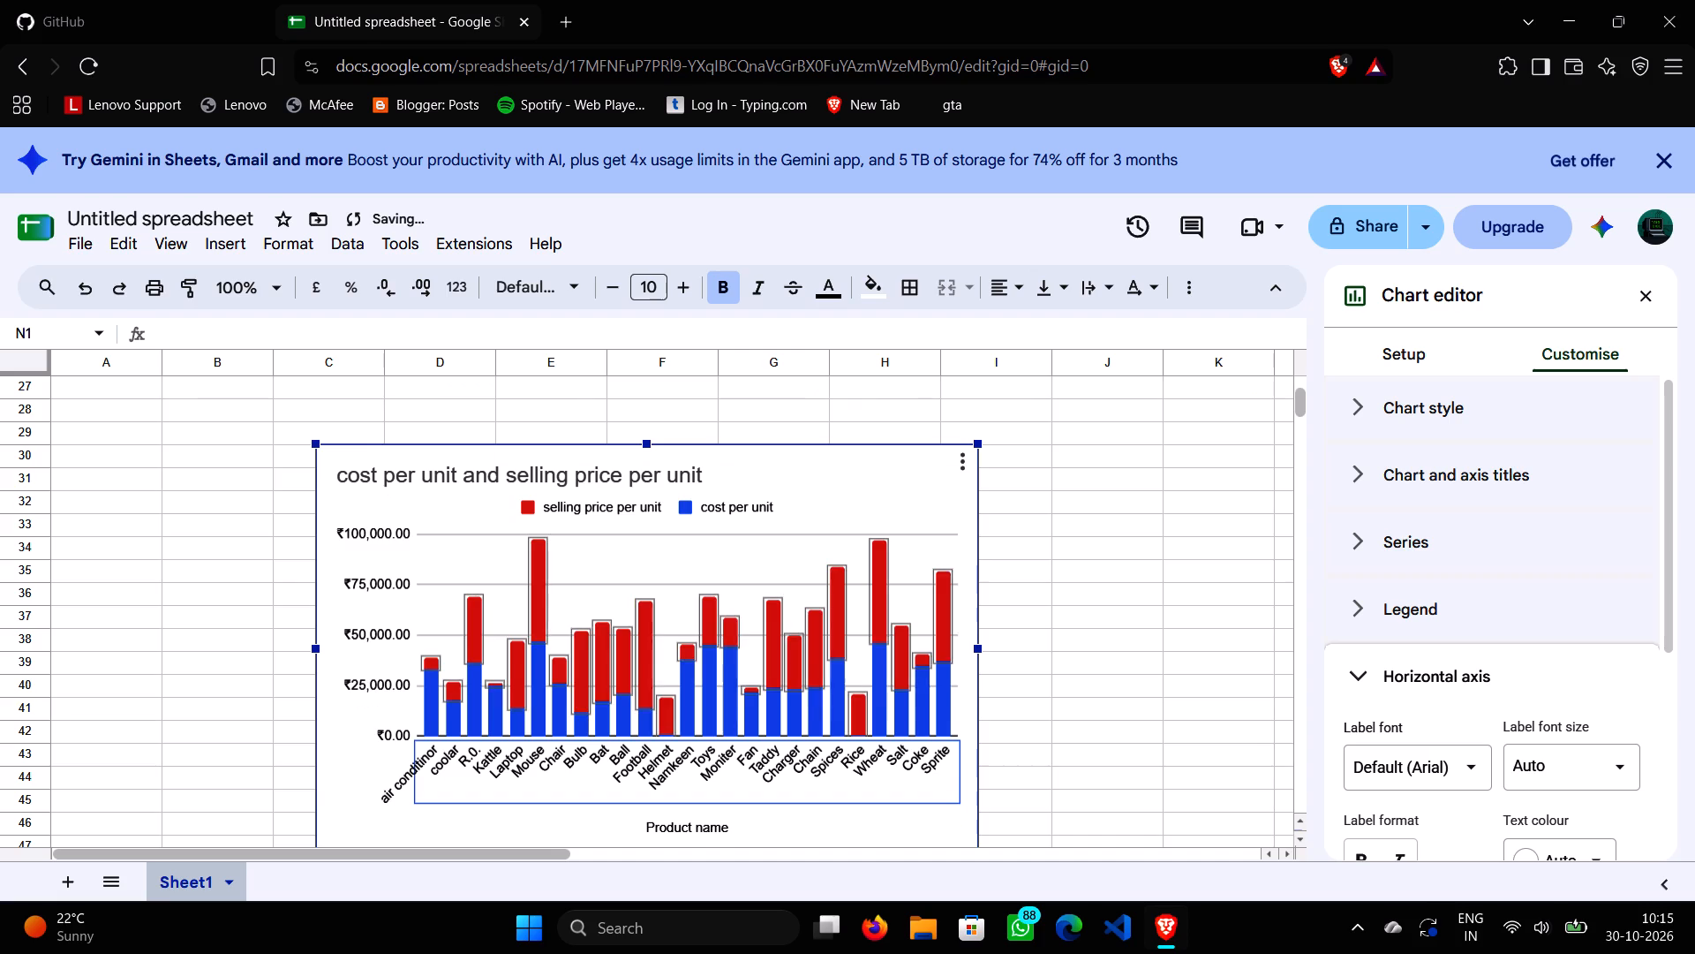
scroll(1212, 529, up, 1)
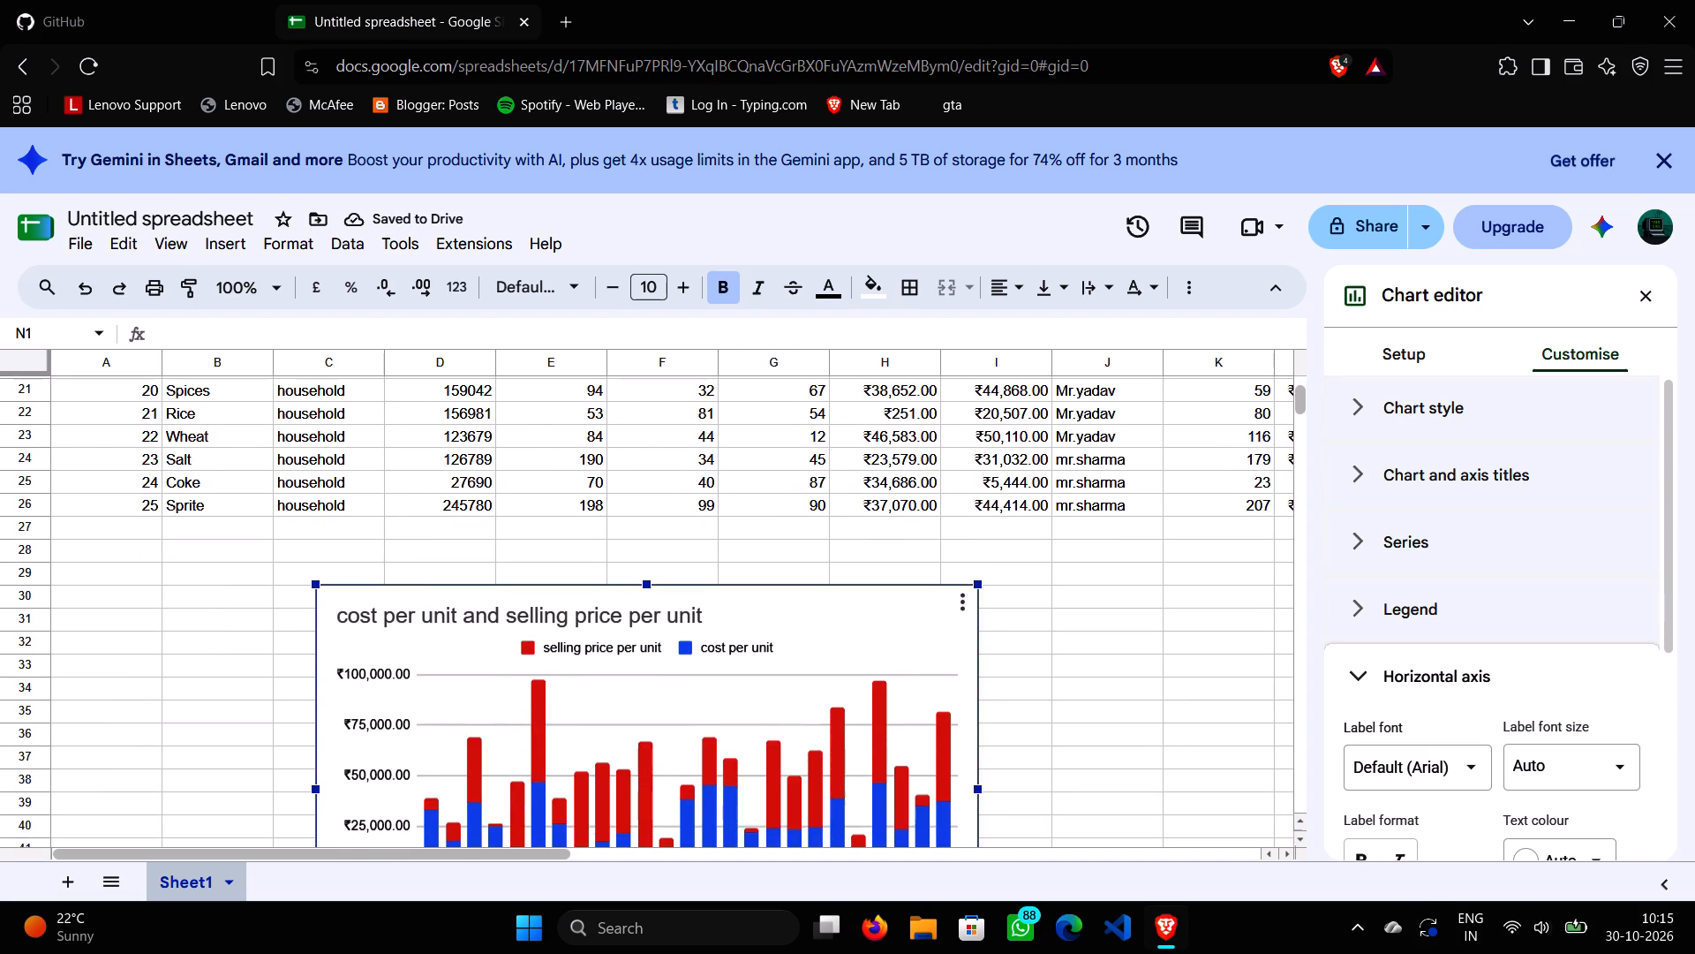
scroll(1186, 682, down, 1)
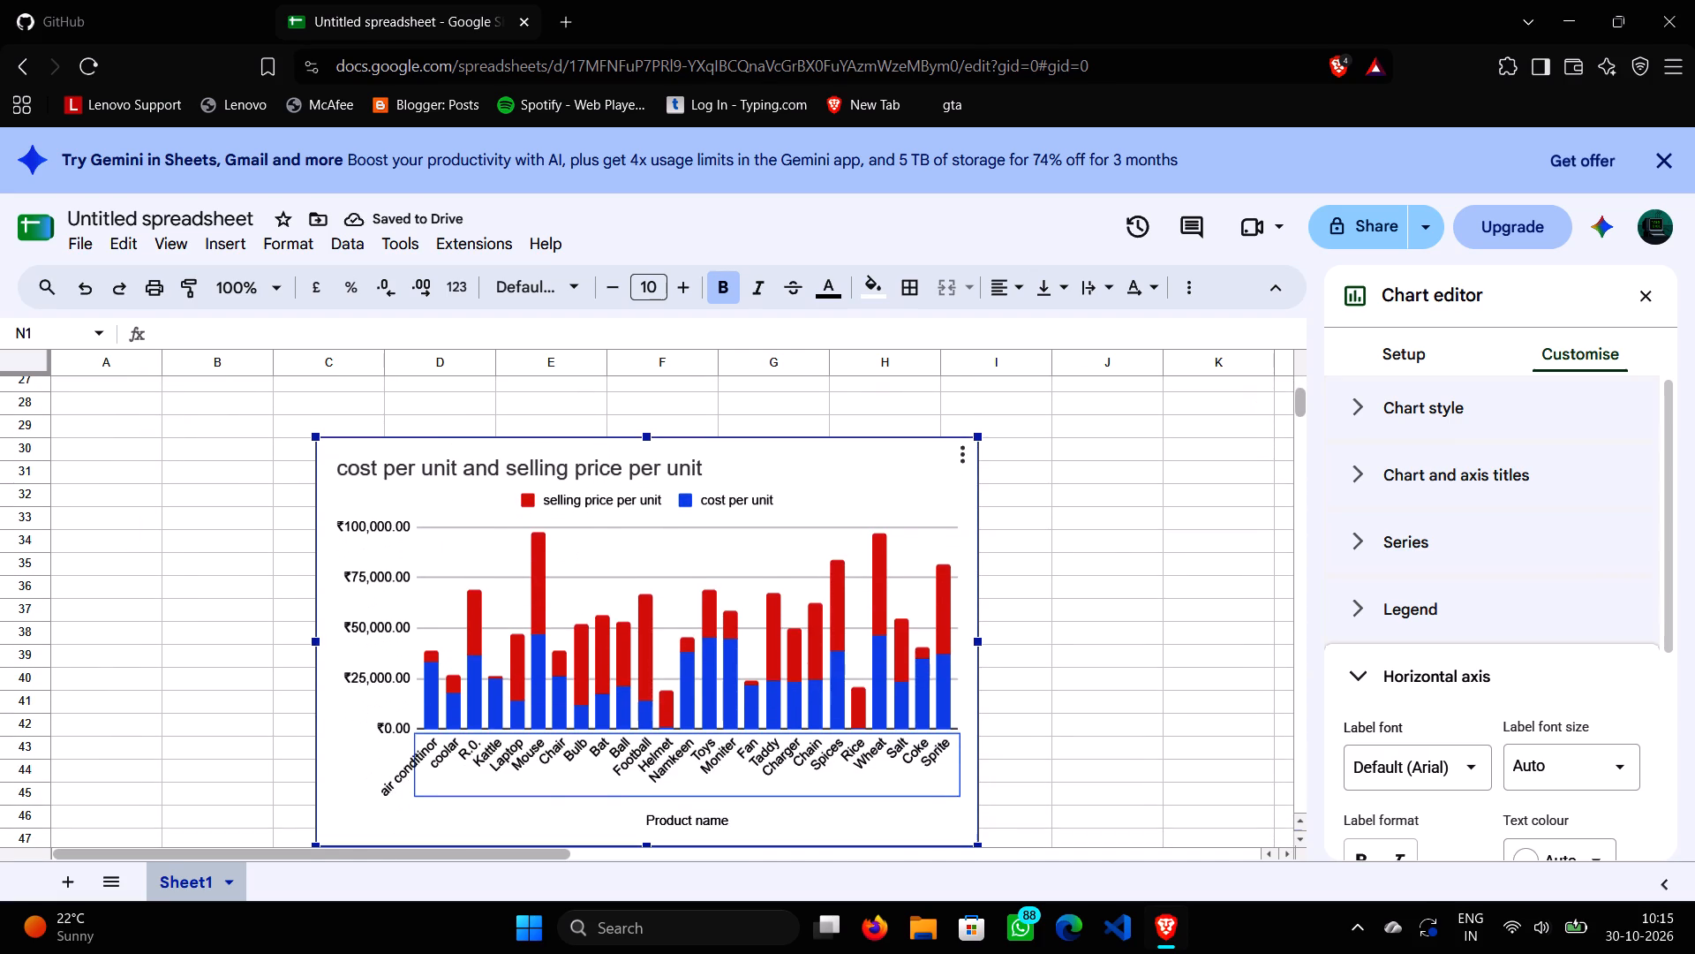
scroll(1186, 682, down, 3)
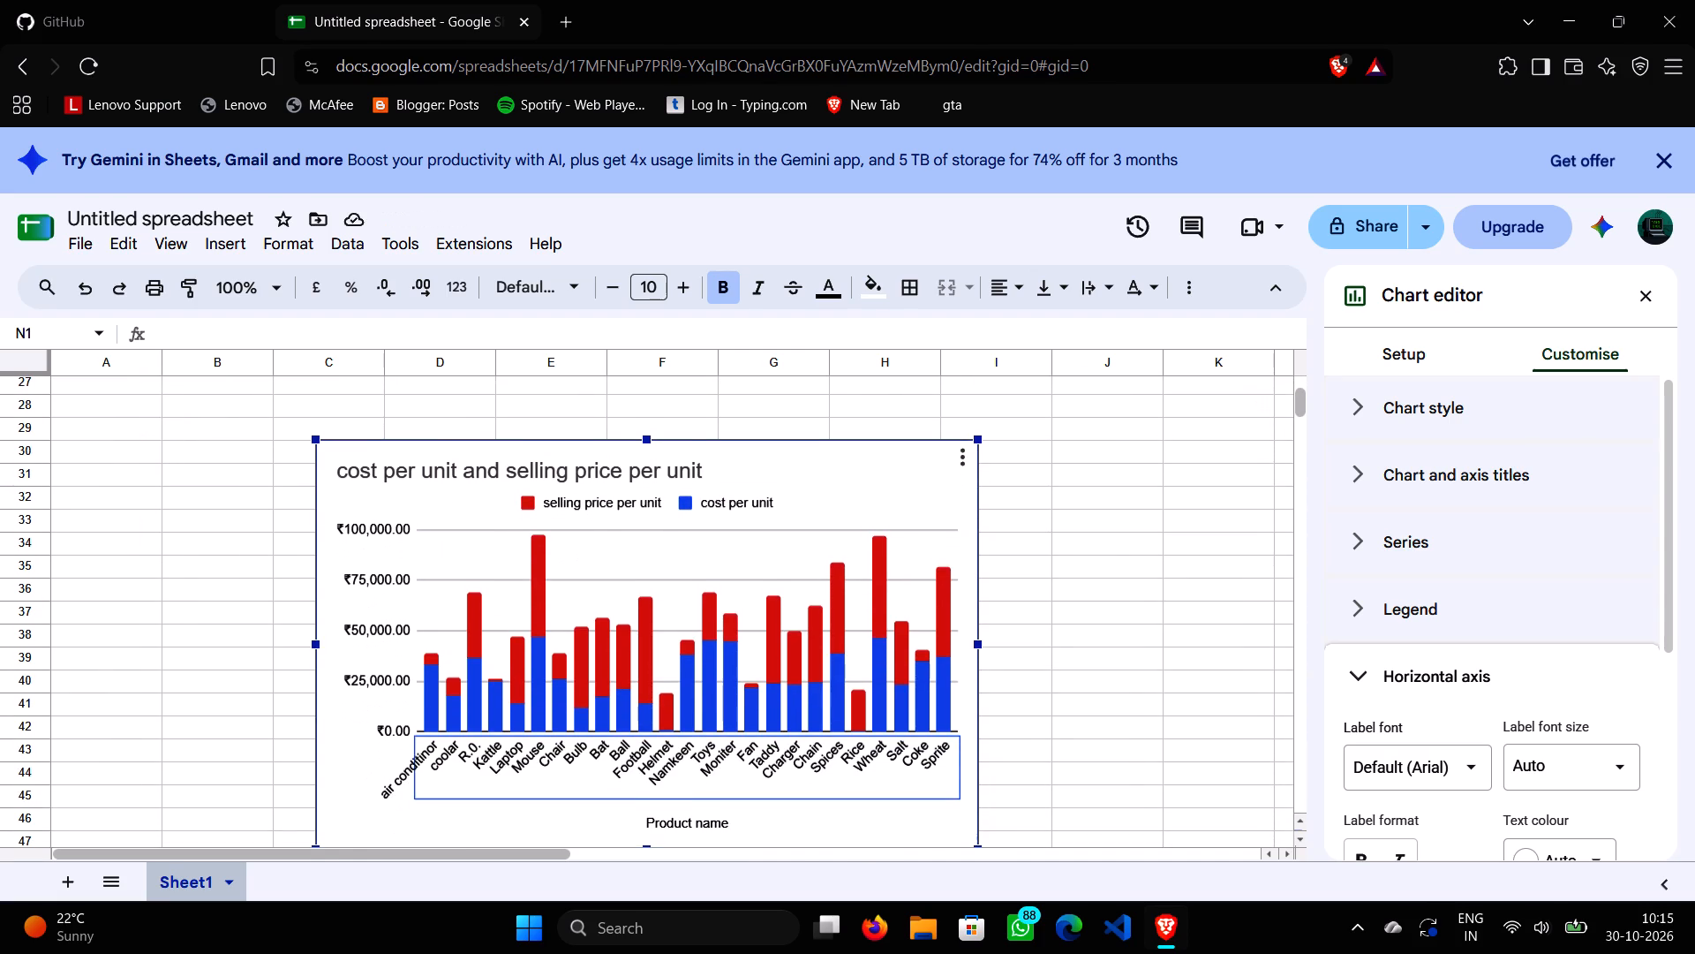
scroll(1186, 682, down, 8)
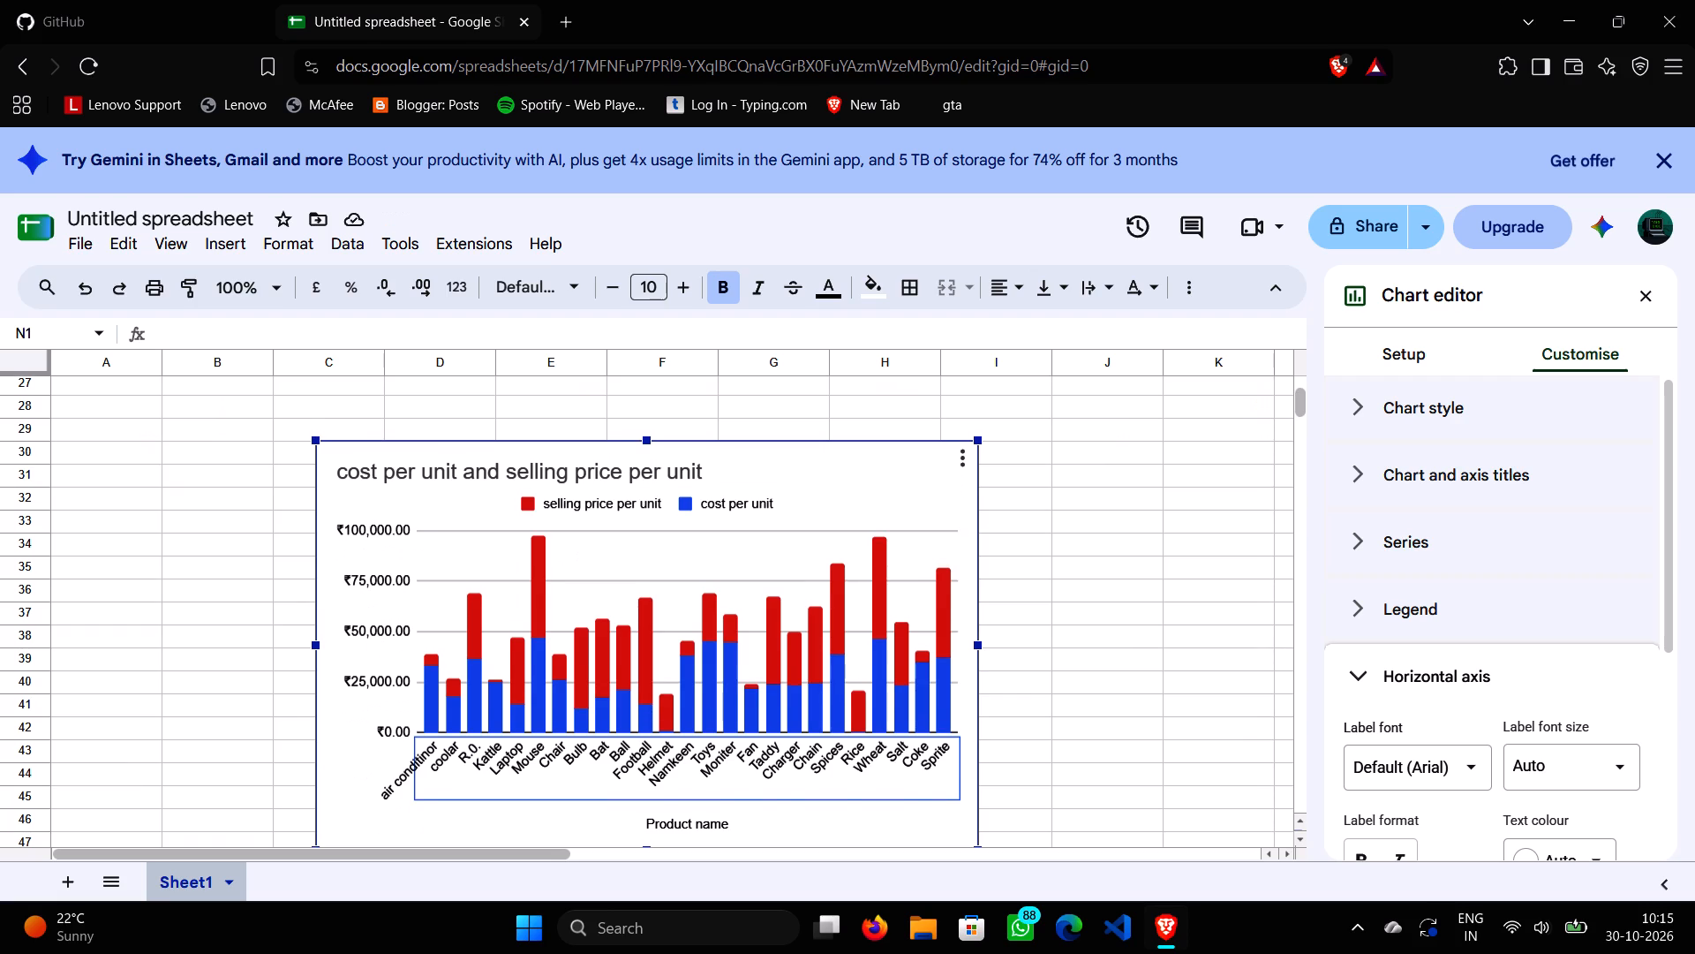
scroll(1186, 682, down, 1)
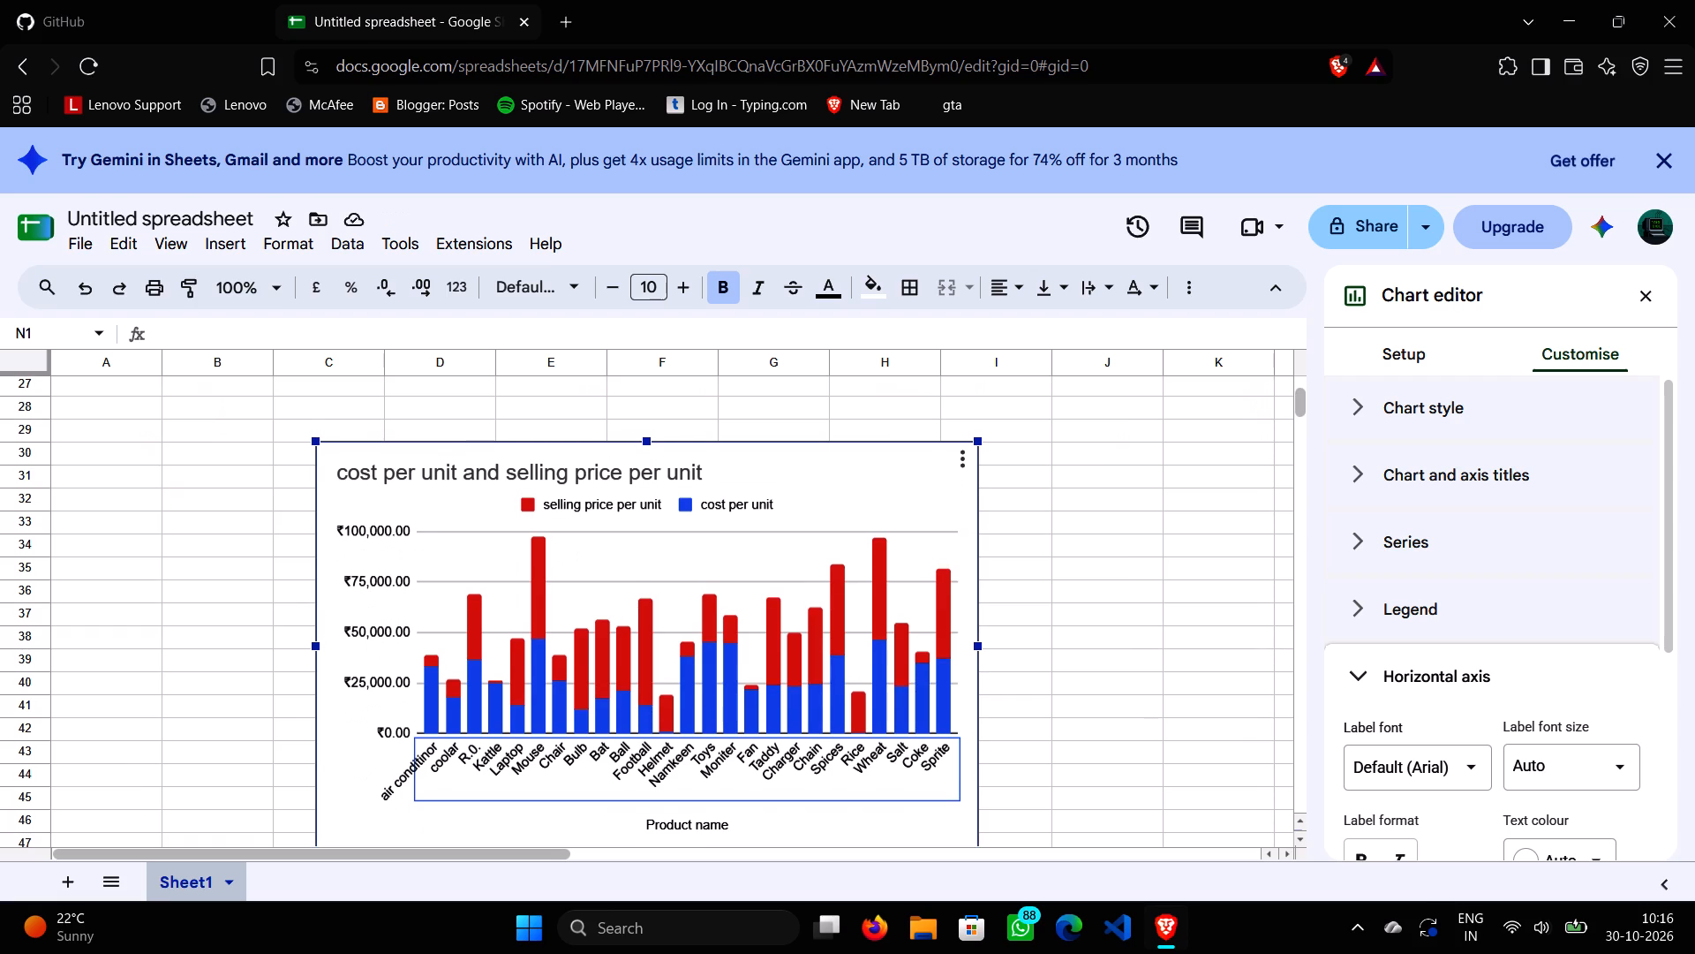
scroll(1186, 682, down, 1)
Set the text colour of the product name Kattle in B5 to red.
scroll(1186, 682, up, 2)
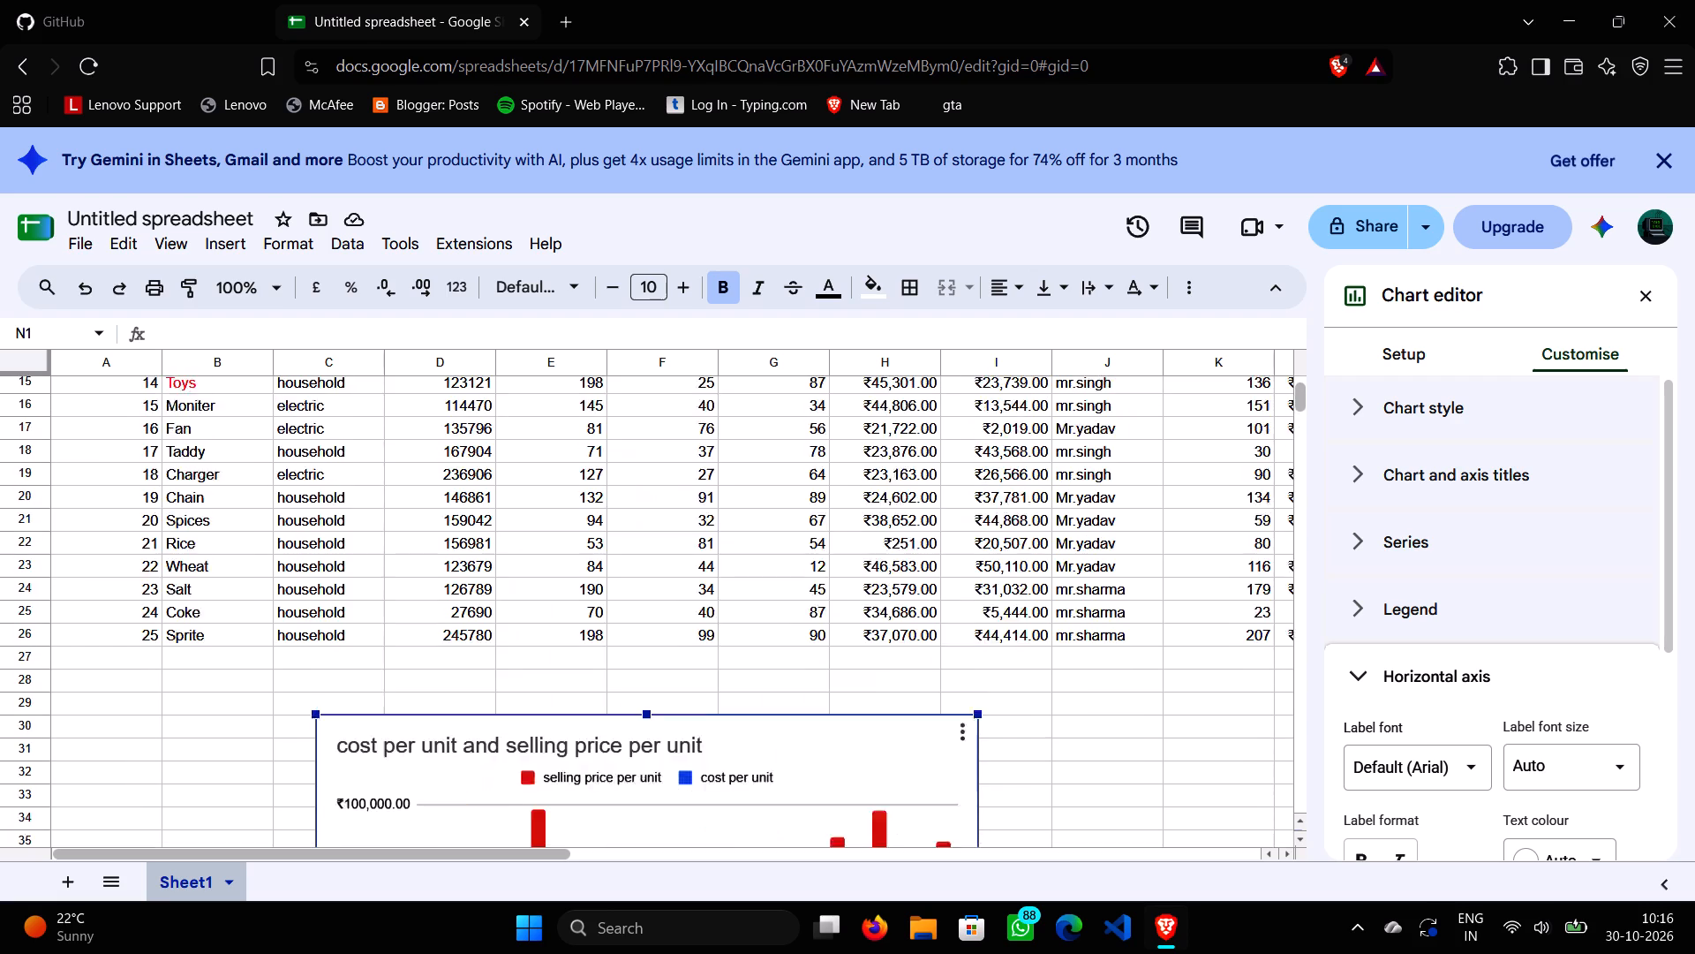
scroll(1186, 682, up, 3)
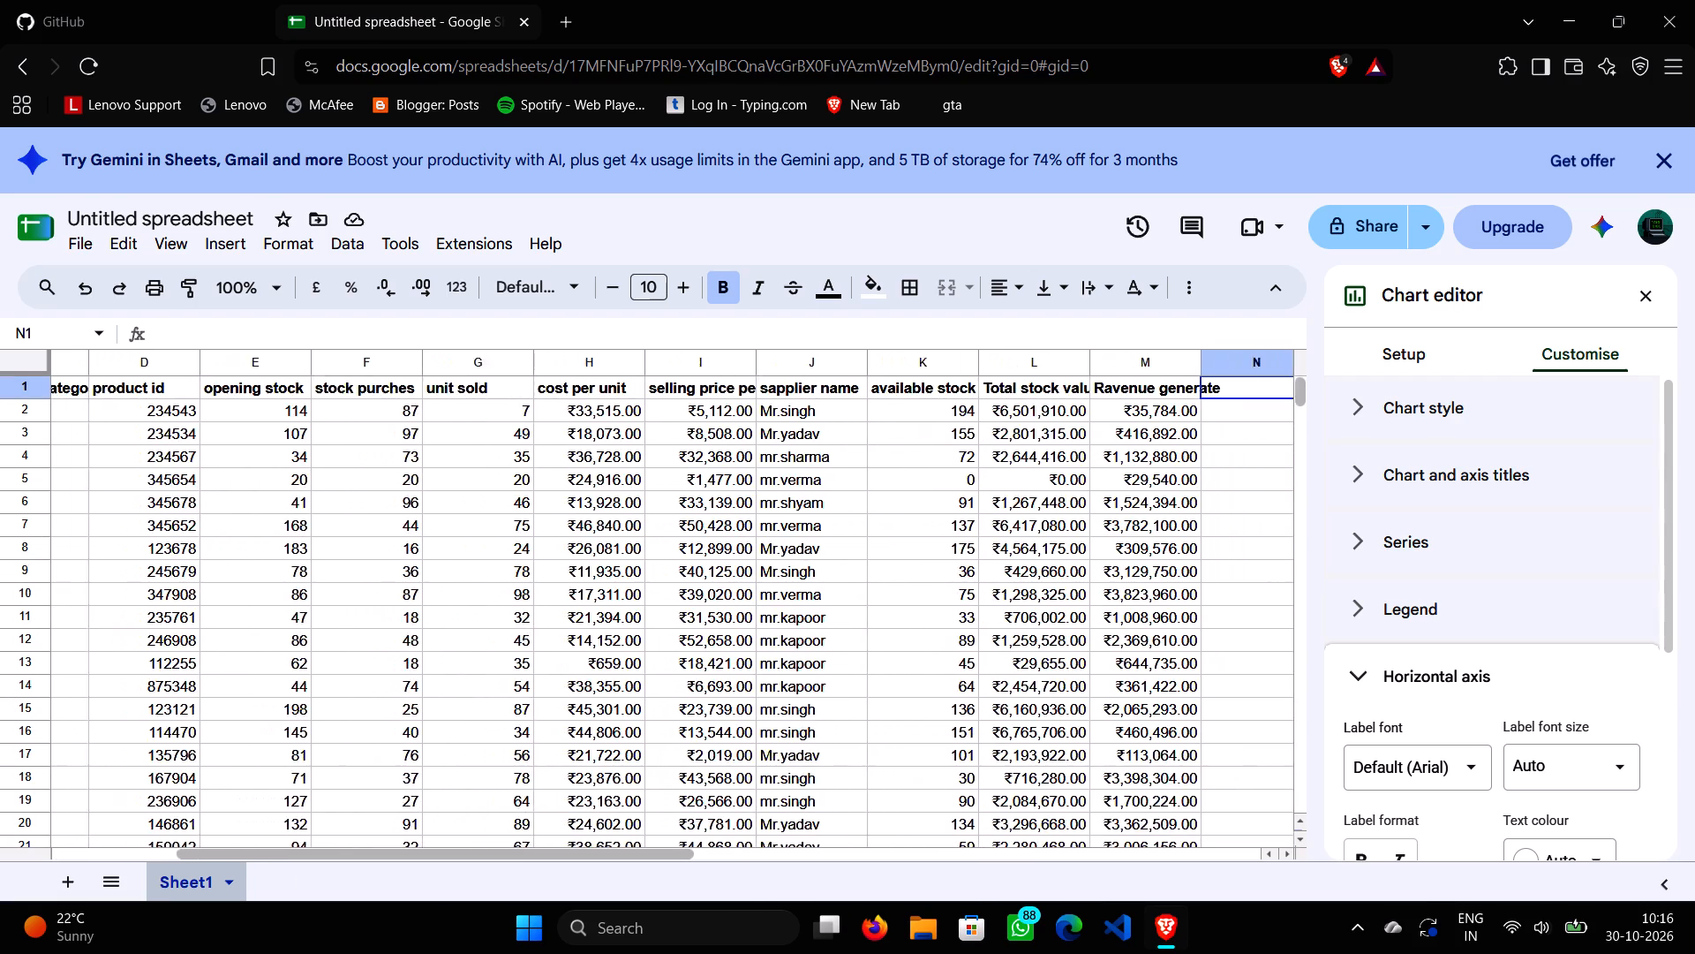
scroll(428, 635, right, 2)
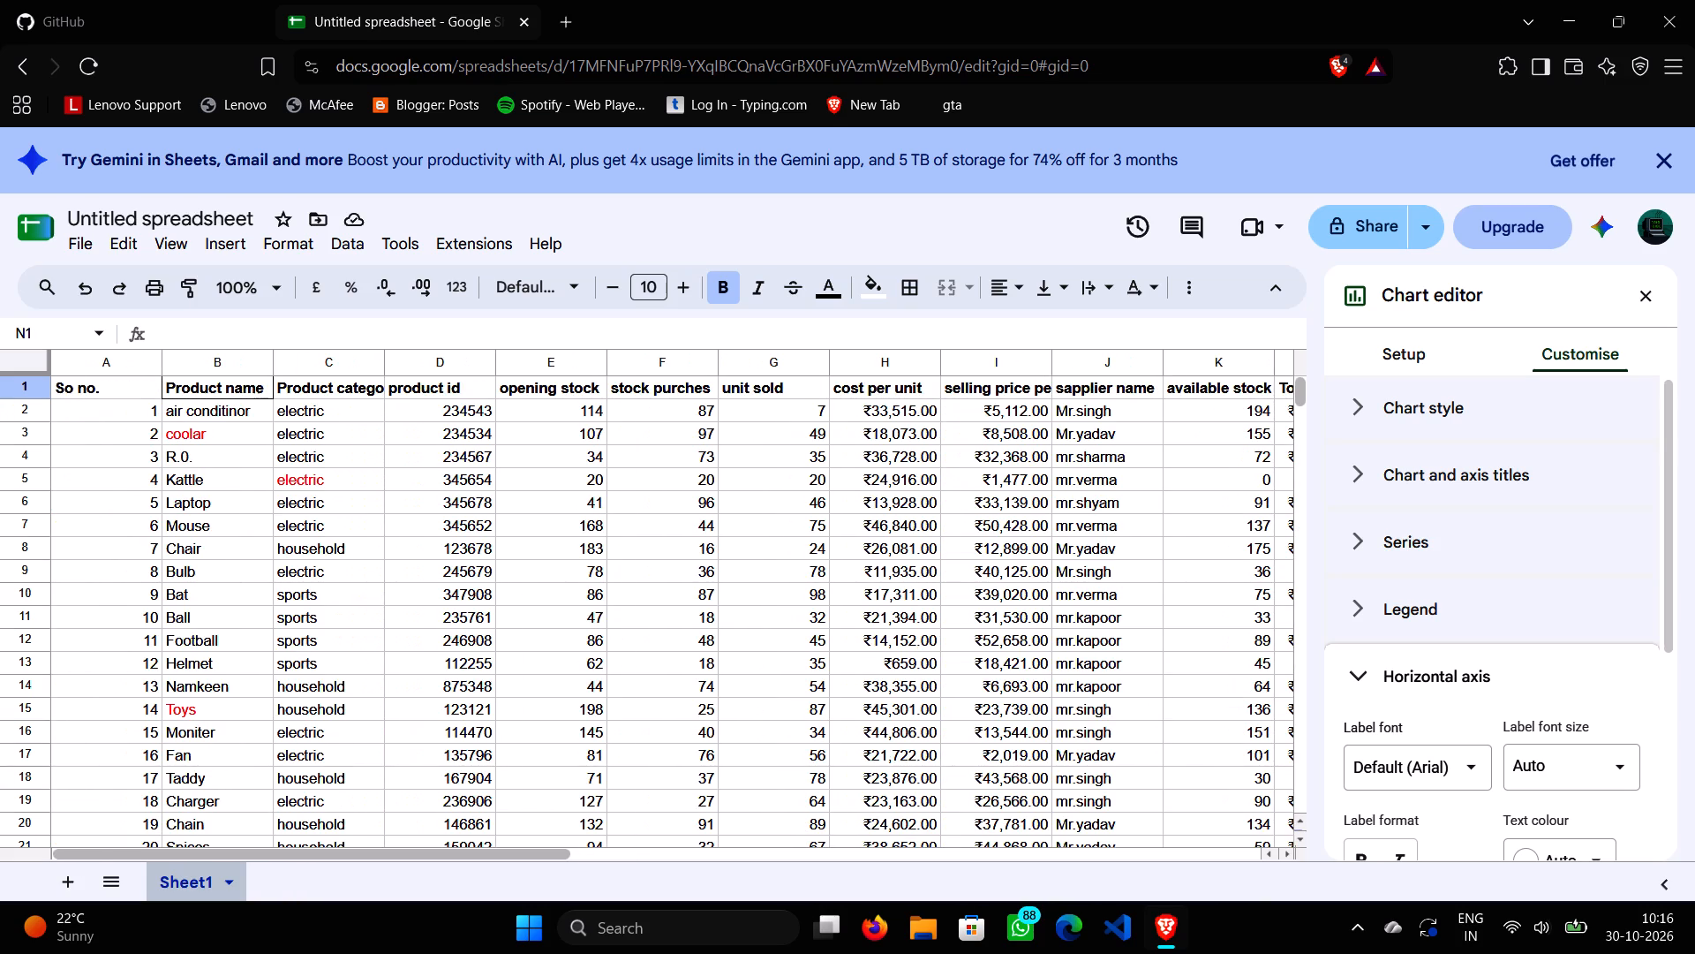
click(182, 476)
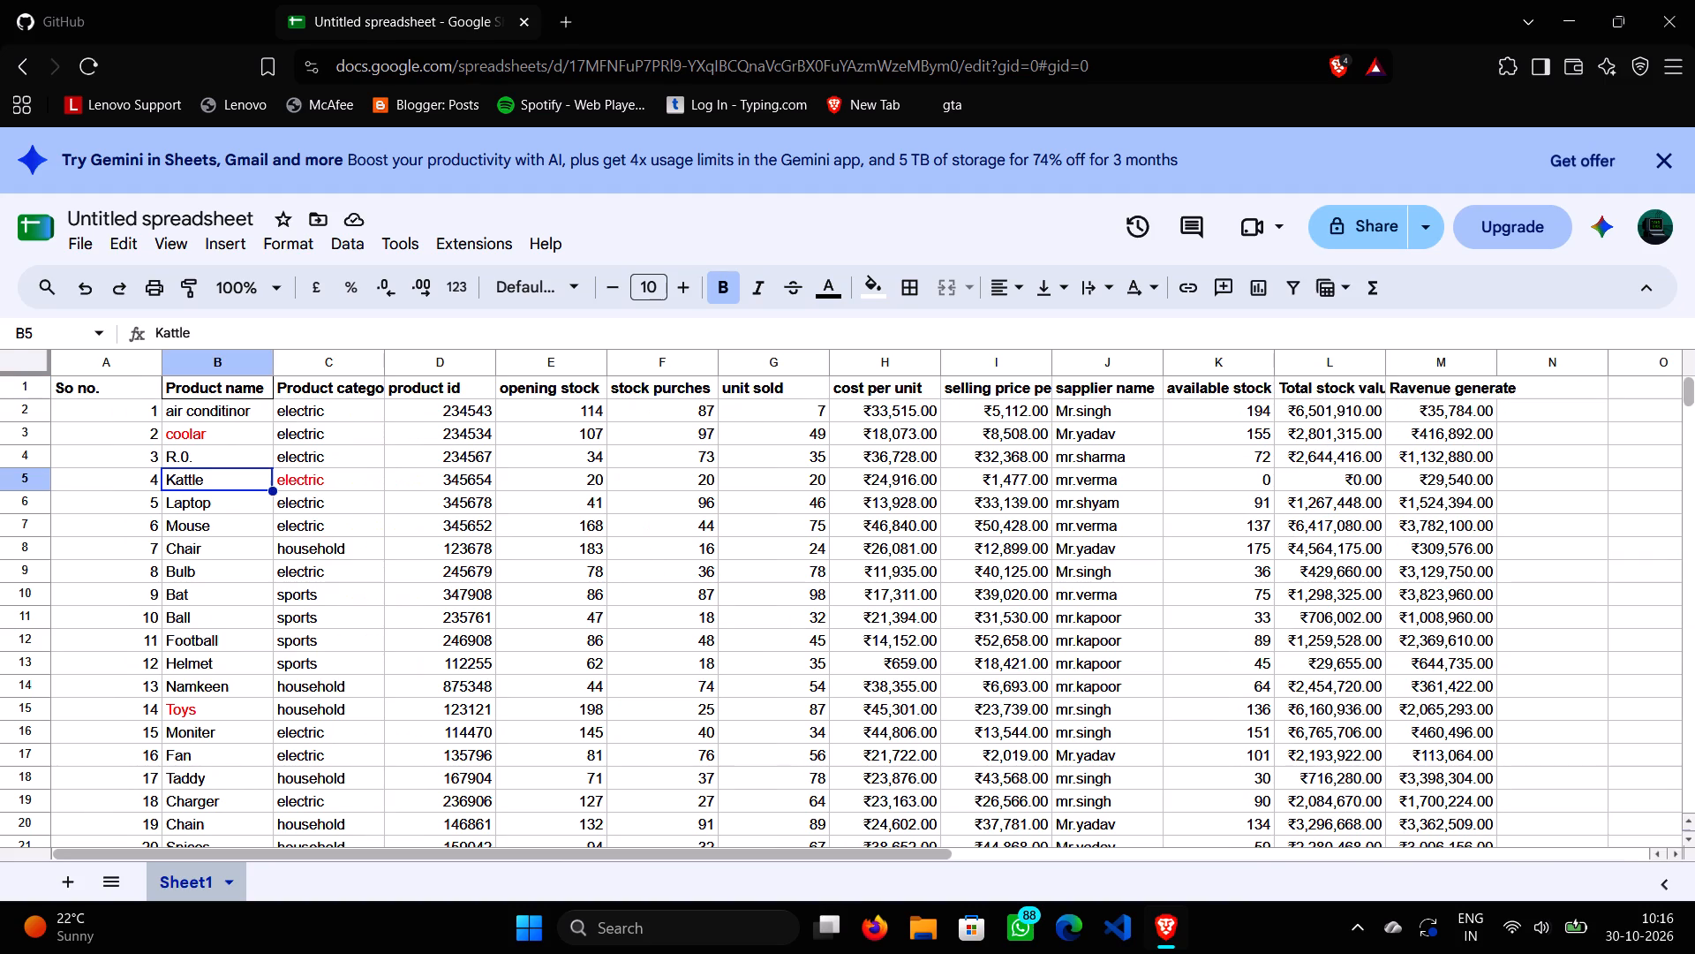
click(818, 284)
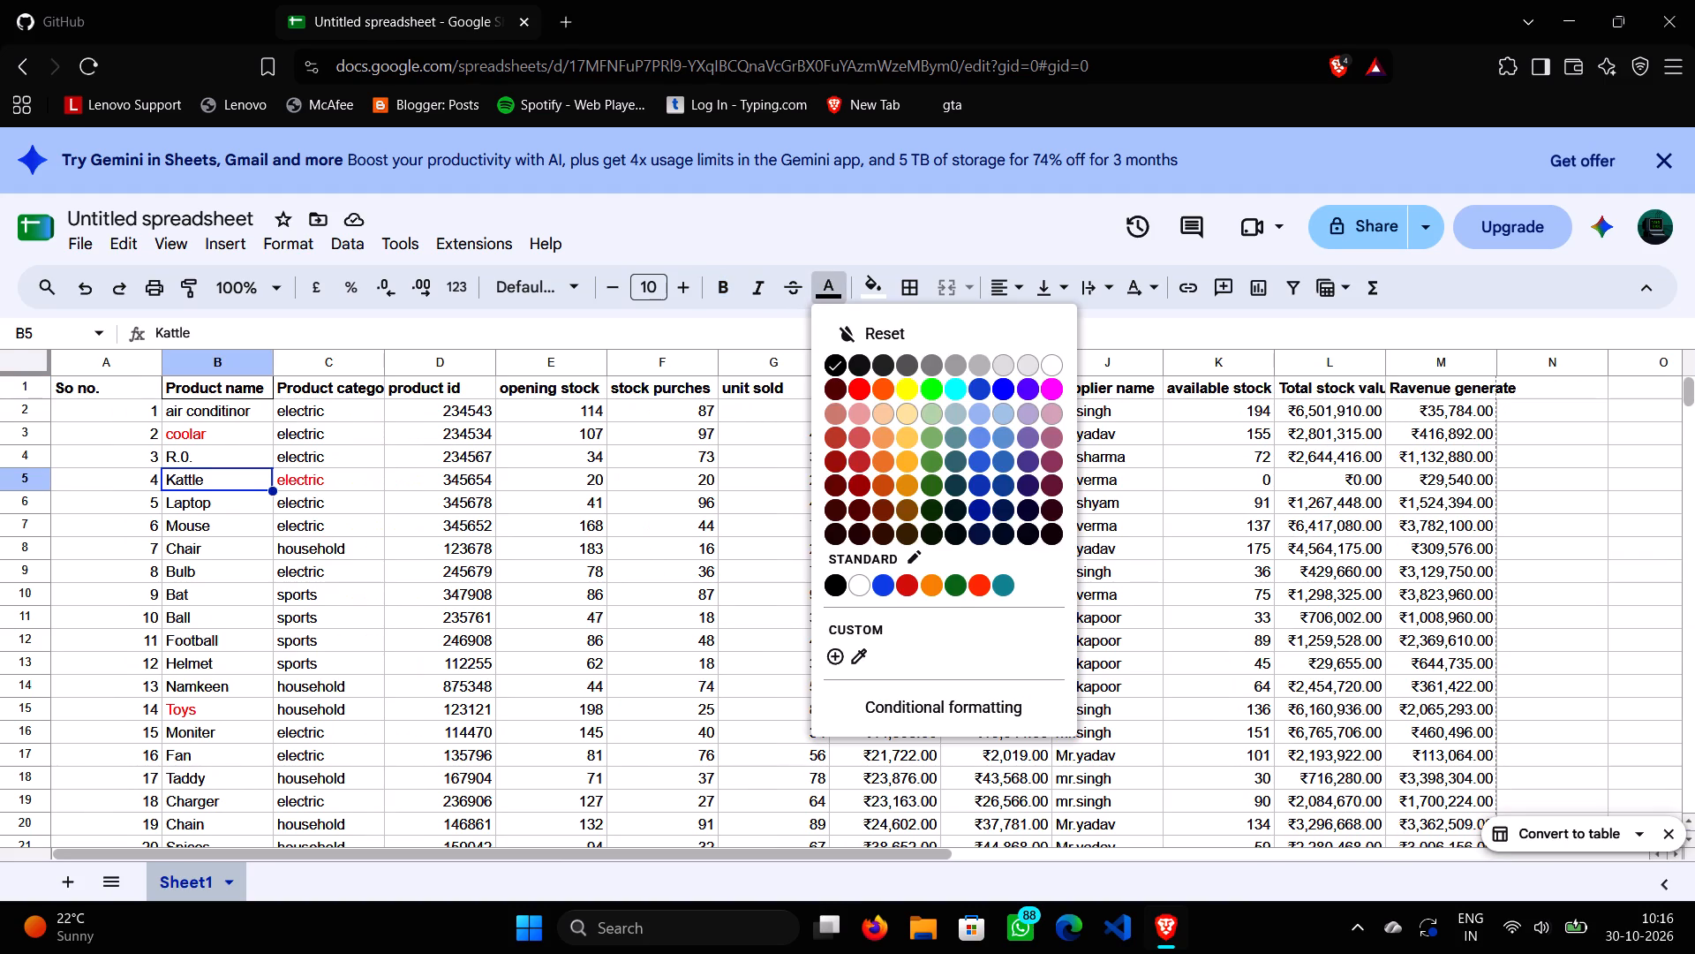
click(862, 382)
Set the text colour of Kattle's product category in C5 to black.
click(324, 473)
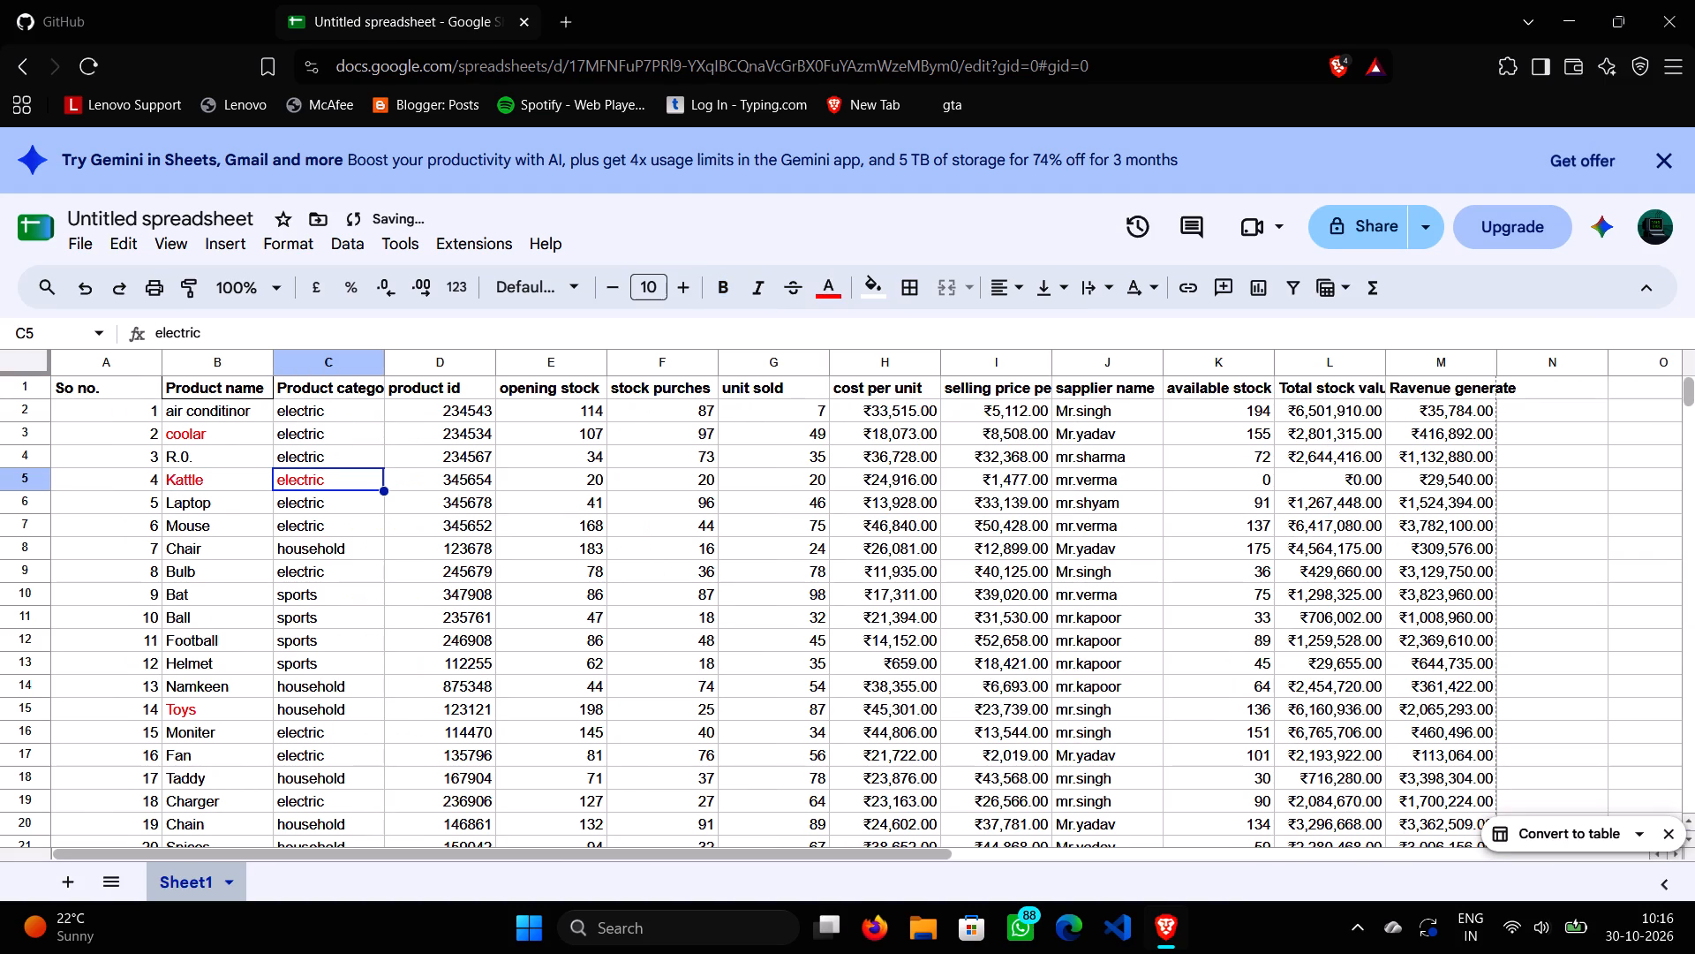
click(833, 288)
click(832, 357)
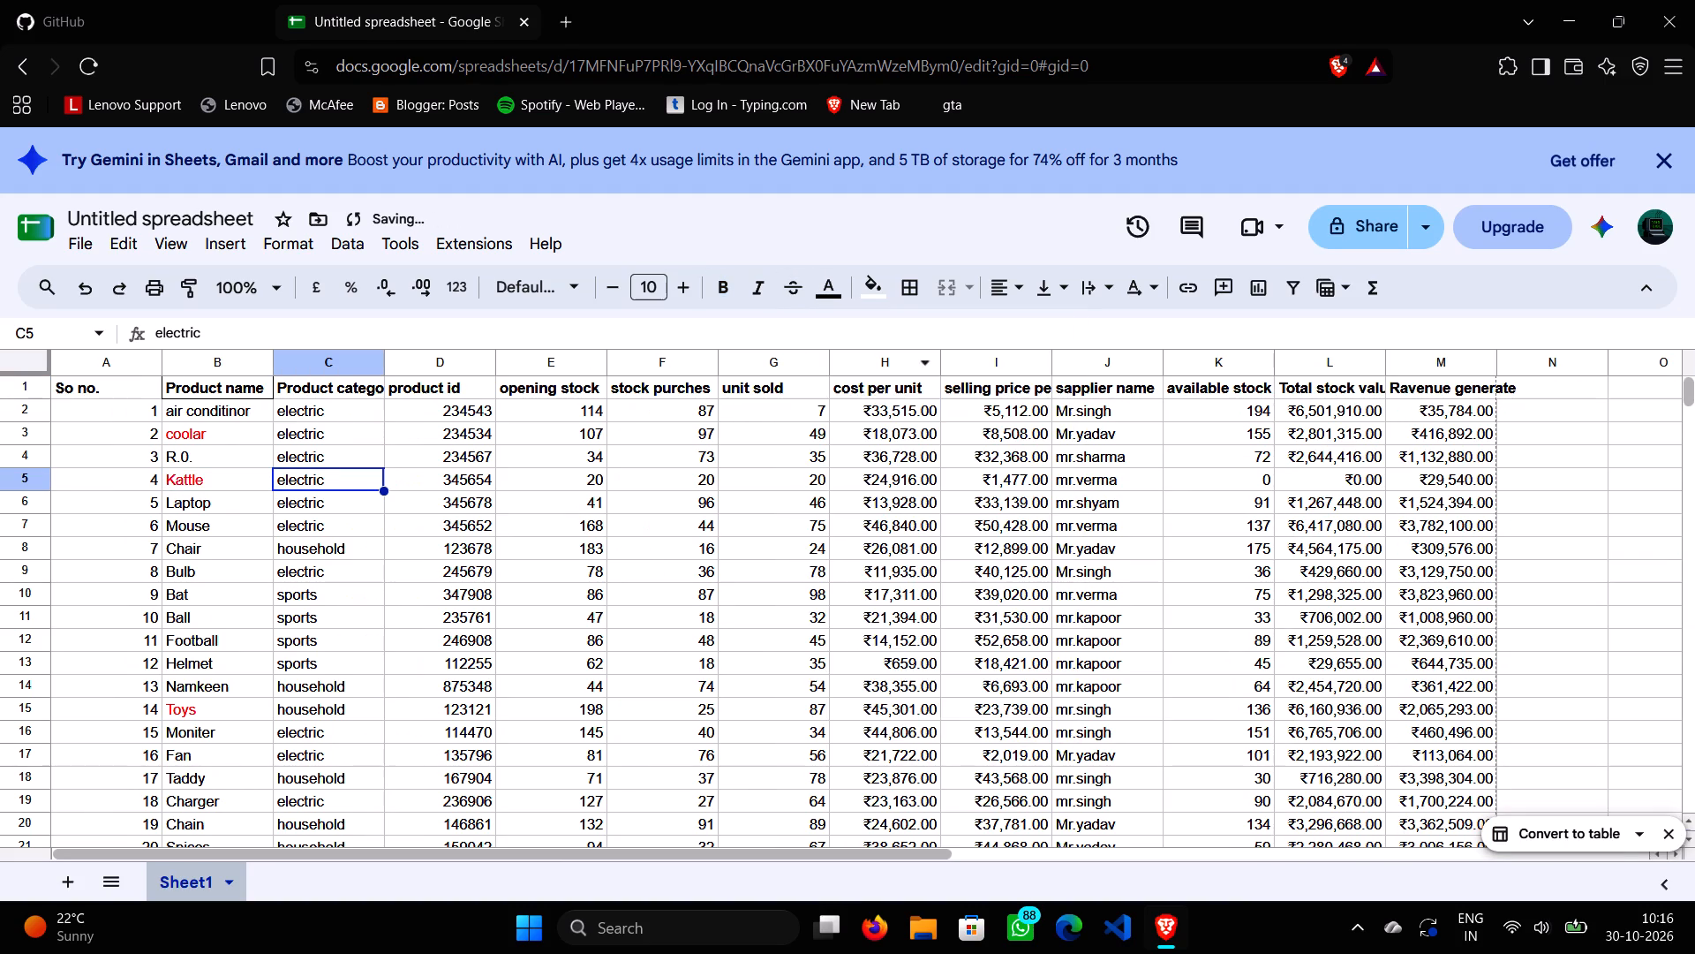
Set the text colour of the product name Wheat in B23 to red.
scroll(390, 447, down, 2)
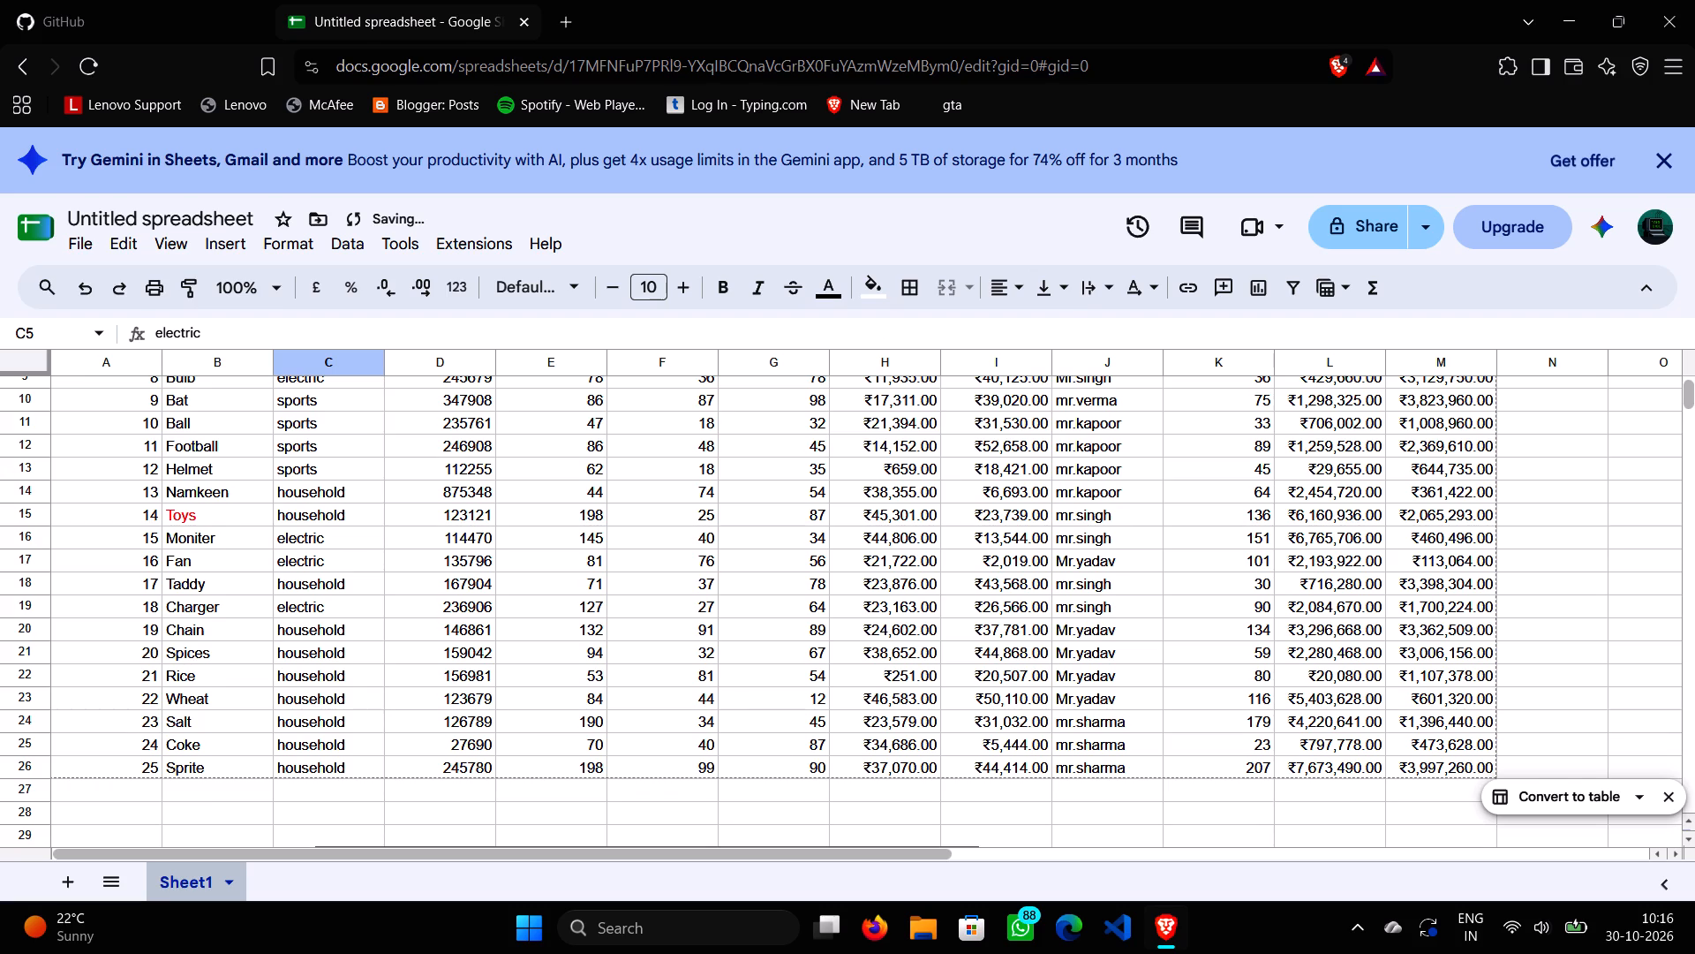
click(188, 698)
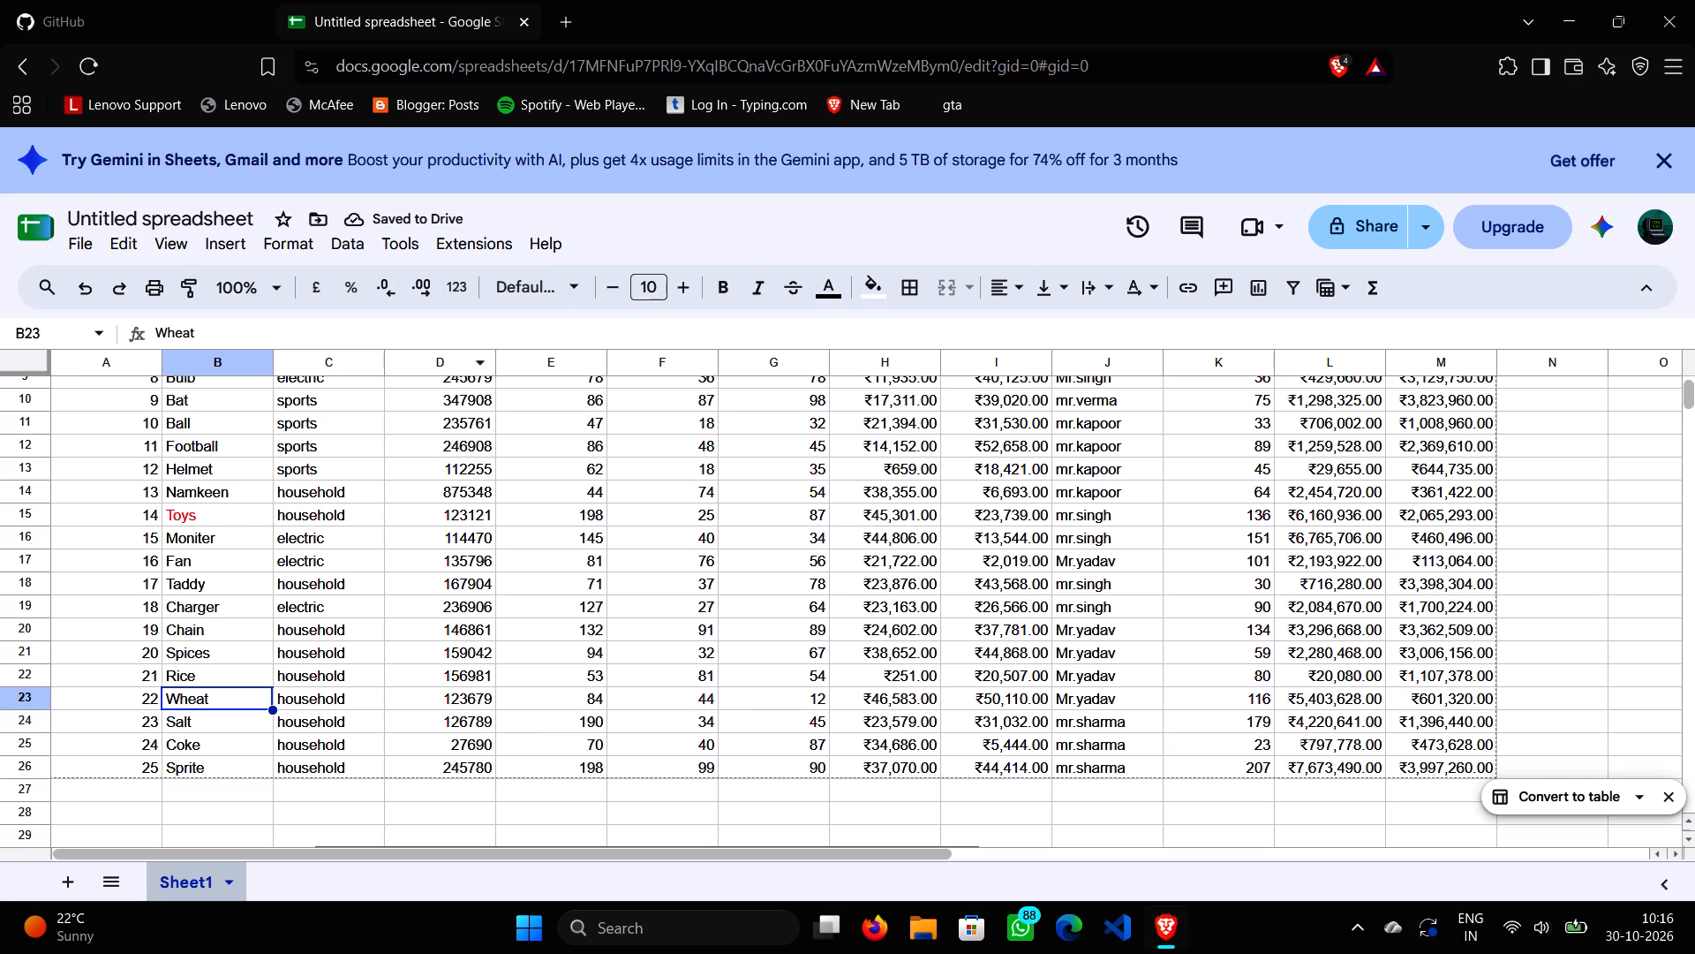
click(818, 286)
click(851, 378)
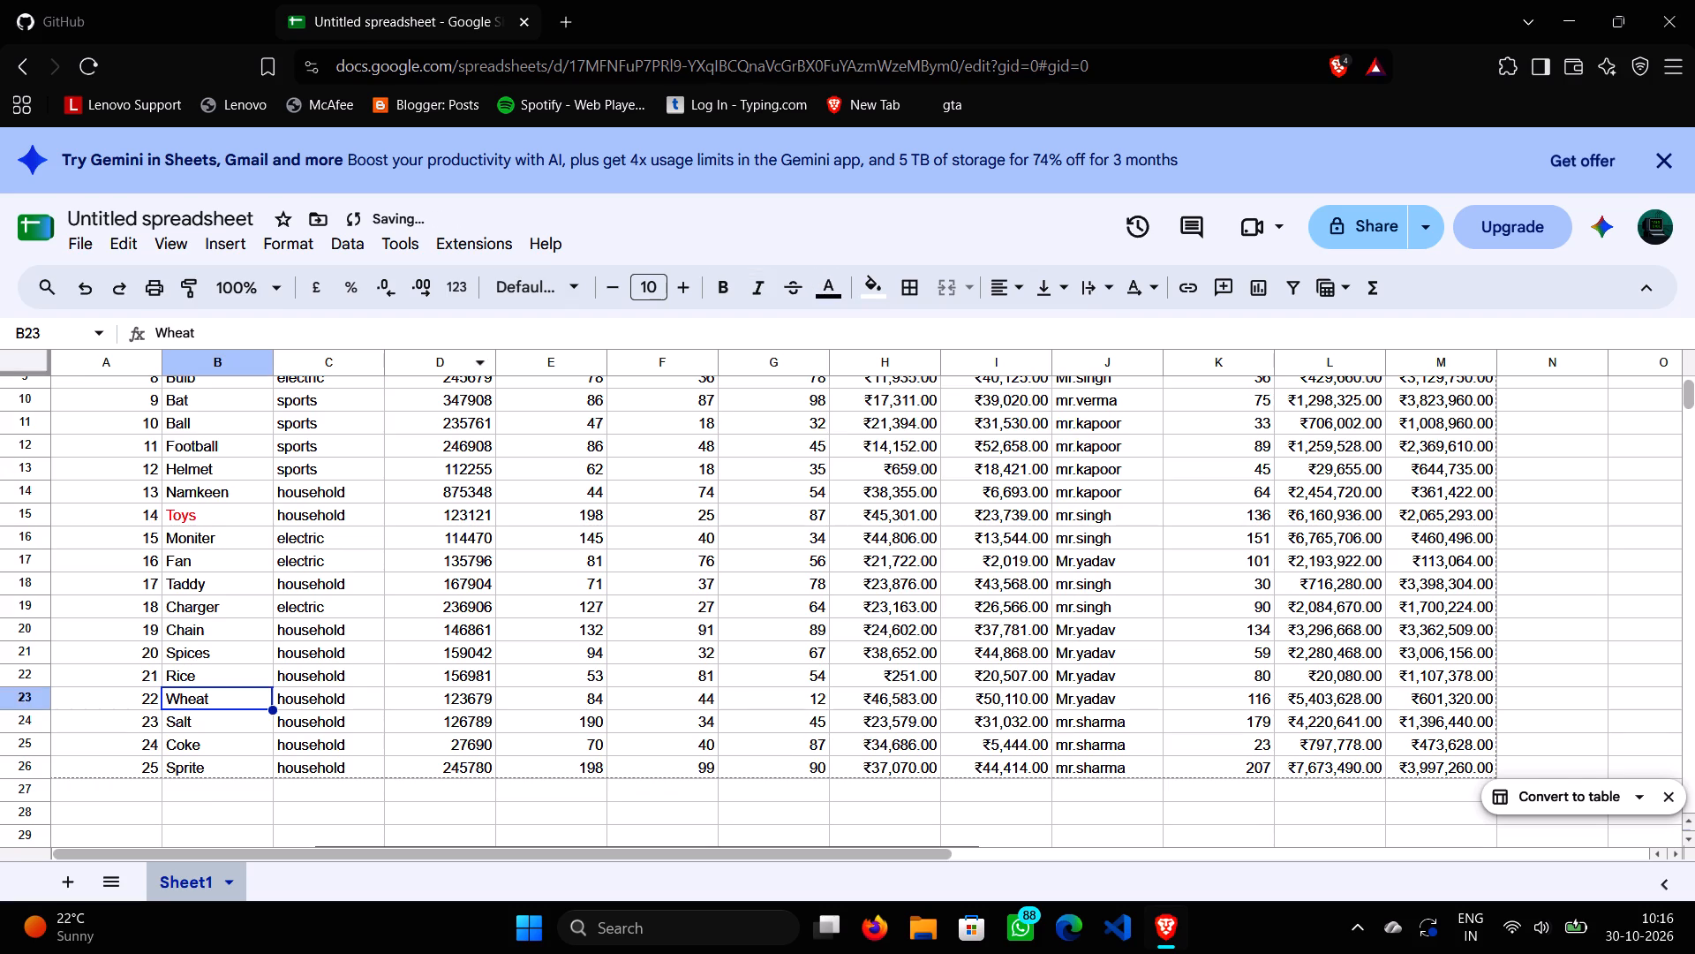
click(825, 295)
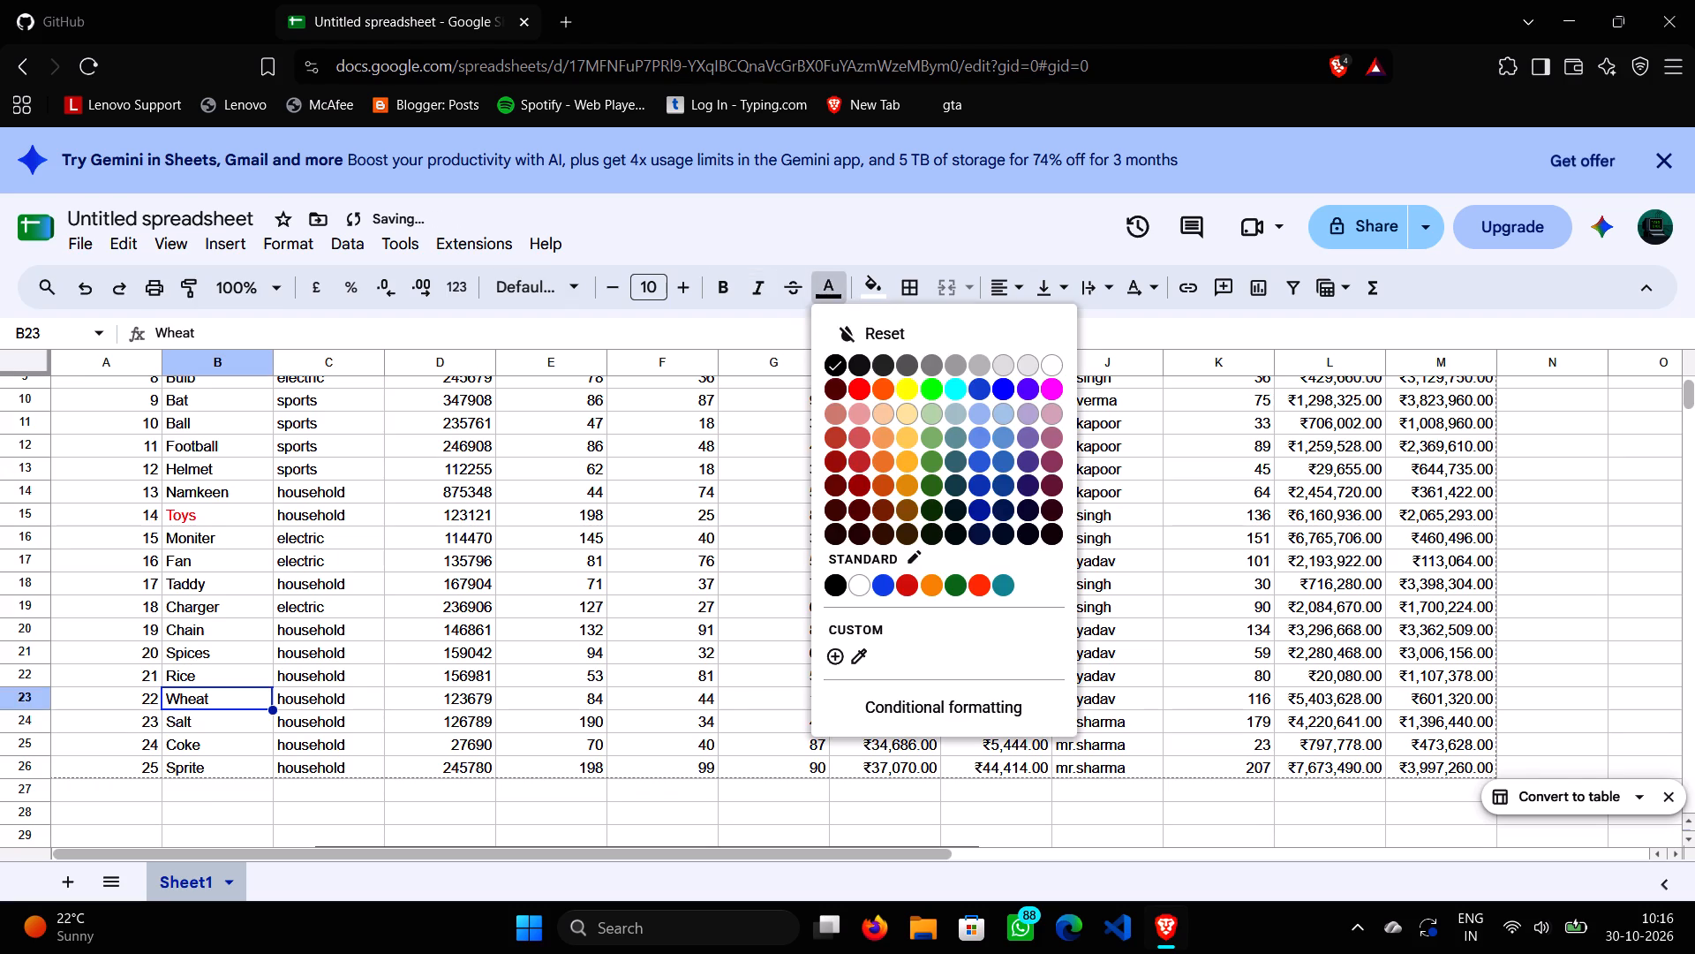
click(859, 387)
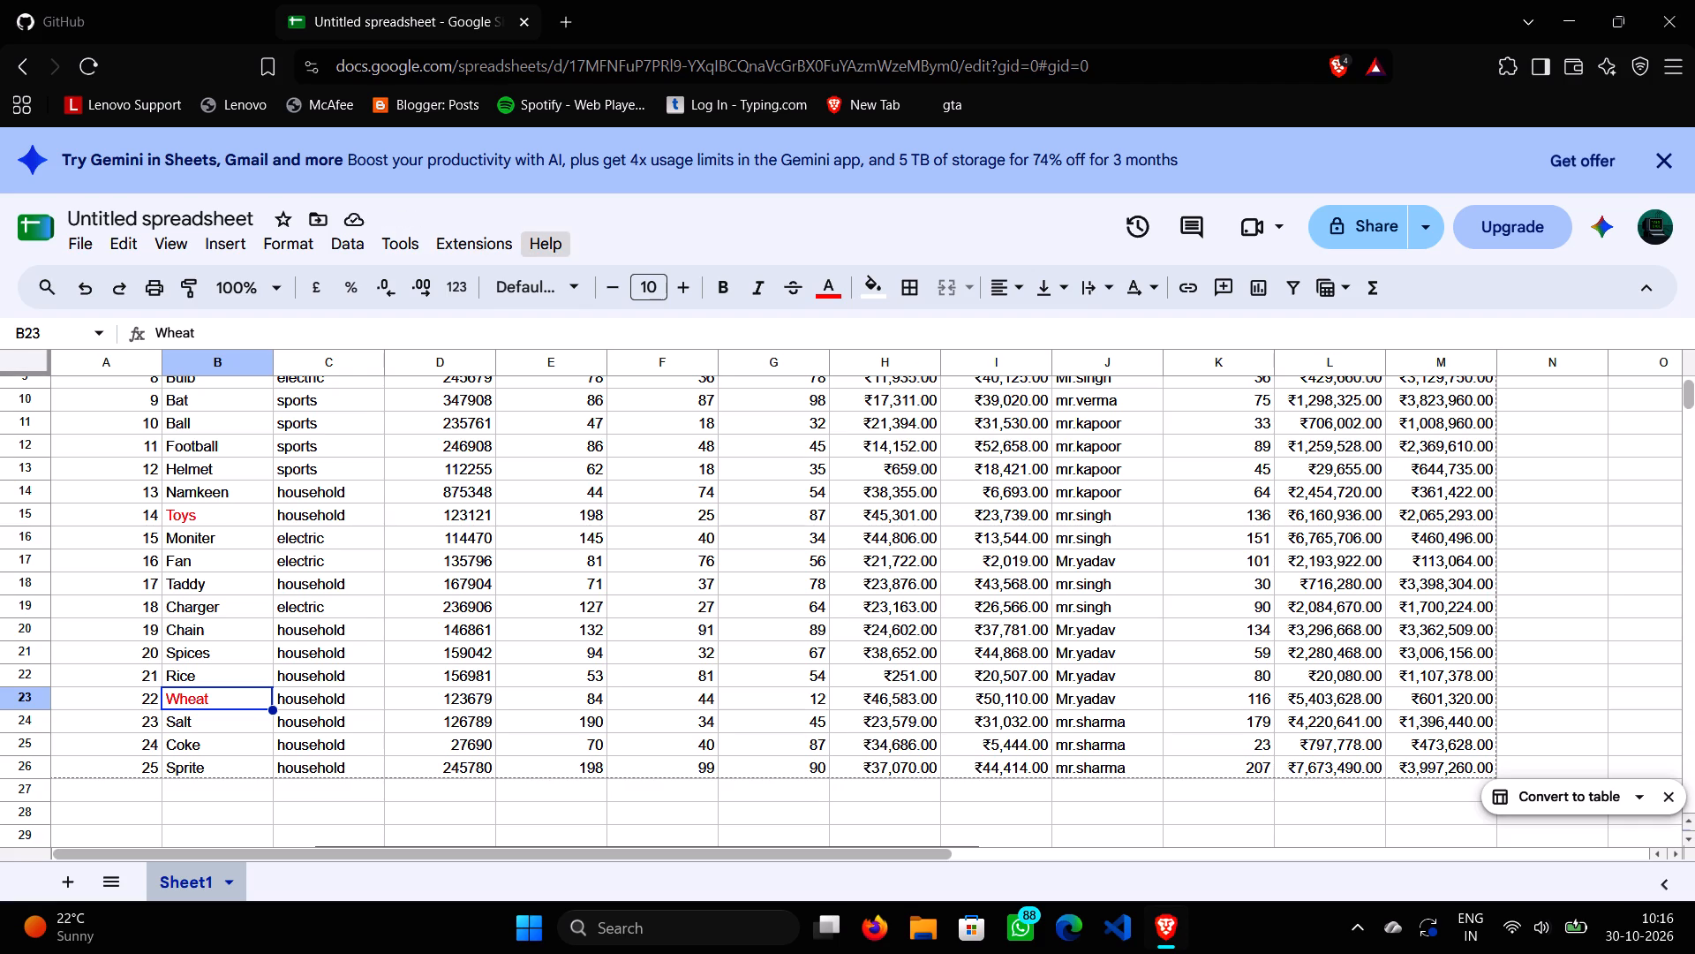
Save the spreadsheet.
key(ctrl+s)
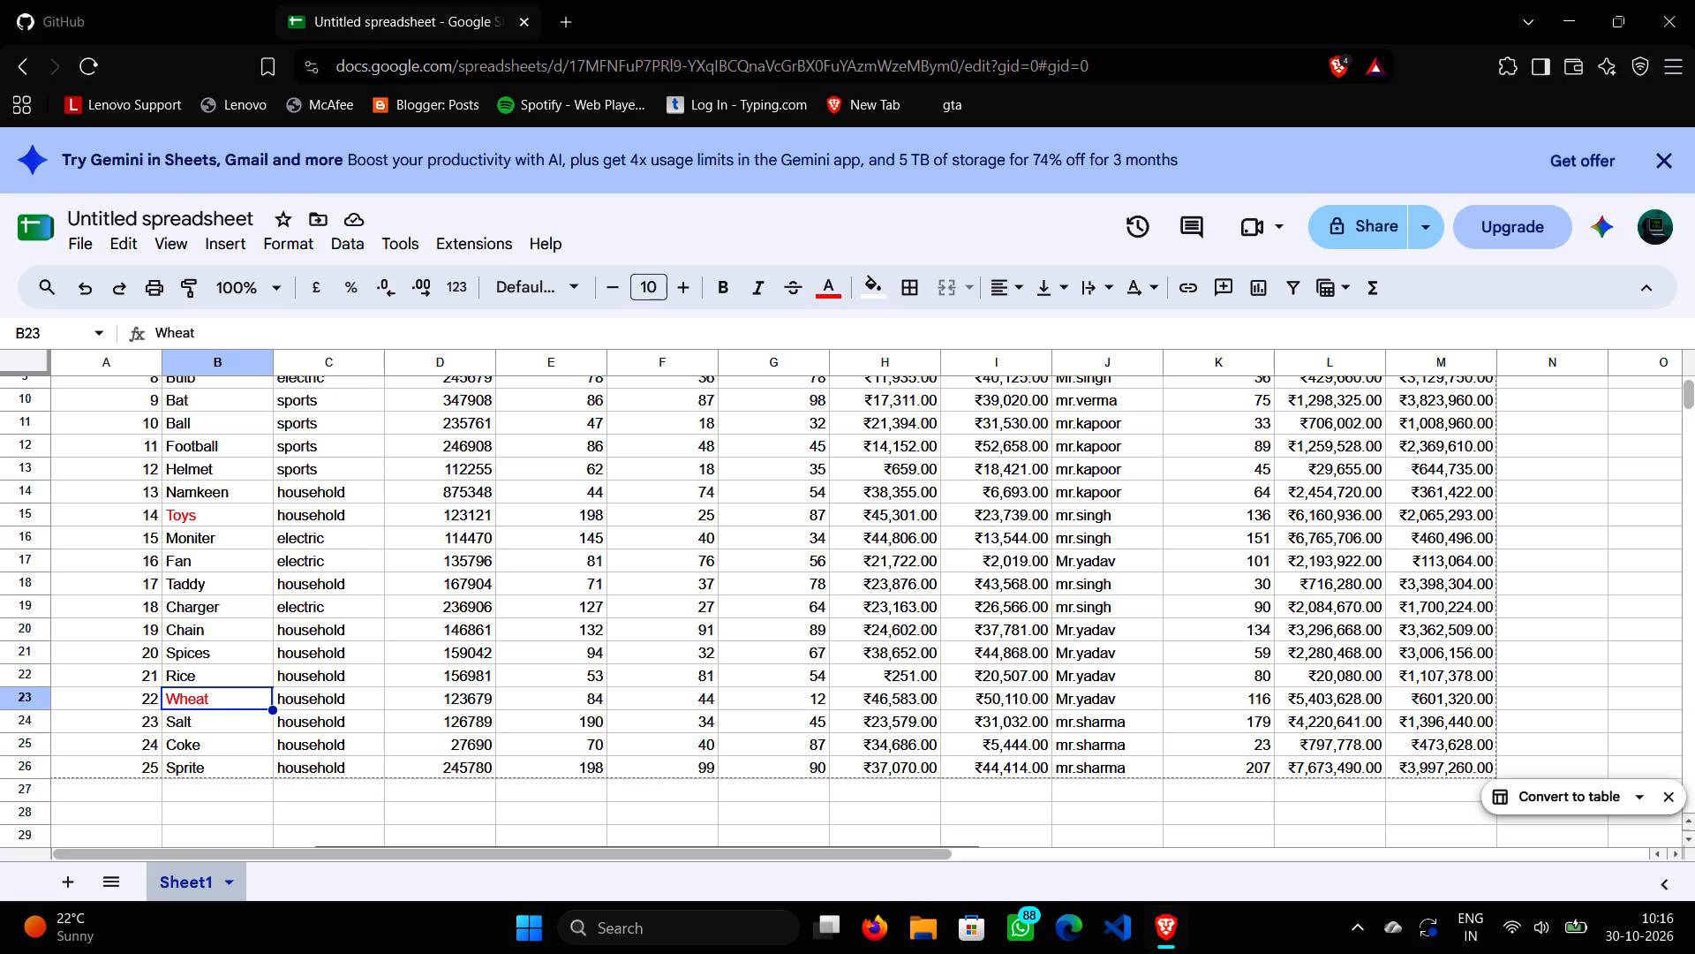
click(643, 209)
key(ctrl+s)
key(ctrl+s)
key(ctrl+s)
key(ctrl+s)
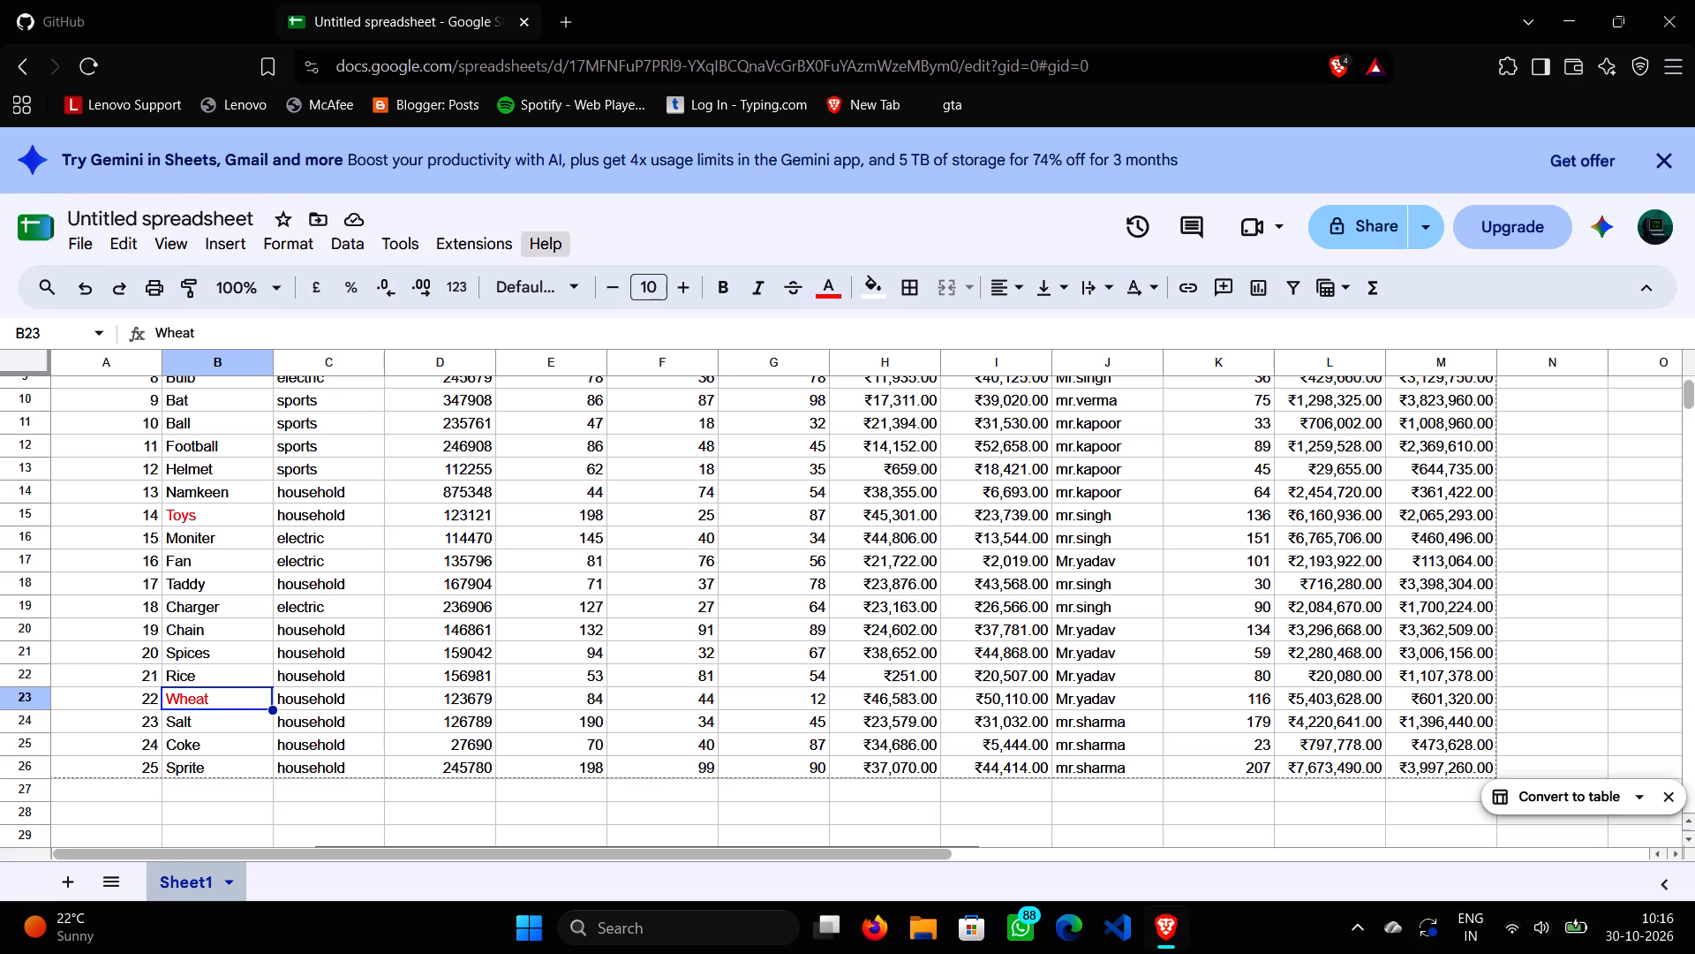
Choose to download the spreadsheet as a PDF, opening its export settings.
click(79, 242)
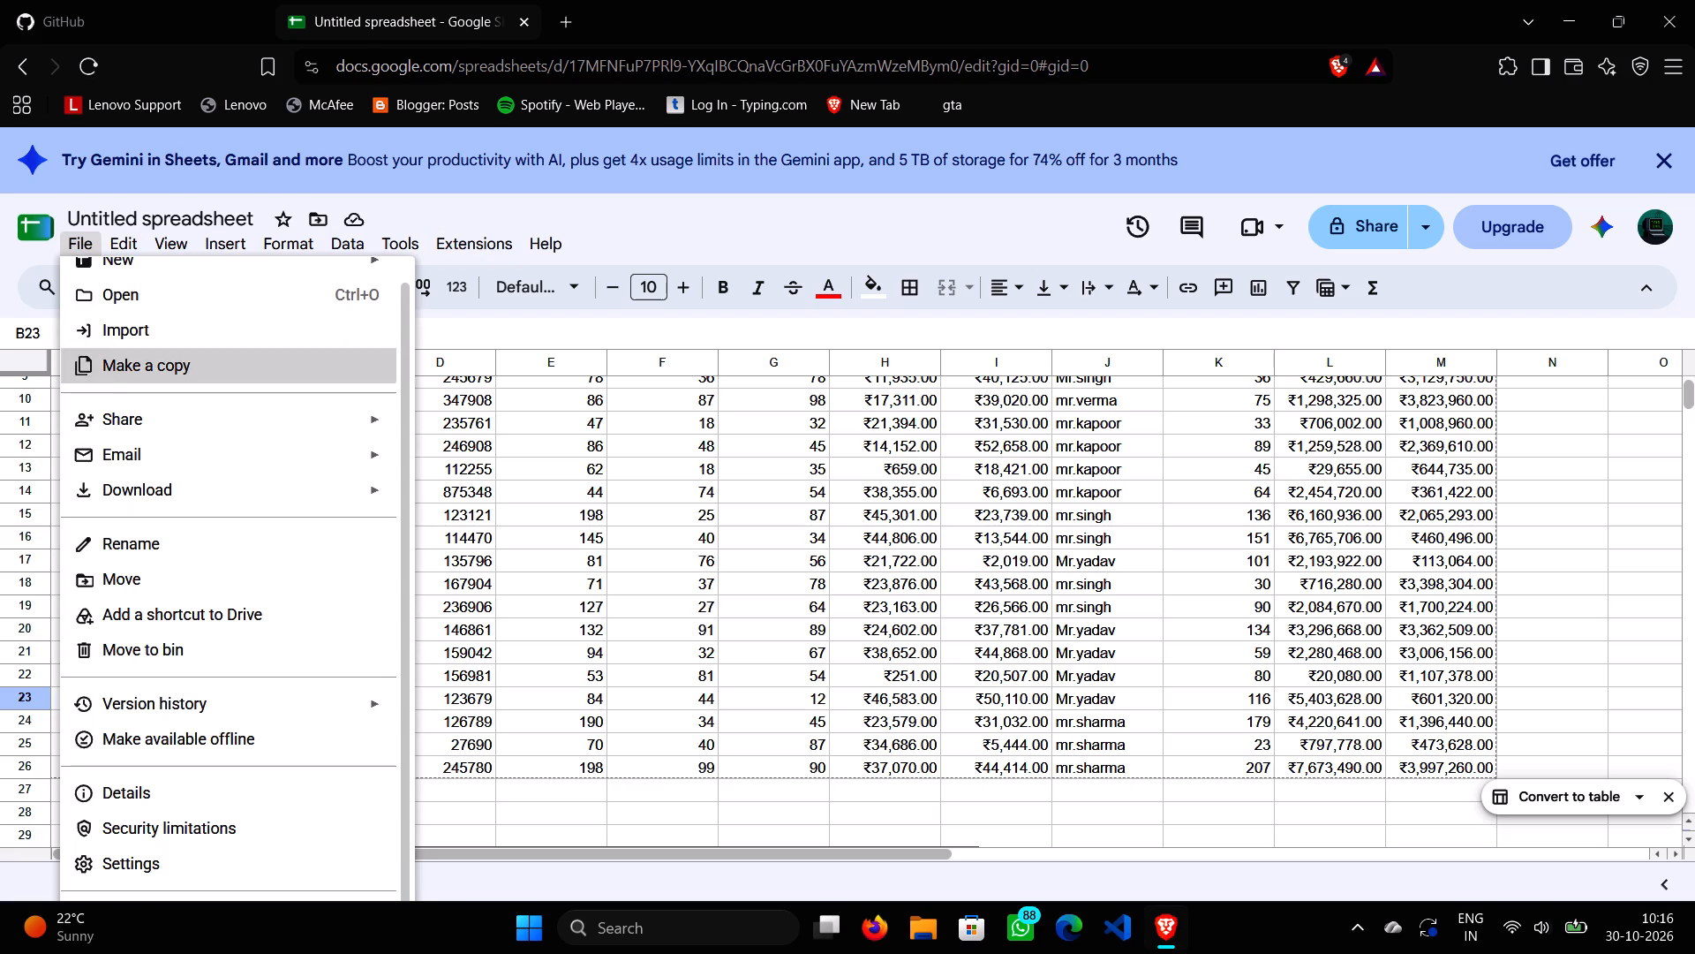
scroll(157, 424, up, 1)
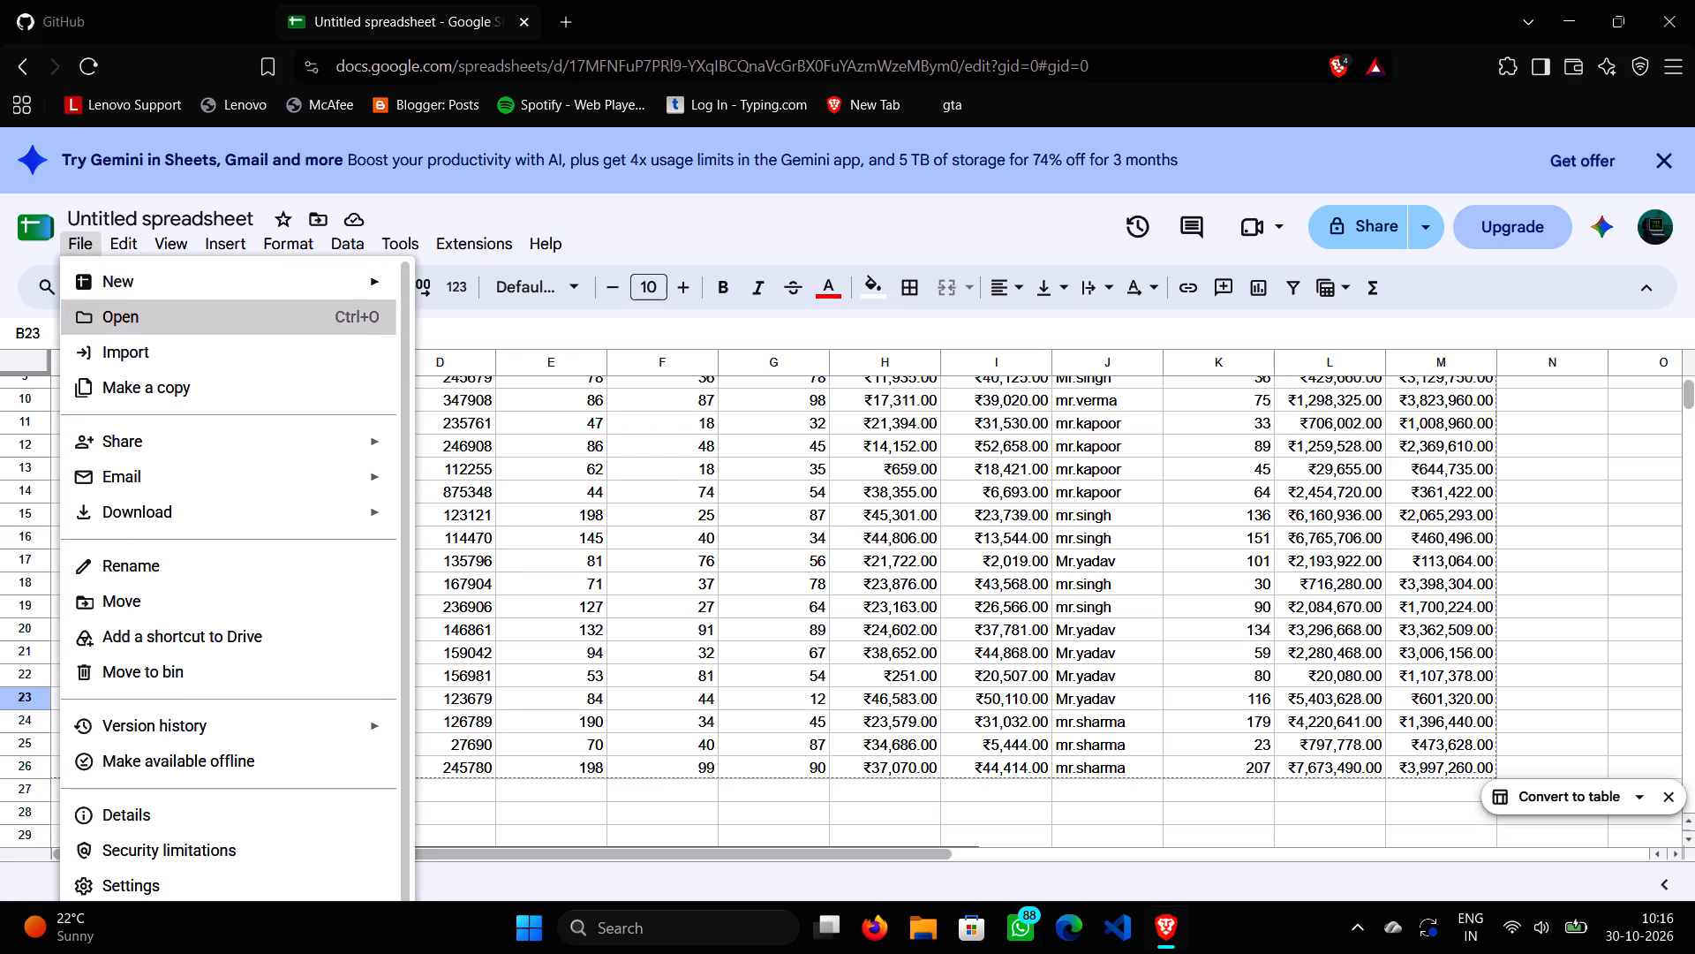
scroll(200, 536, down, 1)
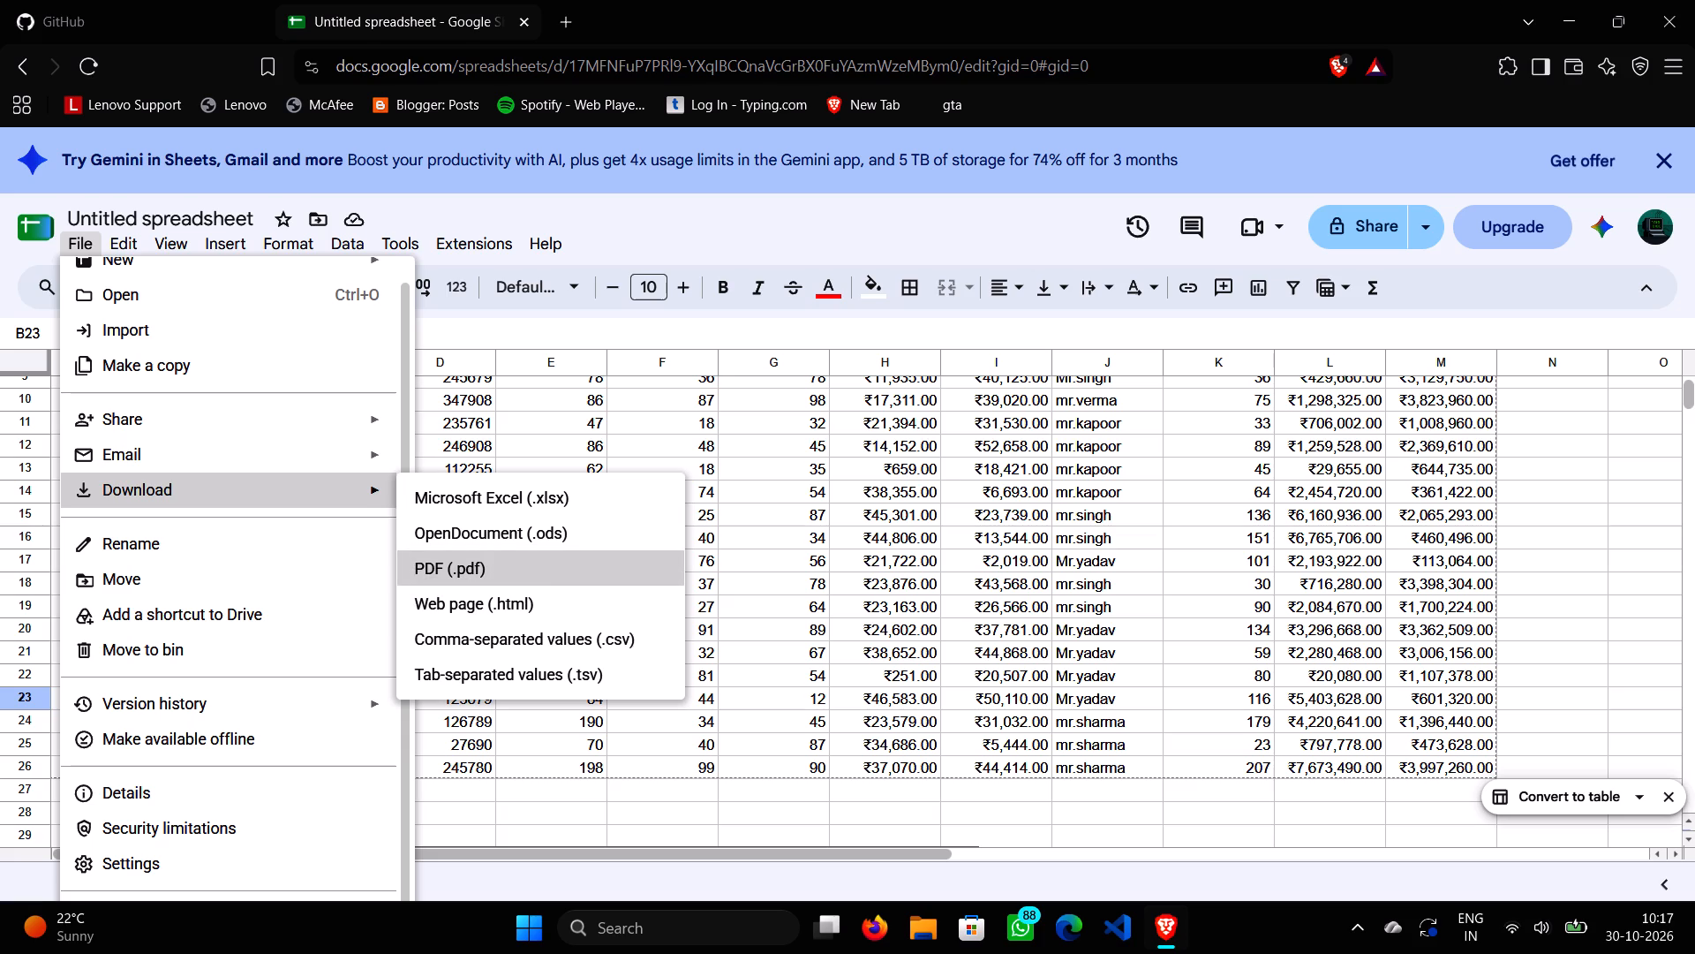
click(479, 565)
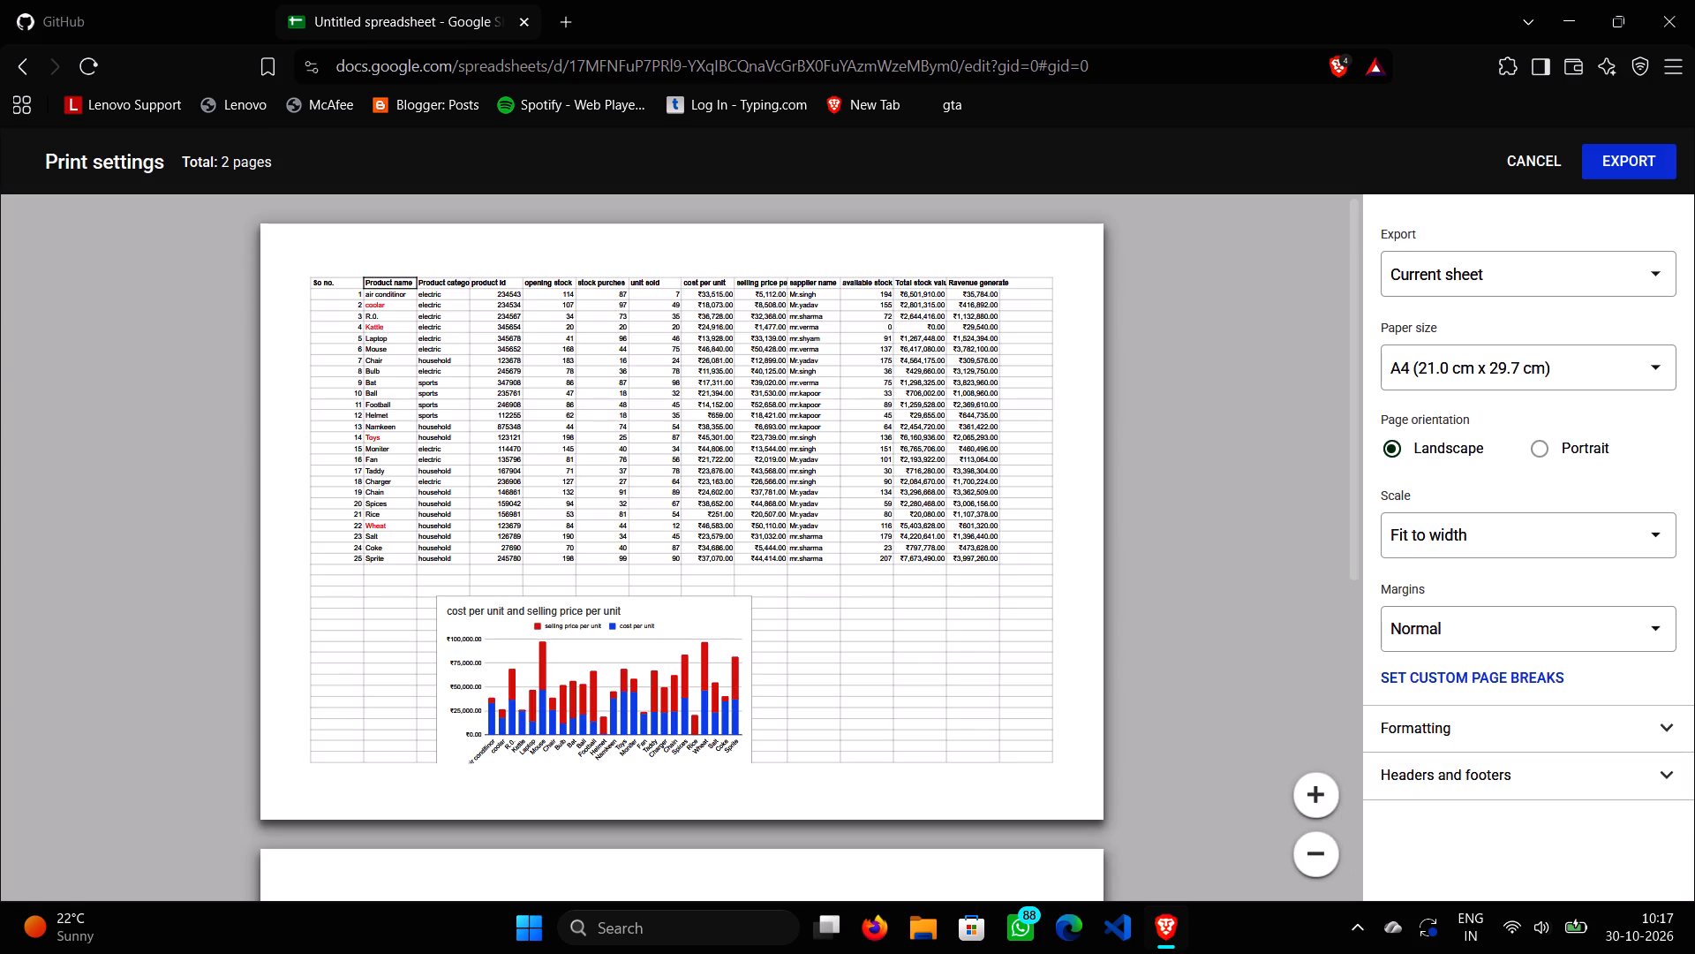
Look through the pages of the PDF preview to check how the table and chart are laid out.
scroll(1472, 394, down, 1)
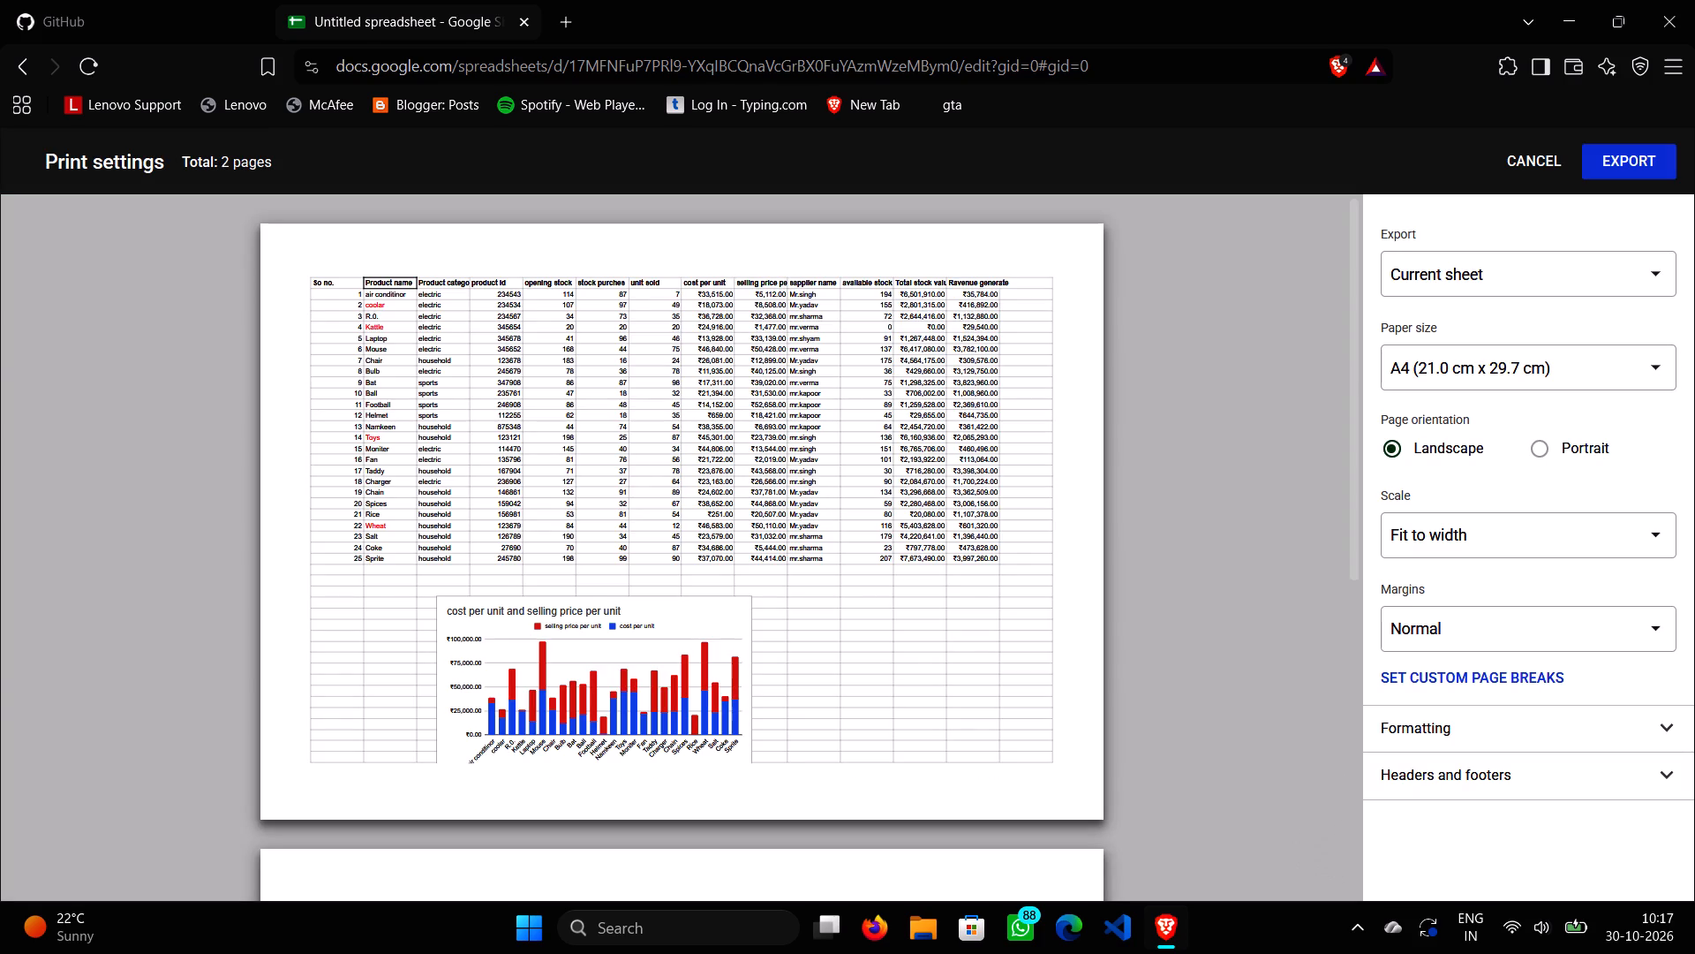
scroll(1472, 394, down, 1)
scroll(1448, 609, down, 1)
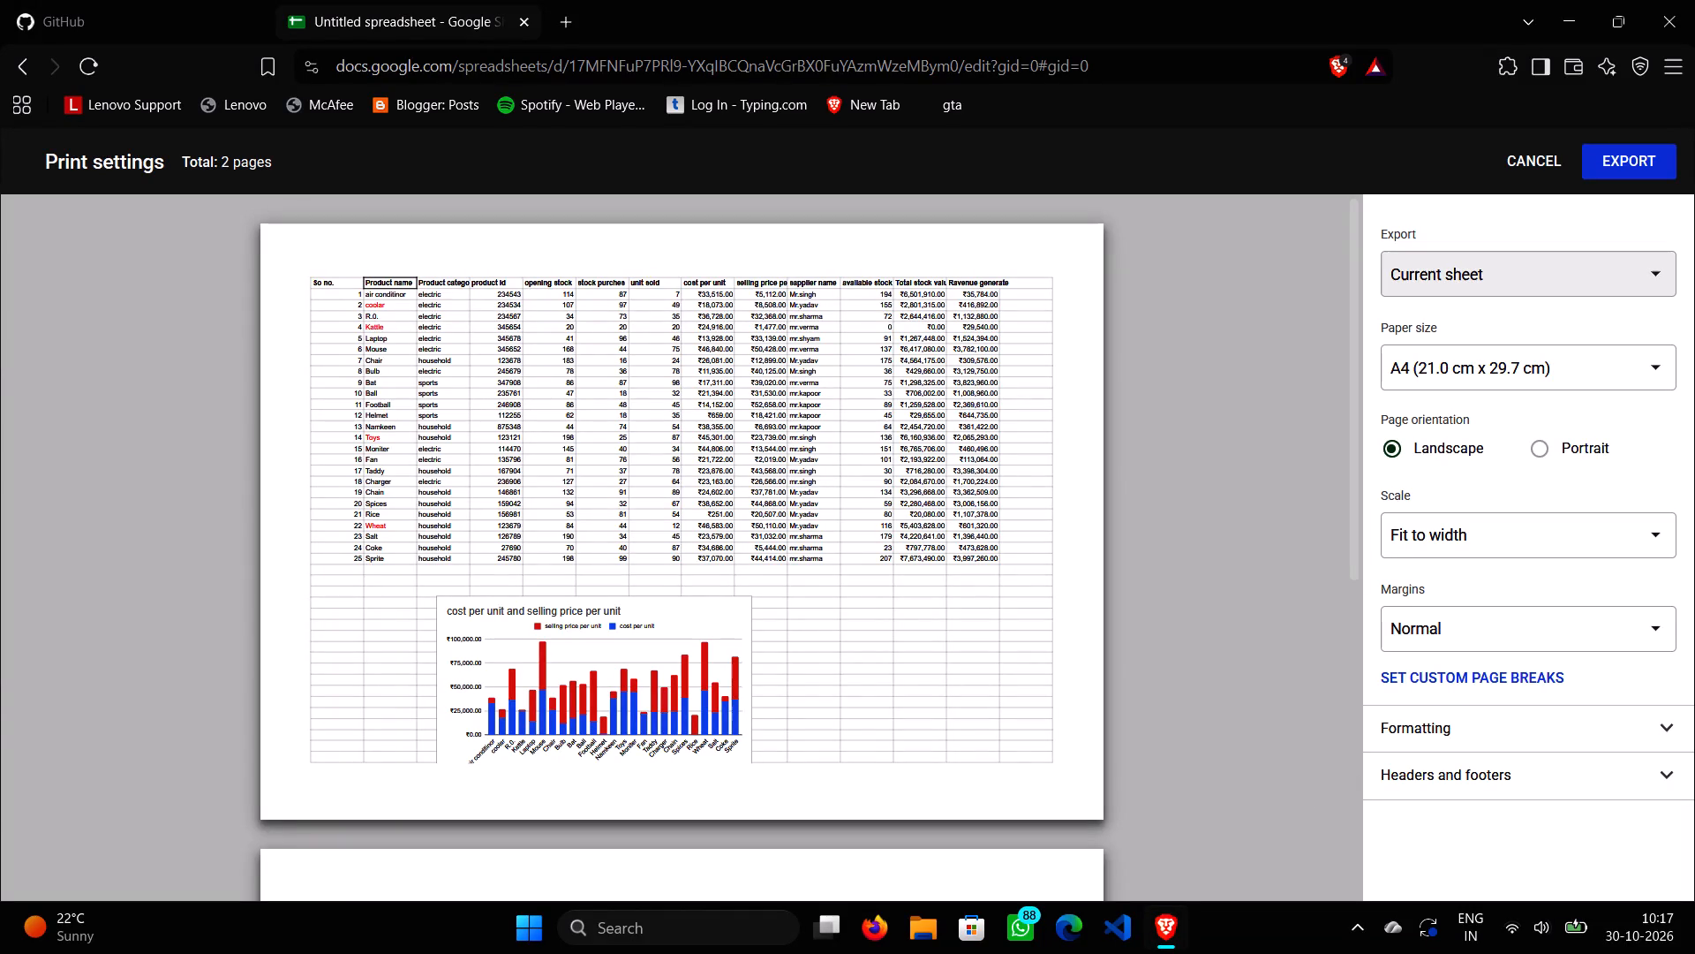
scroll(1245, 450, down, 2)
scroll(1245, 450, up, 1)
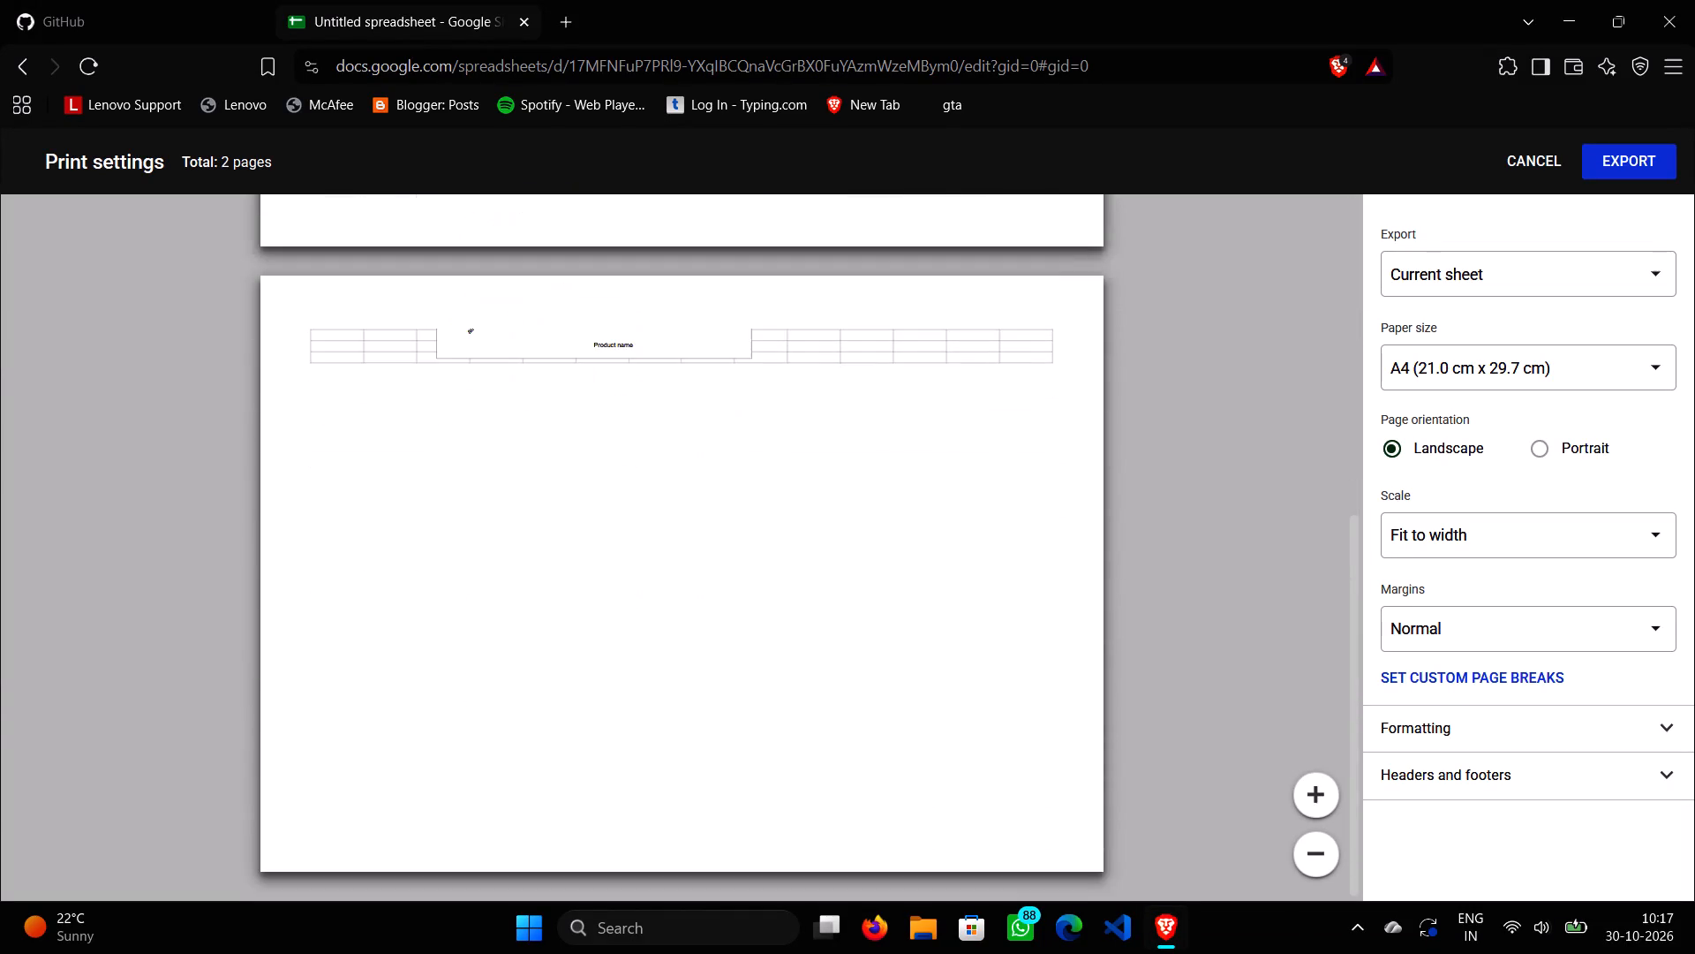
scroll(1245, 450, up, 2)
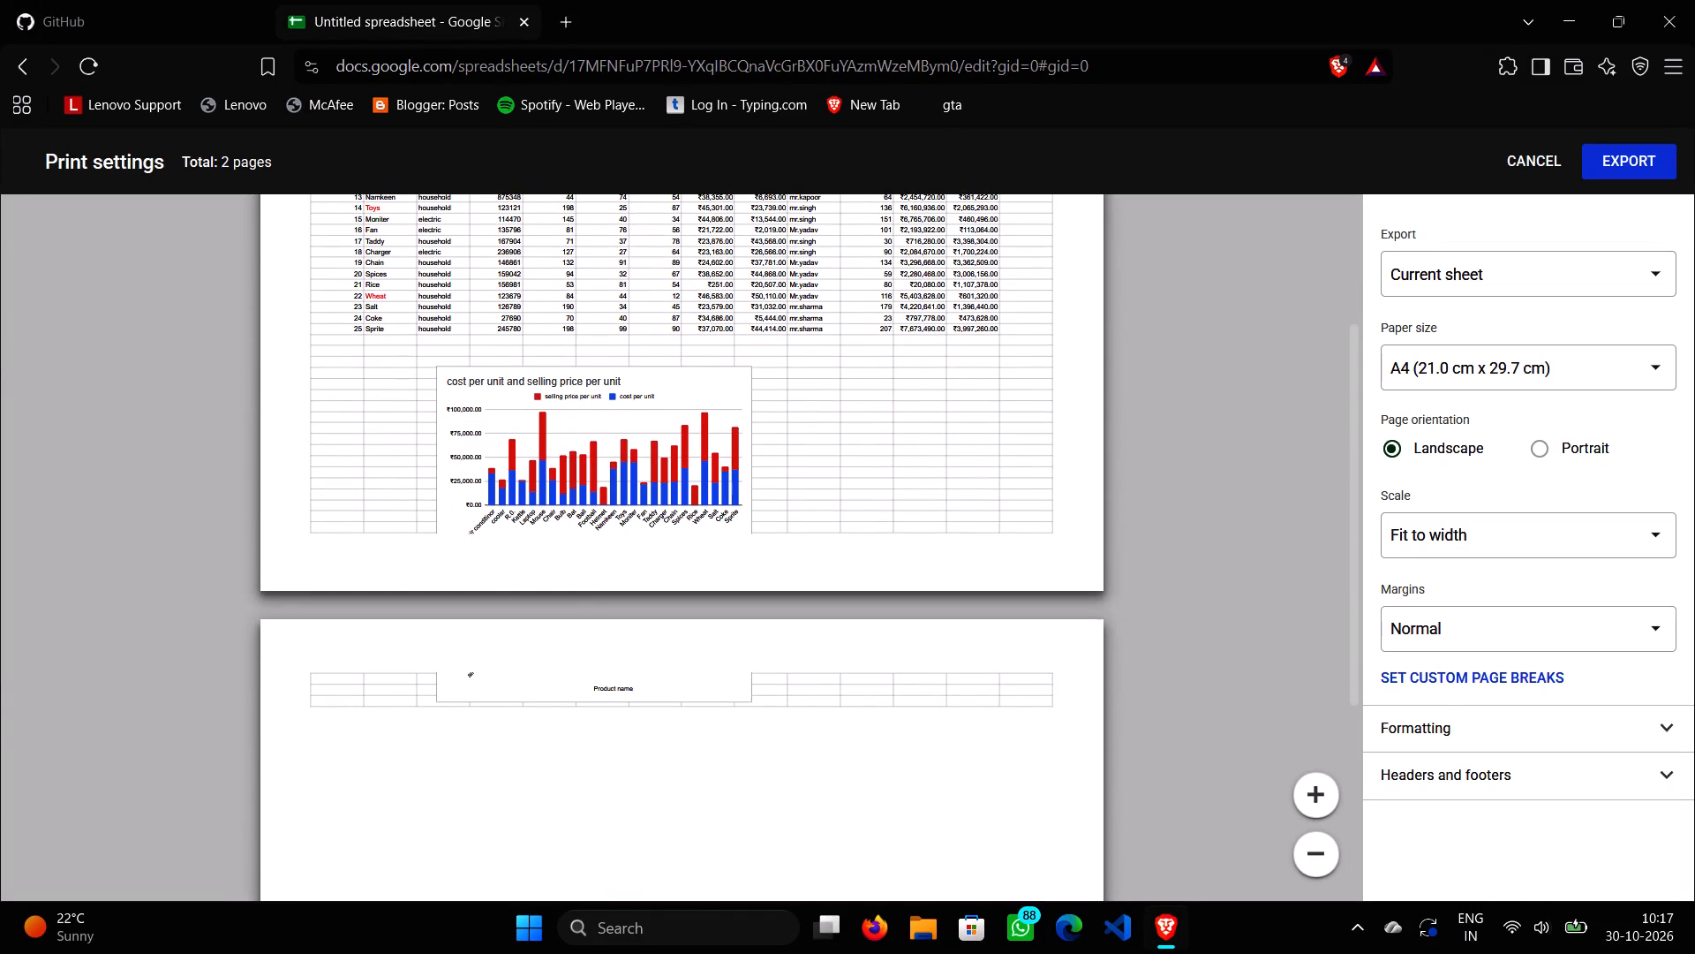
scroll(1245, 450, up, 1)
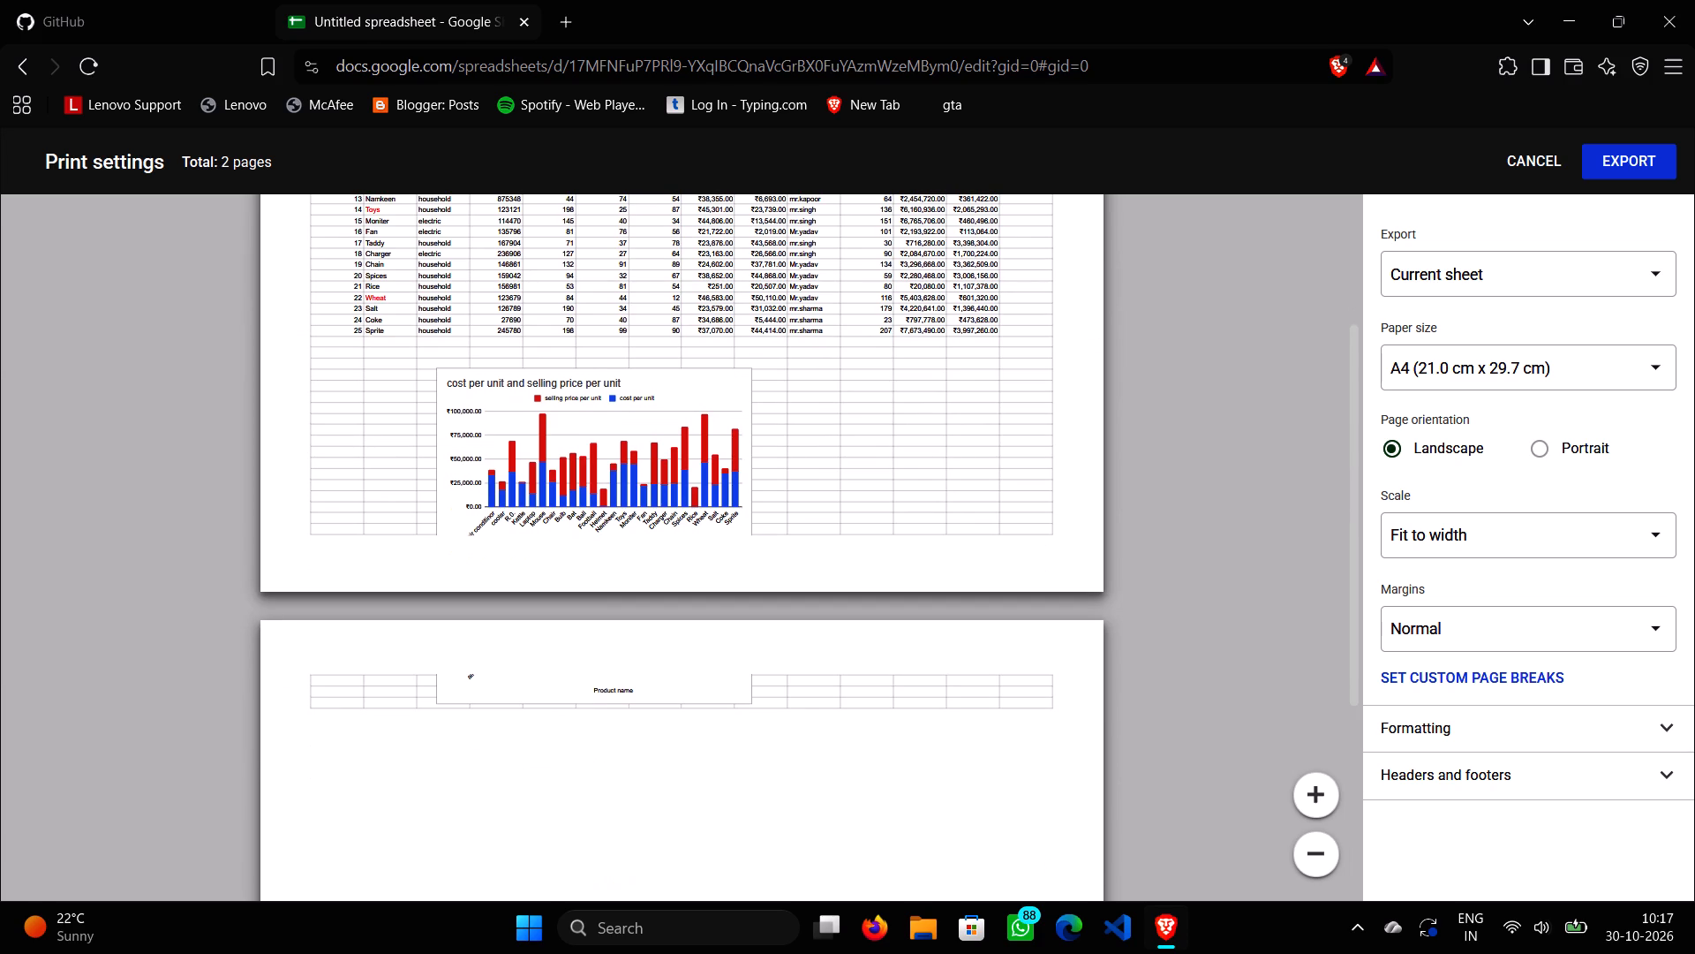
scroll(1245, 450, up, 2)
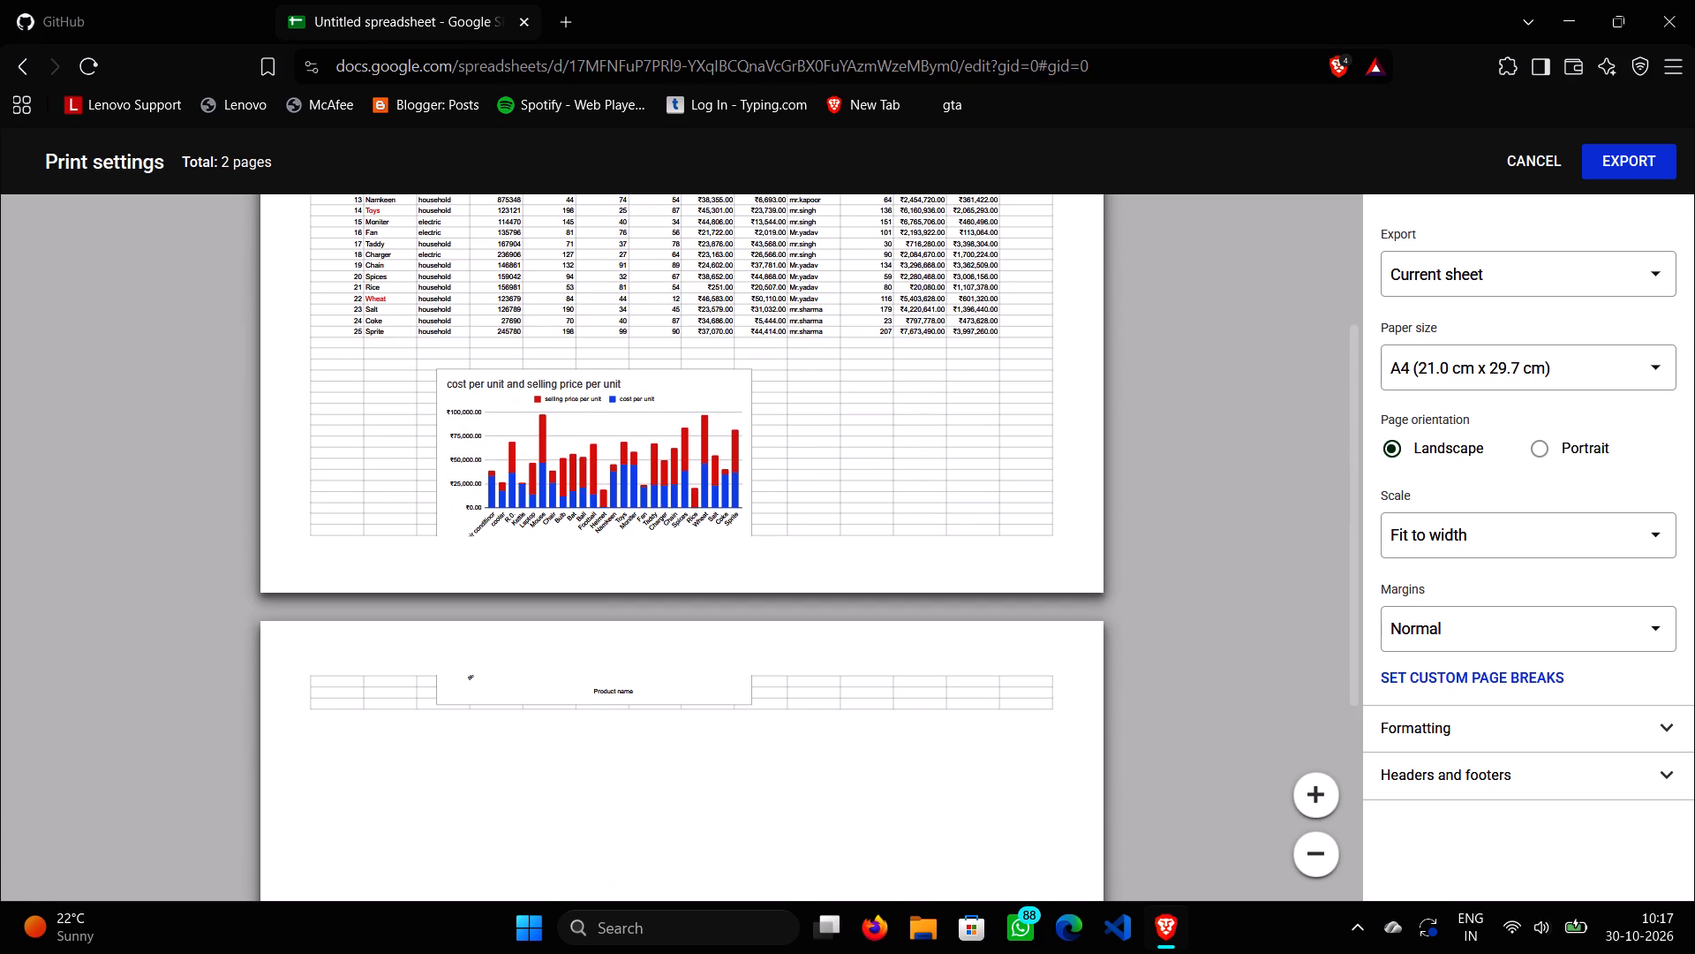
scroll(1245, 450, up, 2)
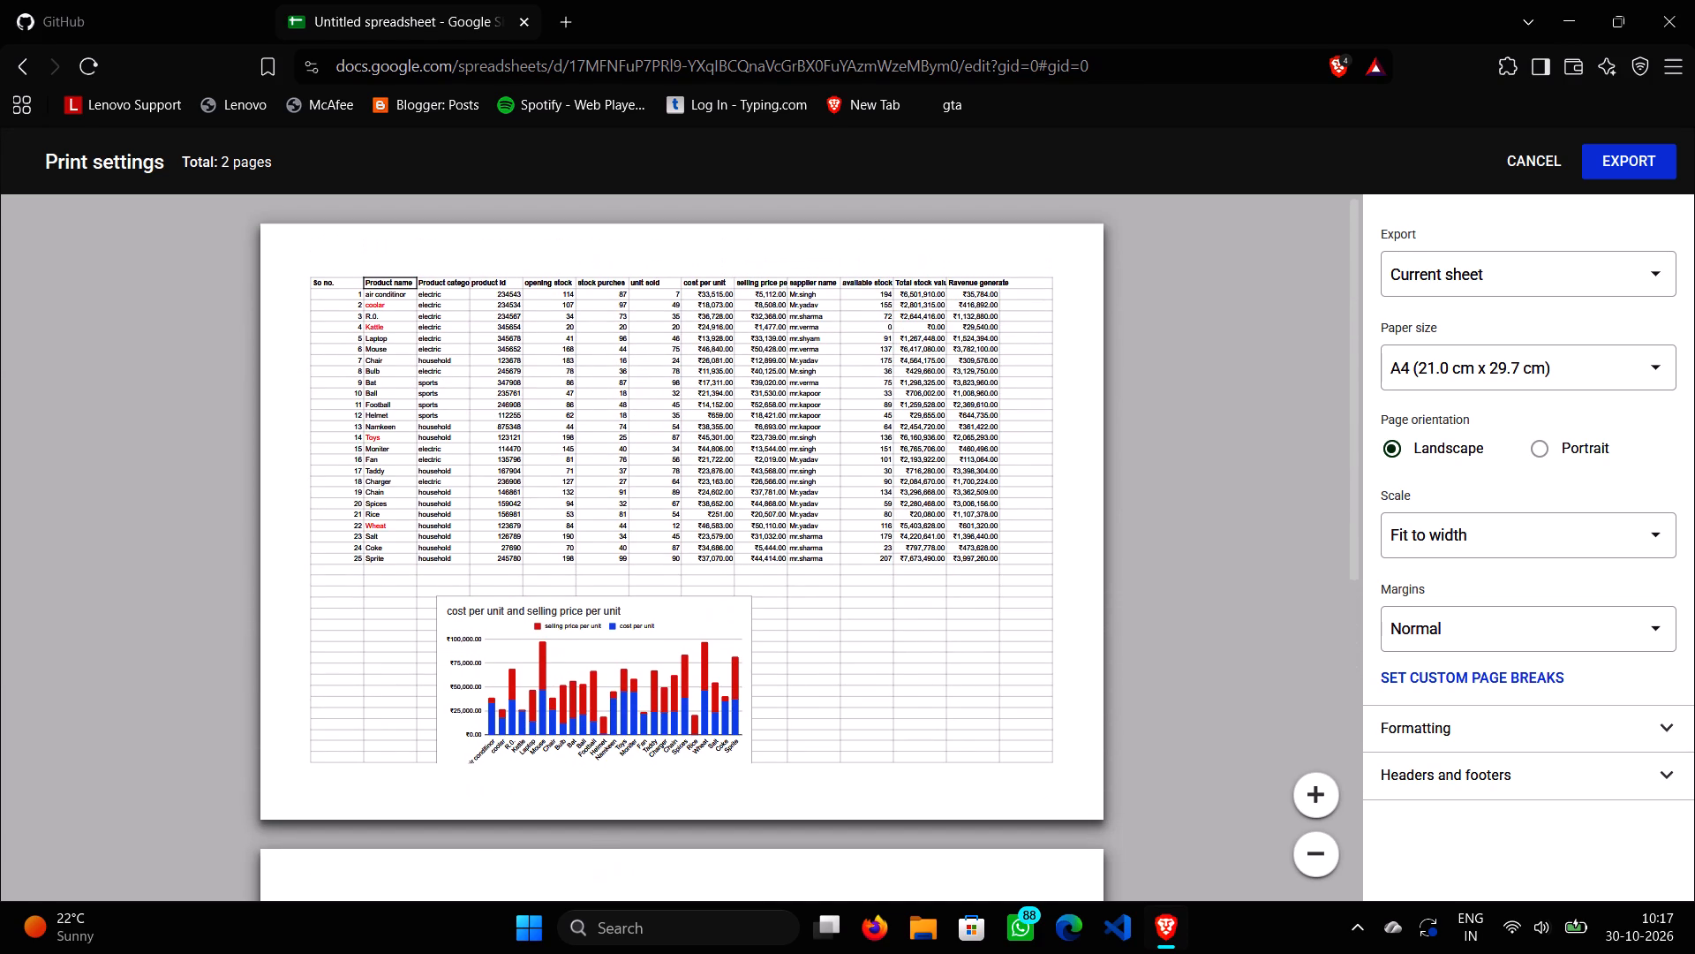
Export the sheet as a PDF named ca 1 cap1007, saved in the collage material folder inside Documents.
scroll(1245, 450, up, 1)
click(1620, 163)
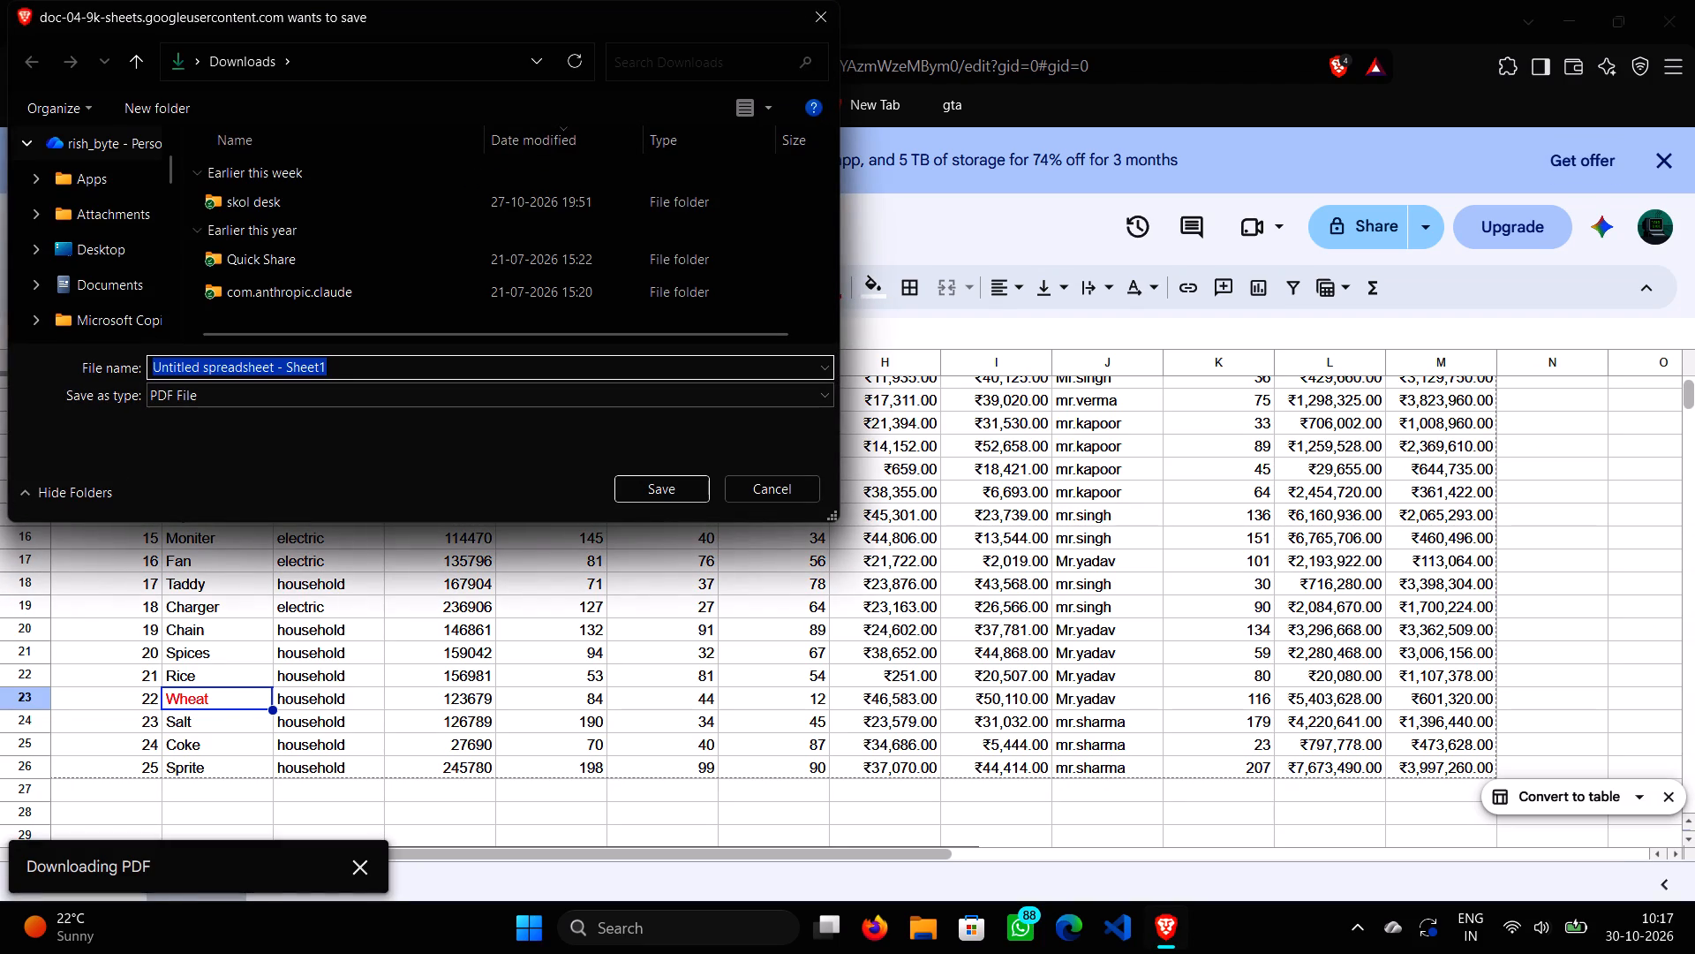
key(BackSpace)
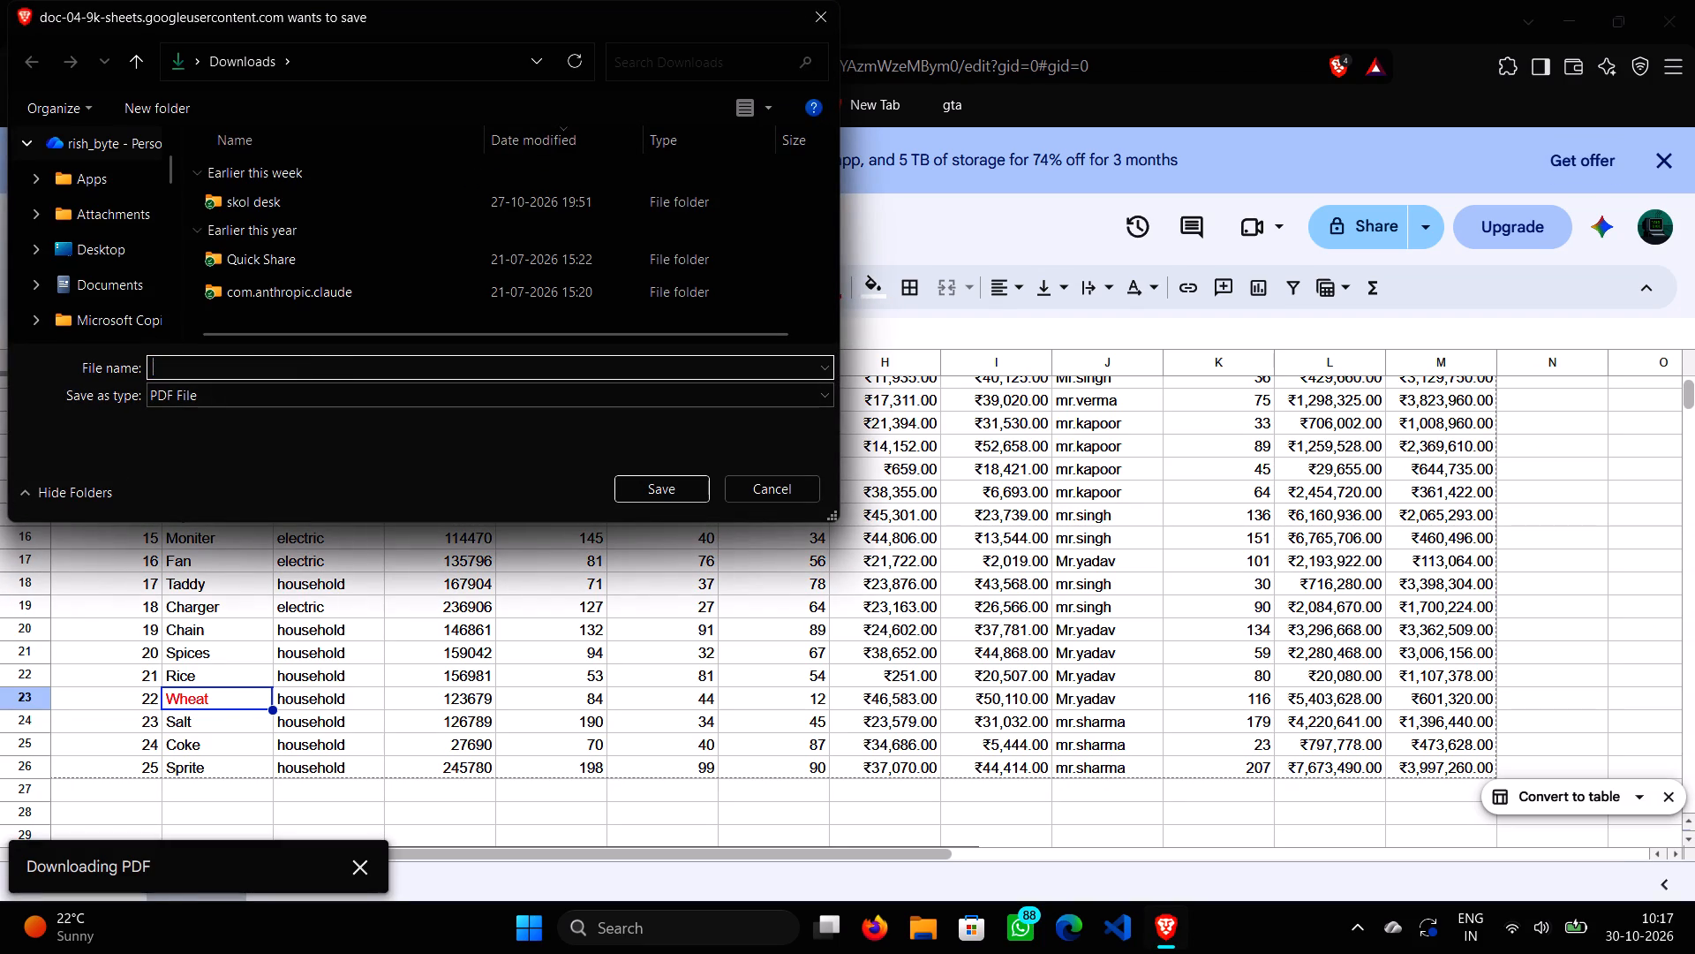
text(ca 1 cap1007)
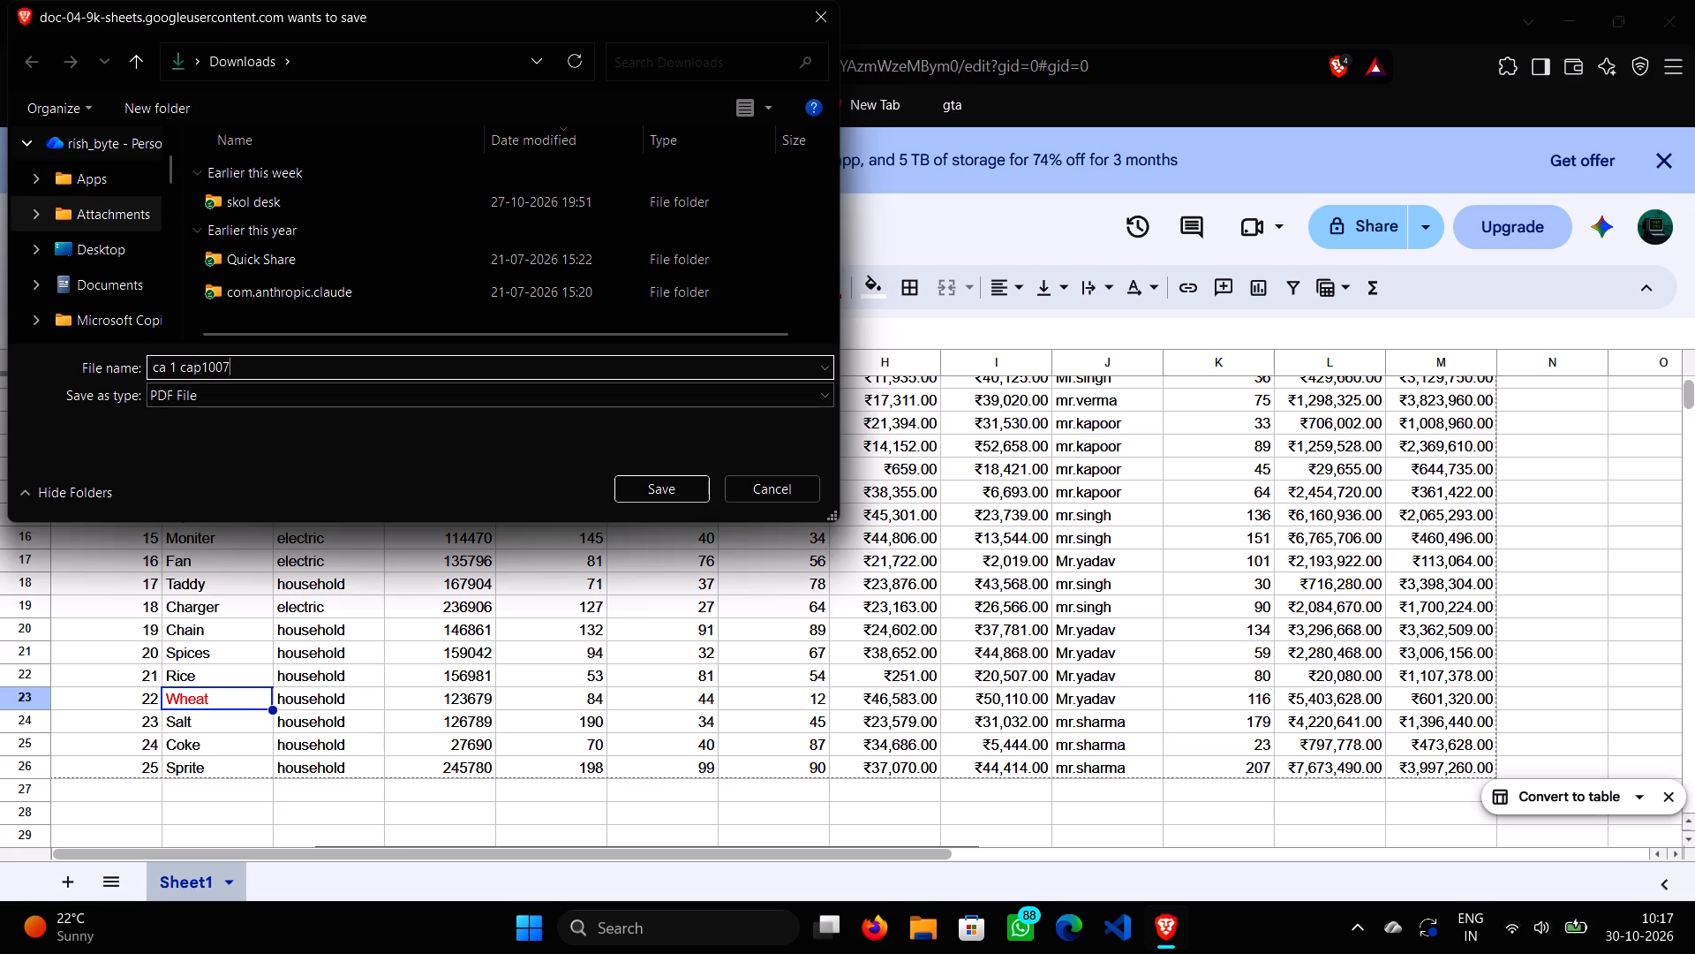
click(94, 274)
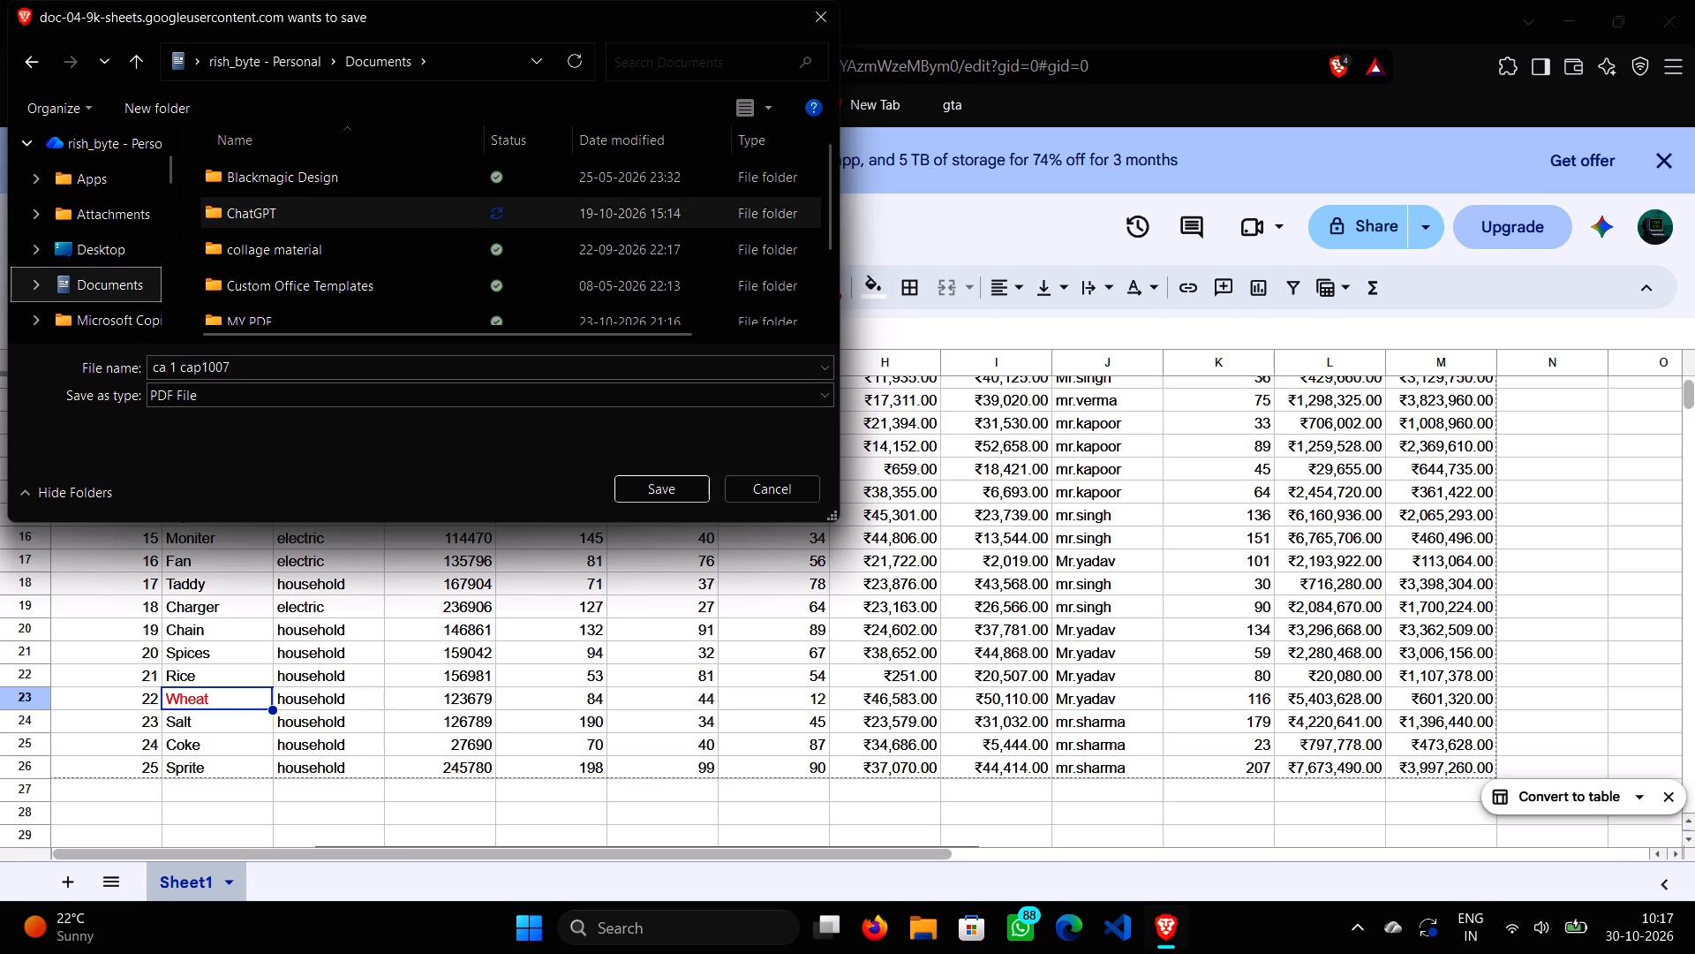
click(290, 260)
click(290, 260)
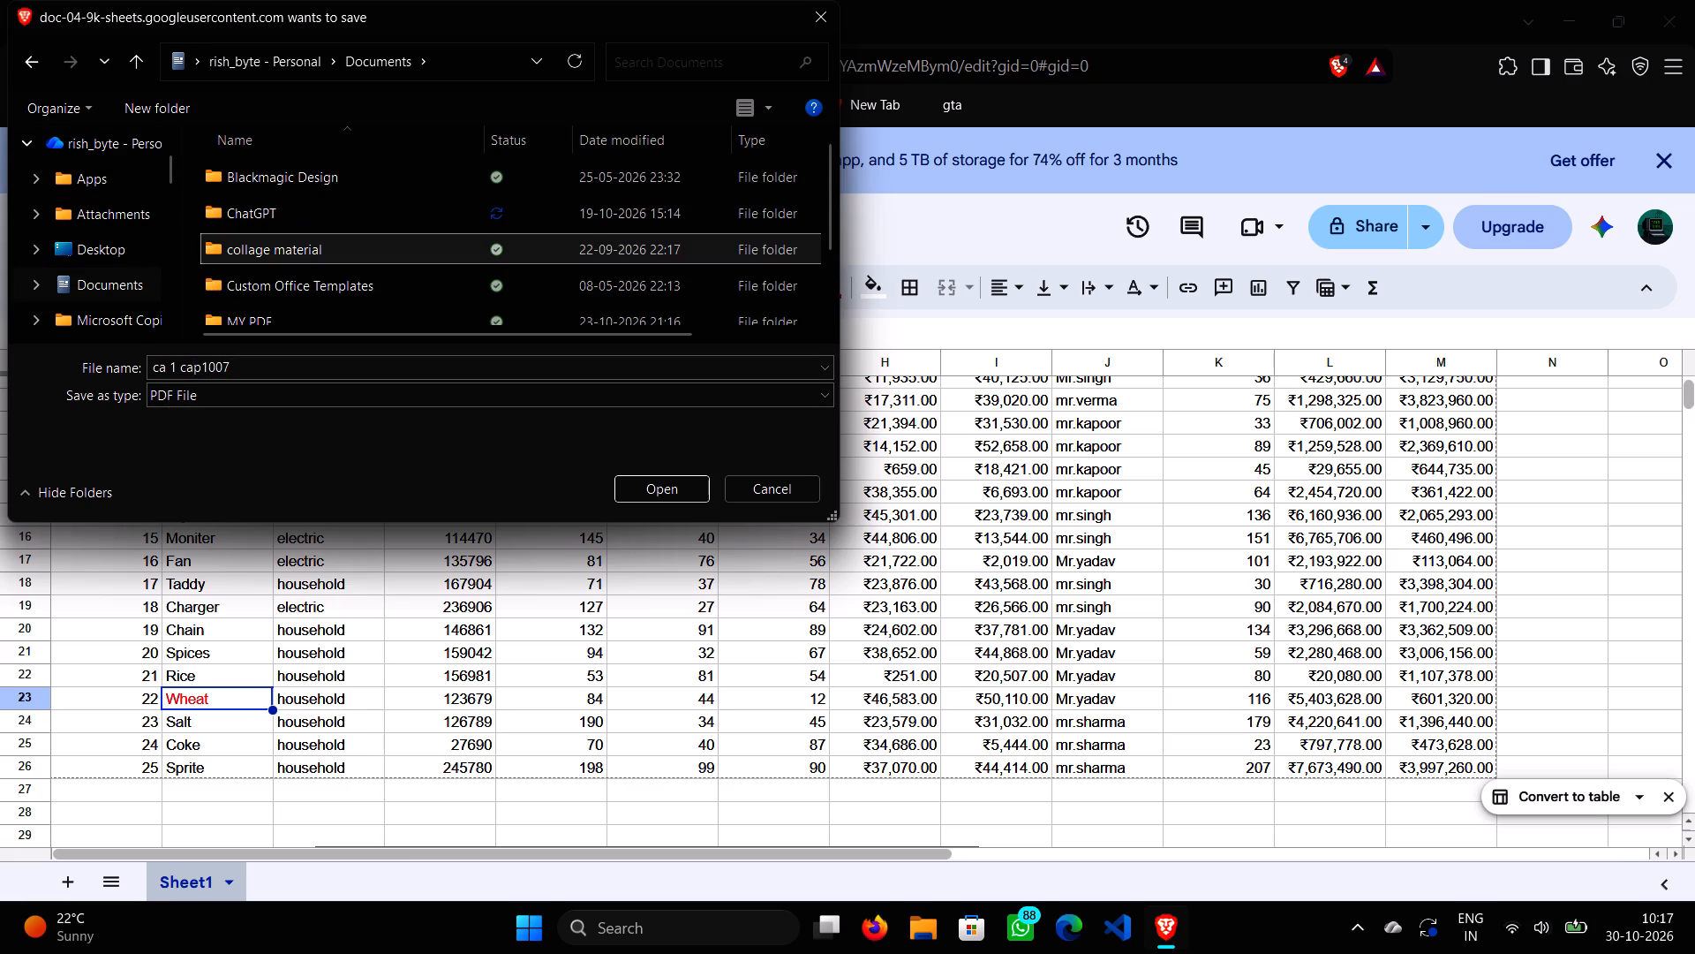
double_click(364, 249)
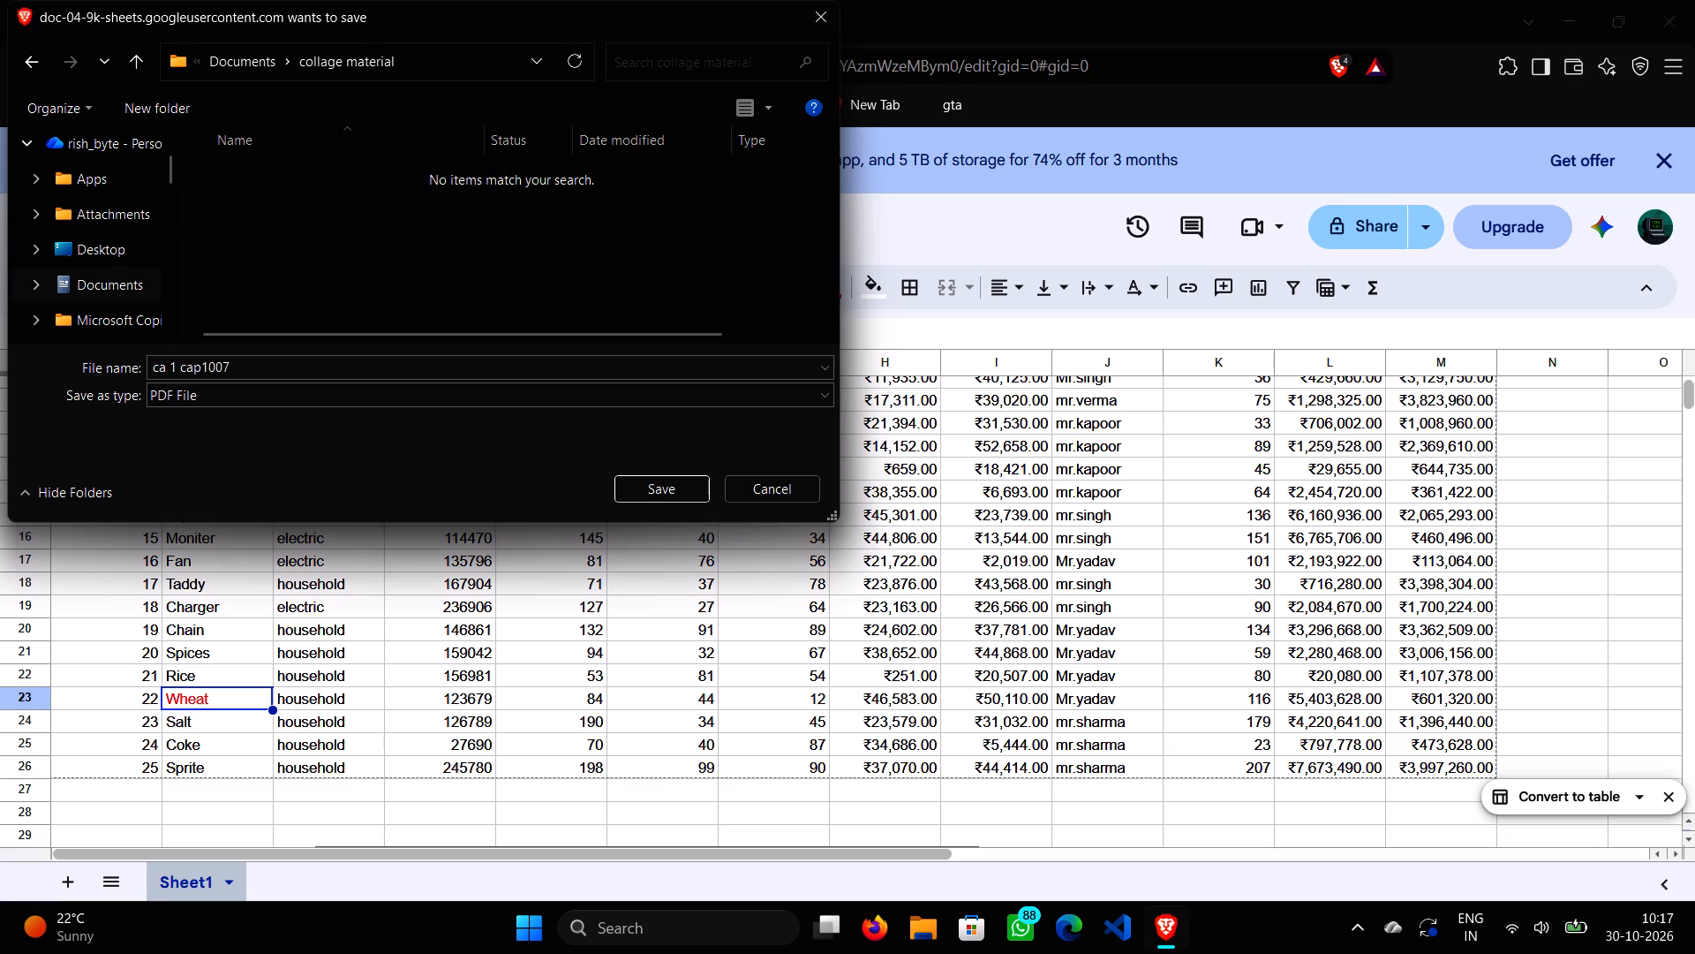
click(636, 490)
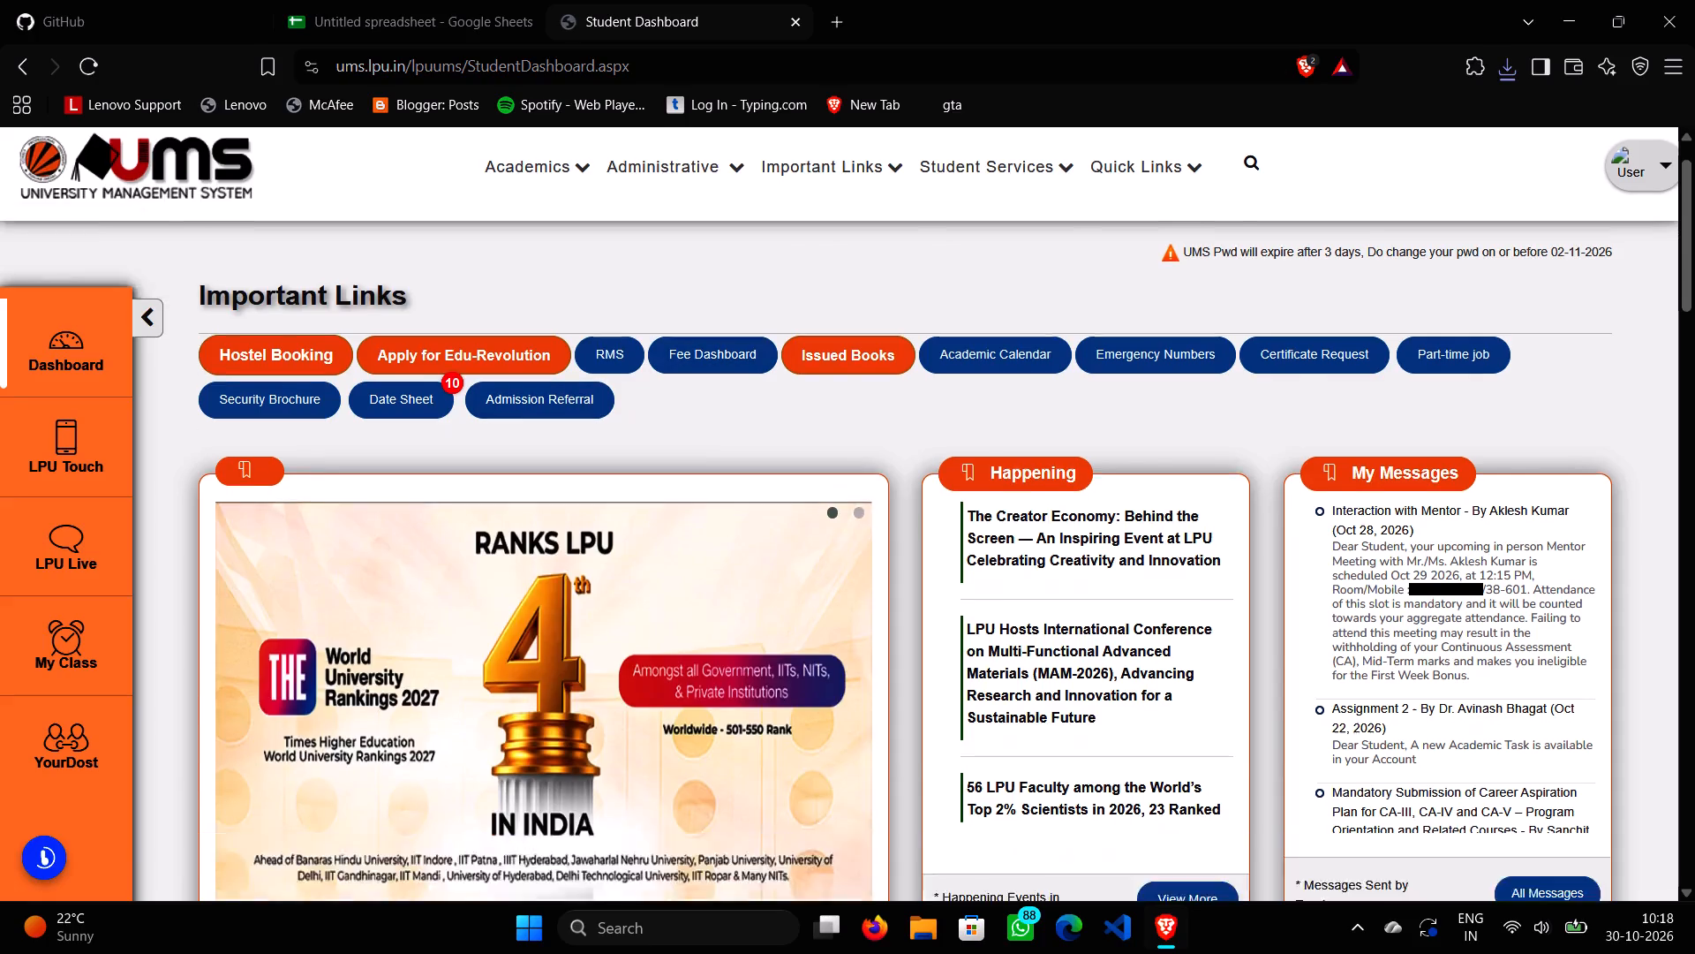
In the UMS university portal, go from the dashboard to Student Practical Upload and show the practicals for course CAP1007.
scroll(509, 534, down, 1)
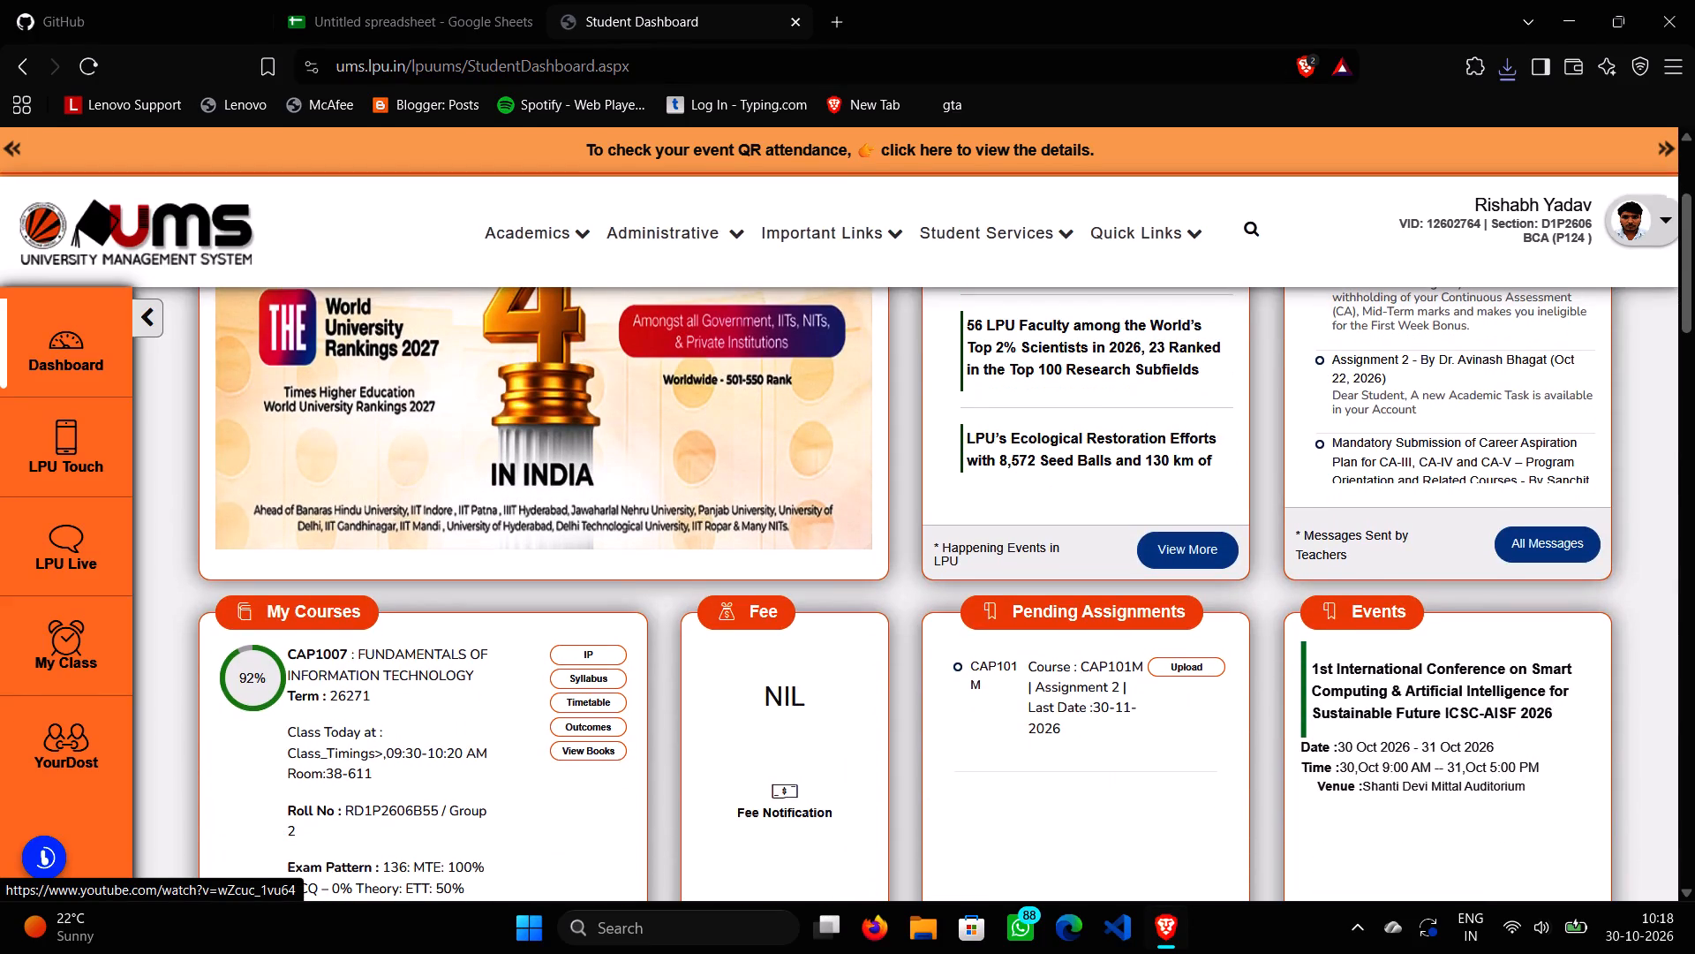
scroll(509, 534, down, 3)
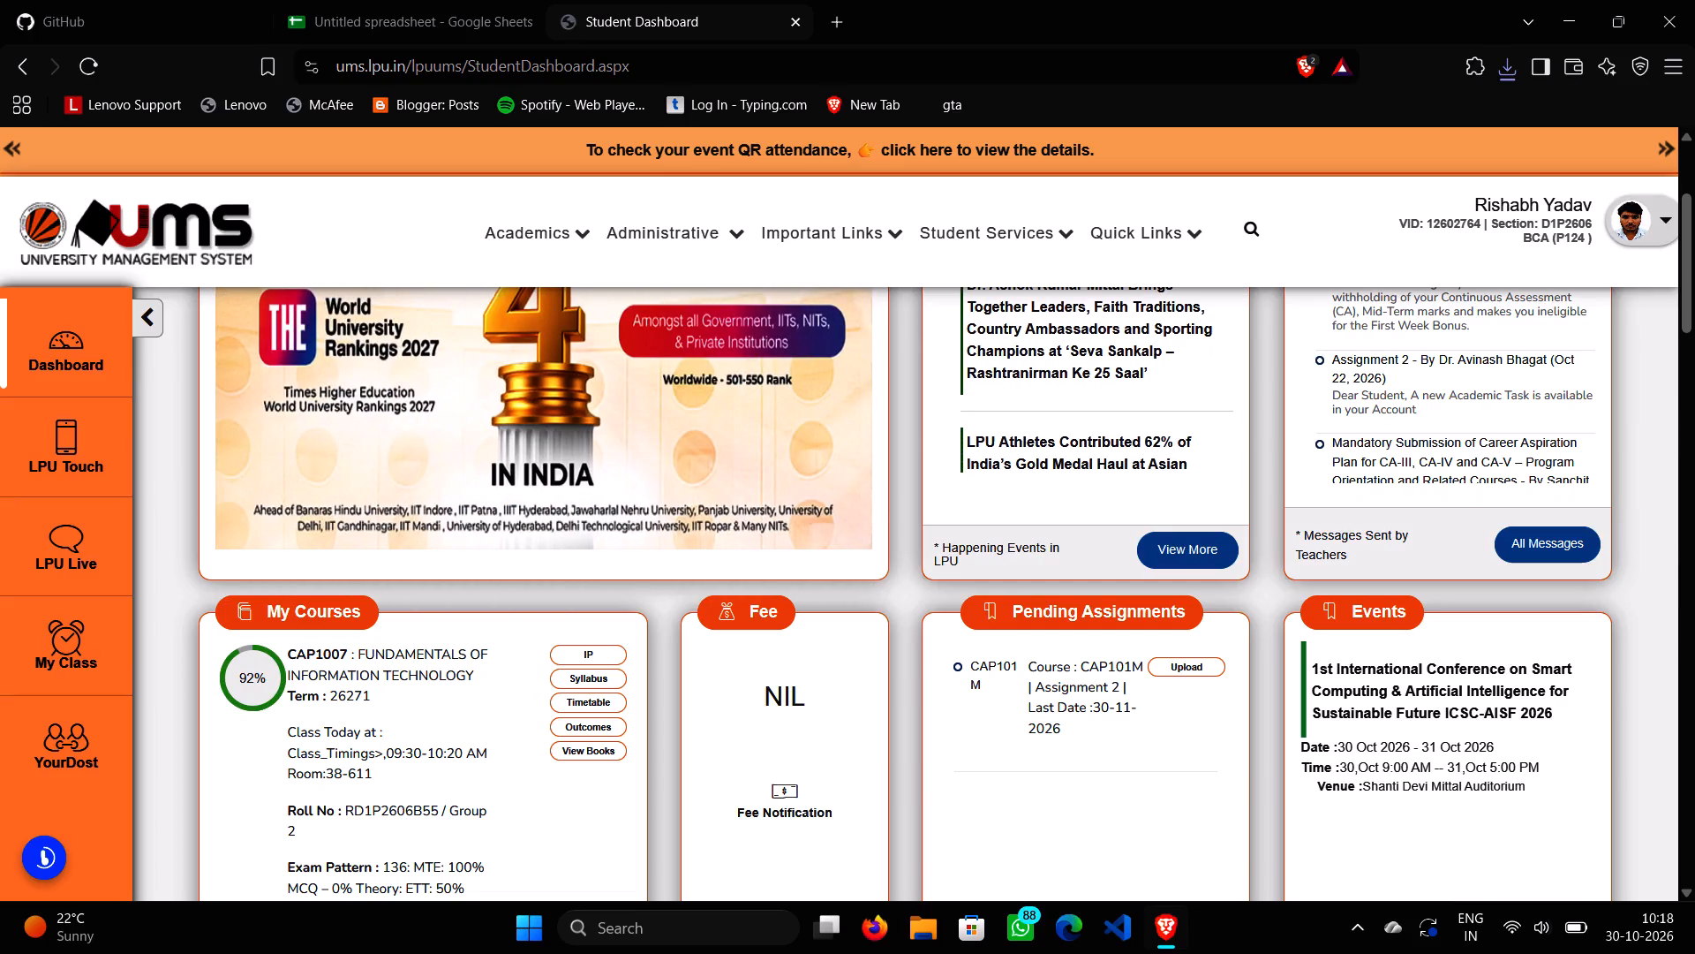
scroll(544, 419, up, 4)
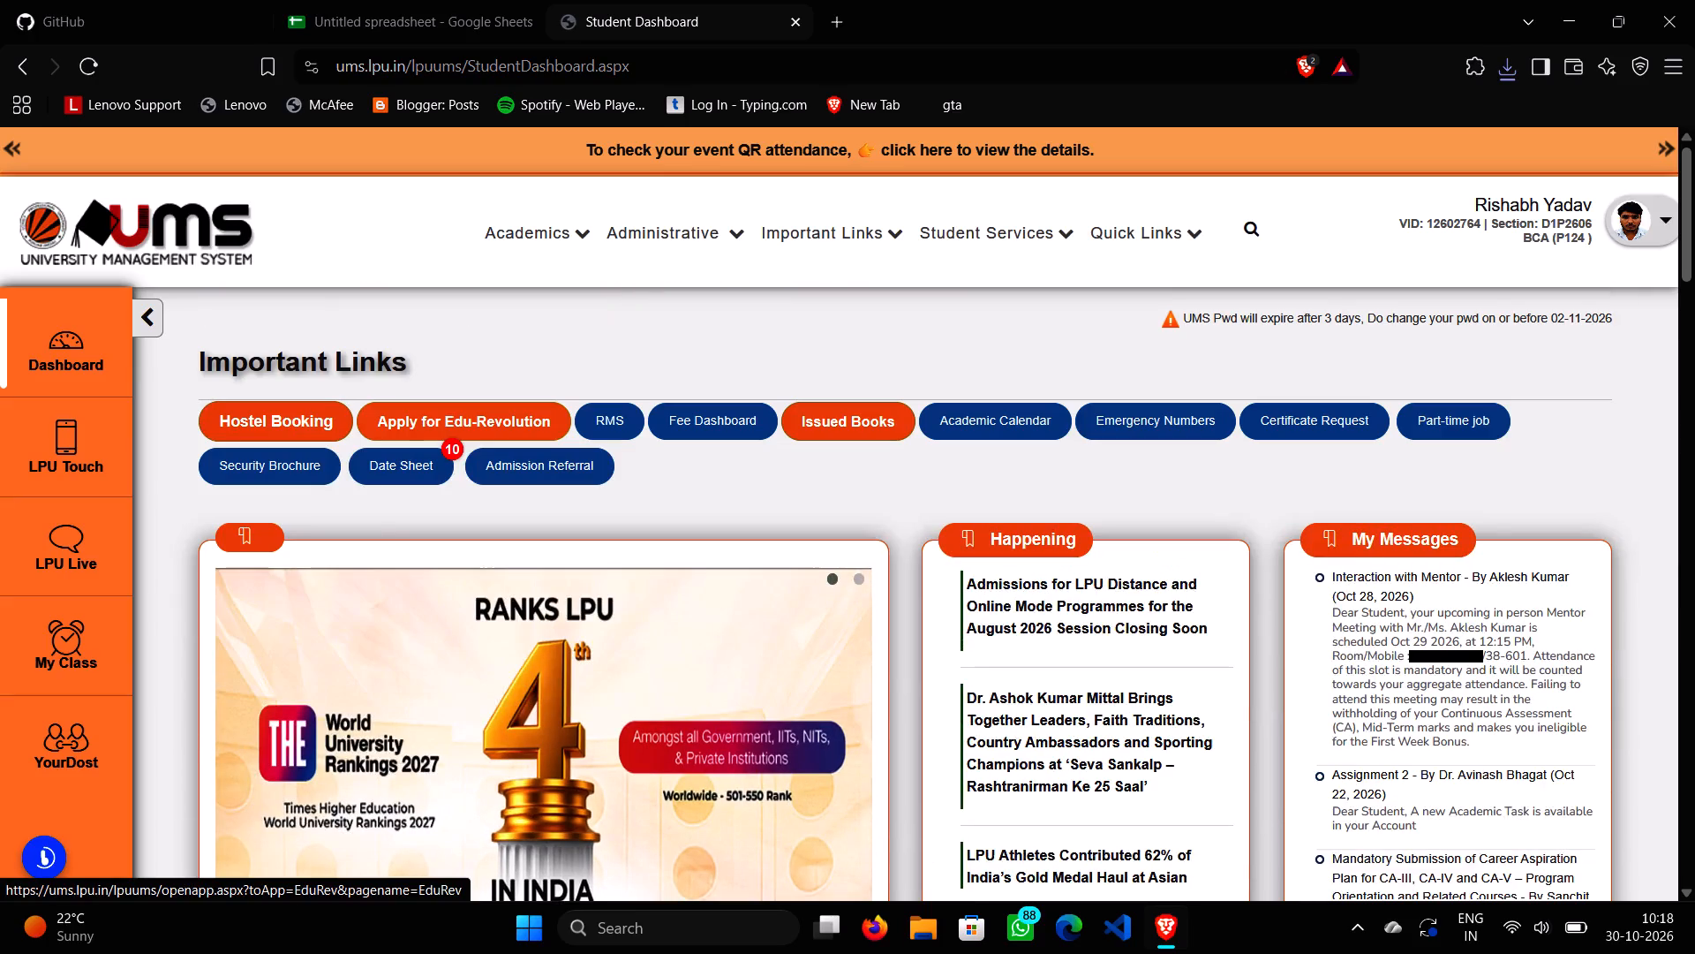
scroll(719, 532, down, 4)
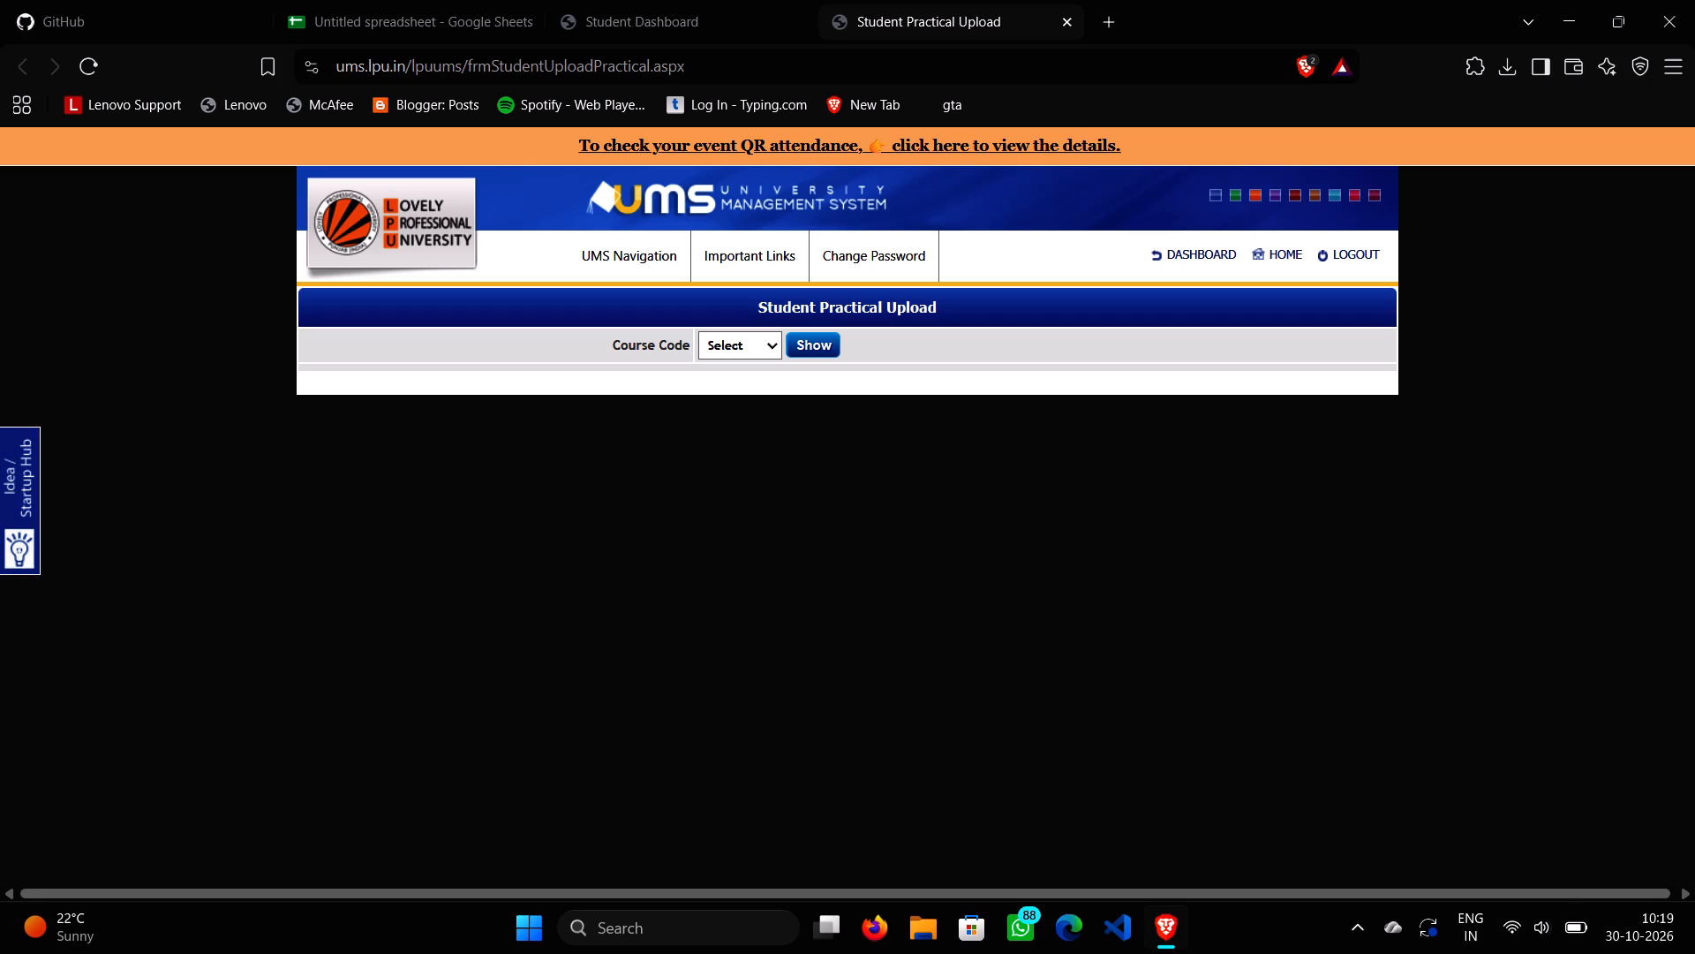
click(727, 352)
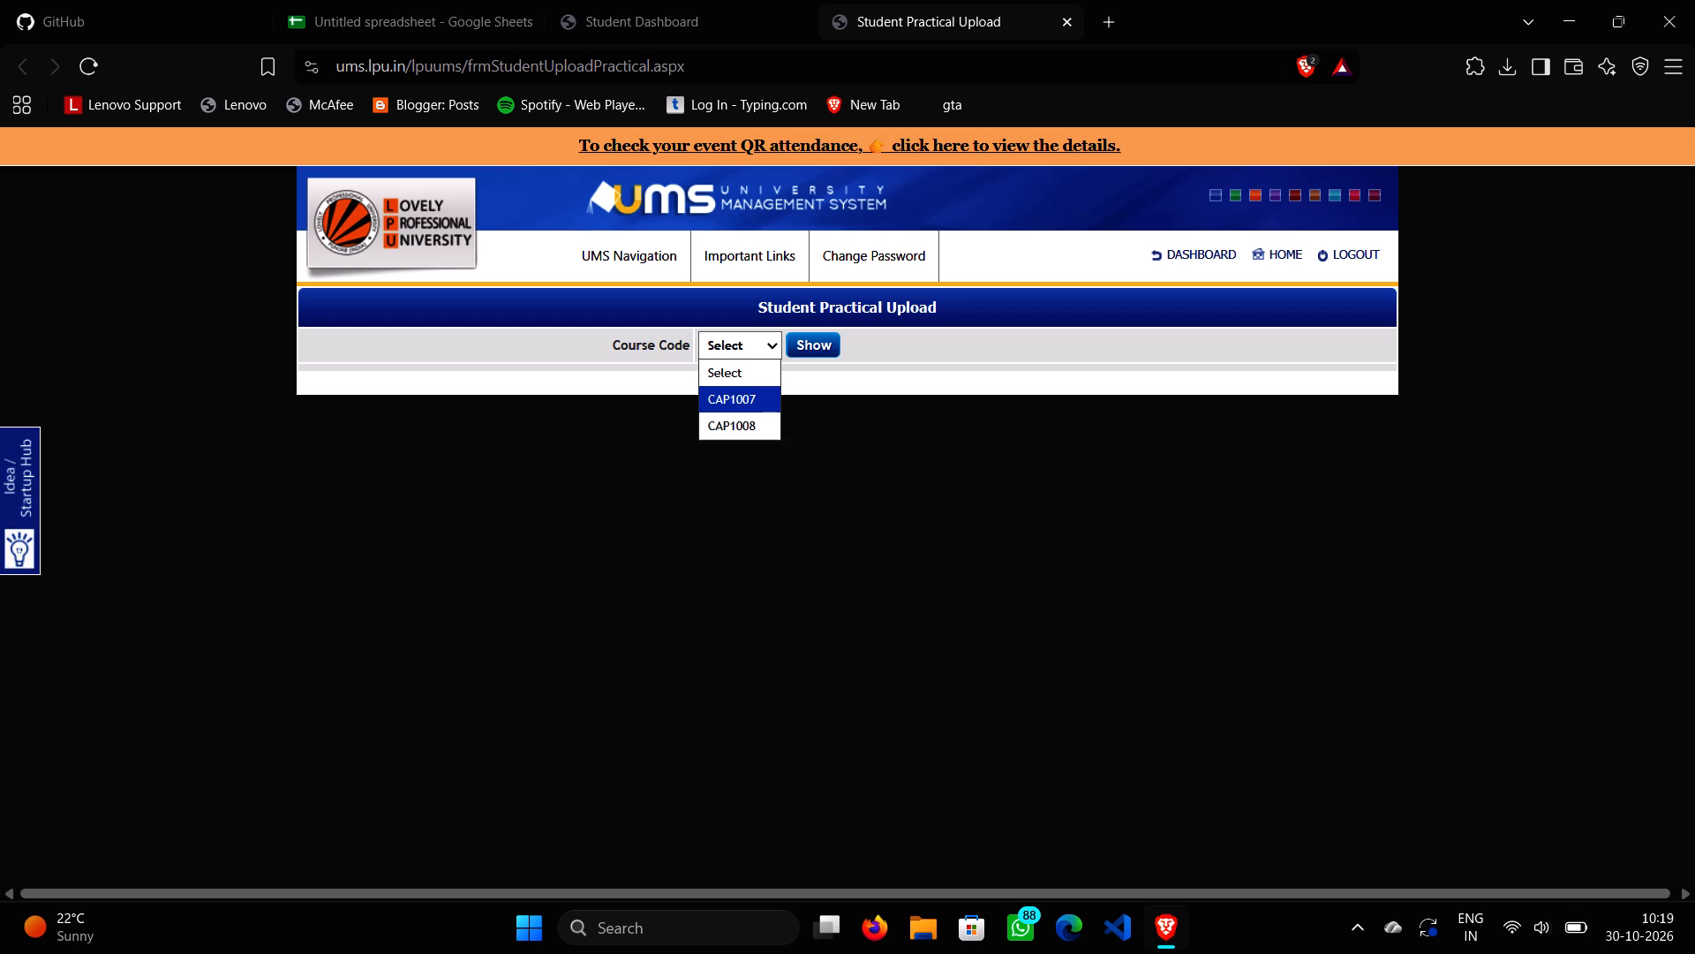
click(737, 400)
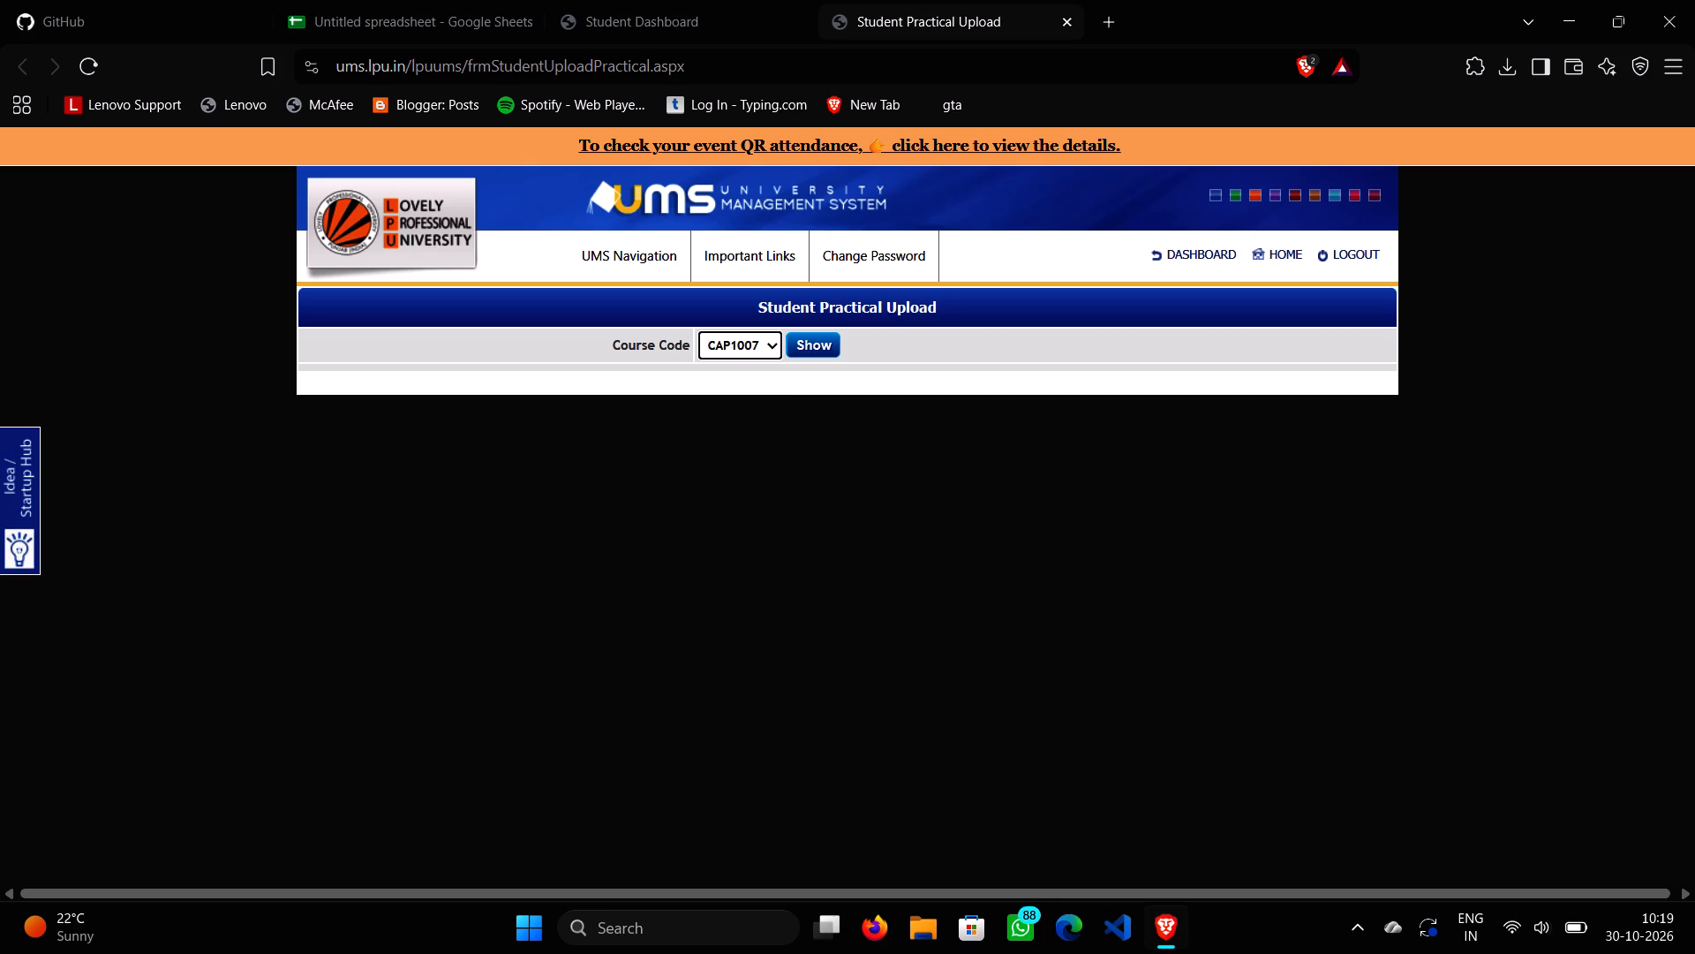
click(815, 341)
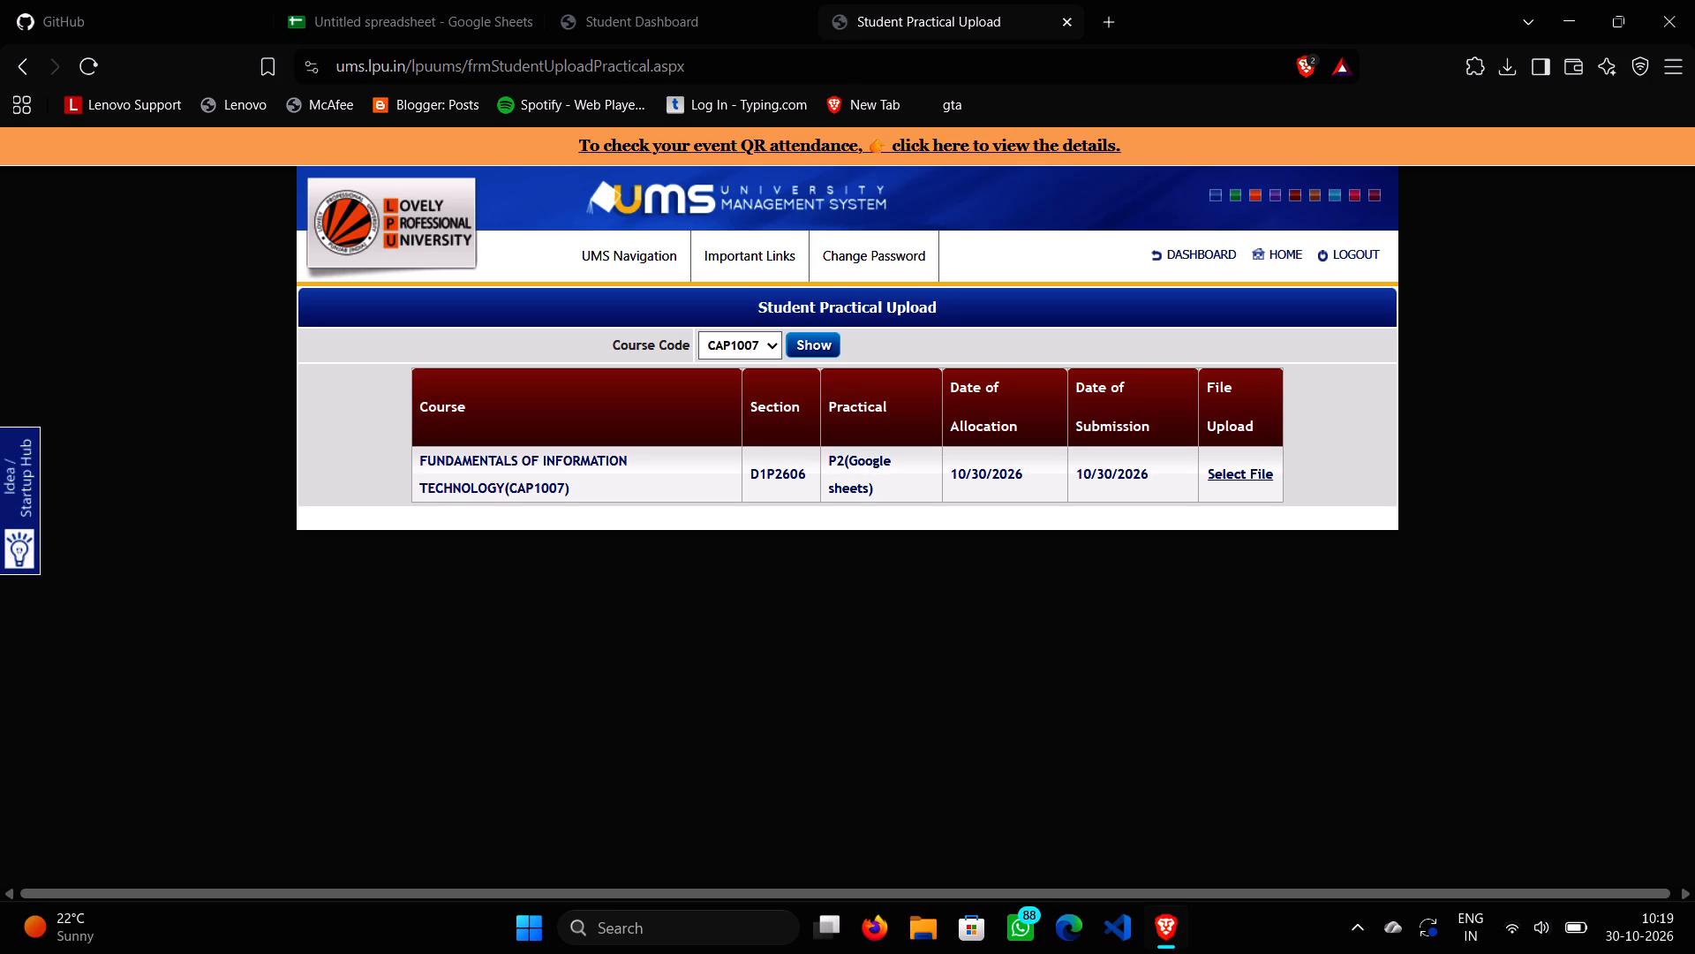
Upload ca 1 cap1007.pdf from the collage material folder in Documents as the file for practical P2 (Google sheets).
click(1232, 471)
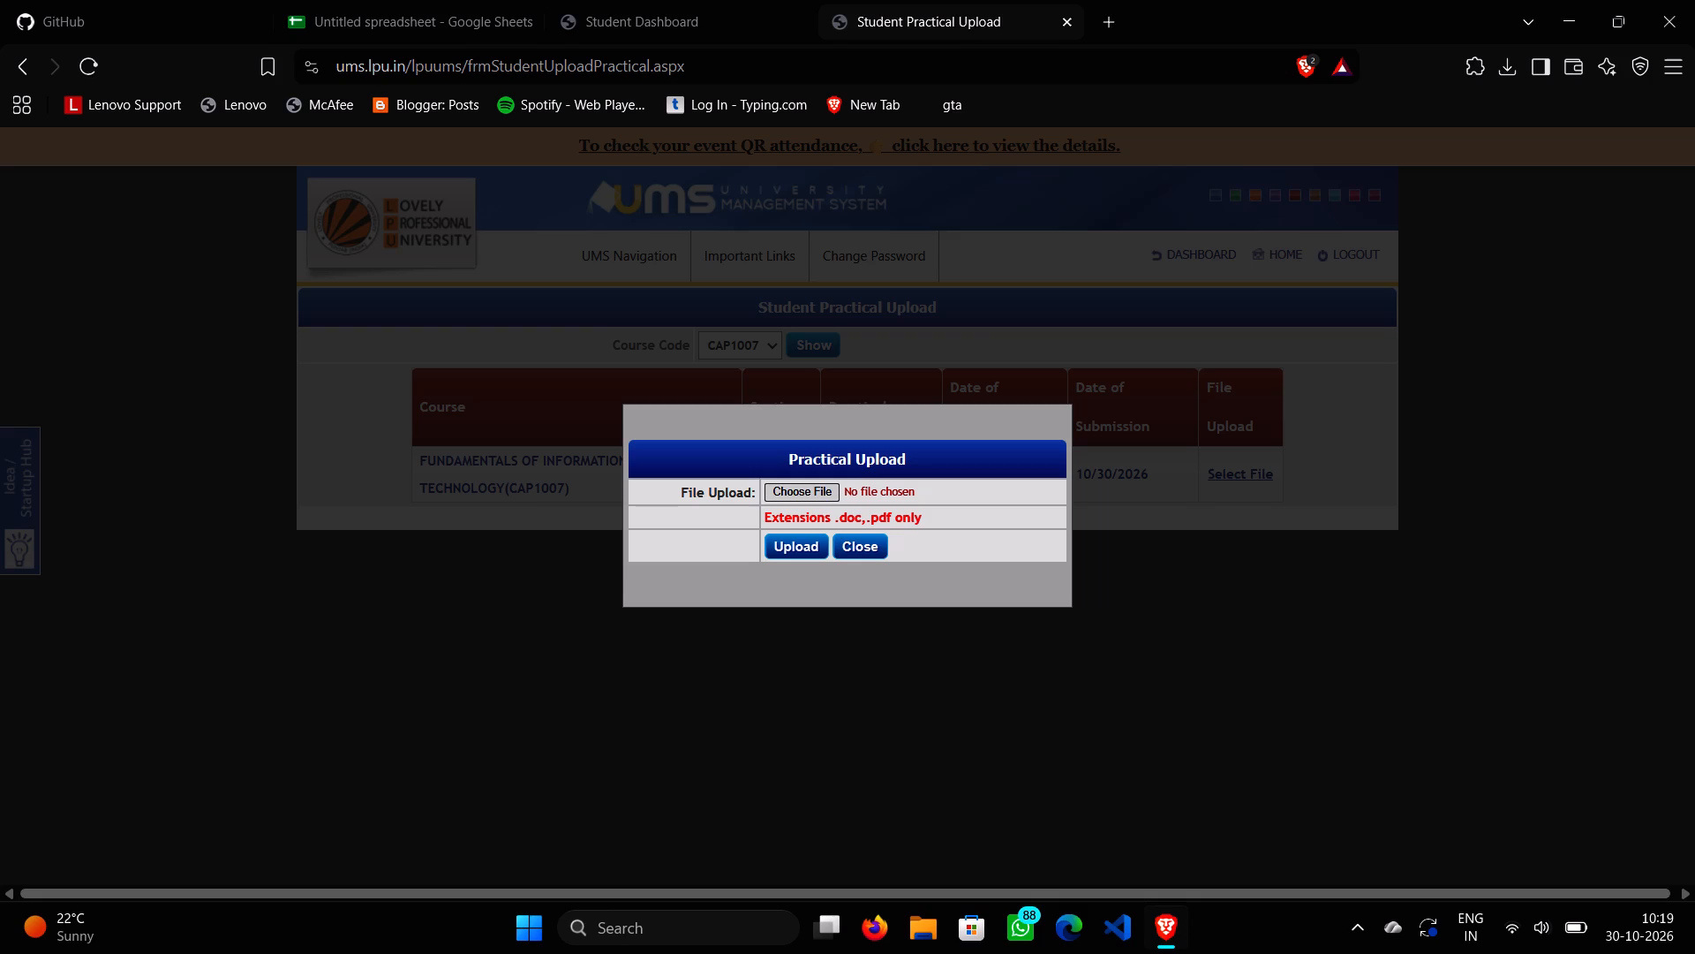
click(817, 494)
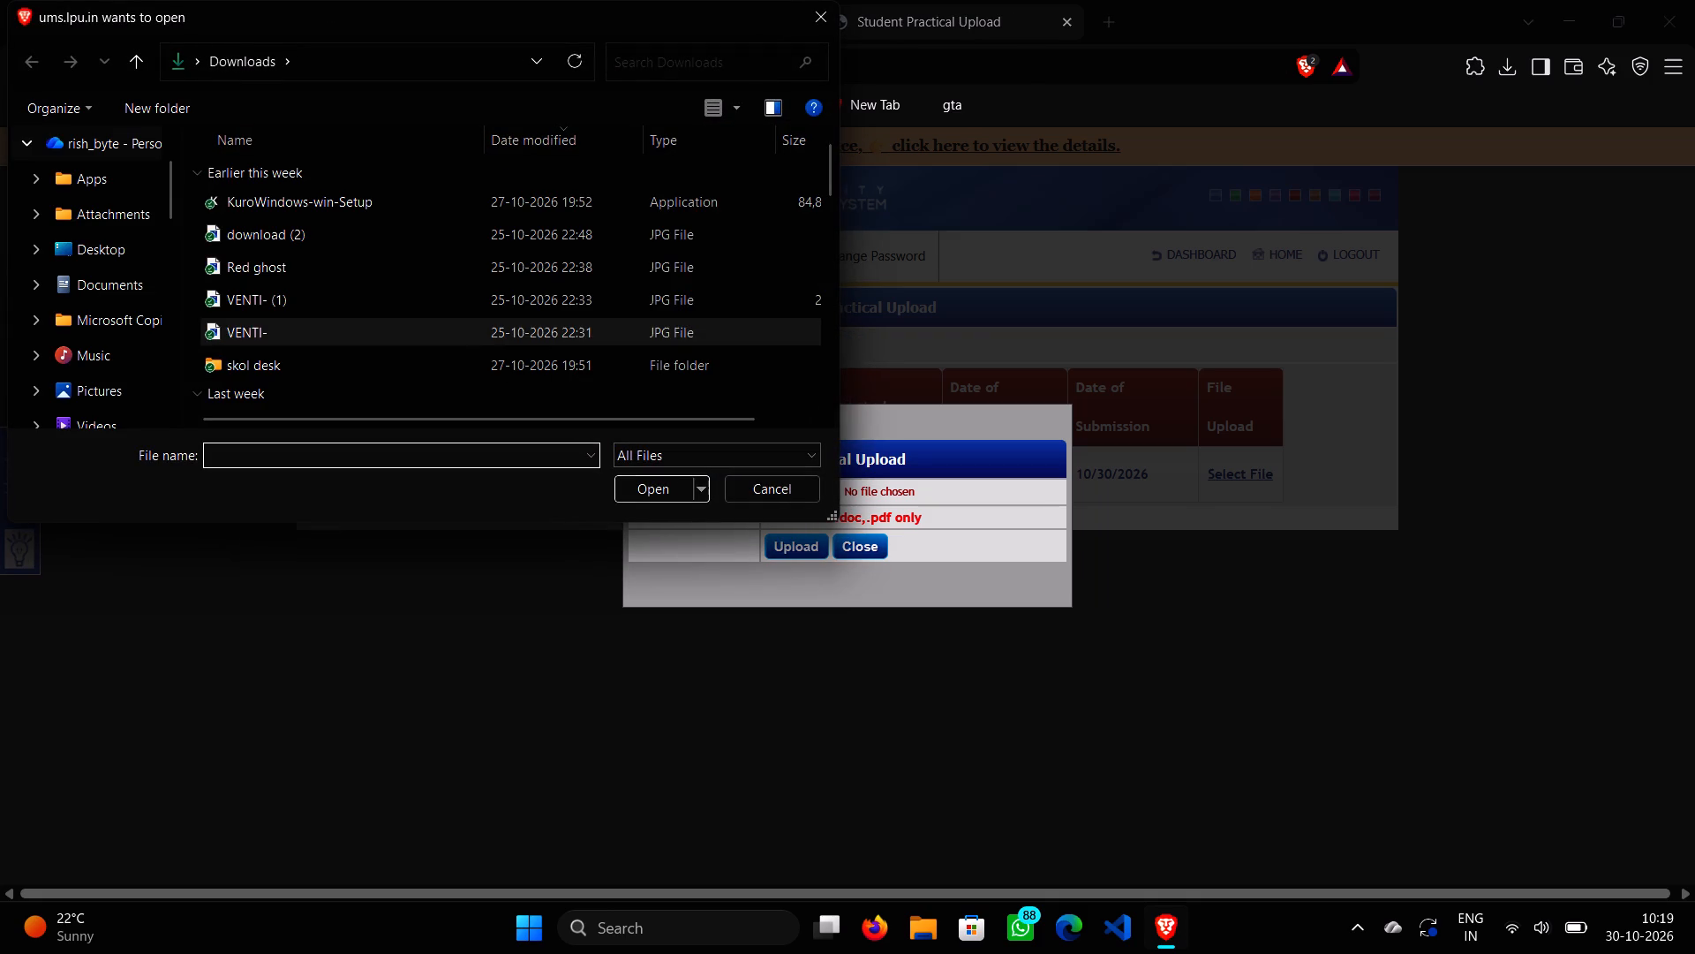
click(113, 282)
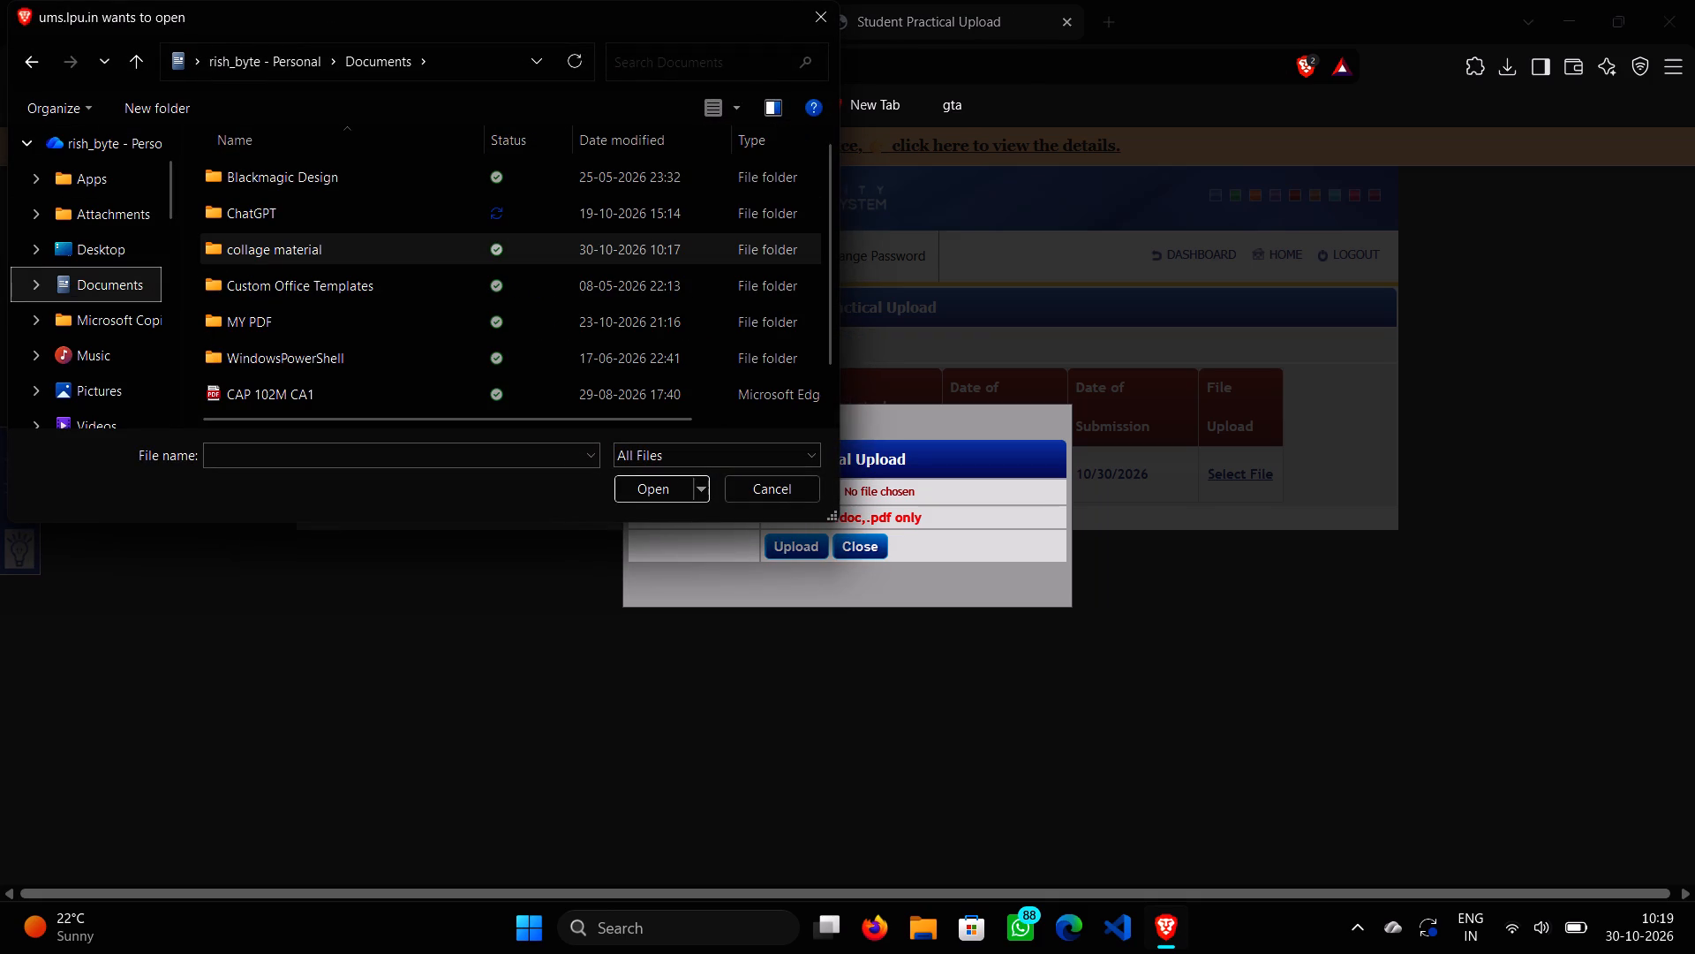
double_click(293, 254)
double_click(317, 185)
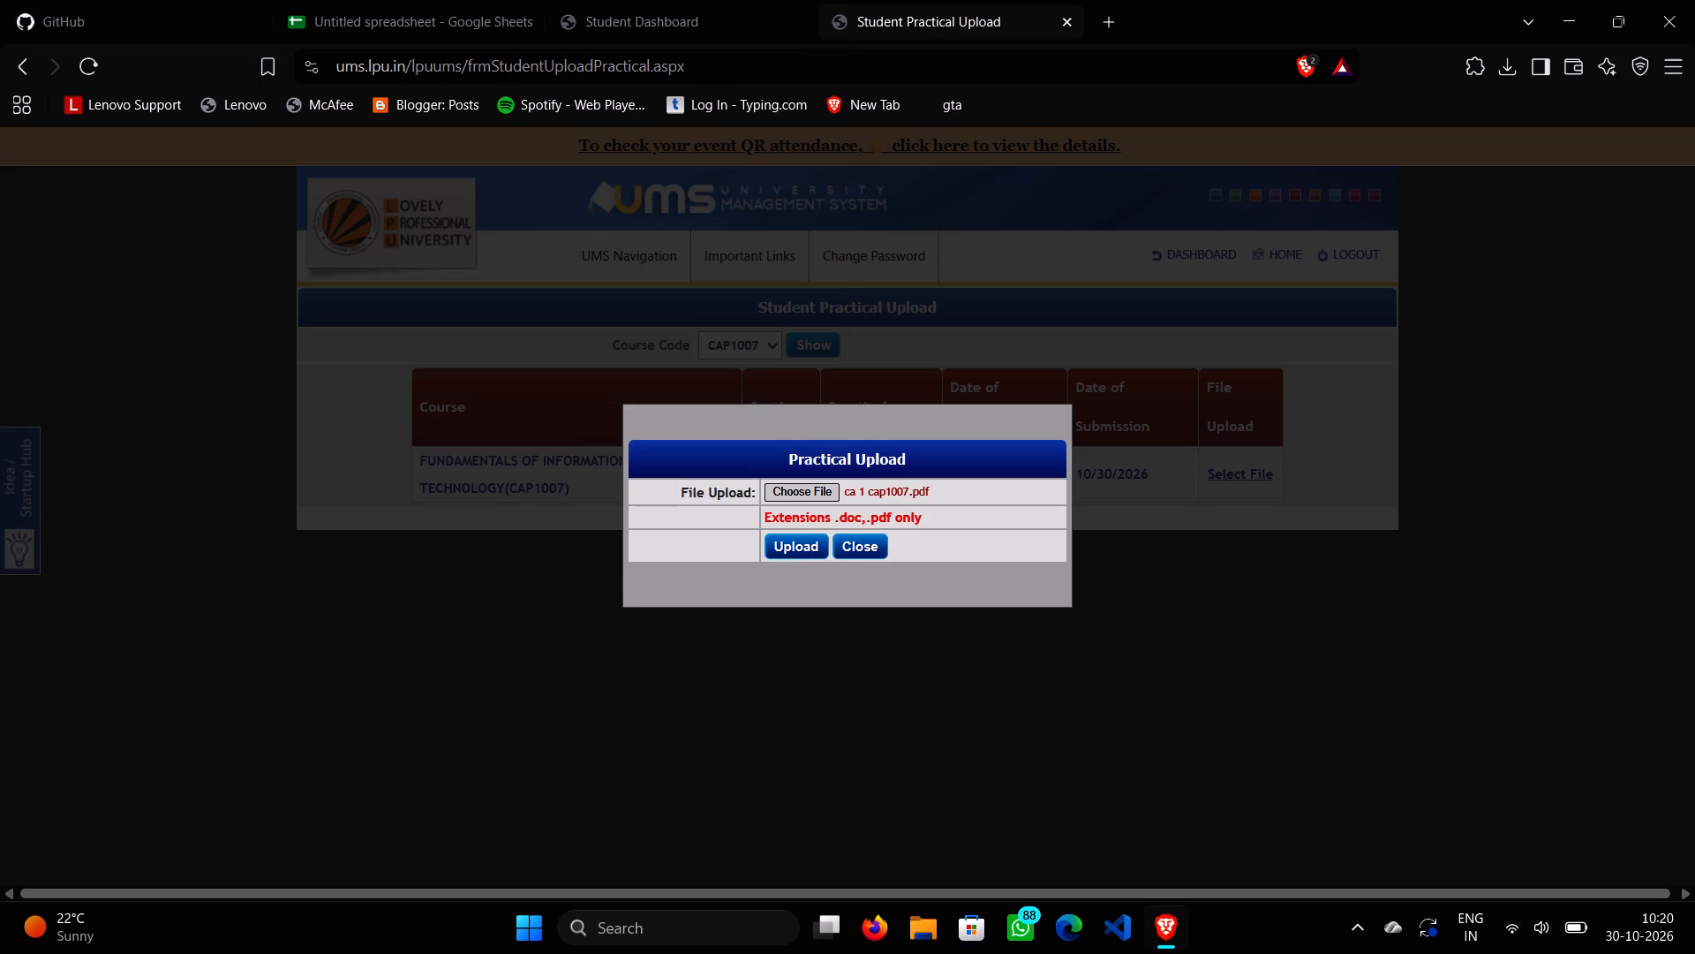
click(804, 542)
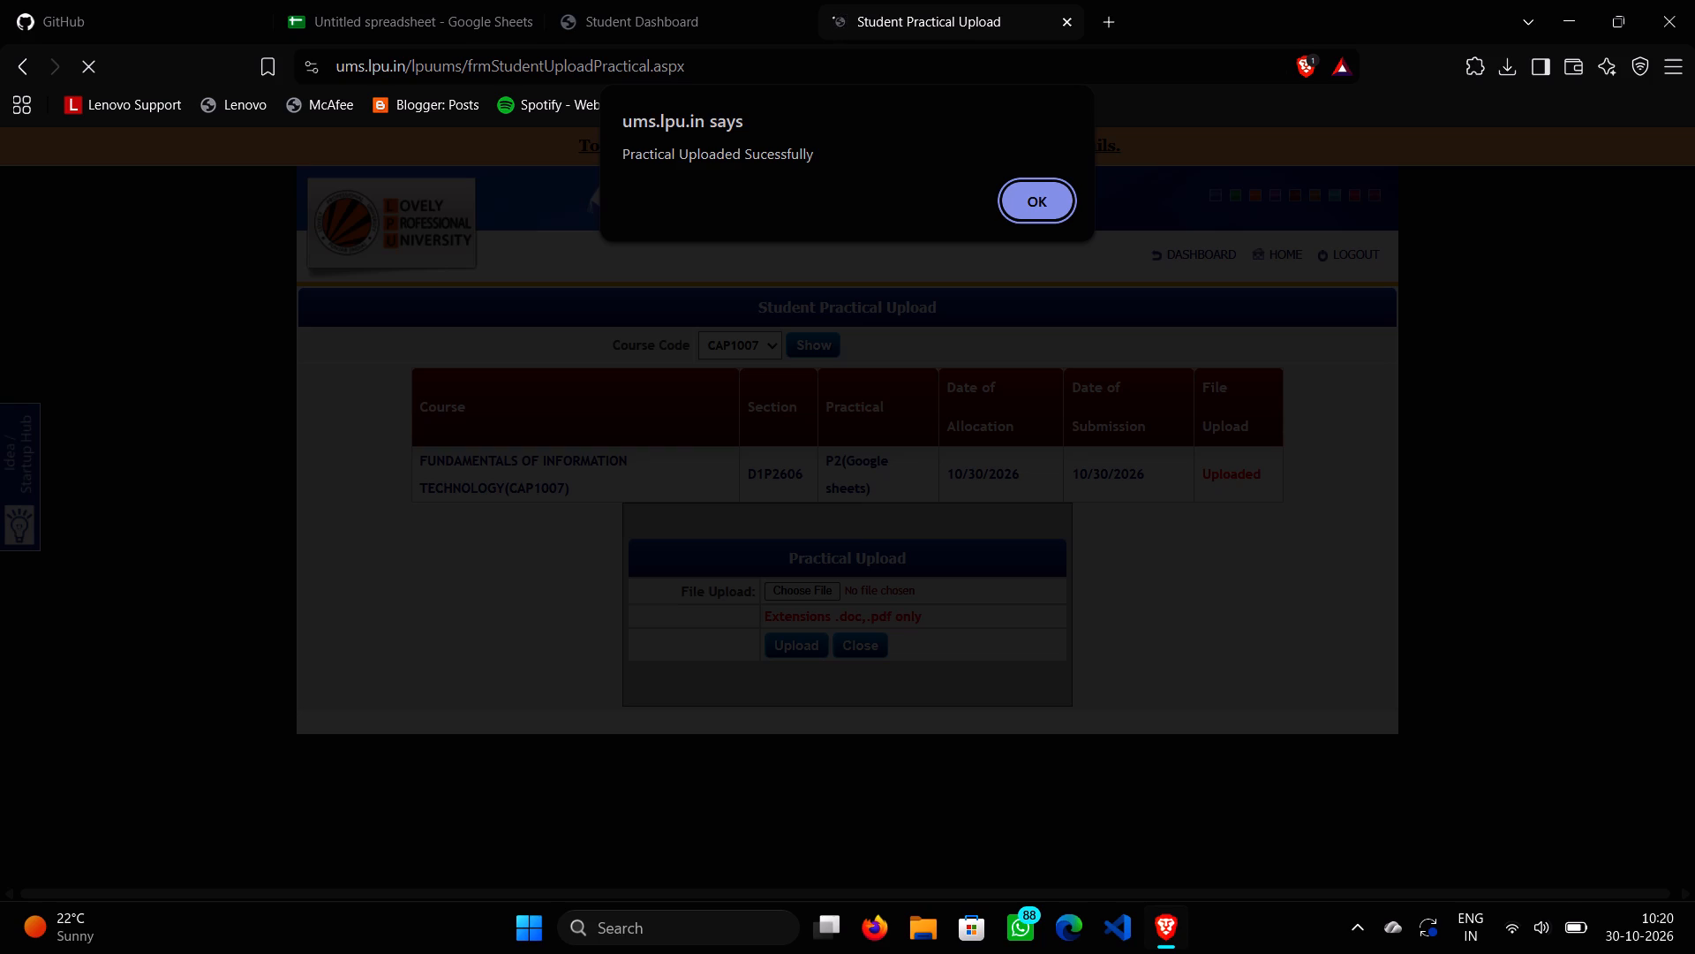
click(1044, 208)
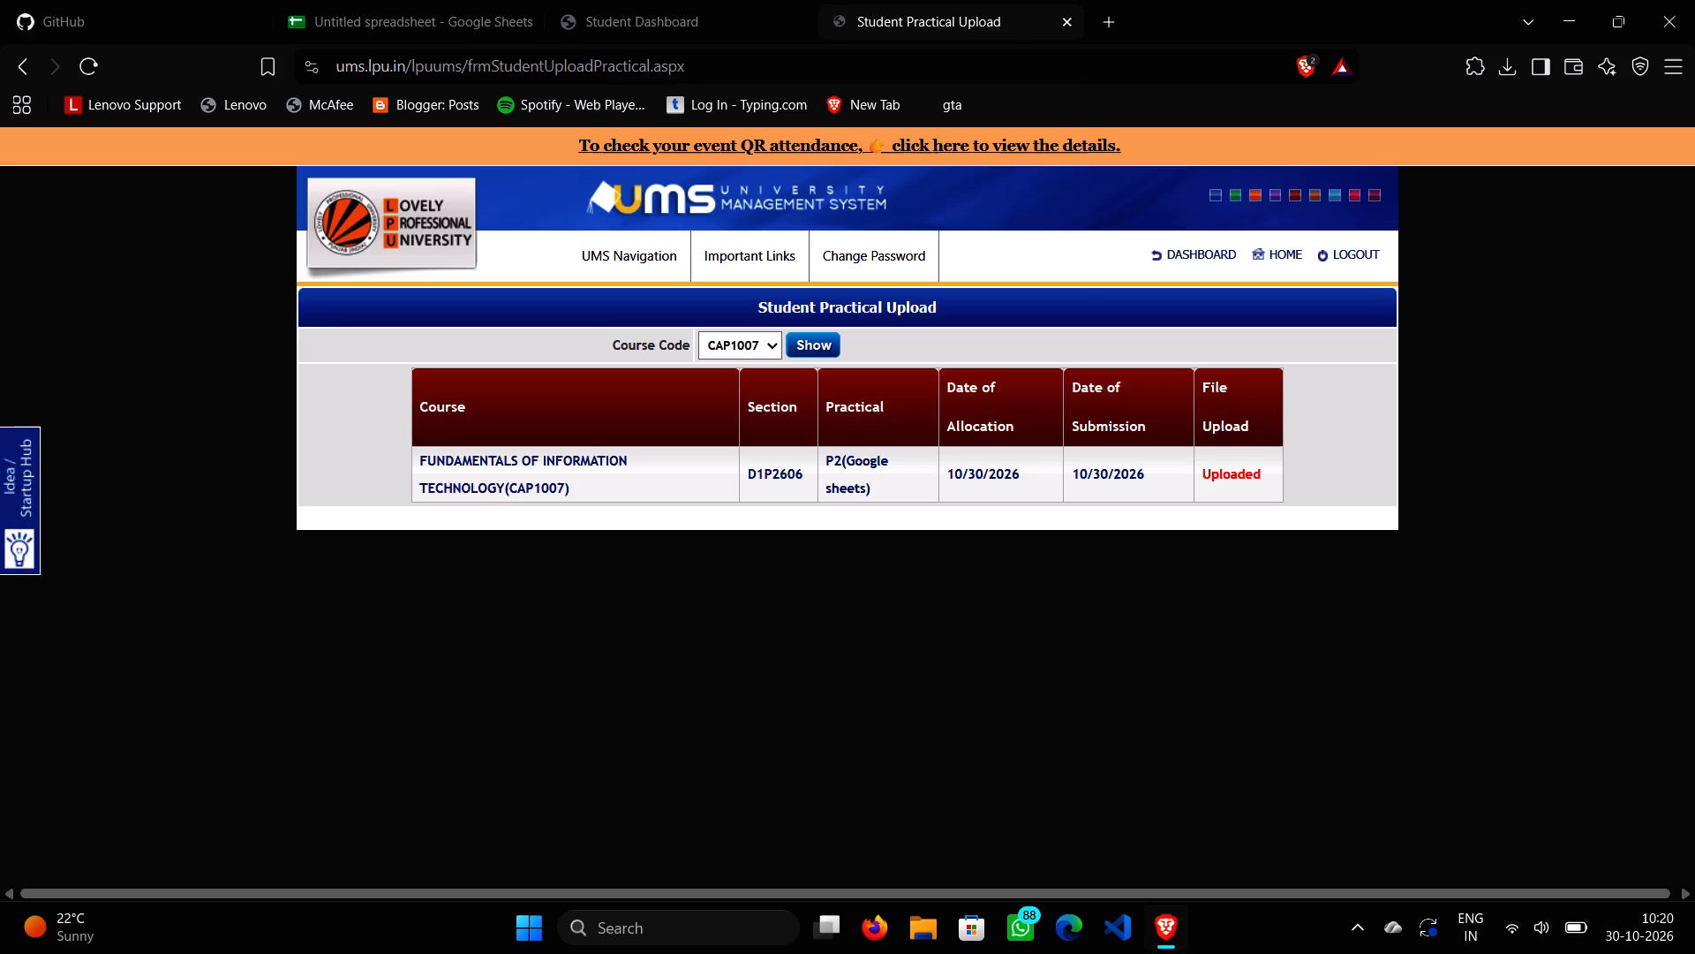